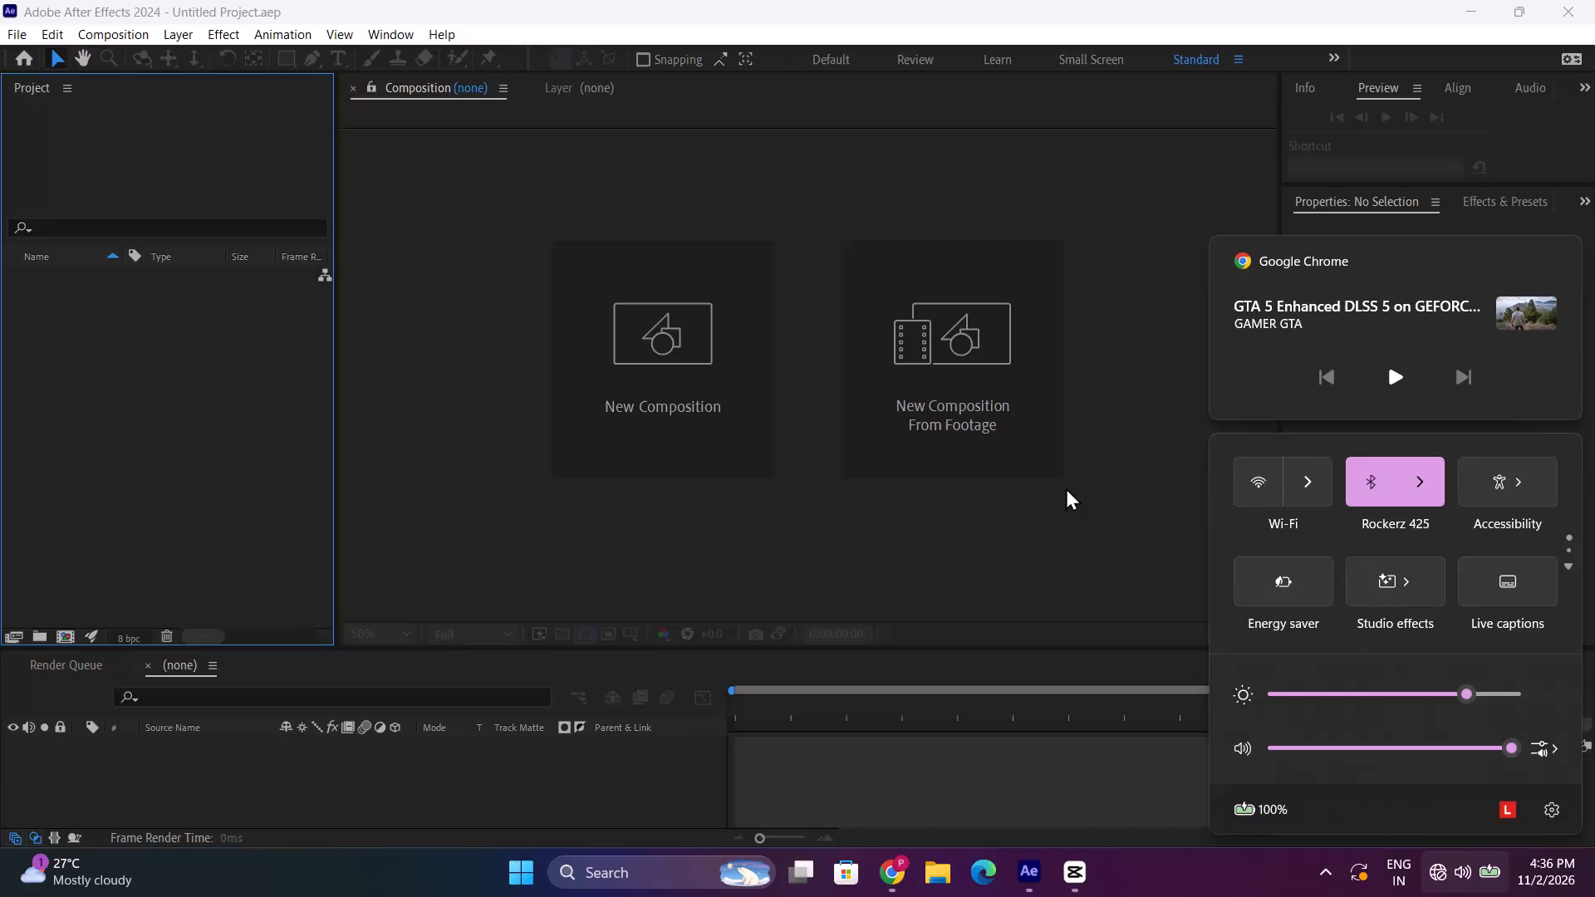
# Dismiss the system quick settings and the disk cache warning, and close the blank window covering the workspace.
pyautogui.click(1028, 497)
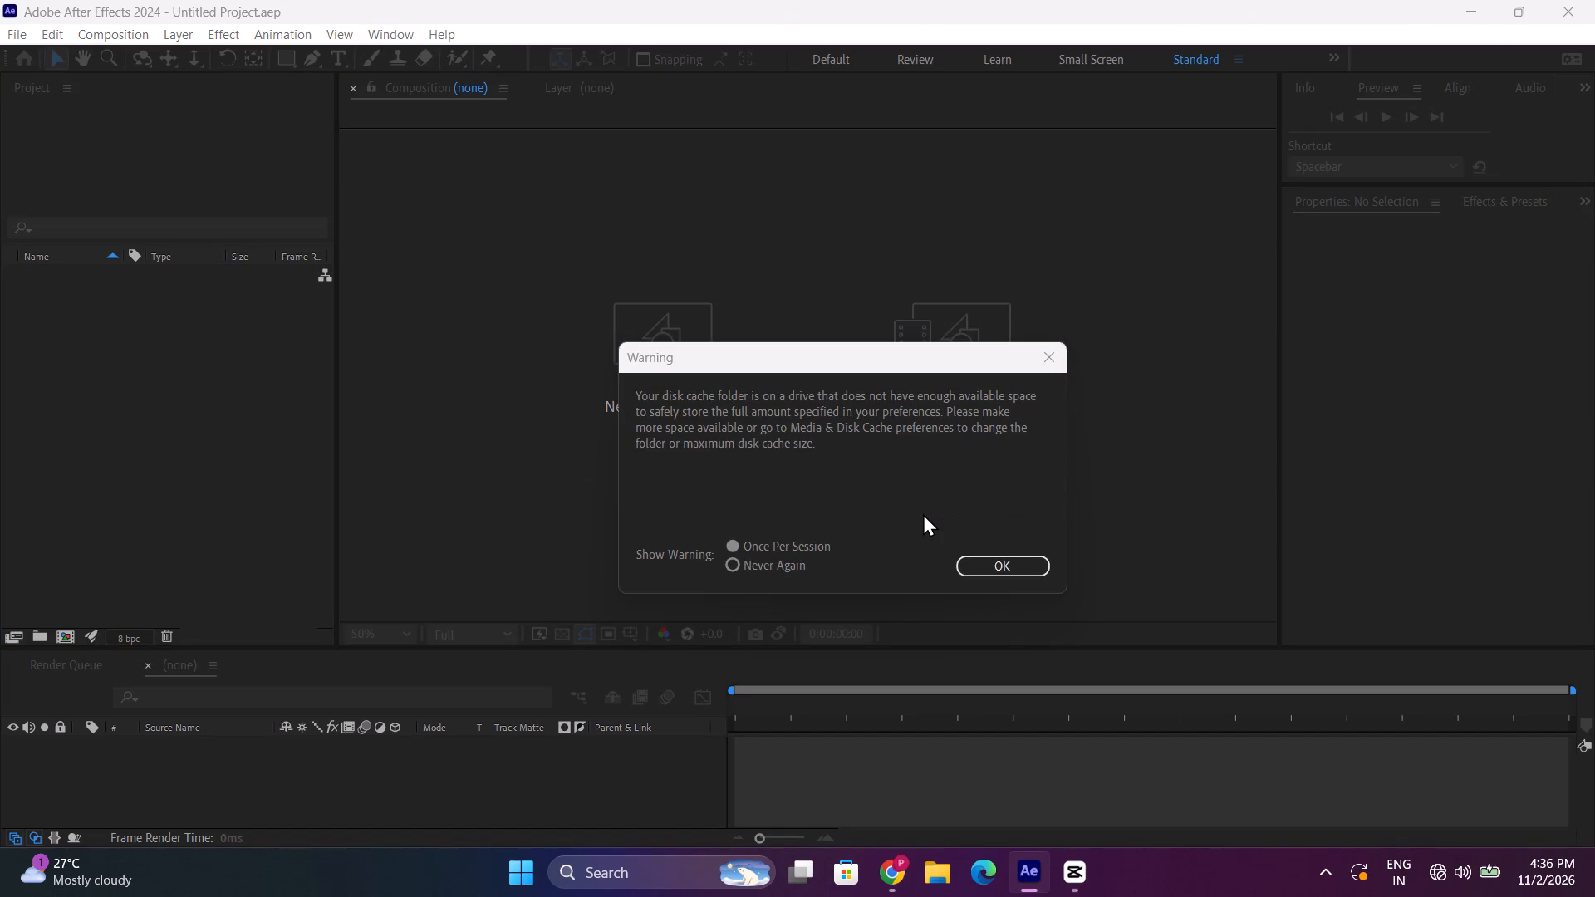
pyautogui.click(994, 575)
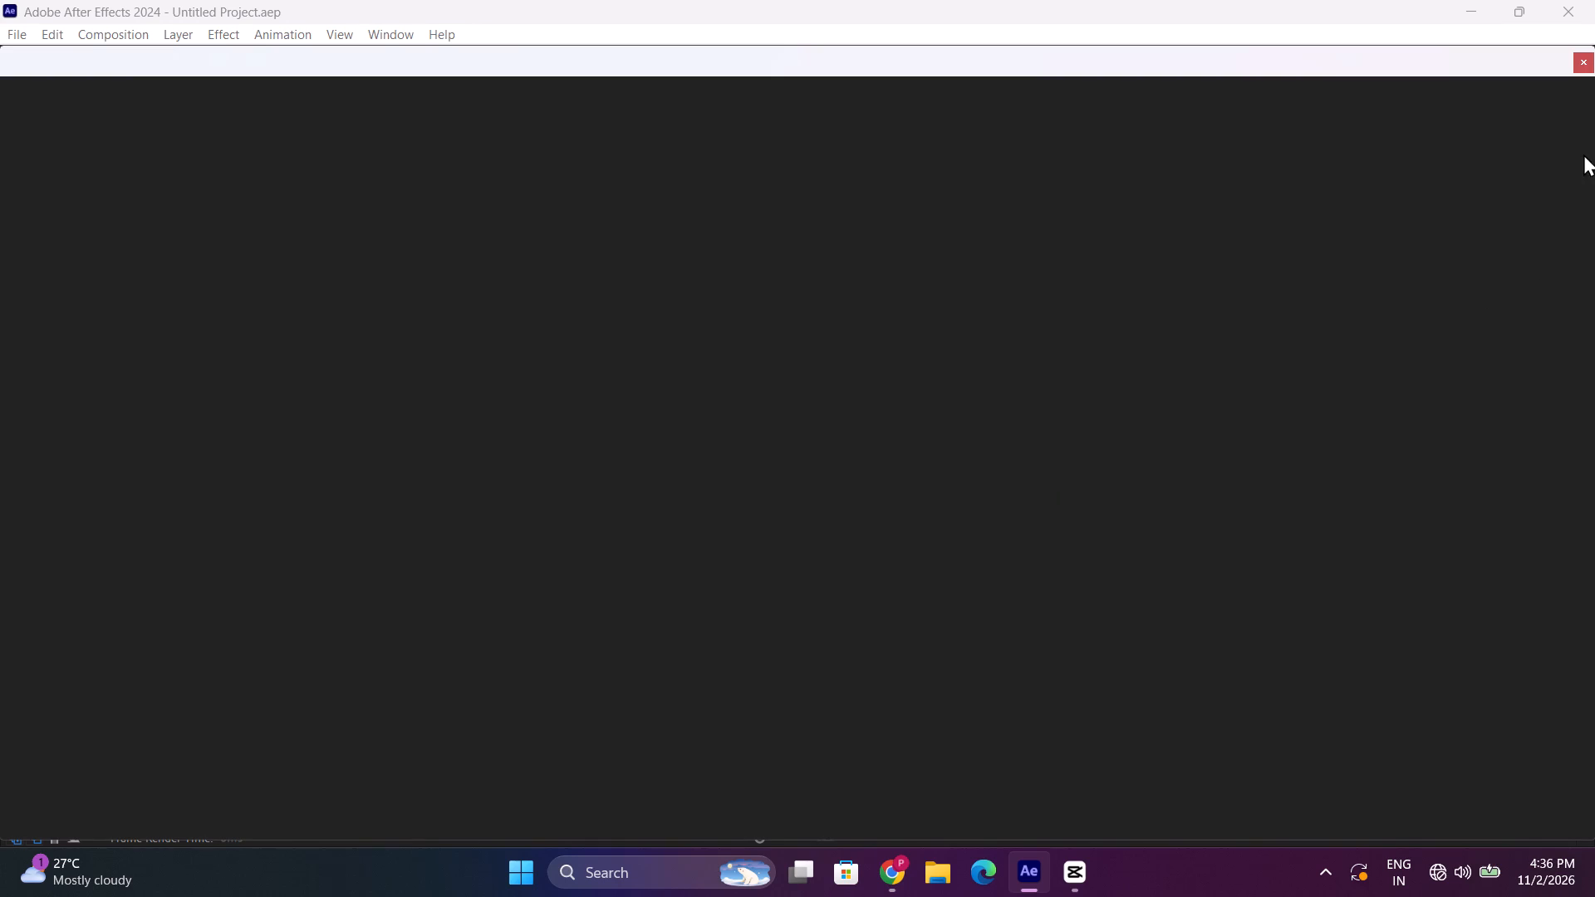
pyautogui.click(1579, 84)
pyautogui.click(1590, 61)
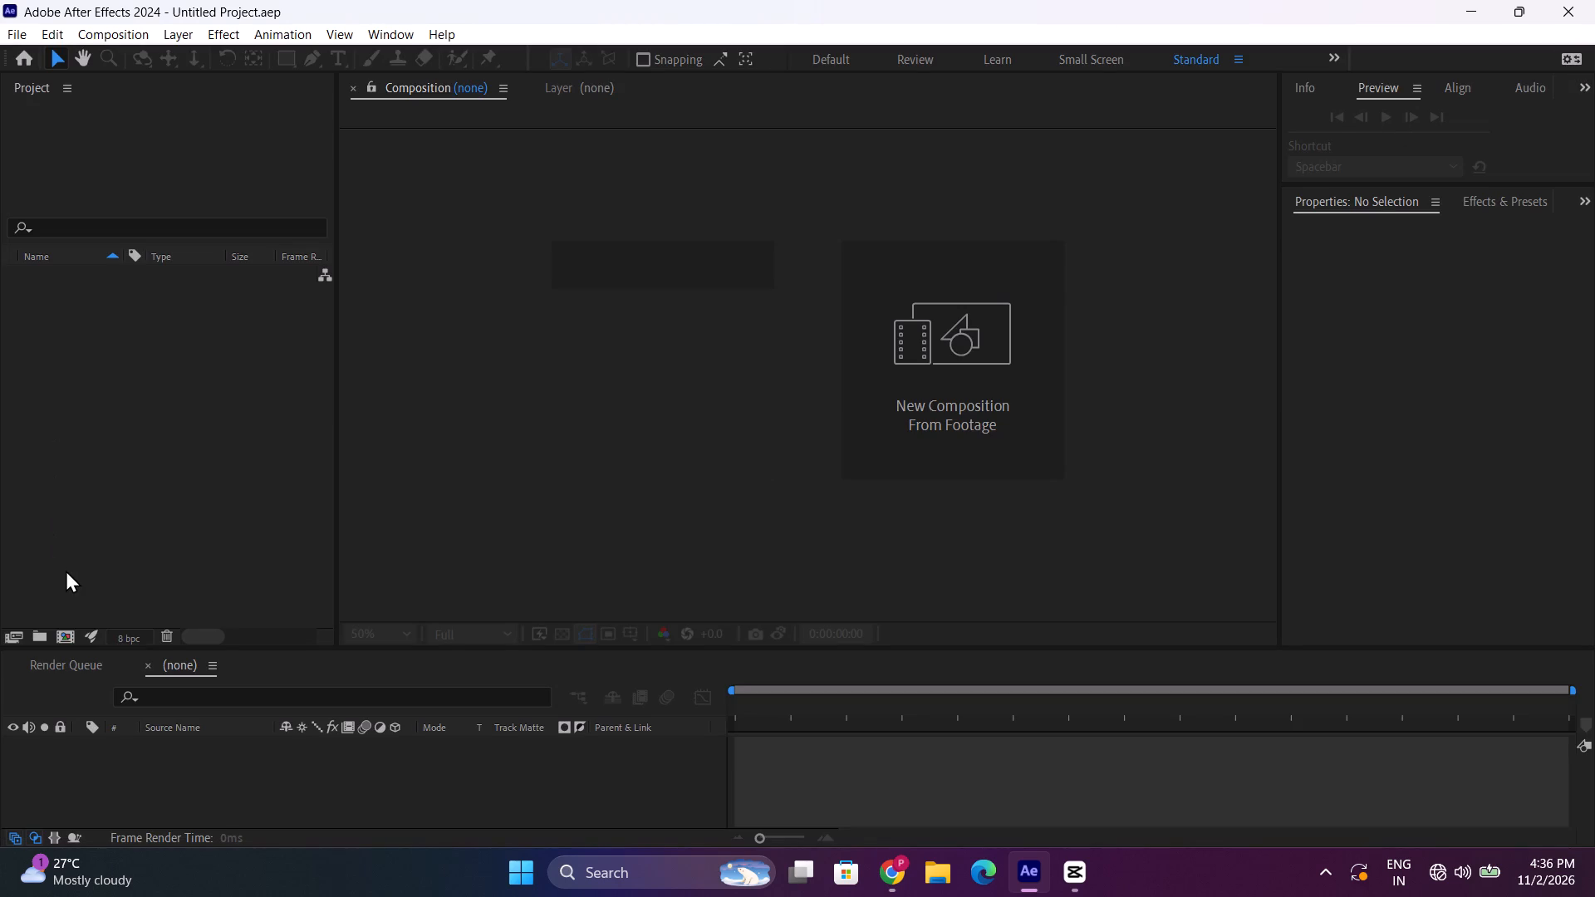
# Open the recent project ggtaaa 6.aep, closing the Element License dialog and accepting the missing effects and Resolve Fonts notices.
pyautogui.click(16, 35)
pyautogui.click(92, 119)
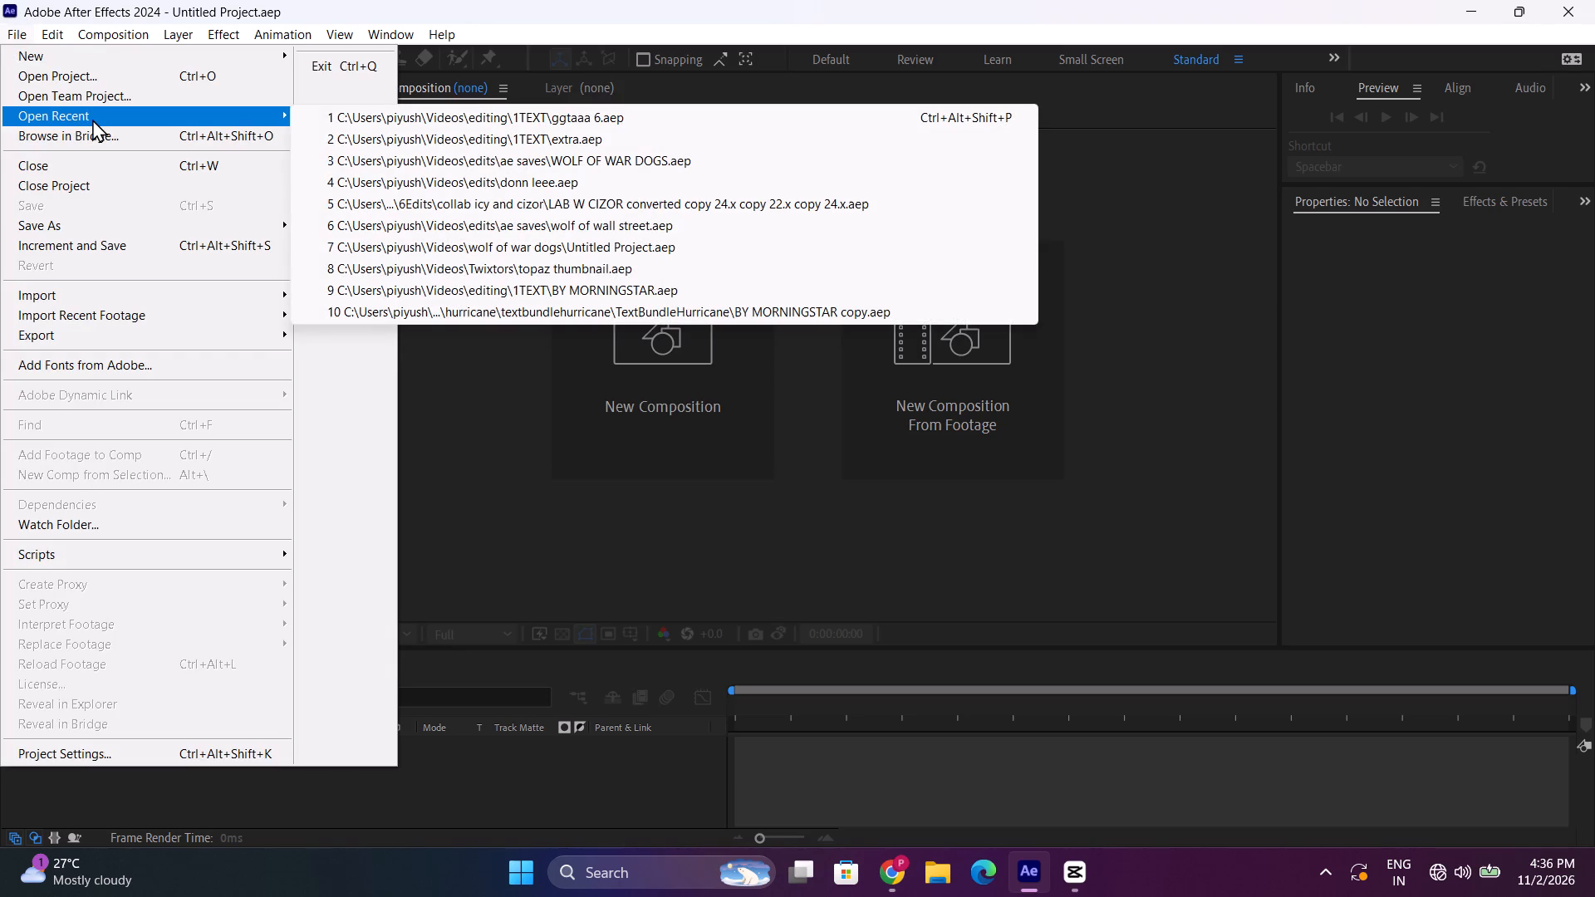
pyautogui.click(333, 112)
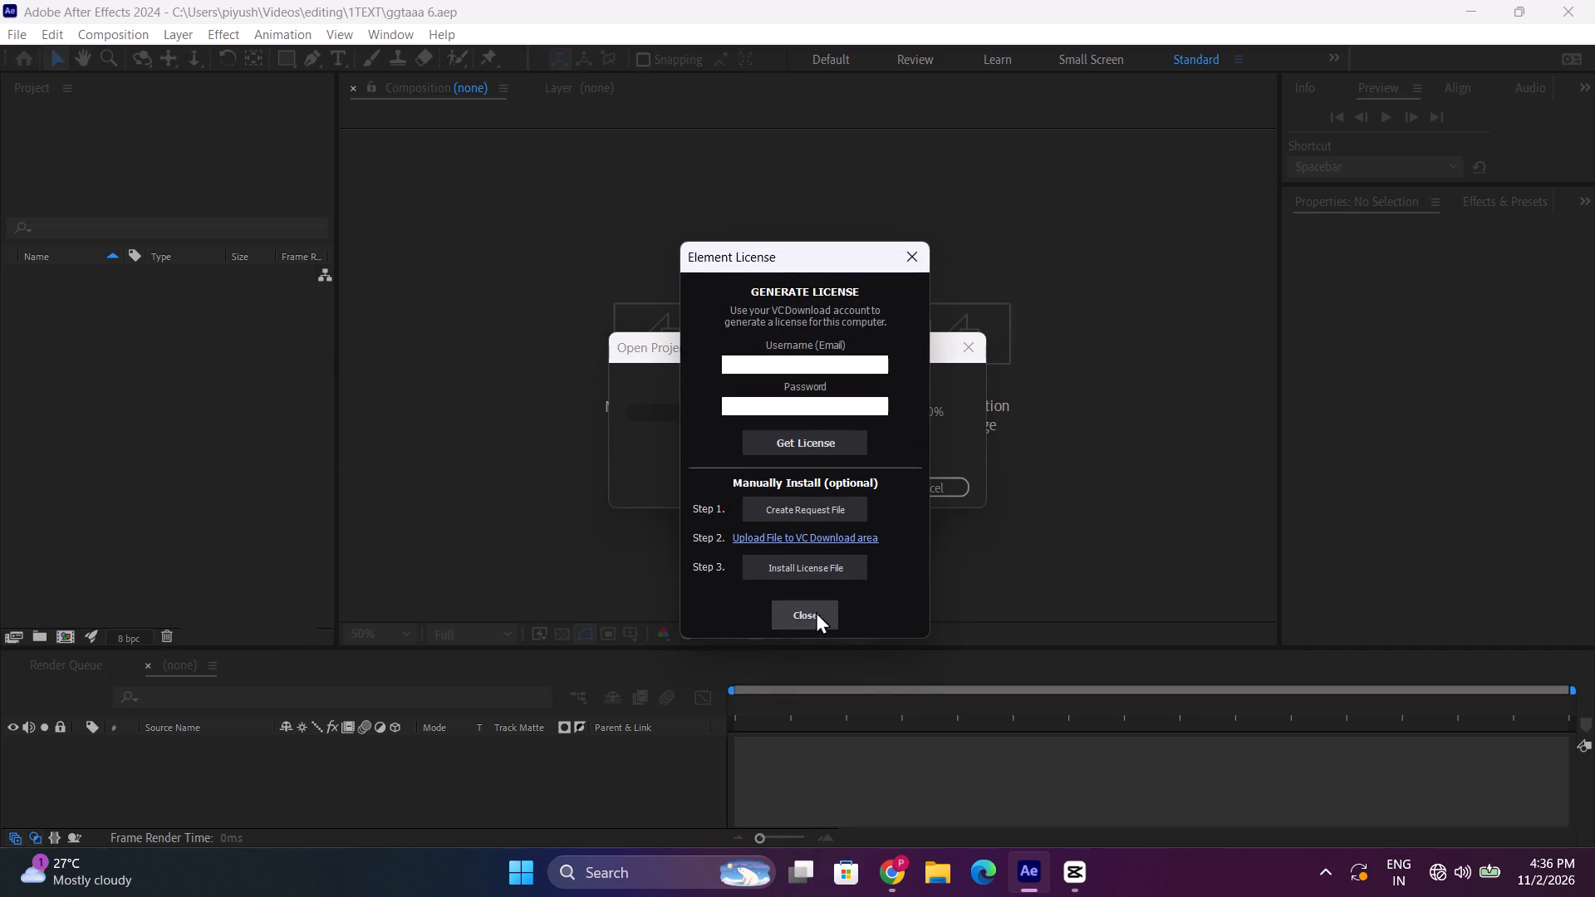
pyautogui.click(807, 614)
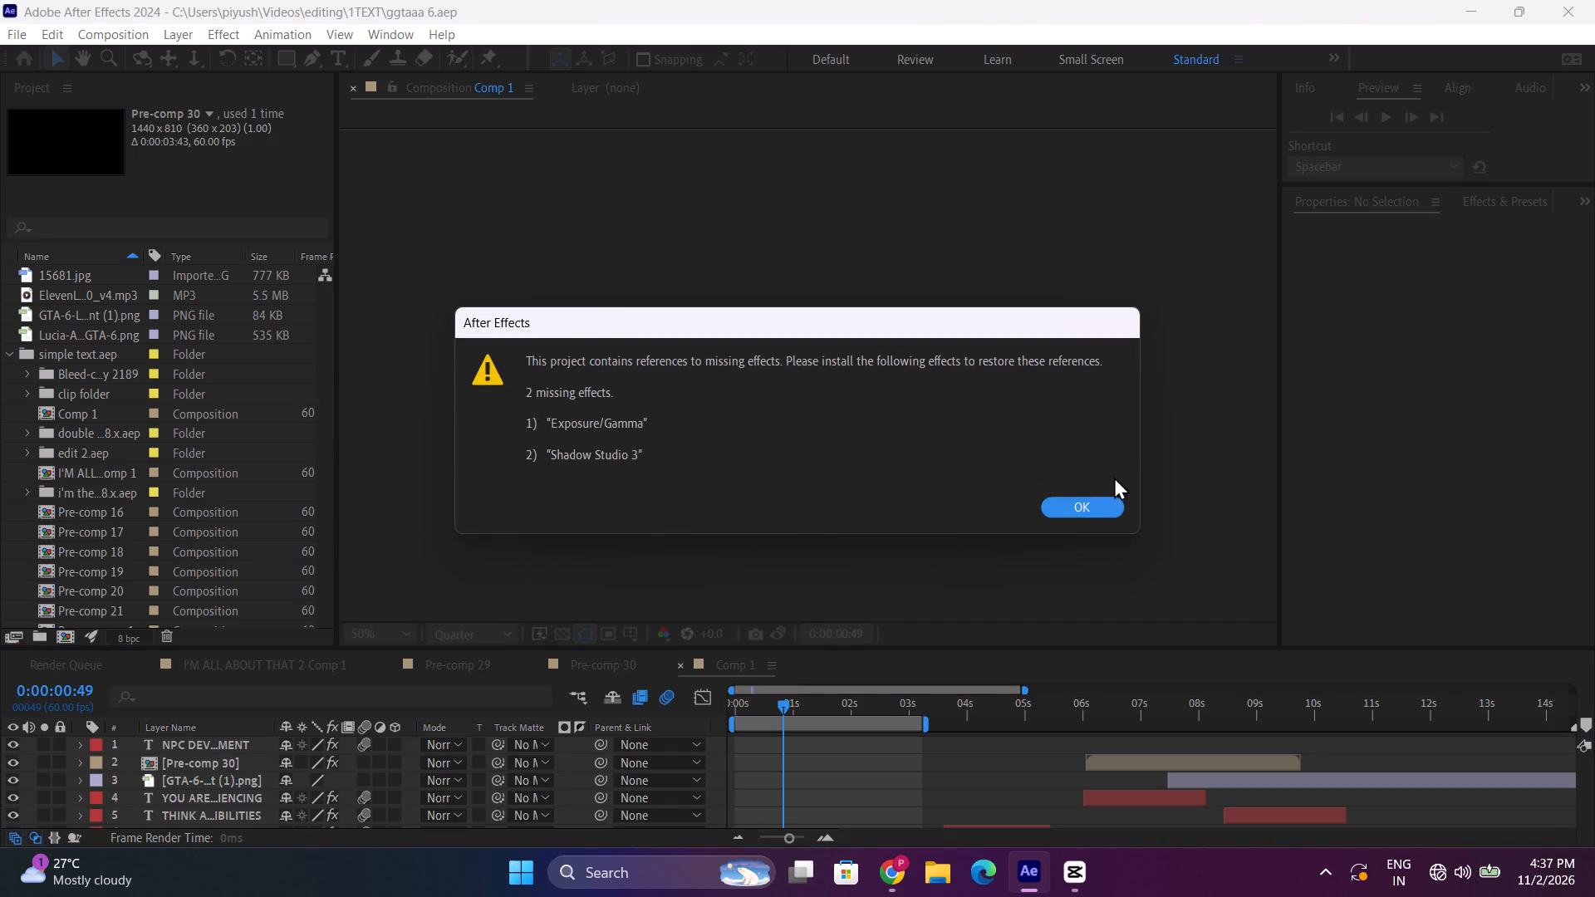
pyautogui.click(1087, 506)
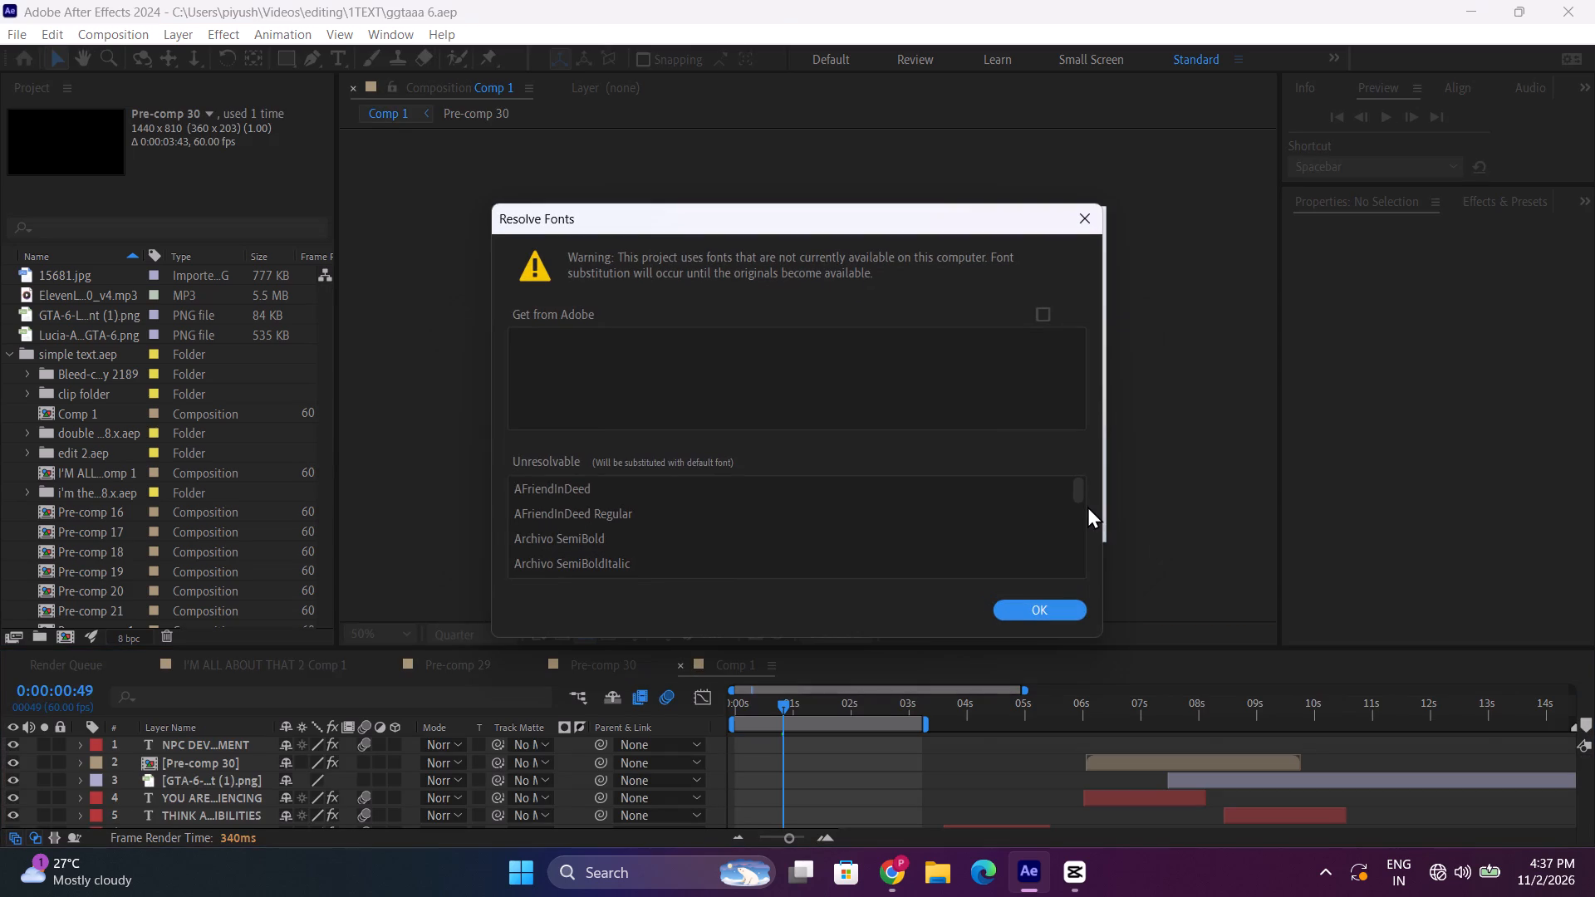
pyautogui.click(1051, 612)
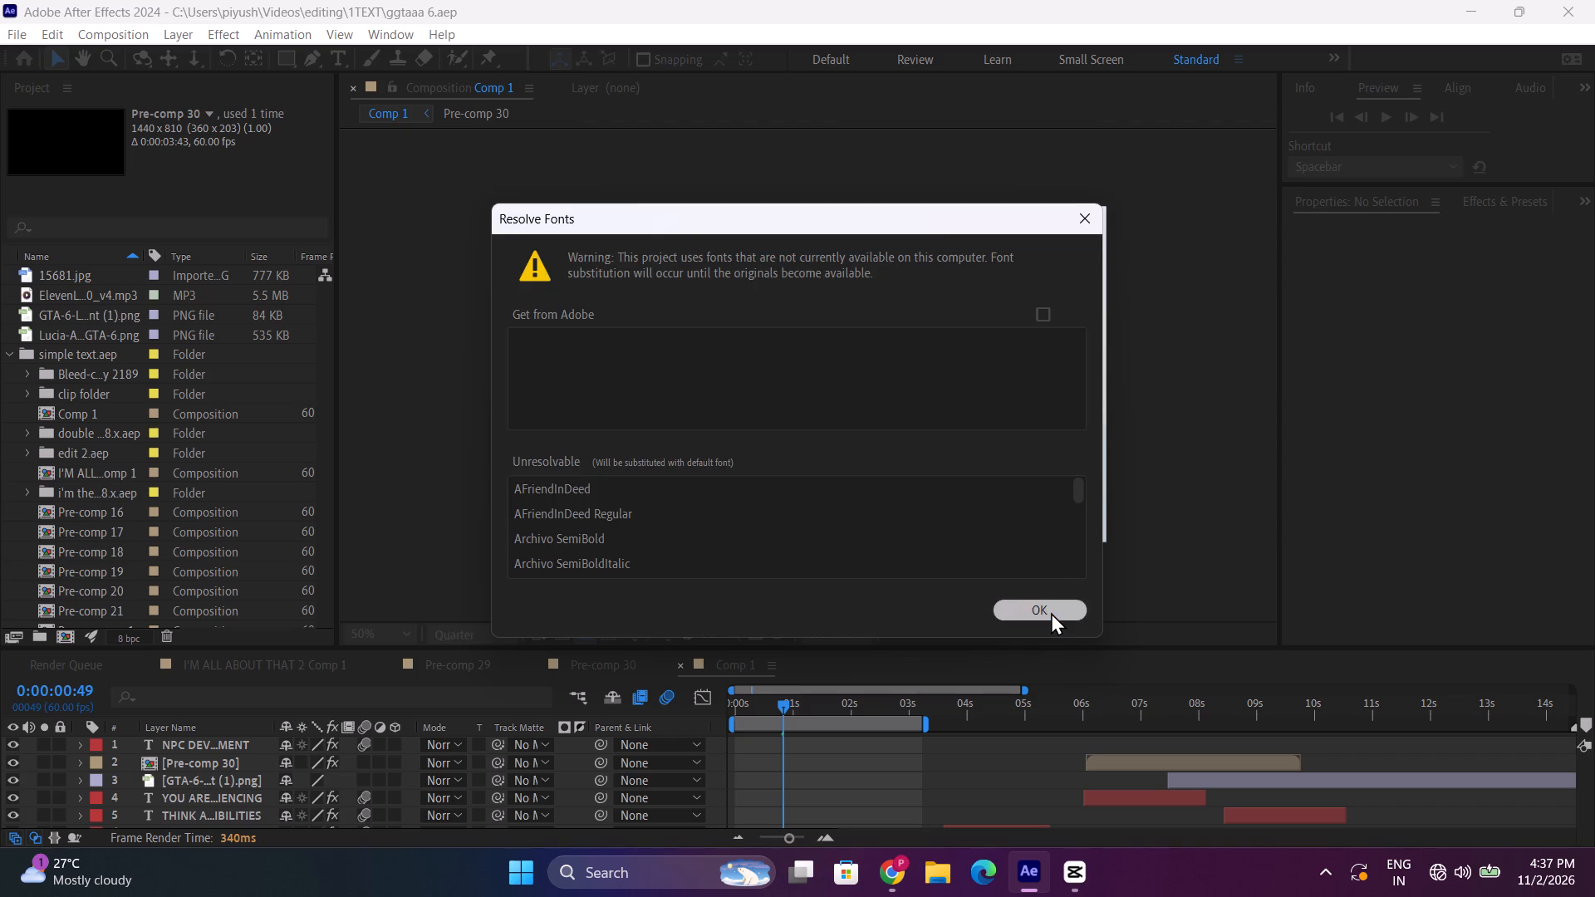
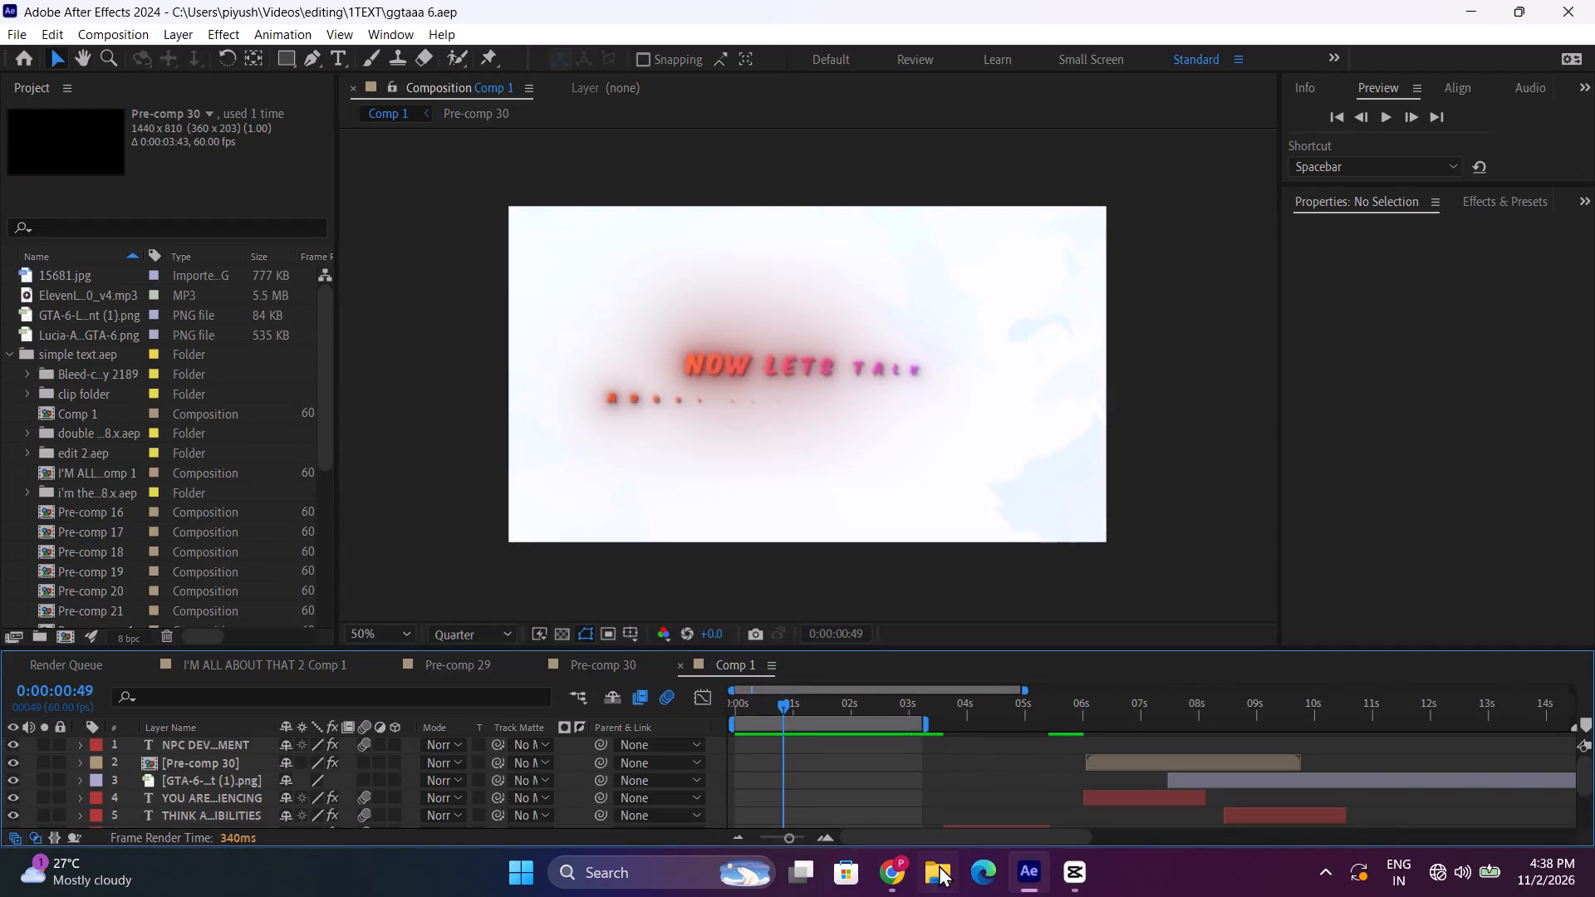
# Switch to the CapCut project and briefly play its timeline from about 00:03:49.
pyautogui.click(1055, 886)
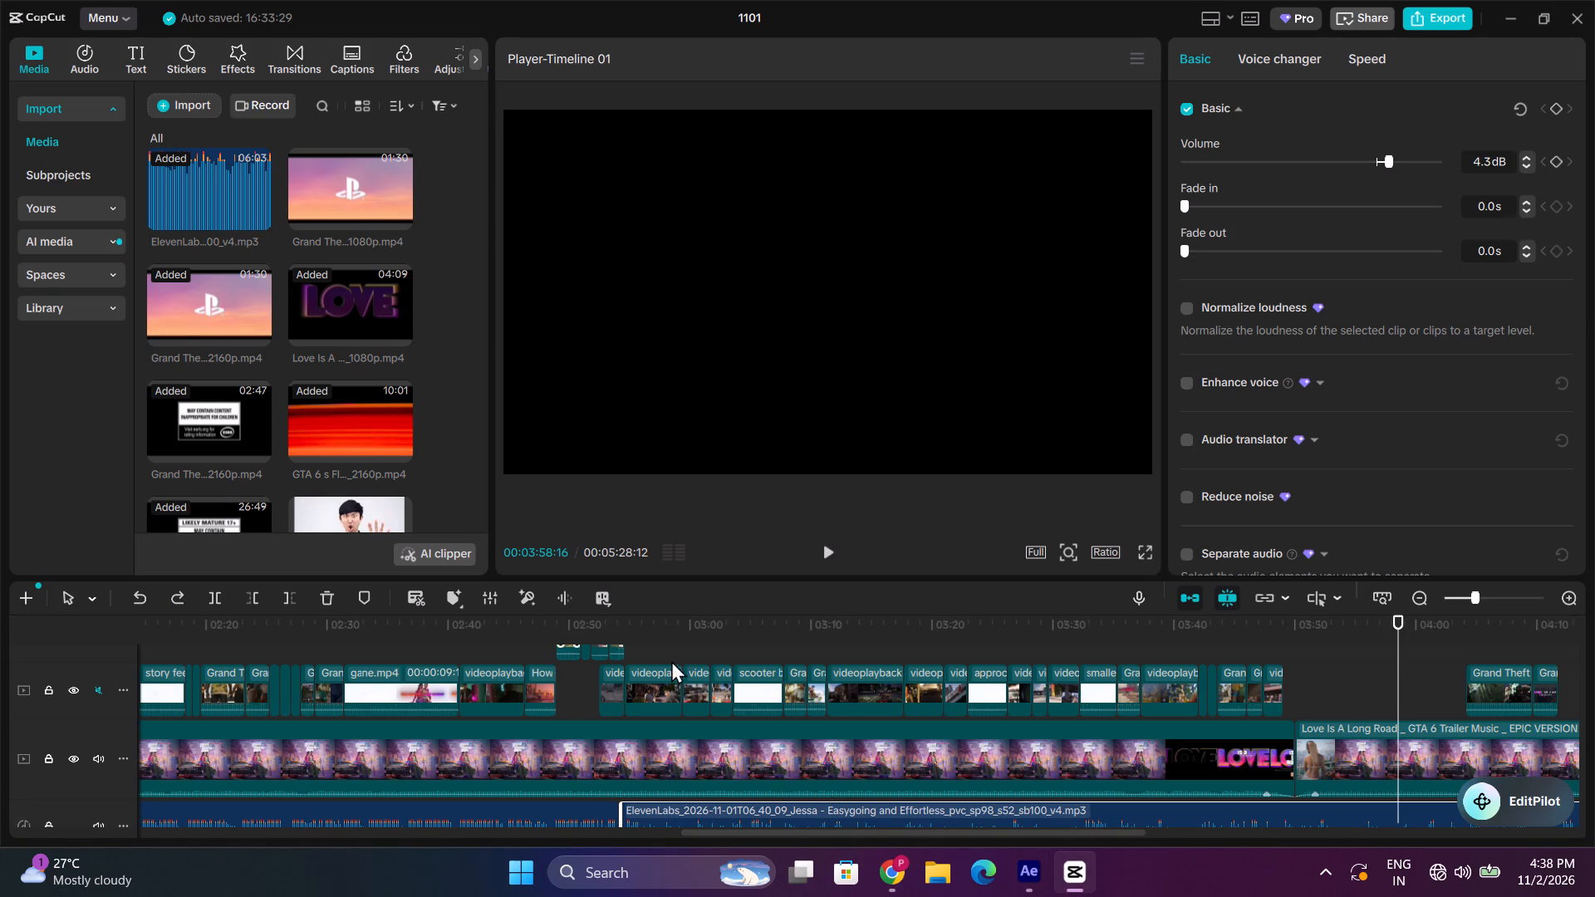
pyautogui.moveTo(1294, 639); pyautogui.dragTo(1287, 639)
pyautogui.press('space')
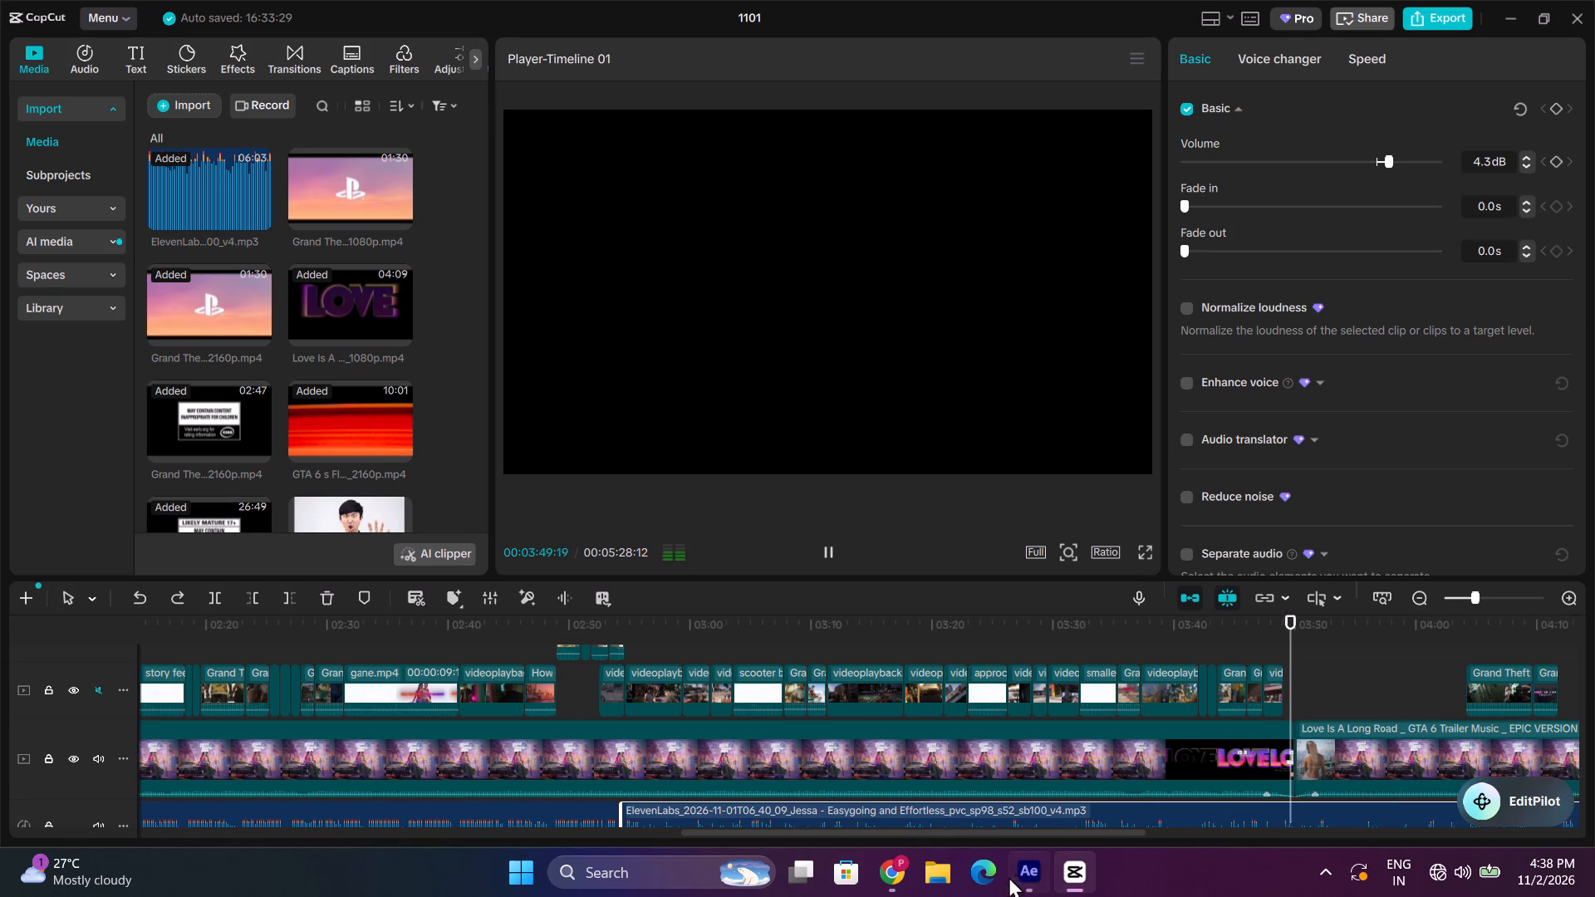
pyautogui.press('space')
# Back in After Effects, preview Comp 1 from the start and slide the 15681.jpg and ElevenLabs audio layers earlier.
pyautogui.click(1023, 875)
pyautogui.moveTo(756, 697); pyautogui.dragTo(693, 701)
pyautogui.press('space')
pyautogui.scroll(-5, 780, 760)
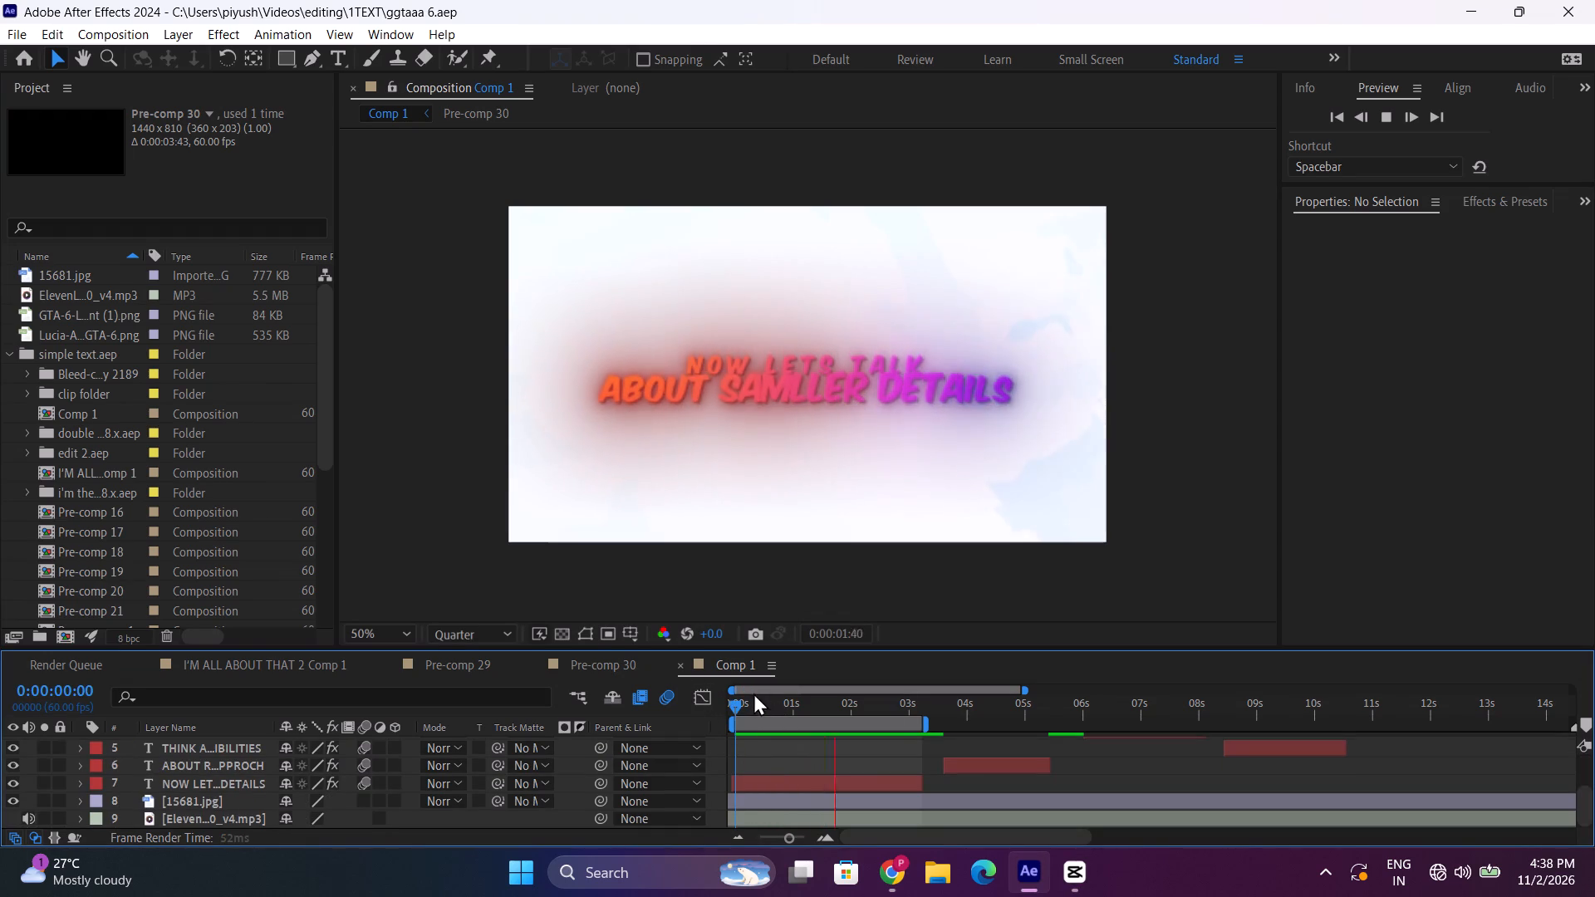
pyautogui.moveTo(748, 712); pyautogui.dragTo(658, 698)
pyautogui.press('space')
pyautogui.moveTo(974, 801); pyautogui.dragTo(969, 801)
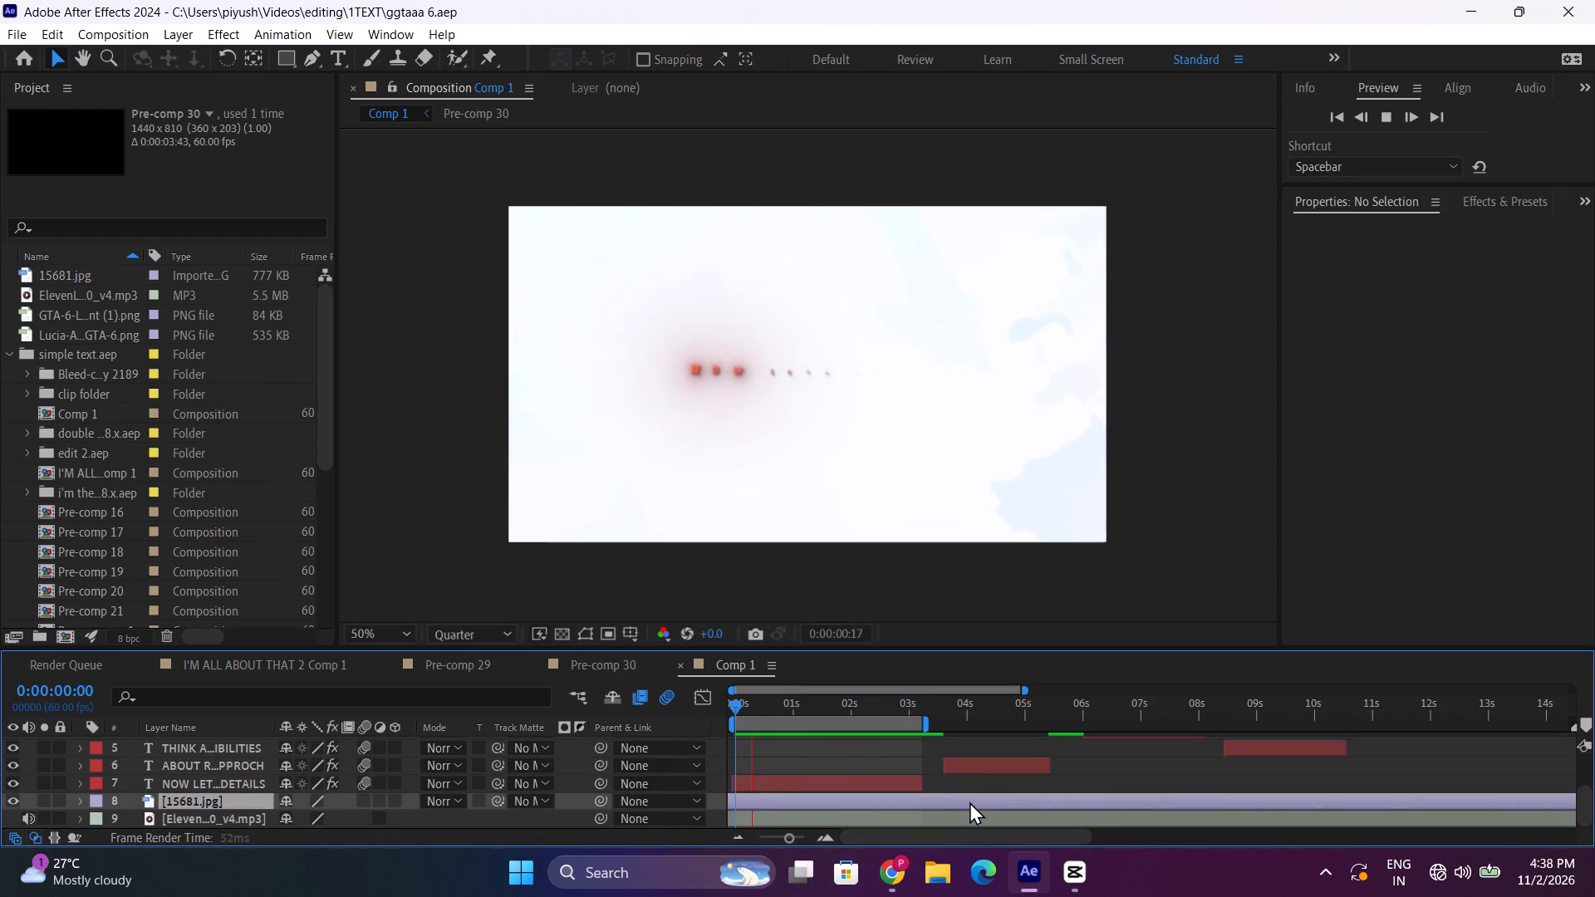
pyautogui.moveTo(969, 801); pyautogui.dragTo(941, 801)
pyautogui.moveTo(964, 823); pyautogui.dragTo(688, 817)
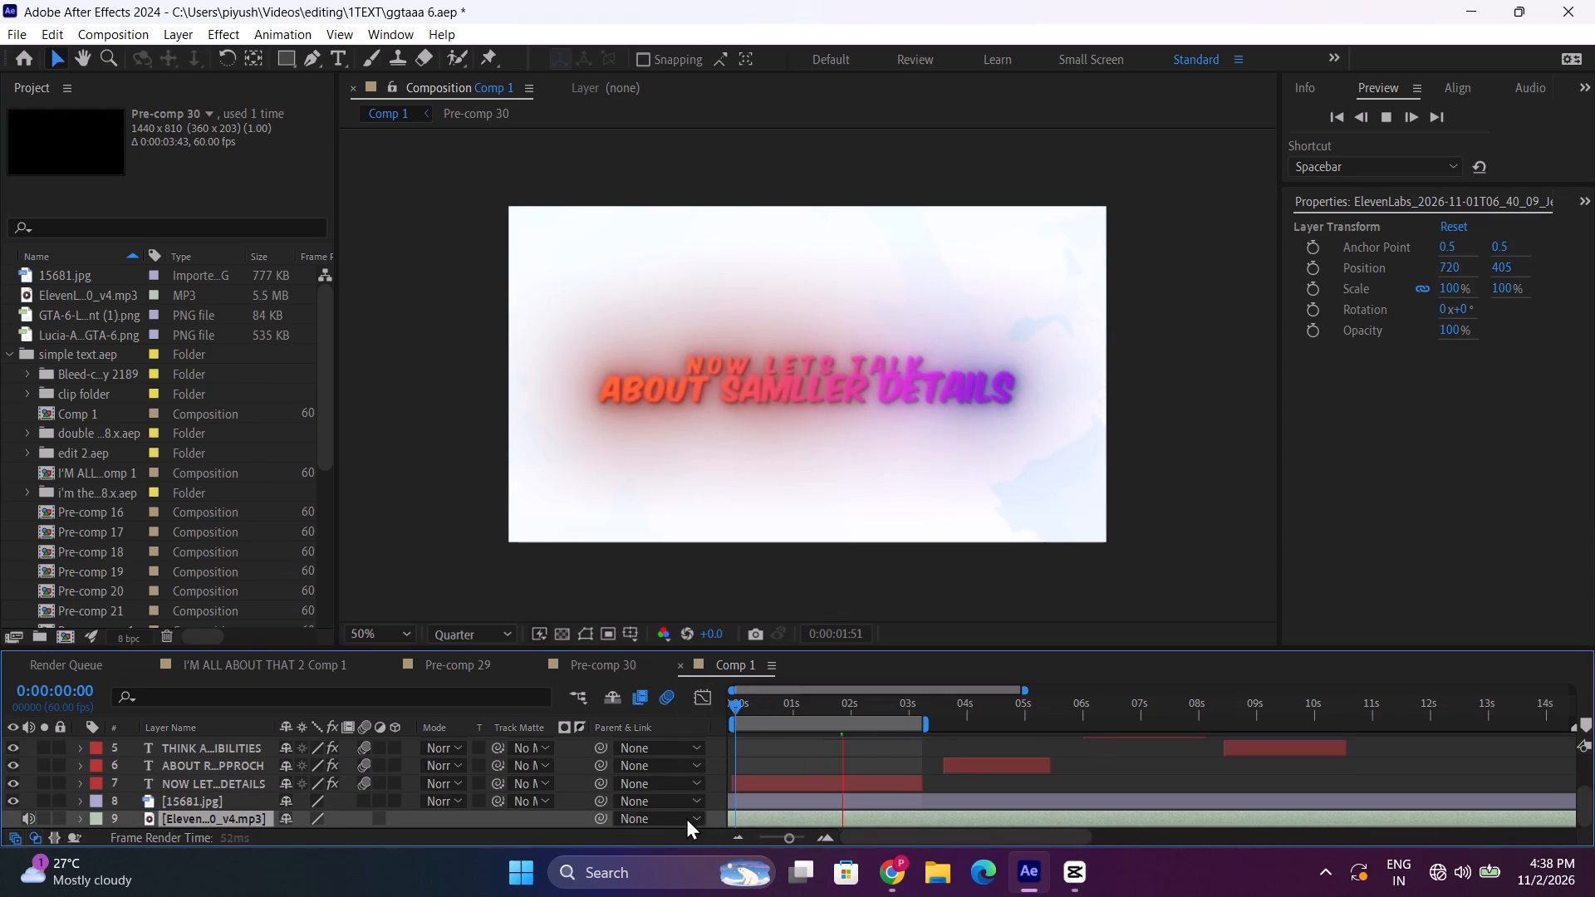
# Slide the ElevenLabs audio layer much earlier, then slightly later, replaying Comp 1 from the start to find the matching narration.
pyautogui.moveTo(749, 704); pyautogui.dragTo(729, 708)
pyautogui.press('space')
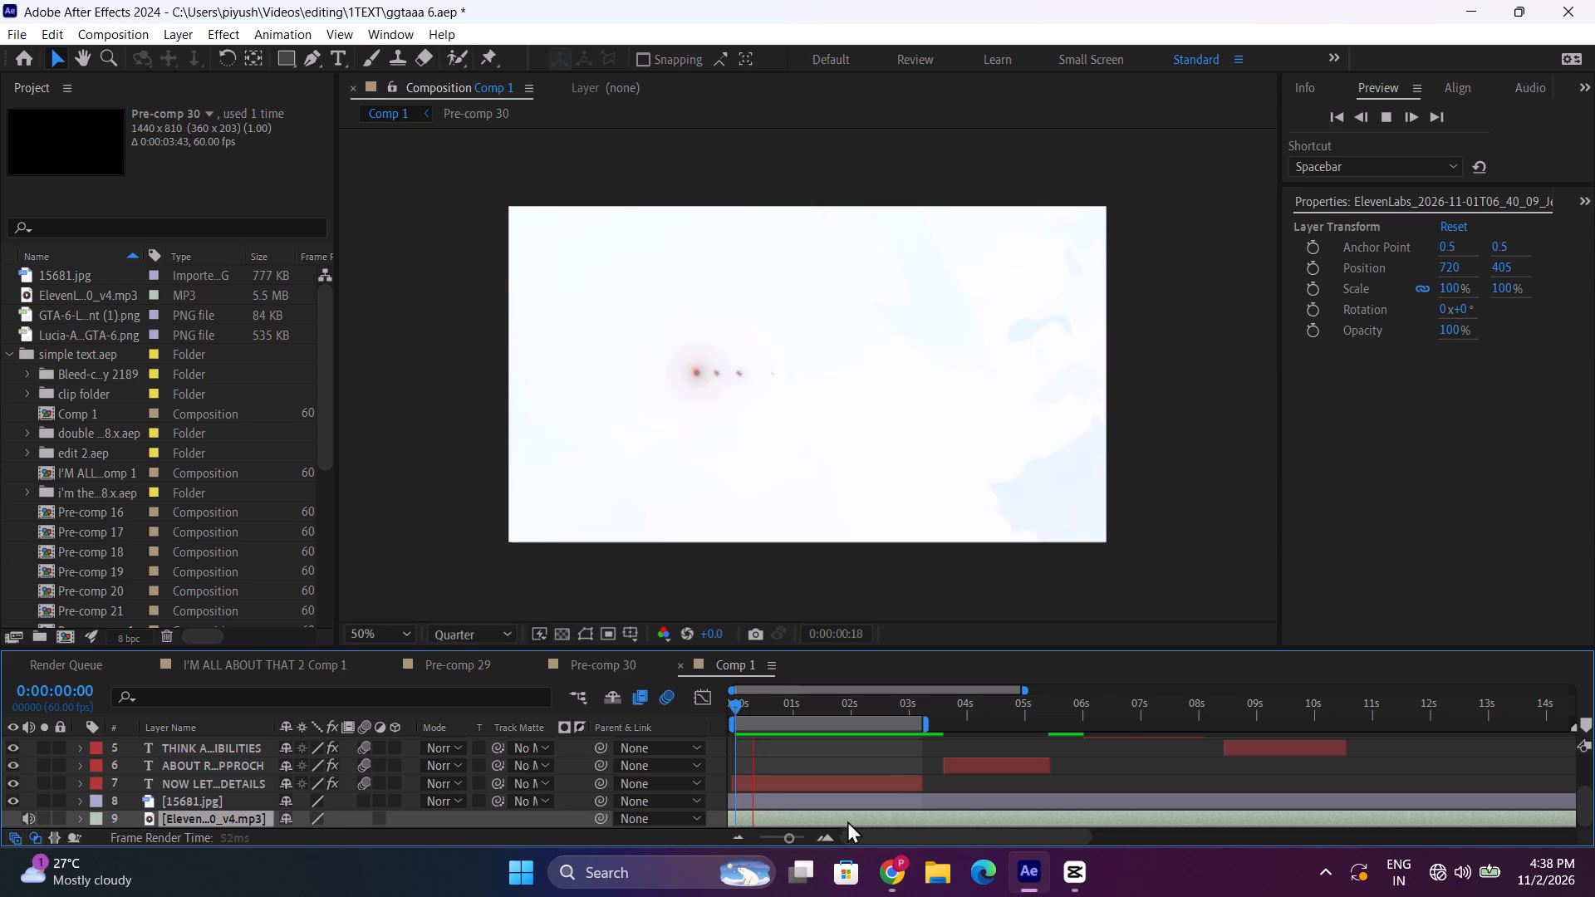
pyautogui.moveTo(750, 707); pyautogui.dragTo(711, 713)
pyautogui.moveTo(925, 816); pyautogui.dragTo(747, 816)
pyautogui.press('space')
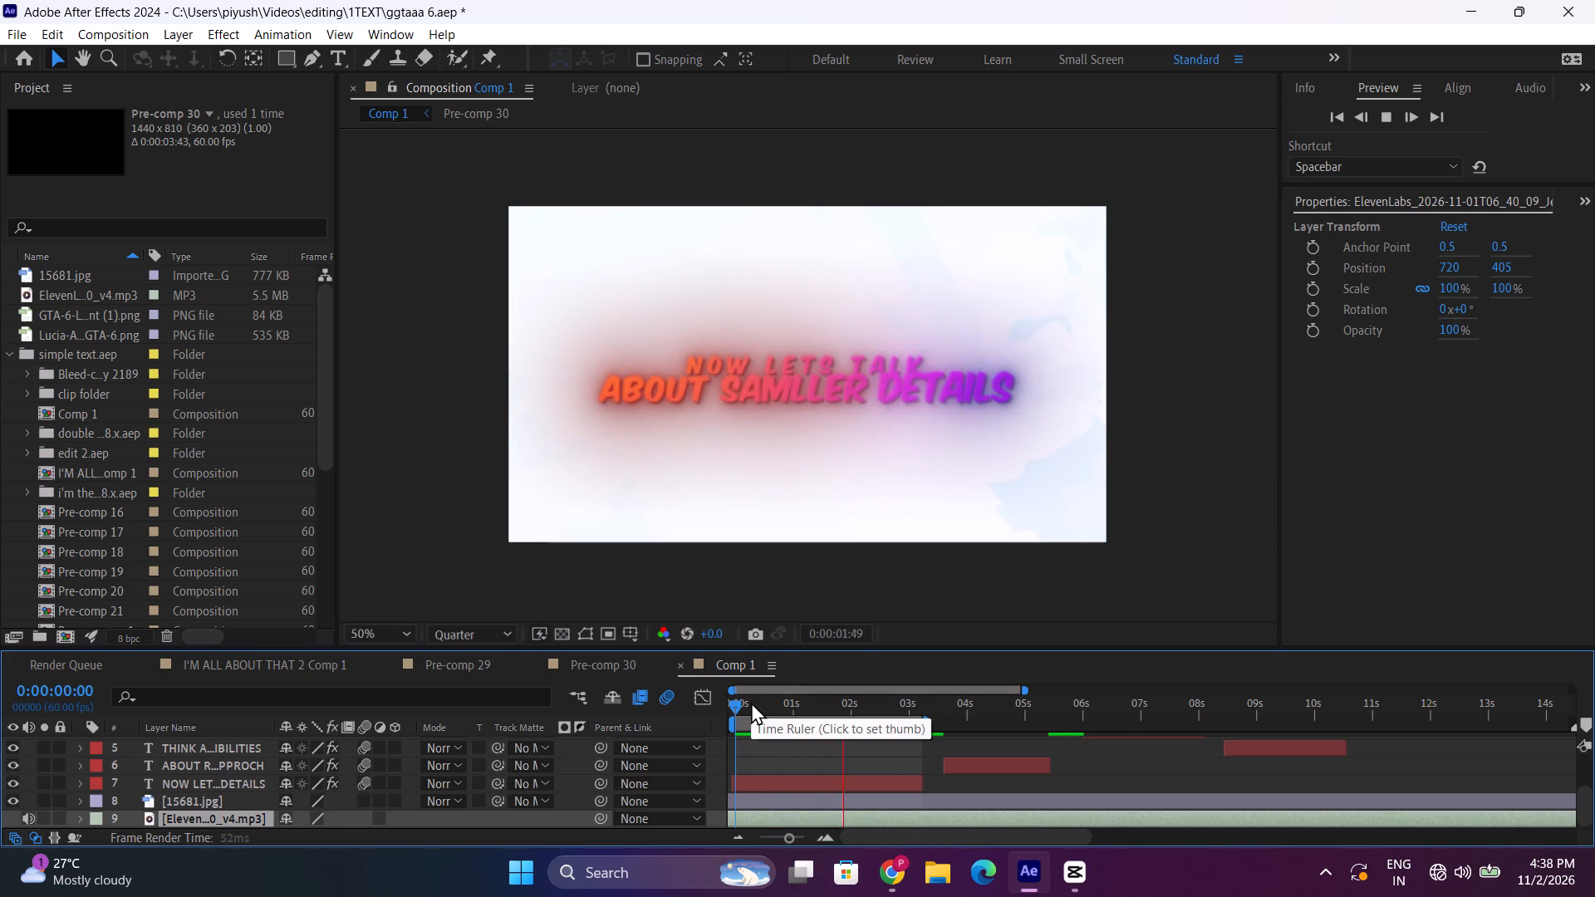
pyautogui.moveTo(751, 702); pyautogui.dragTo(689, 703)
pyautogui.moveTo(1129, 817); pyautogui.dragTo(507, 810)
pyautogui.press('space')
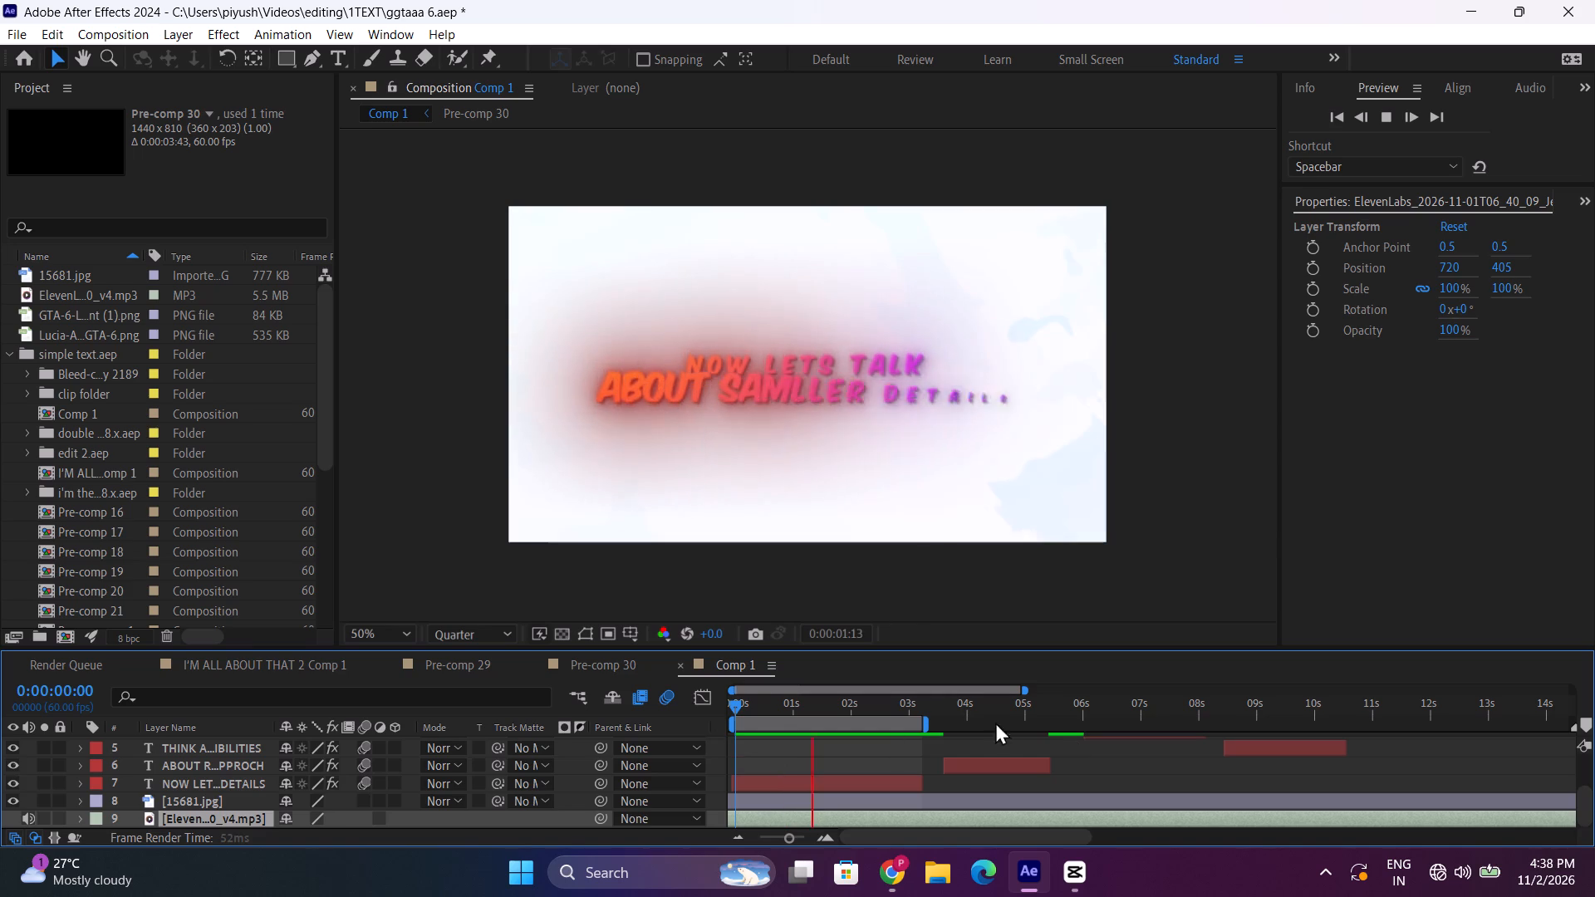
pyautogui.moveTo(920, 721); pyautogui.dragTo(1214, 723)
pyautogui.moveTo(755, 704); pyautogui.dragTo(690, 714)
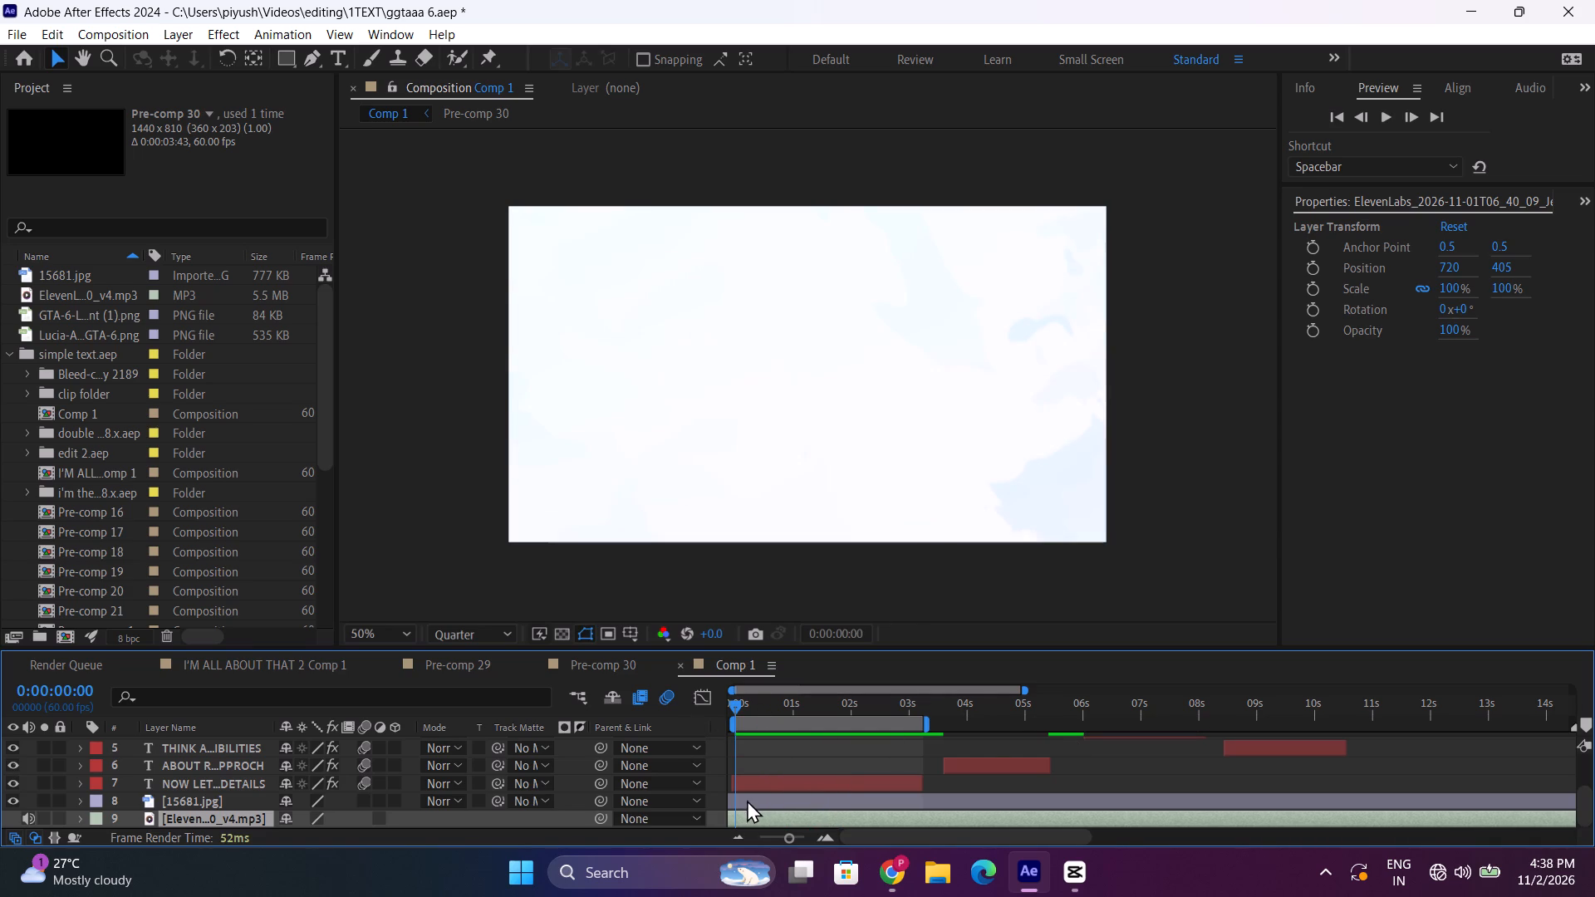
pyautogui.moveTo(748, 813); pyautogui.dragTo(825, 811)
pyautogui.press('space')
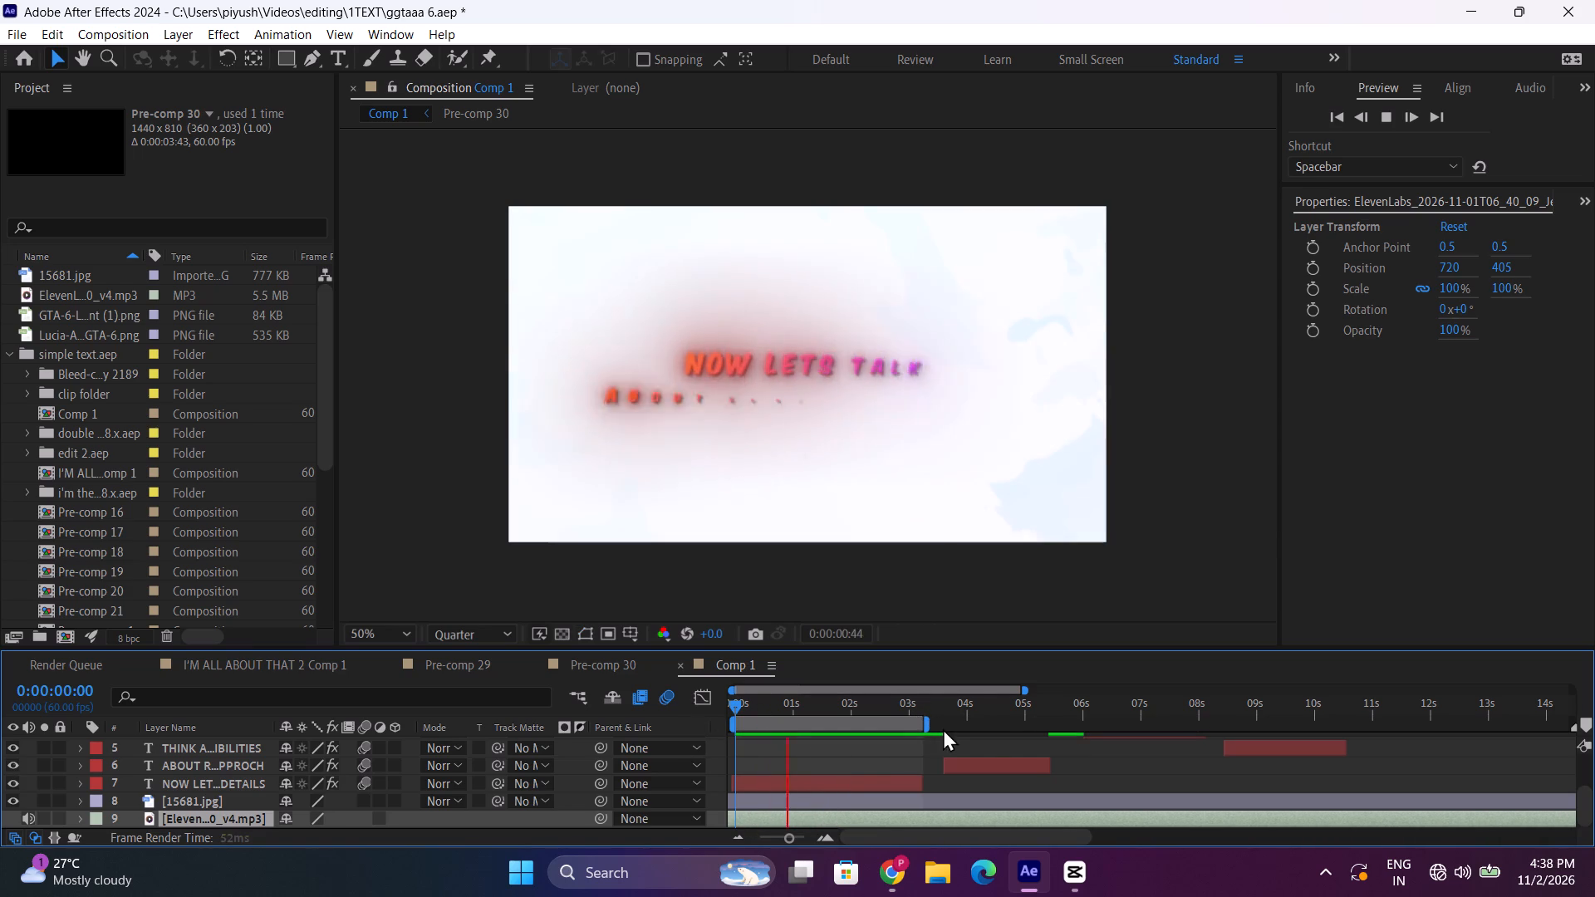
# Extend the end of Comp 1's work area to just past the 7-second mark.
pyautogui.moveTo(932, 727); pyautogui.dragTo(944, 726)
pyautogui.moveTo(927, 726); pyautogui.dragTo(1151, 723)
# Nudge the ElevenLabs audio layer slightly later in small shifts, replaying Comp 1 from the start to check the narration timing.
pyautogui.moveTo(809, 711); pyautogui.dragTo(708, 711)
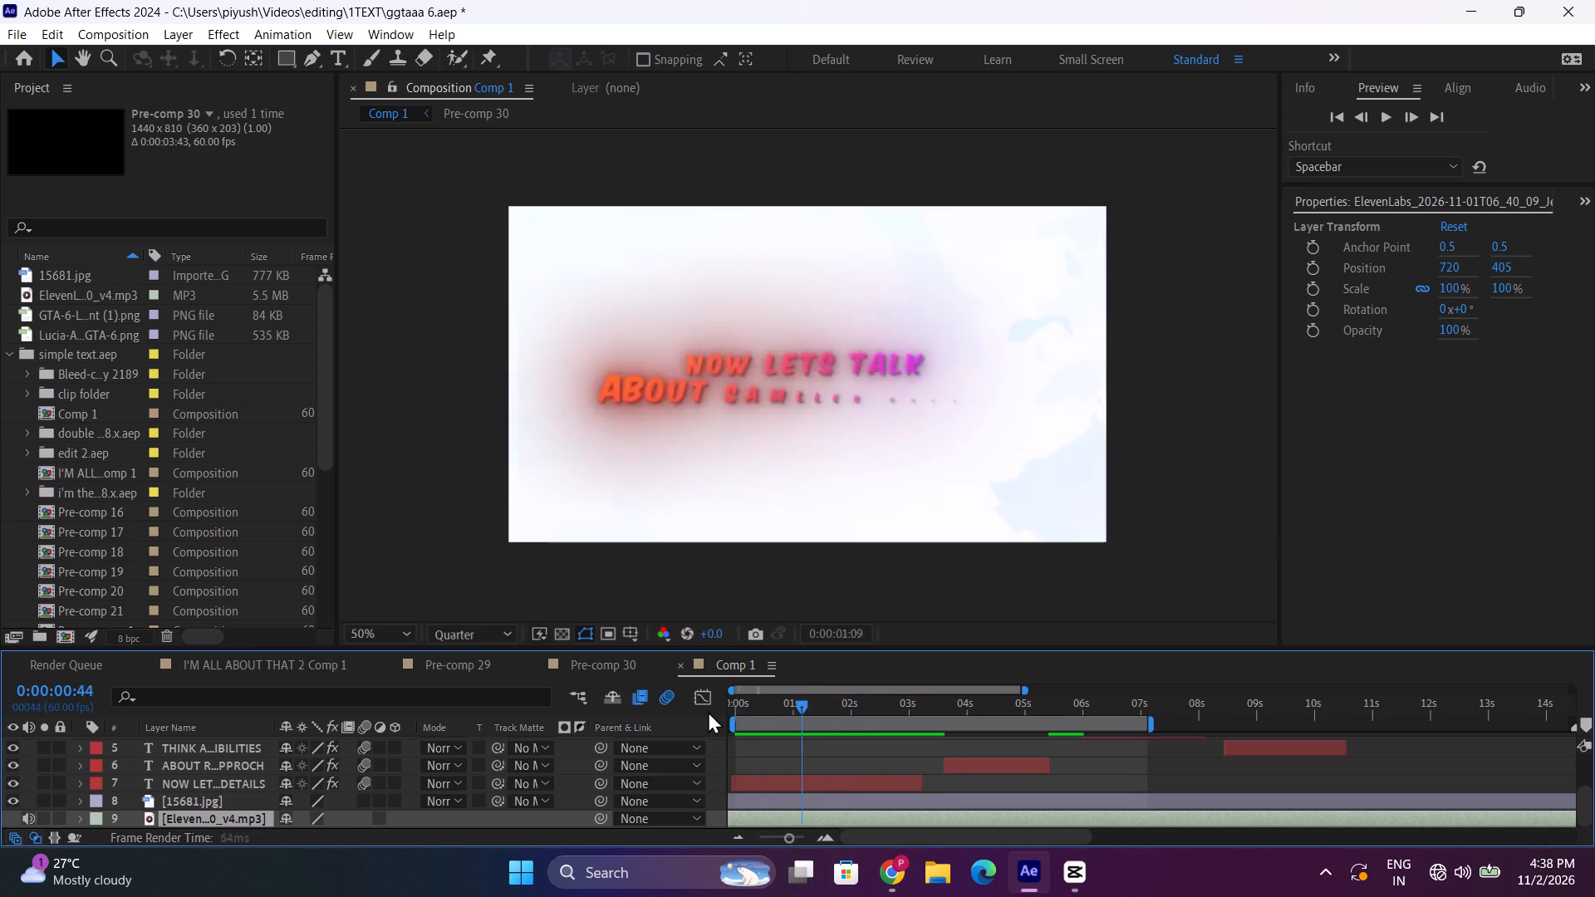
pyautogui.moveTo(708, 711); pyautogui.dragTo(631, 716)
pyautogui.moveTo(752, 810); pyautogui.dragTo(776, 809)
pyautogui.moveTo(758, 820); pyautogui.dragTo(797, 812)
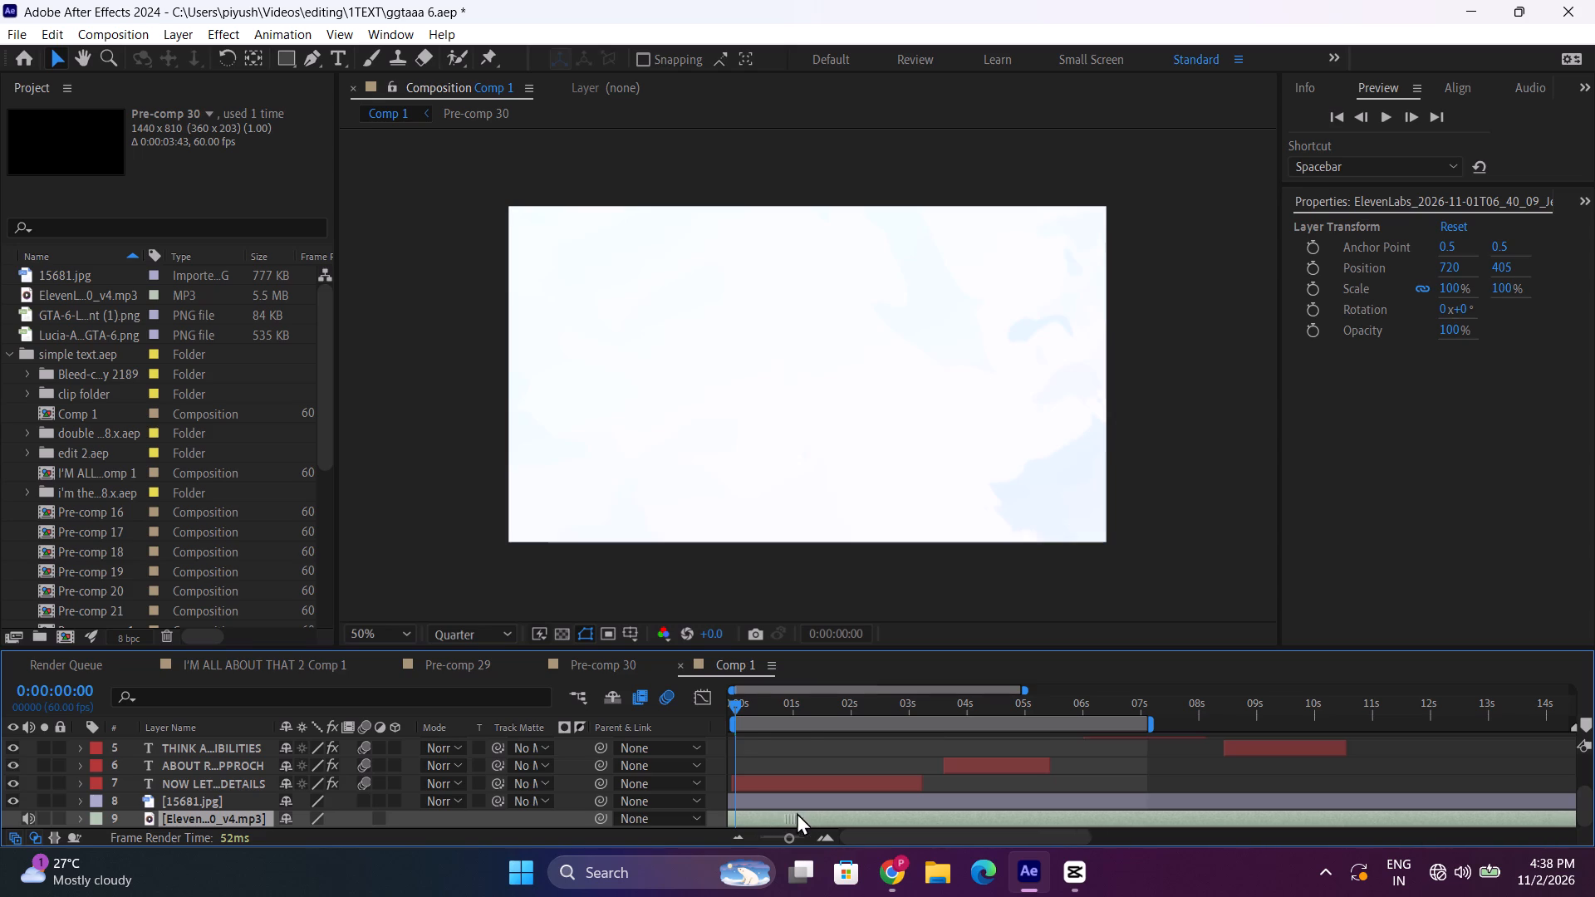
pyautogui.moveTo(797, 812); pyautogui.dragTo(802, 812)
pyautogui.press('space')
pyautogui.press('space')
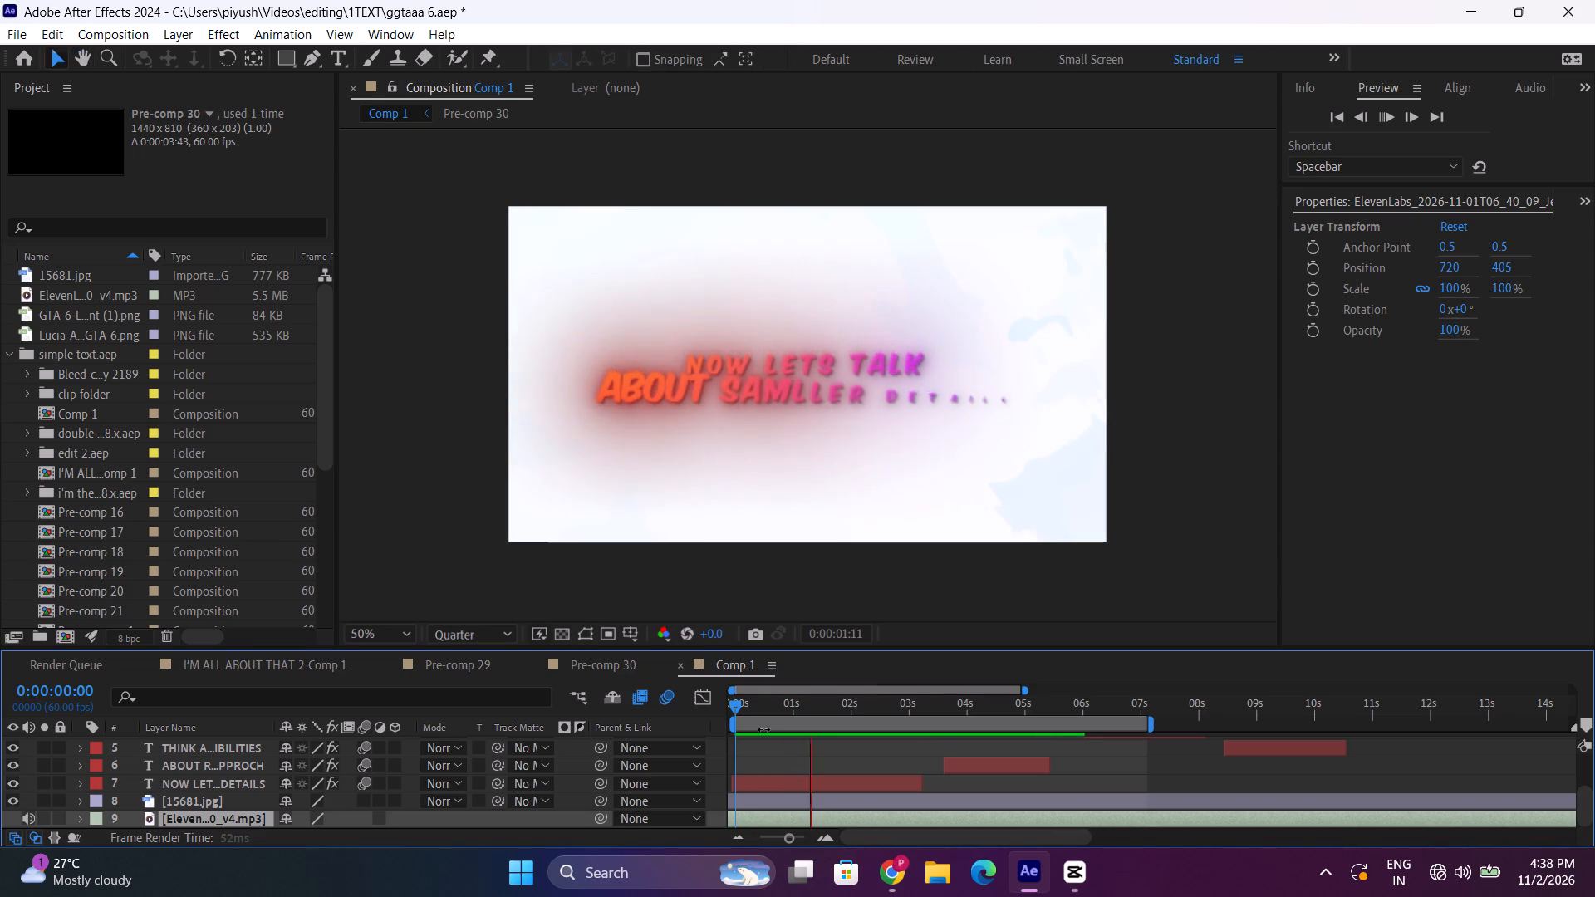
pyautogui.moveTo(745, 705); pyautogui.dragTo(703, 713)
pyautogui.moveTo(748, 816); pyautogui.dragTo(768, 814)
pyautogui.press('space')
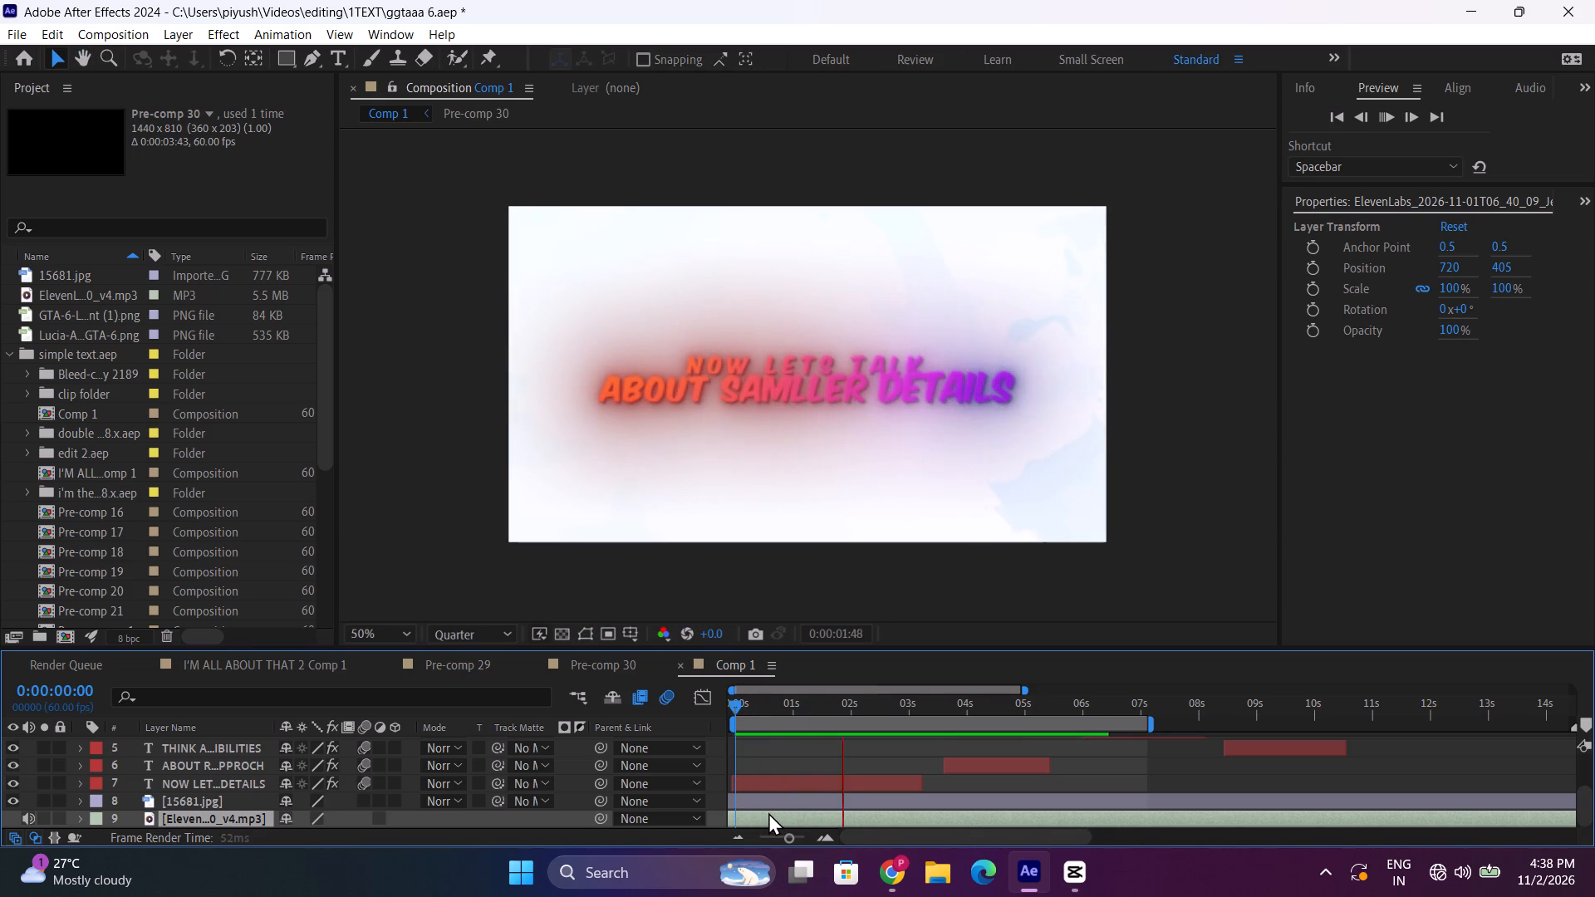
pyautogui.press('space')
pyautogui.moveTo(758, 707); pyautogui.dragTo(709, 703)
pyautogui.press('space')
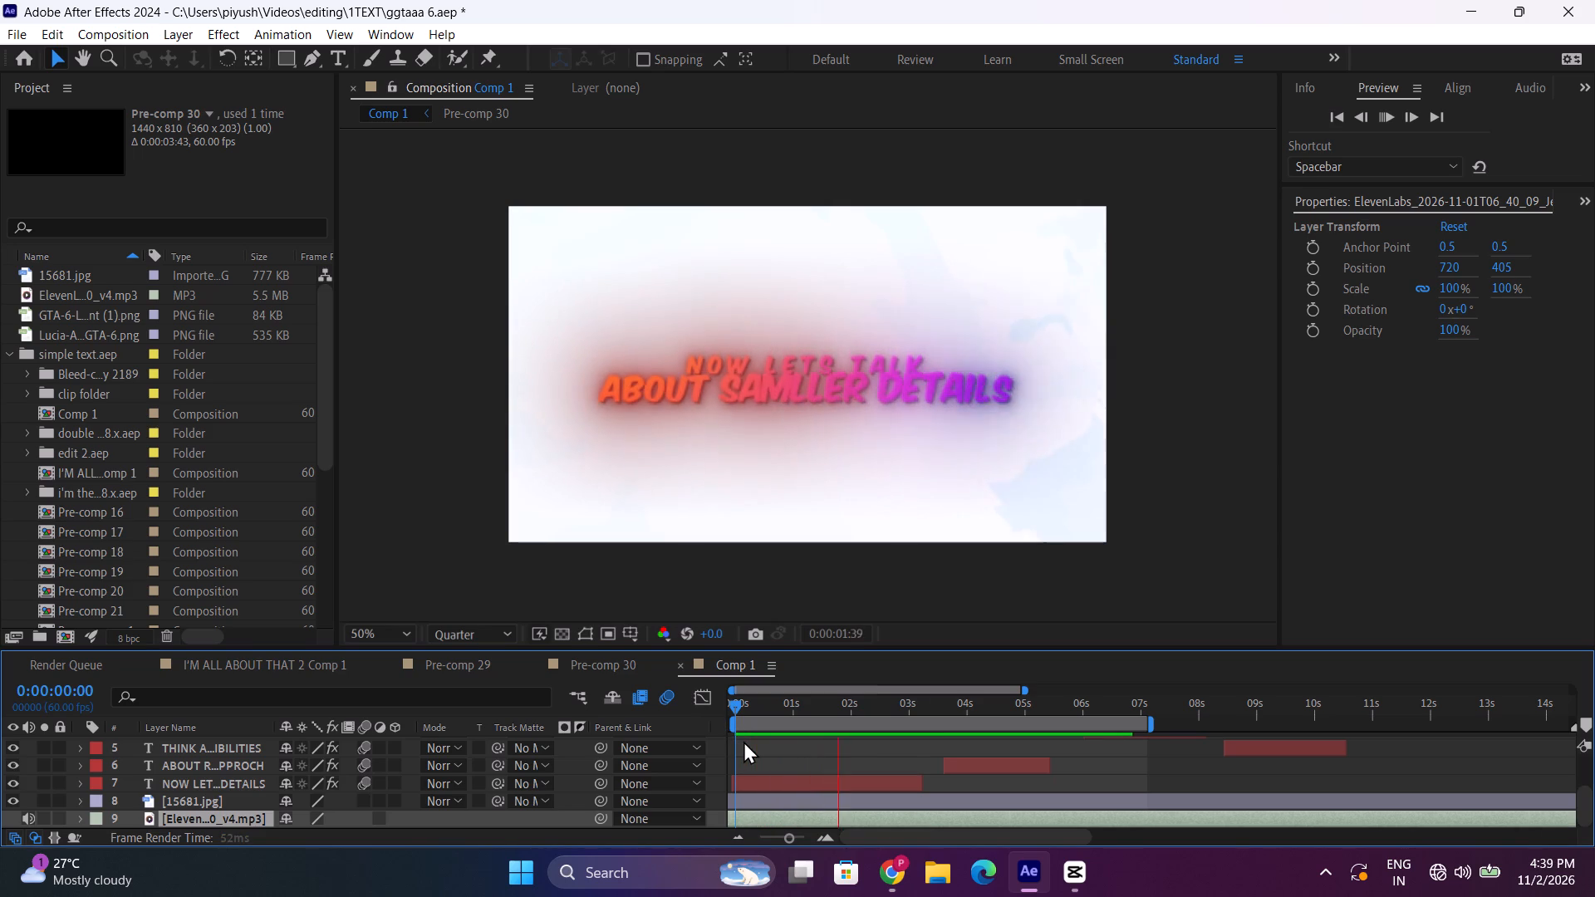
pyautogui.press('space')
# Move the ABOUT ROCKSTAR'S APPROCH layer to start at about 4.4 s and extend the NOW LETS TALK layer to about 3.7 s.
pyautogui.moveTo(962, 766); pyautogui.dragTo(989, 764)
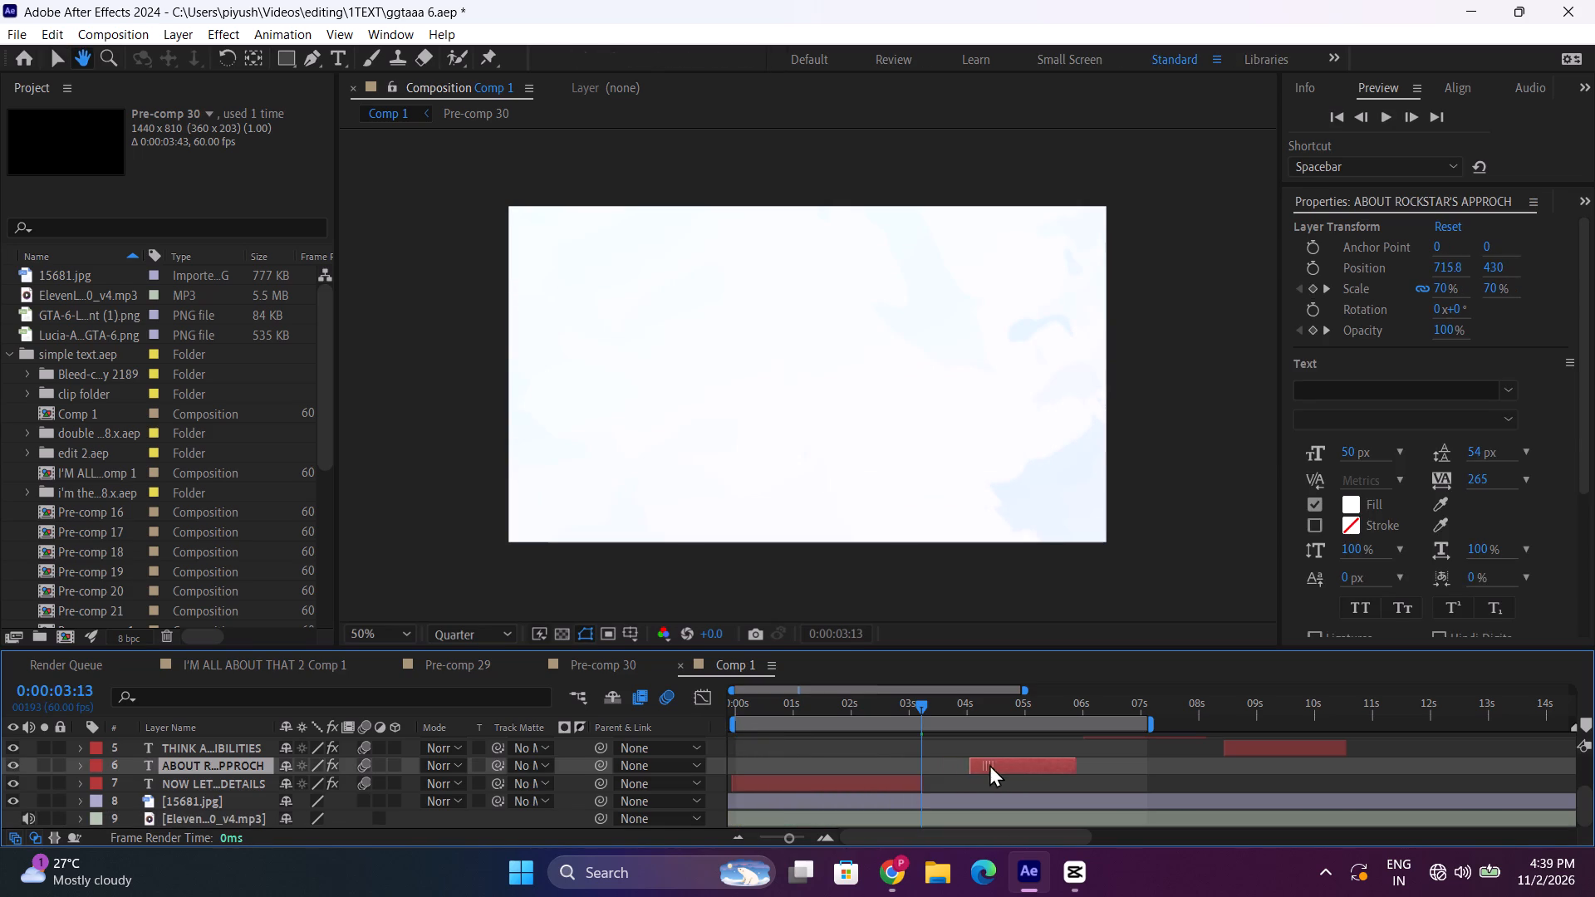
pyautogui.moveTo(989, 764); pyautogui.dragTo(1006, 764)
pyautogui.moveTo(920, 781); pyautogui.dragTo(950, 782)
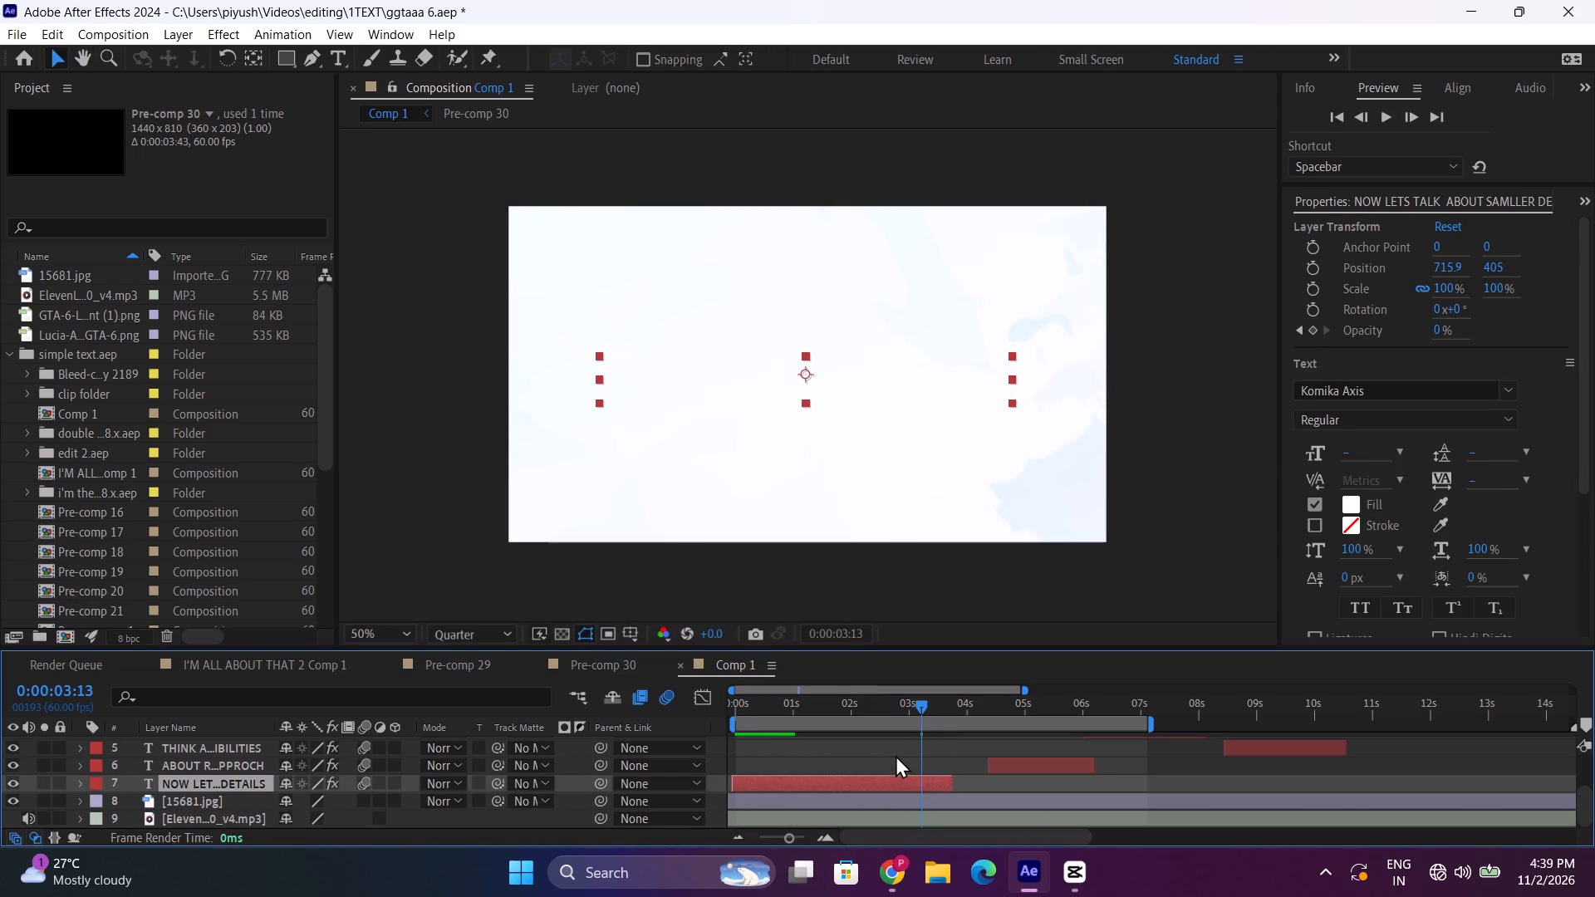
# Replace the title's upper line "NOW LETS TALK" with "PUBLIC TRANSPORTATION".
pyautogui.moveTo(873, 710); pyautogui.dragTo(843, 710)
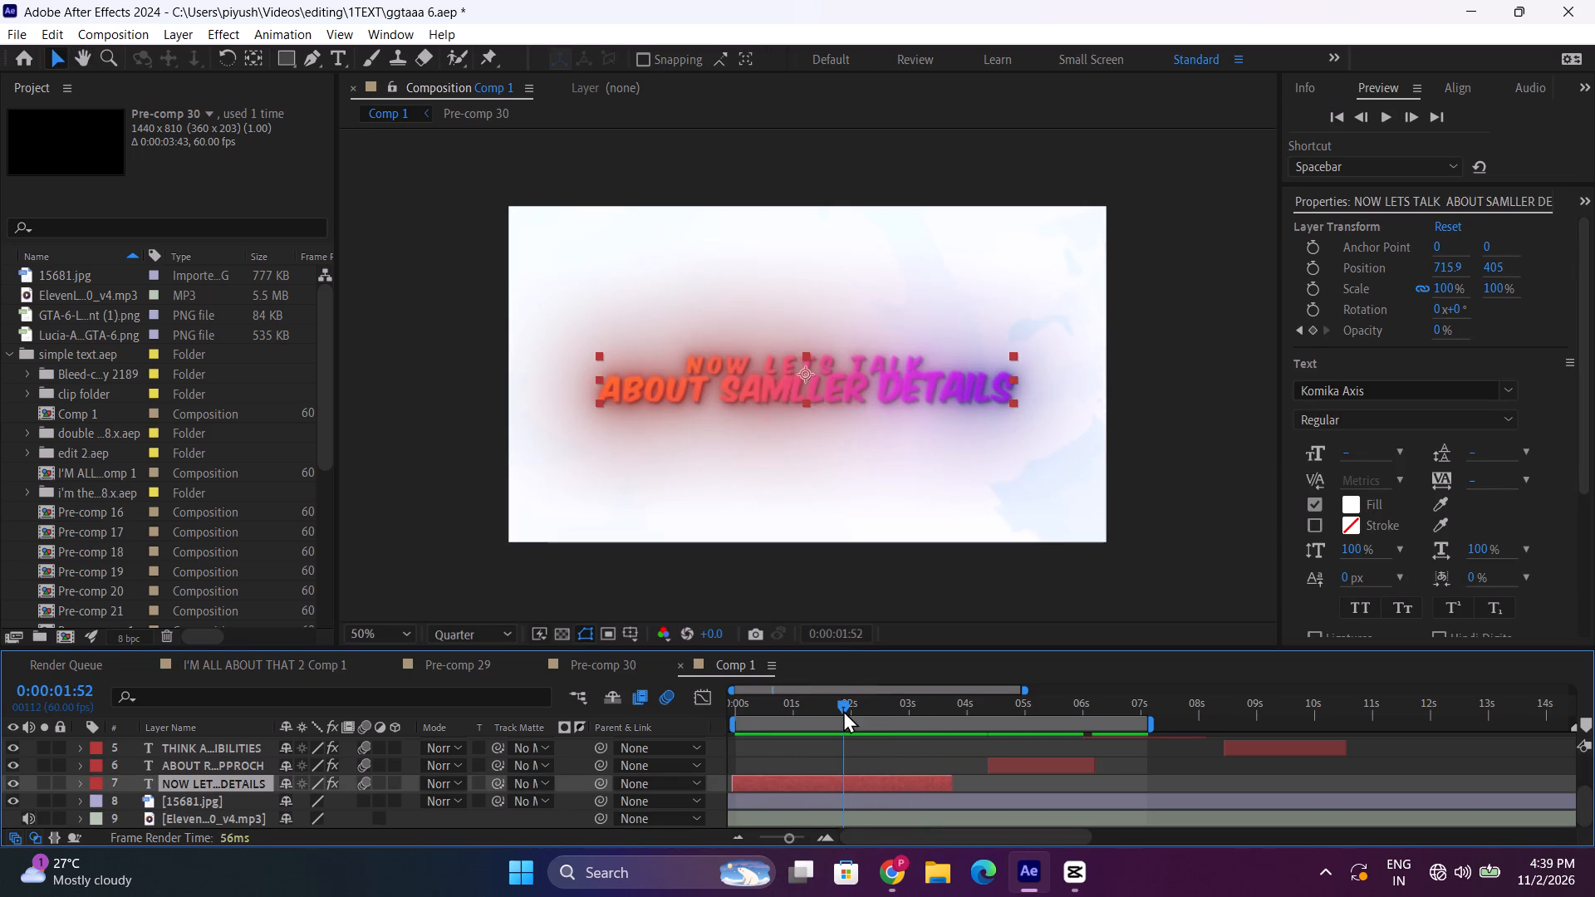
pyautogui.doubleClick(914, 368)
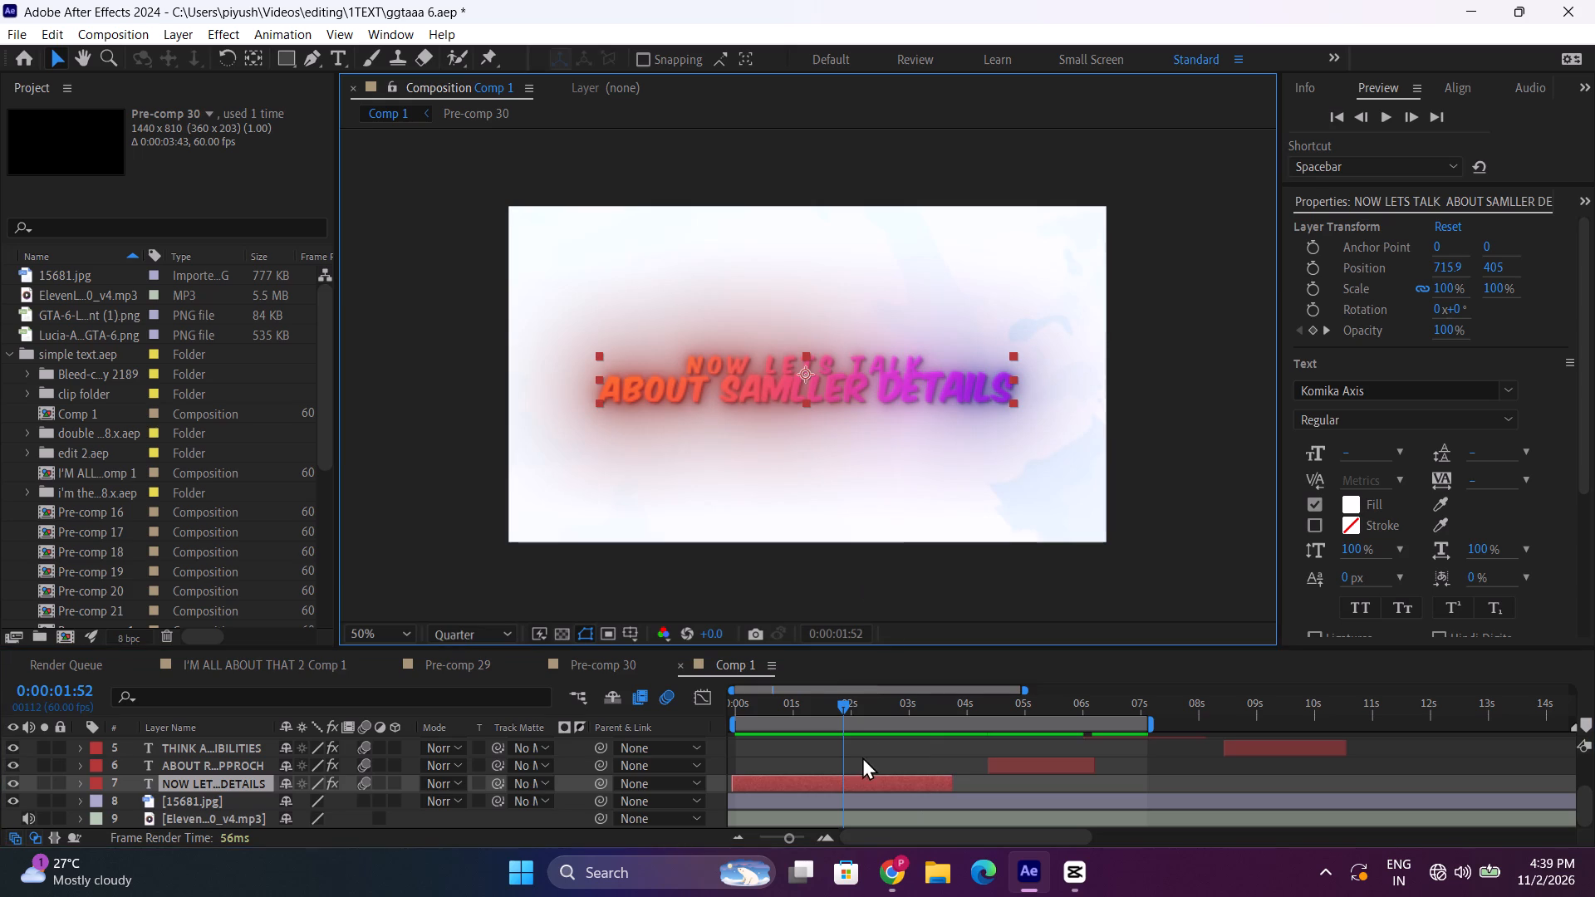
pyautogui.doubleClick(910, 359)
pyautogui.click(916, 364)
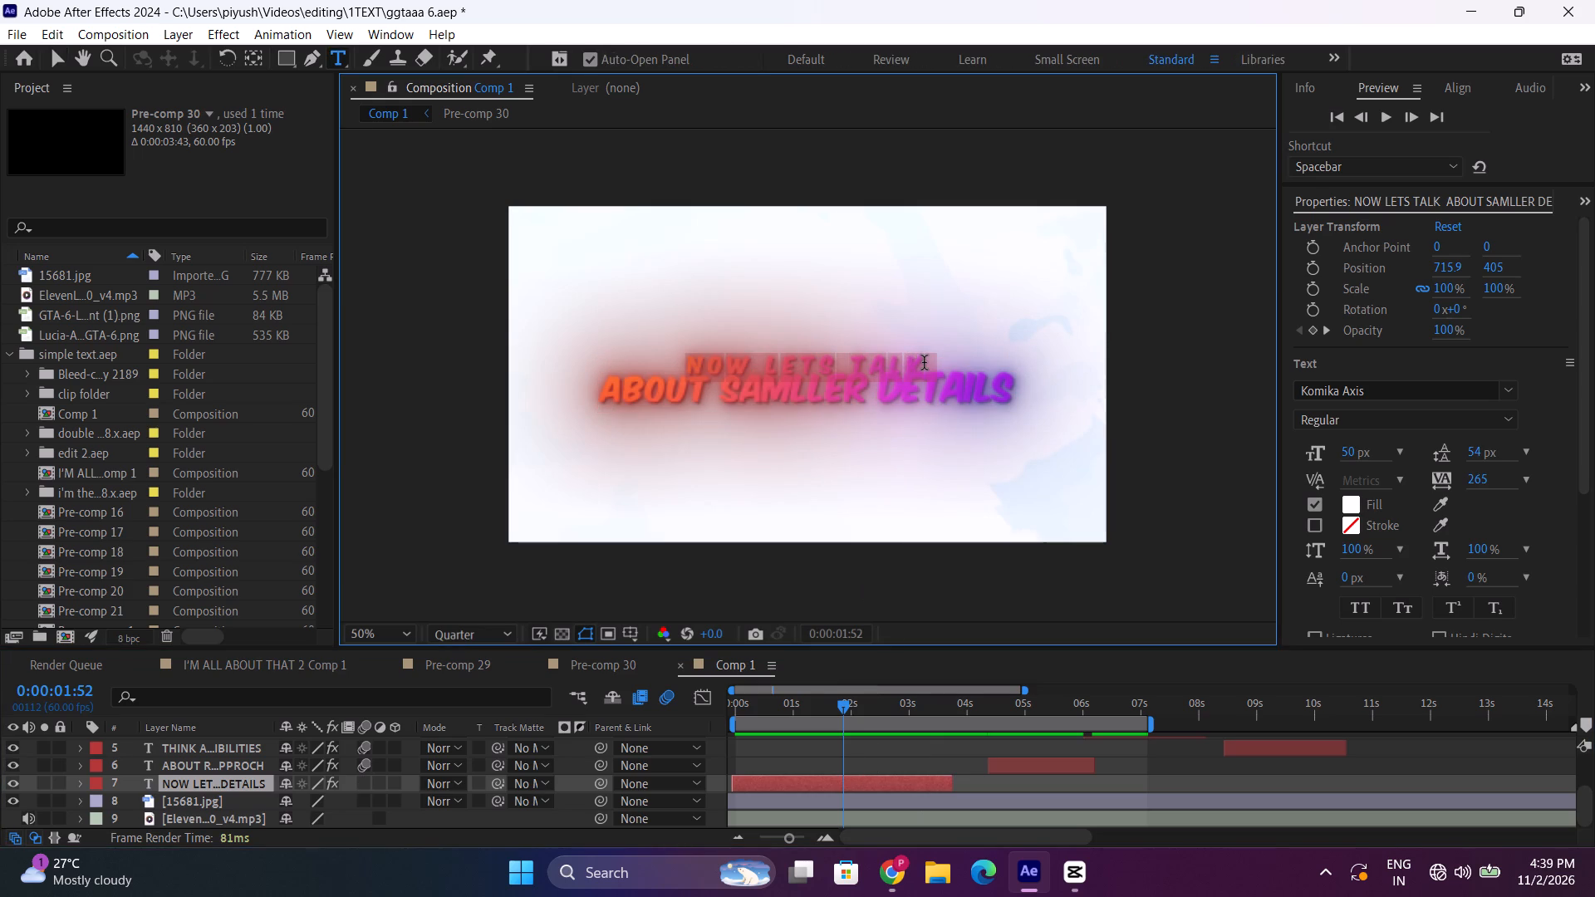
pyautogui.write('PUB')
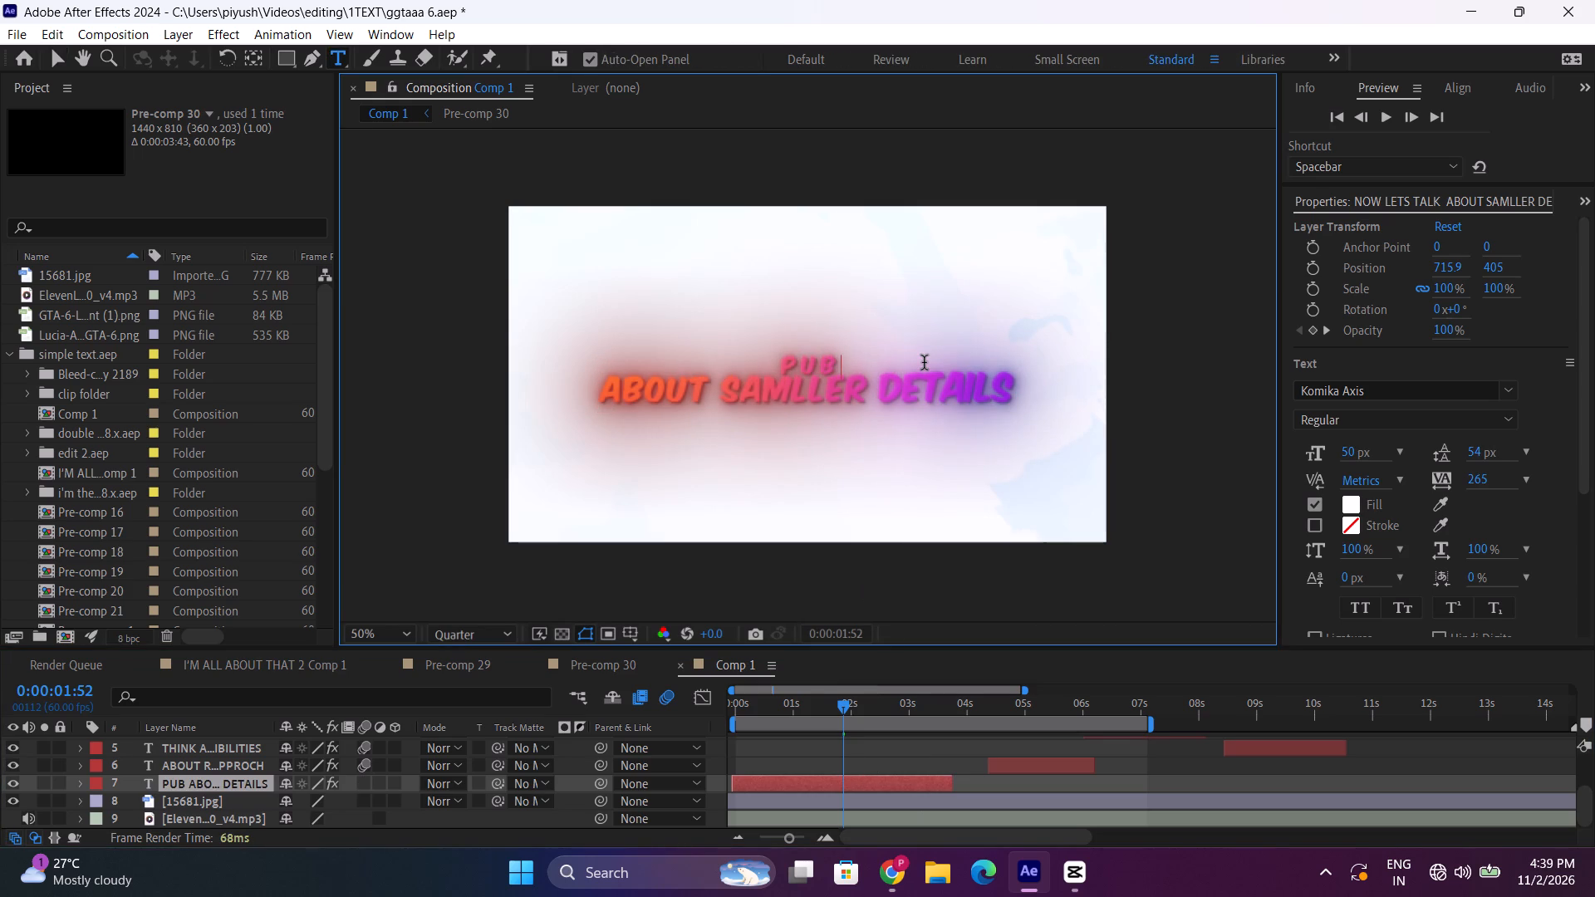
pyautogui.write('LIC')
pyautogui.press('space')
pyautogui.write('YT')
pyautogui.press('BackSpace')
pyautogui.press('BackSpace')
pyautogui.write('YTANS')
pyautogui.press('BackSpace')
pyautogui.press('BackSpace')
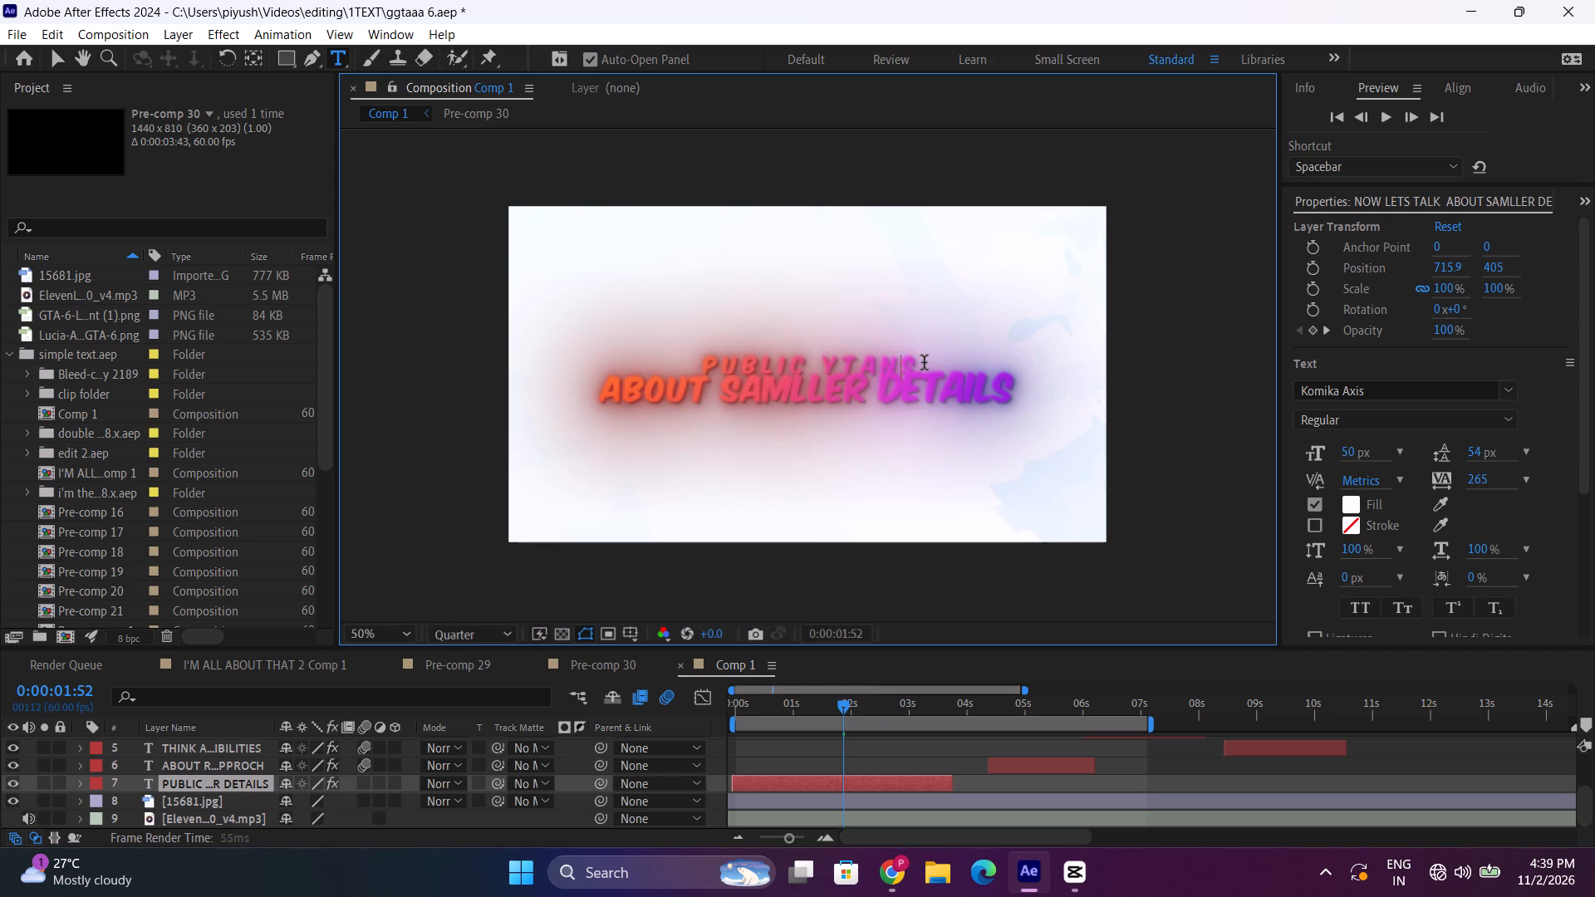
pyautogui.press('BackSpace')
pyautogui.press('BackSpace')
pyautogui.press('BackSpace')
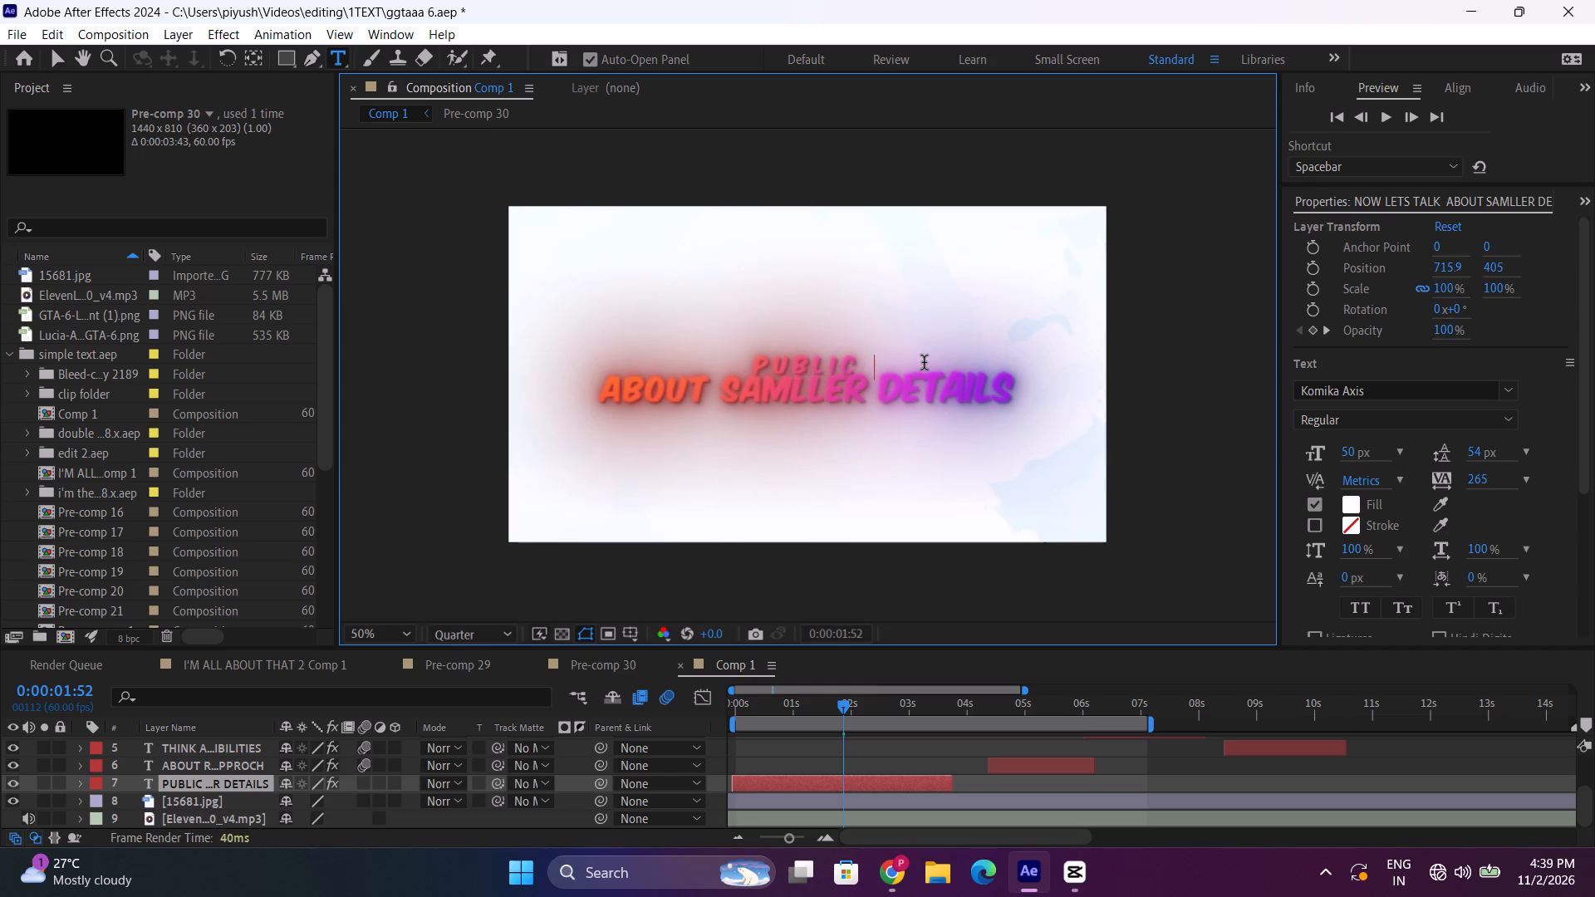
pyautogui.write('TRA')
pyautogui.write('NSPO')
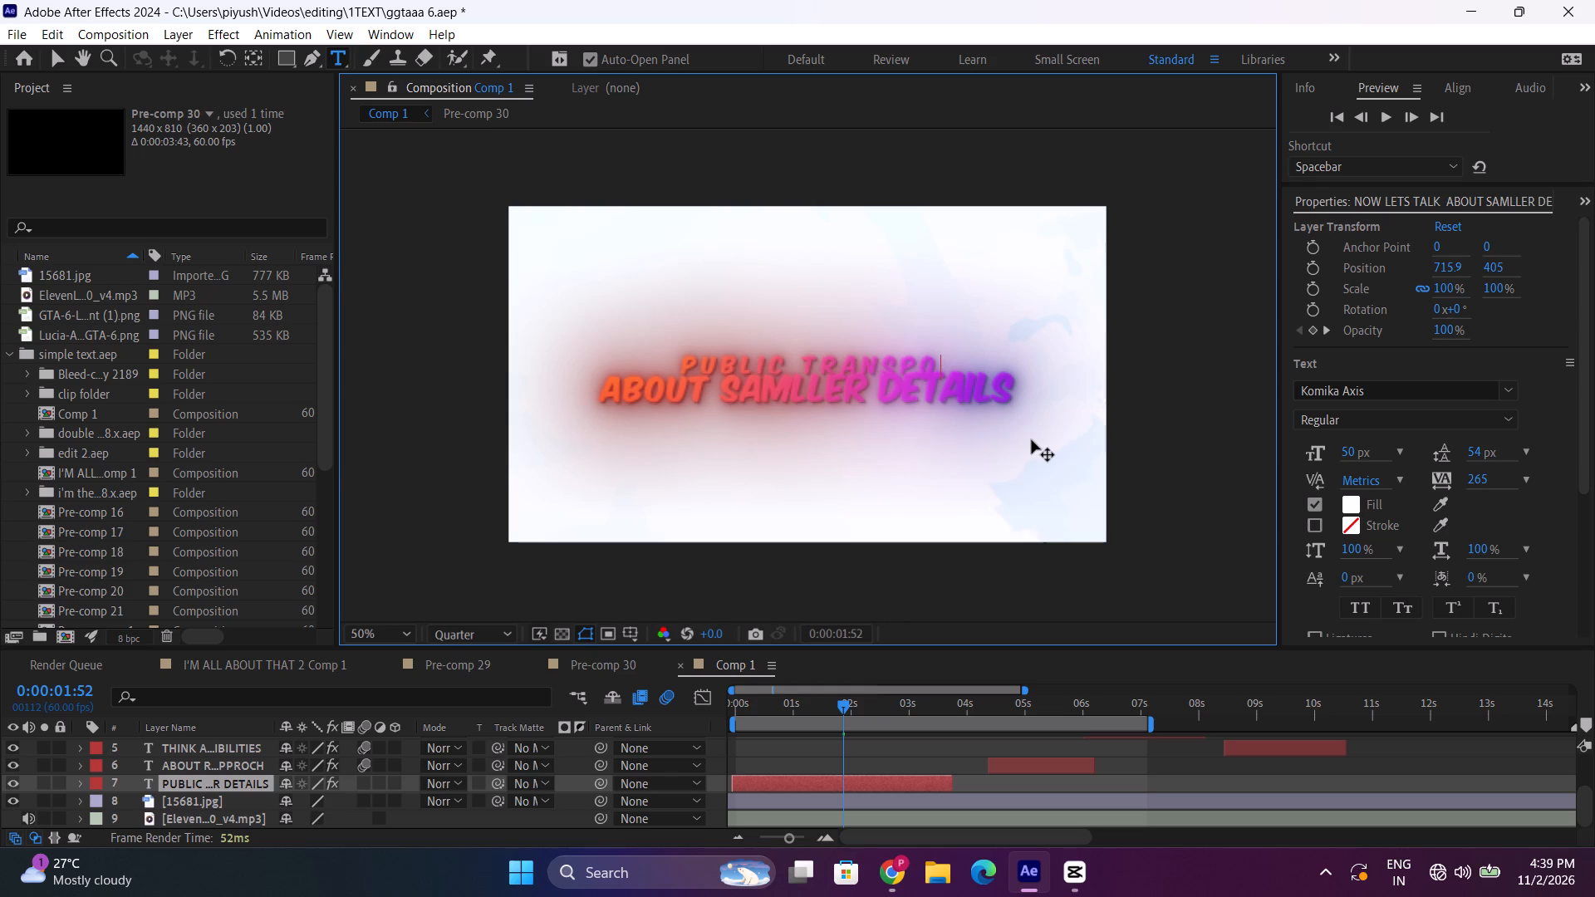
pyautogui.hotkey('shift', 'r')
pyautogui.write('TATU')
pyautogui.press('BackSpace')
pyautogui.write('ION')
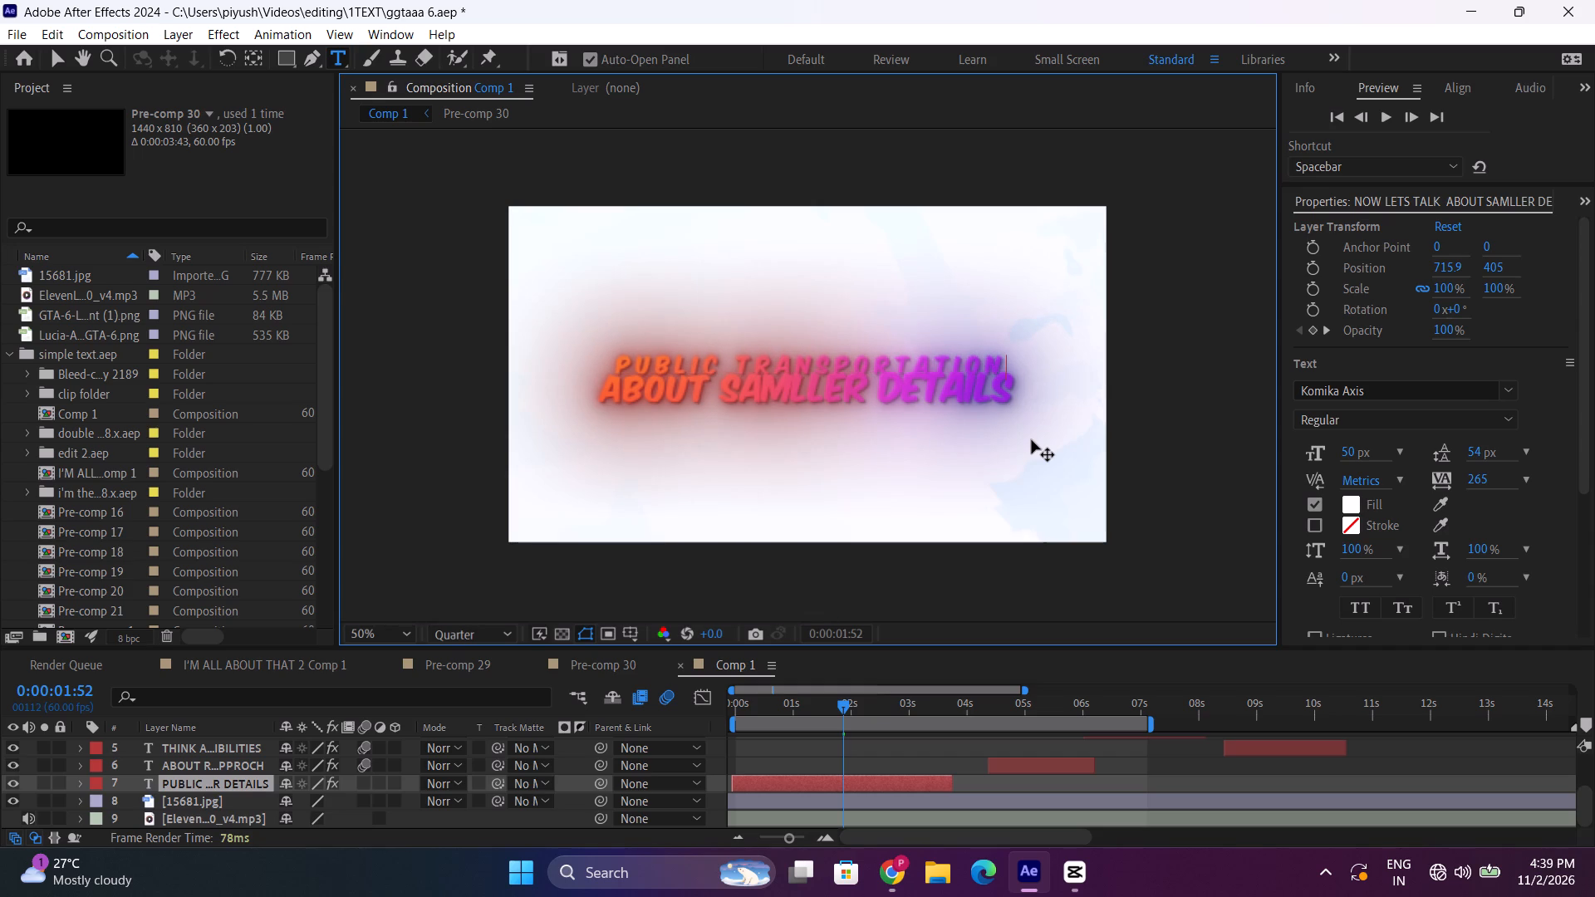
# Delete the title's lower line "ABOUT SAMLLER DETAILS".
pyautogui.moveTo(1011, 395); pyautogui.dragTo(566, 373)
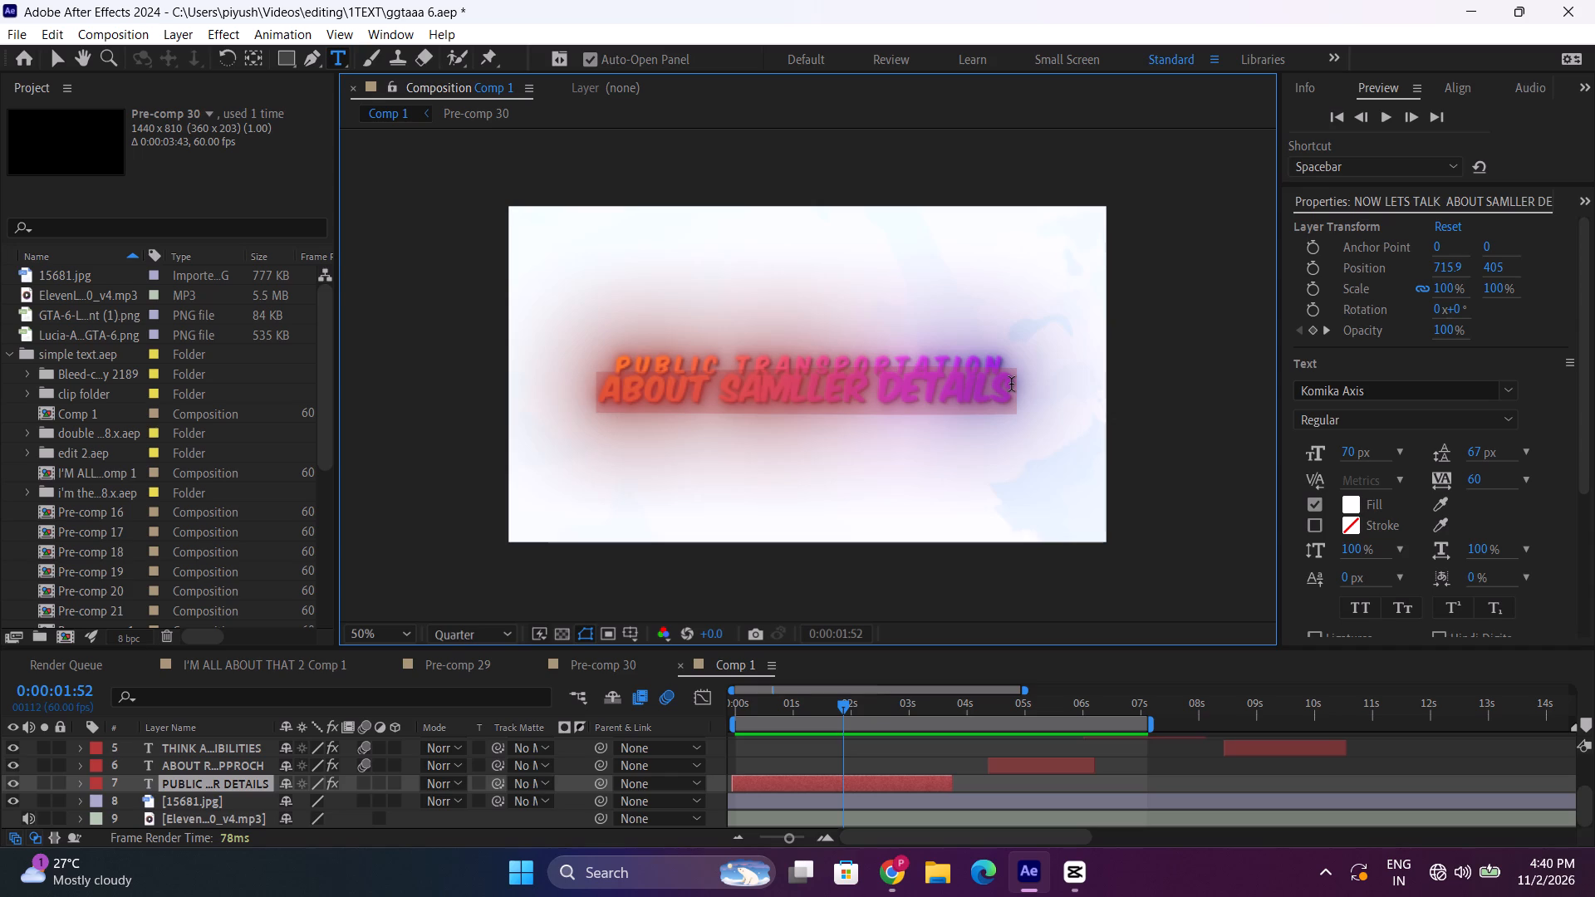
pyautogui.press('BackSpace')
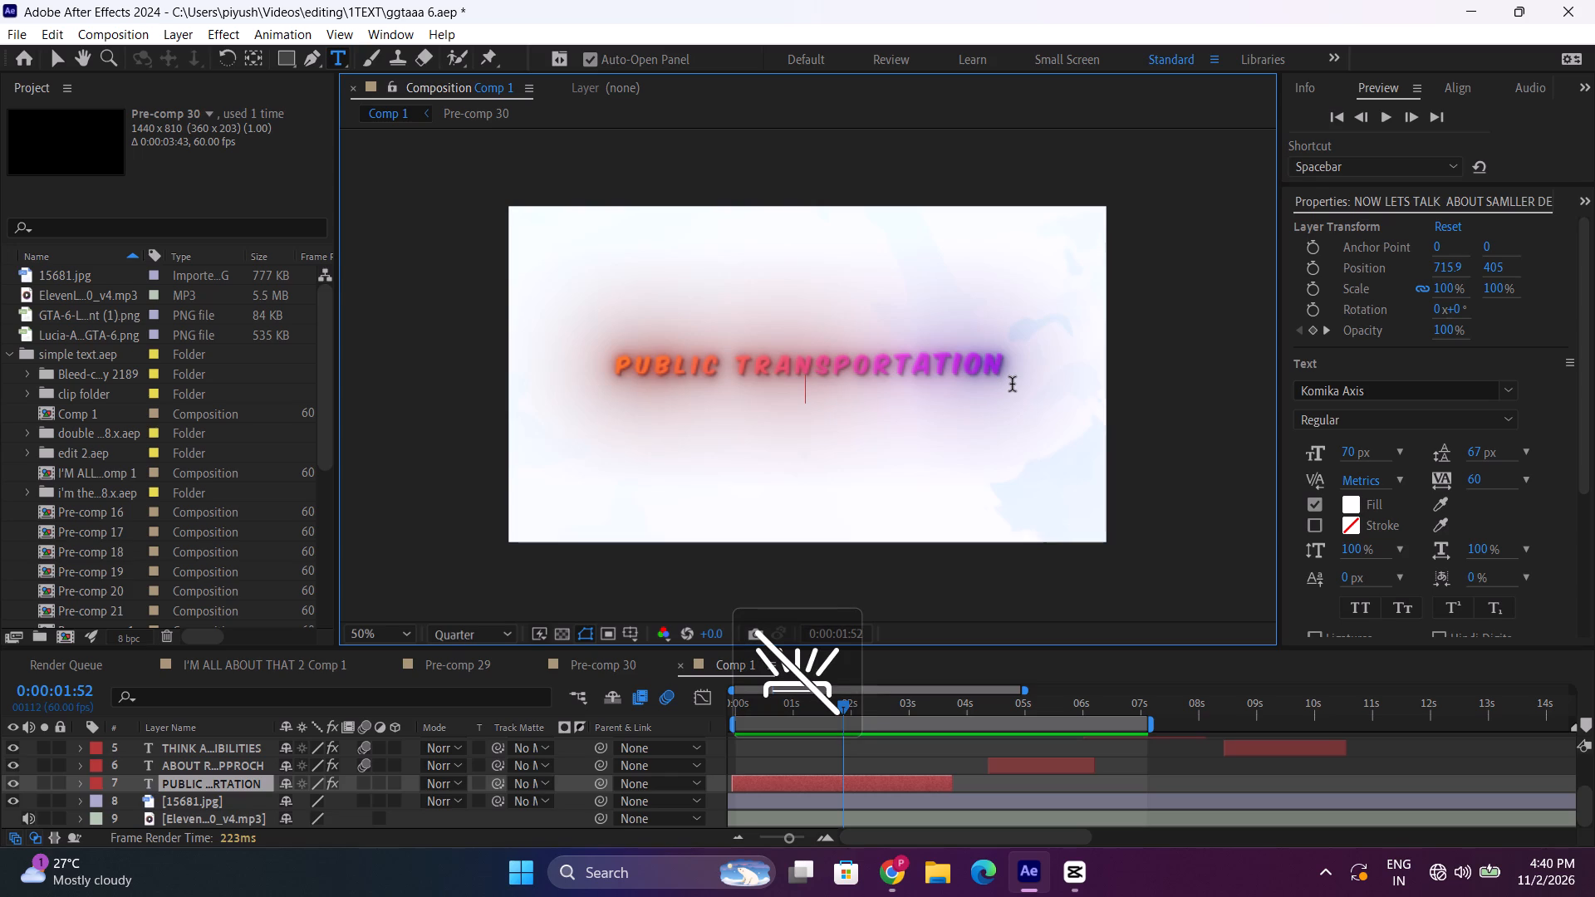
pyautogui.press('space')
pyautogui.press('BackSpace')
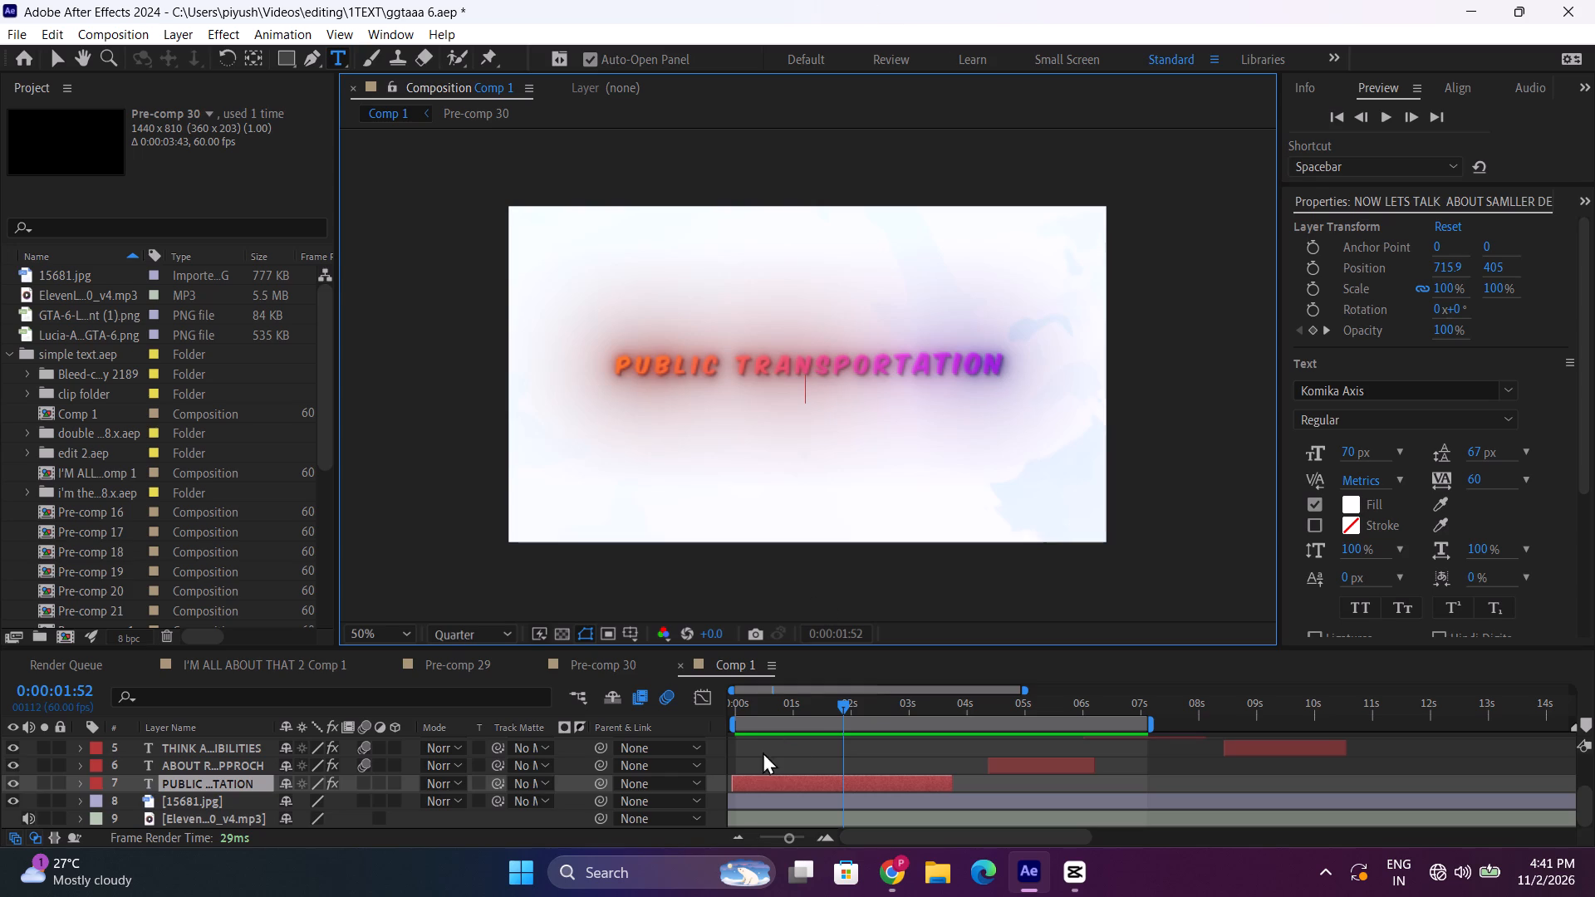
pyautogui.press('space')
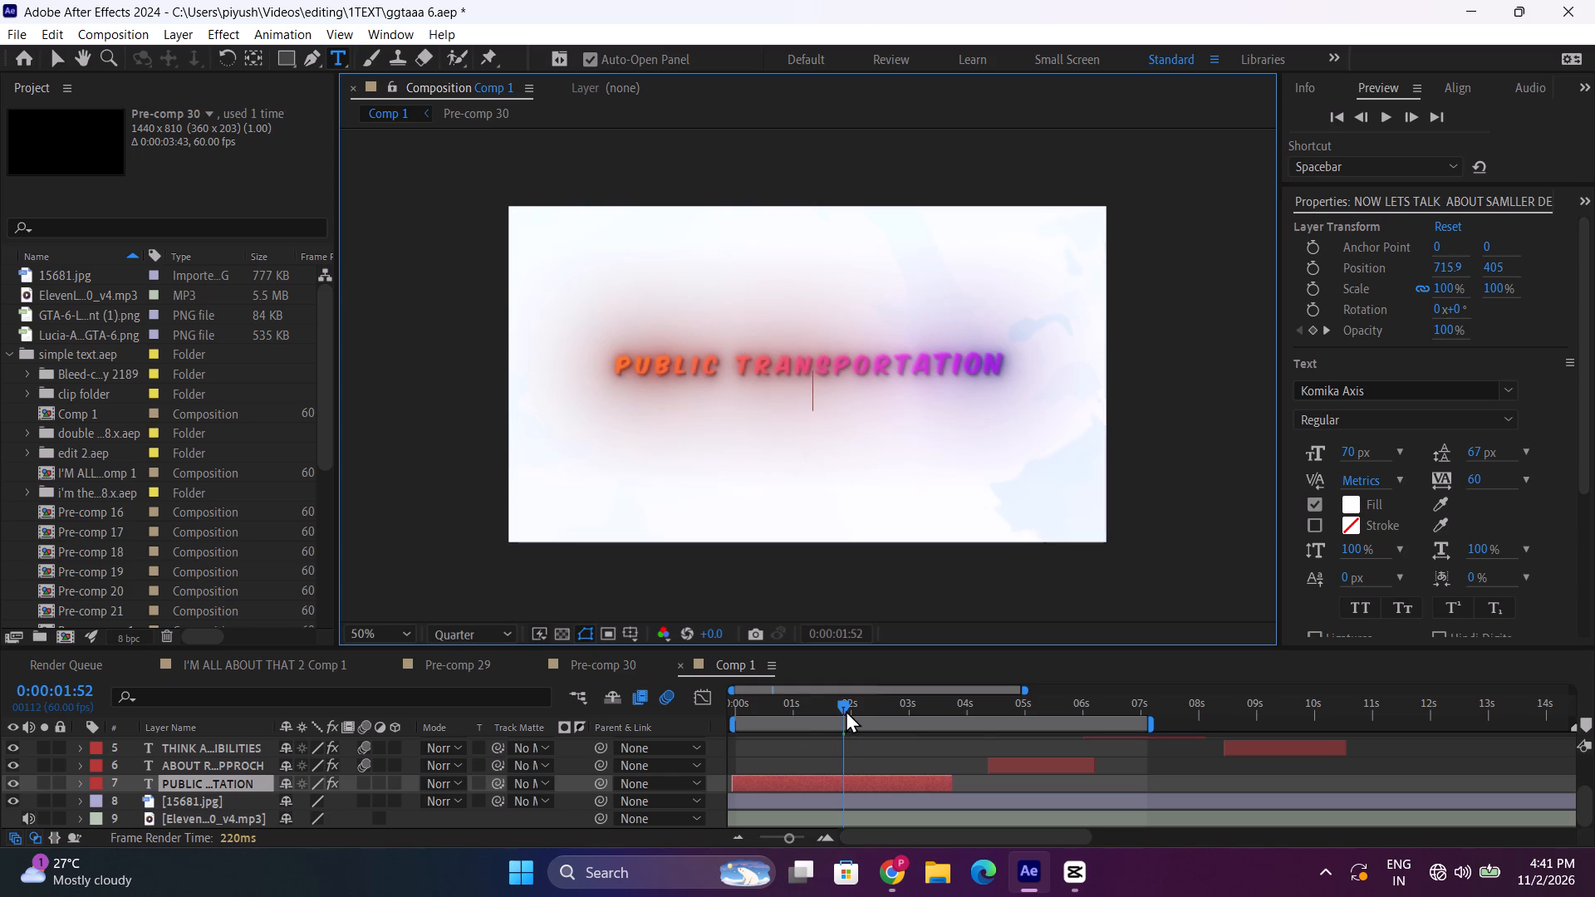
# Review the PUBLIC TRANSPORTATION title's animation across its duration, temporarily hiding its layer during playback.
pyautogui.moveTo(838, 712); pyautogui.dragTo(788, 712)
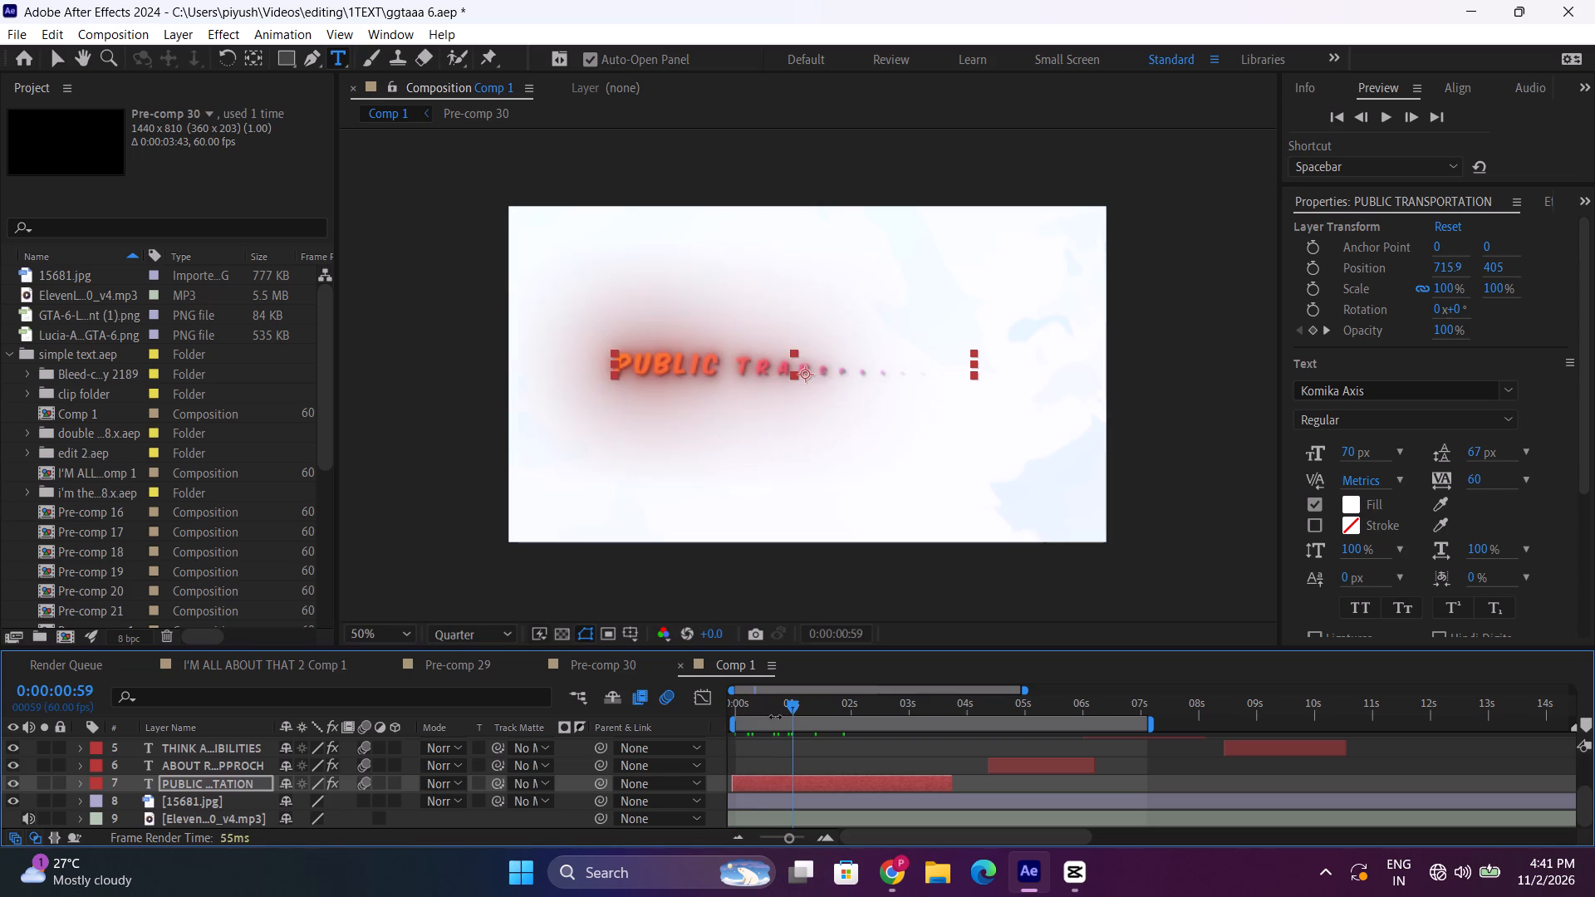
pyautogui.click(13, 782)
pyautogui.press('space')
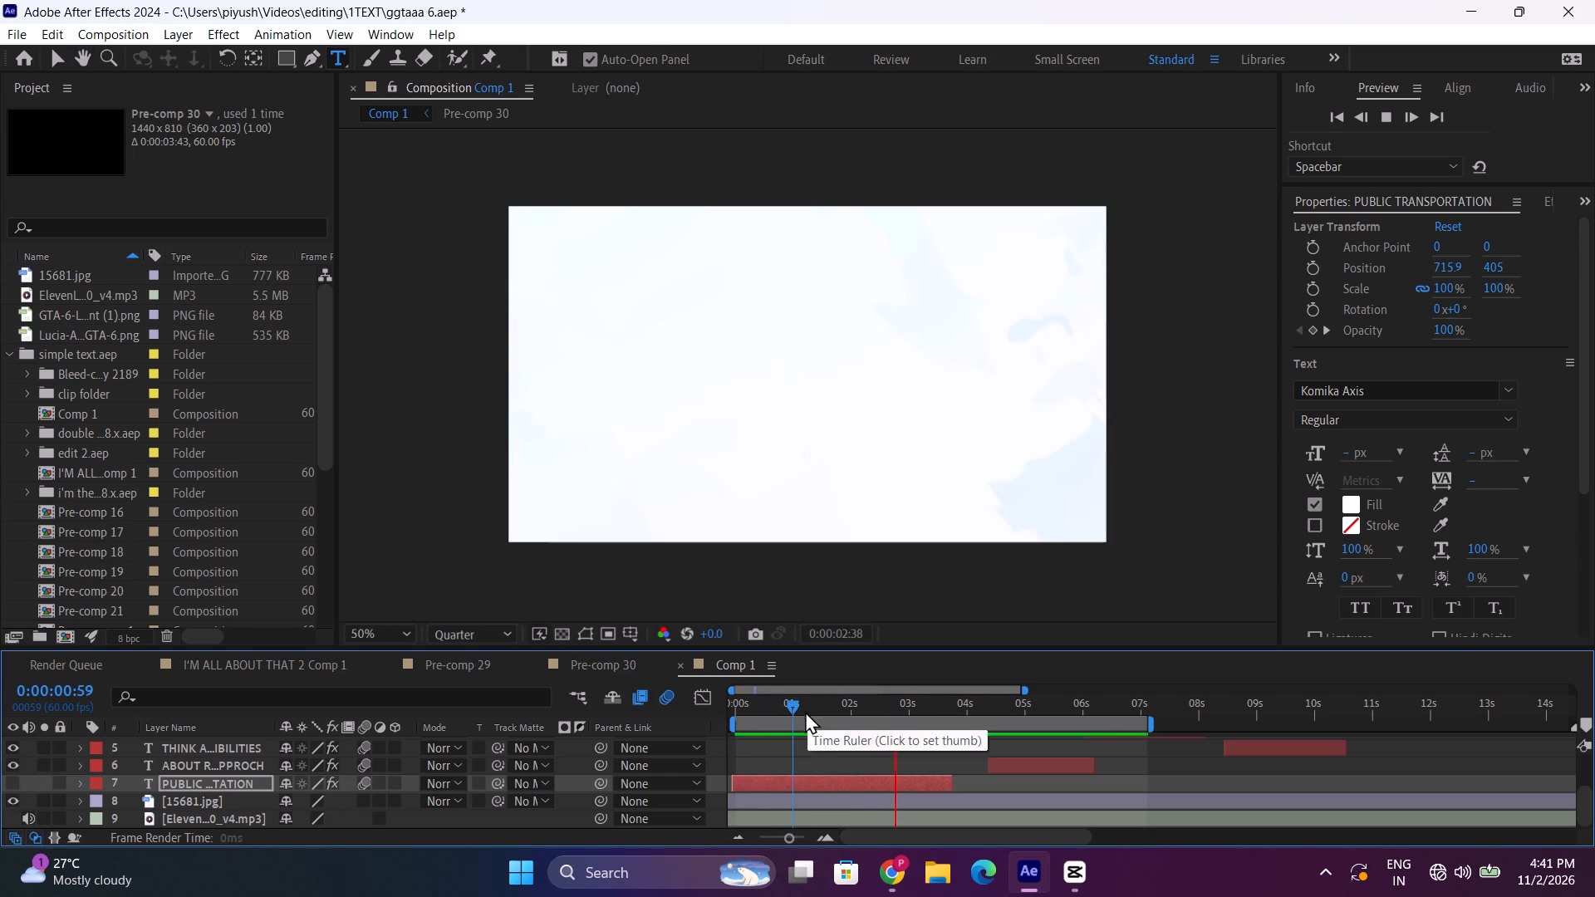
pyautogui.moveTo(803, 708); pyautogui.dragTo(827, 709)
pyautogui.click(13, 781)
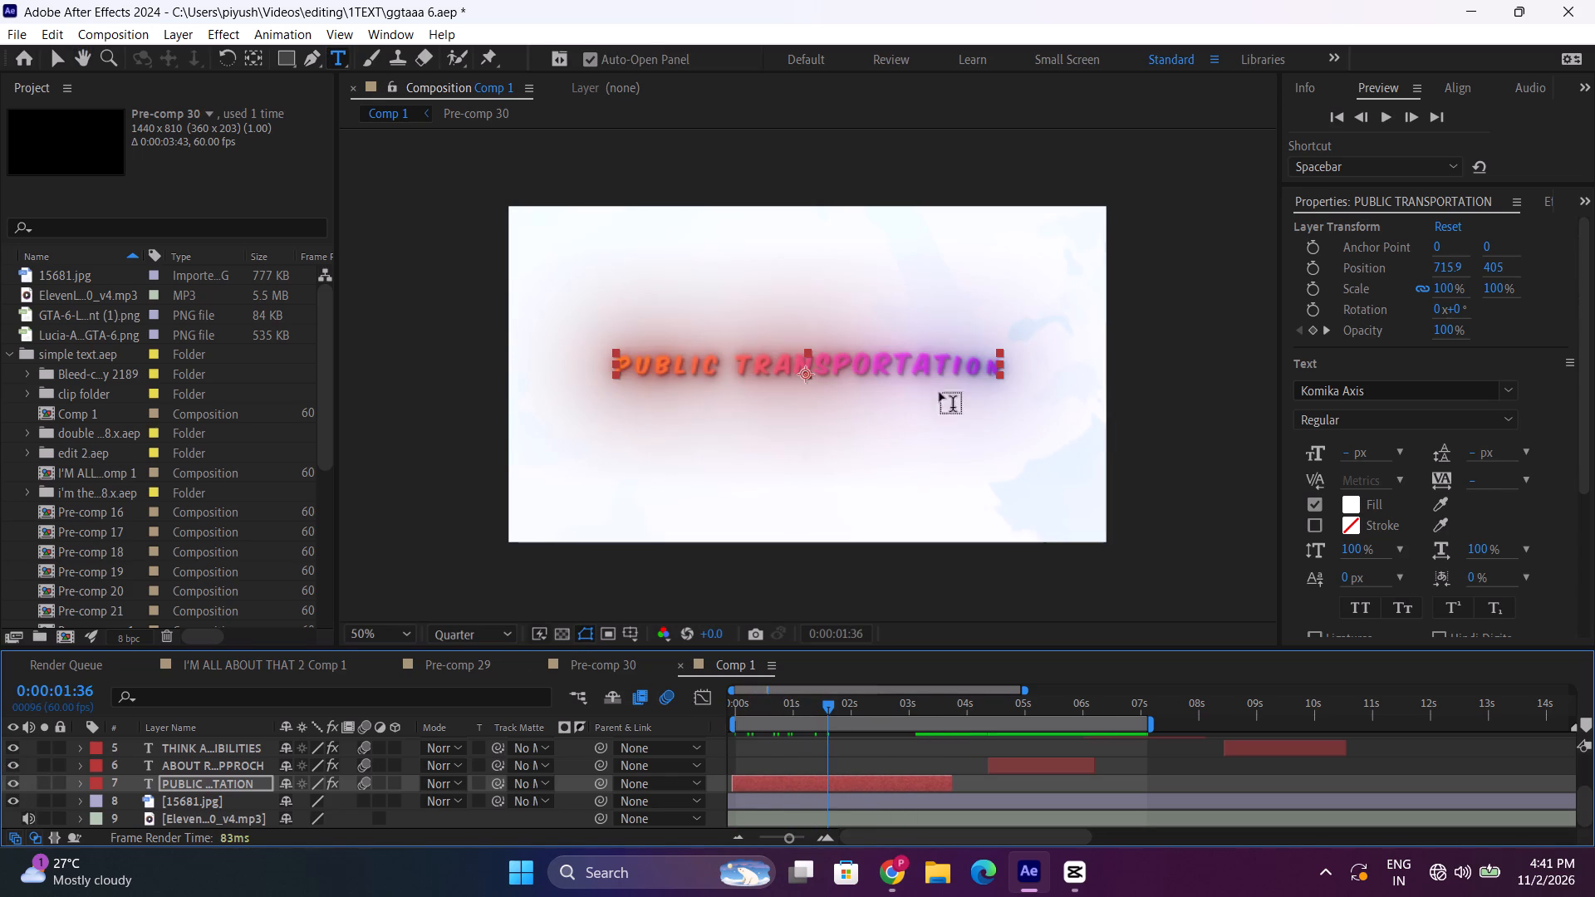
pyautogui.moveTo(844, 708); pyautogui.dragTo(909, 708)
pyautogui.moveTo(871, 708); pyautogui.dragTo(862, 711)
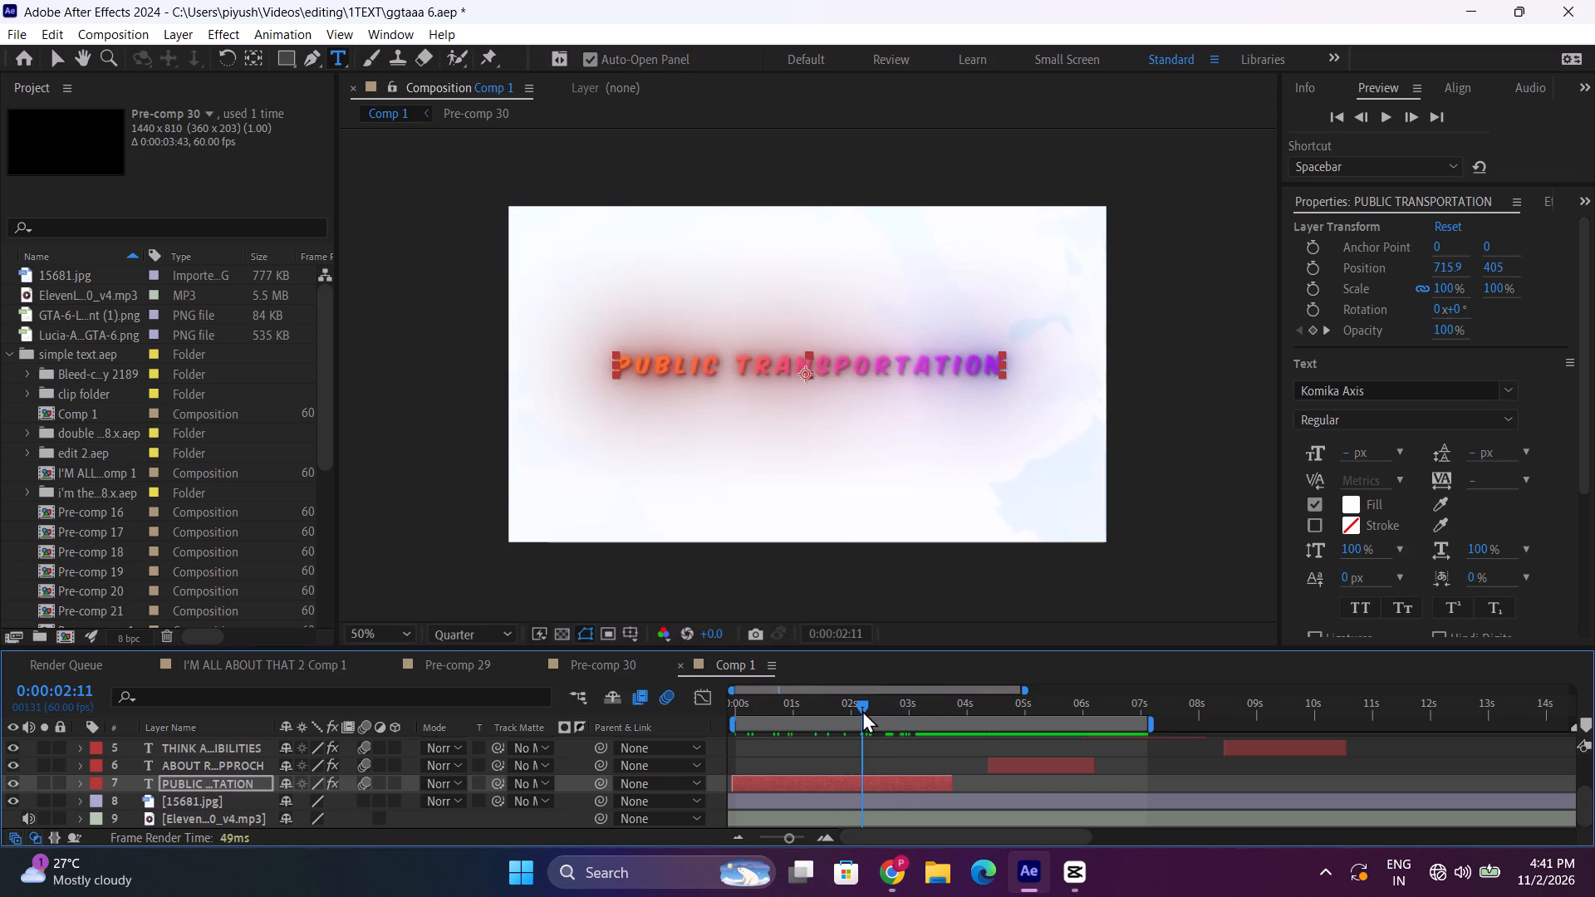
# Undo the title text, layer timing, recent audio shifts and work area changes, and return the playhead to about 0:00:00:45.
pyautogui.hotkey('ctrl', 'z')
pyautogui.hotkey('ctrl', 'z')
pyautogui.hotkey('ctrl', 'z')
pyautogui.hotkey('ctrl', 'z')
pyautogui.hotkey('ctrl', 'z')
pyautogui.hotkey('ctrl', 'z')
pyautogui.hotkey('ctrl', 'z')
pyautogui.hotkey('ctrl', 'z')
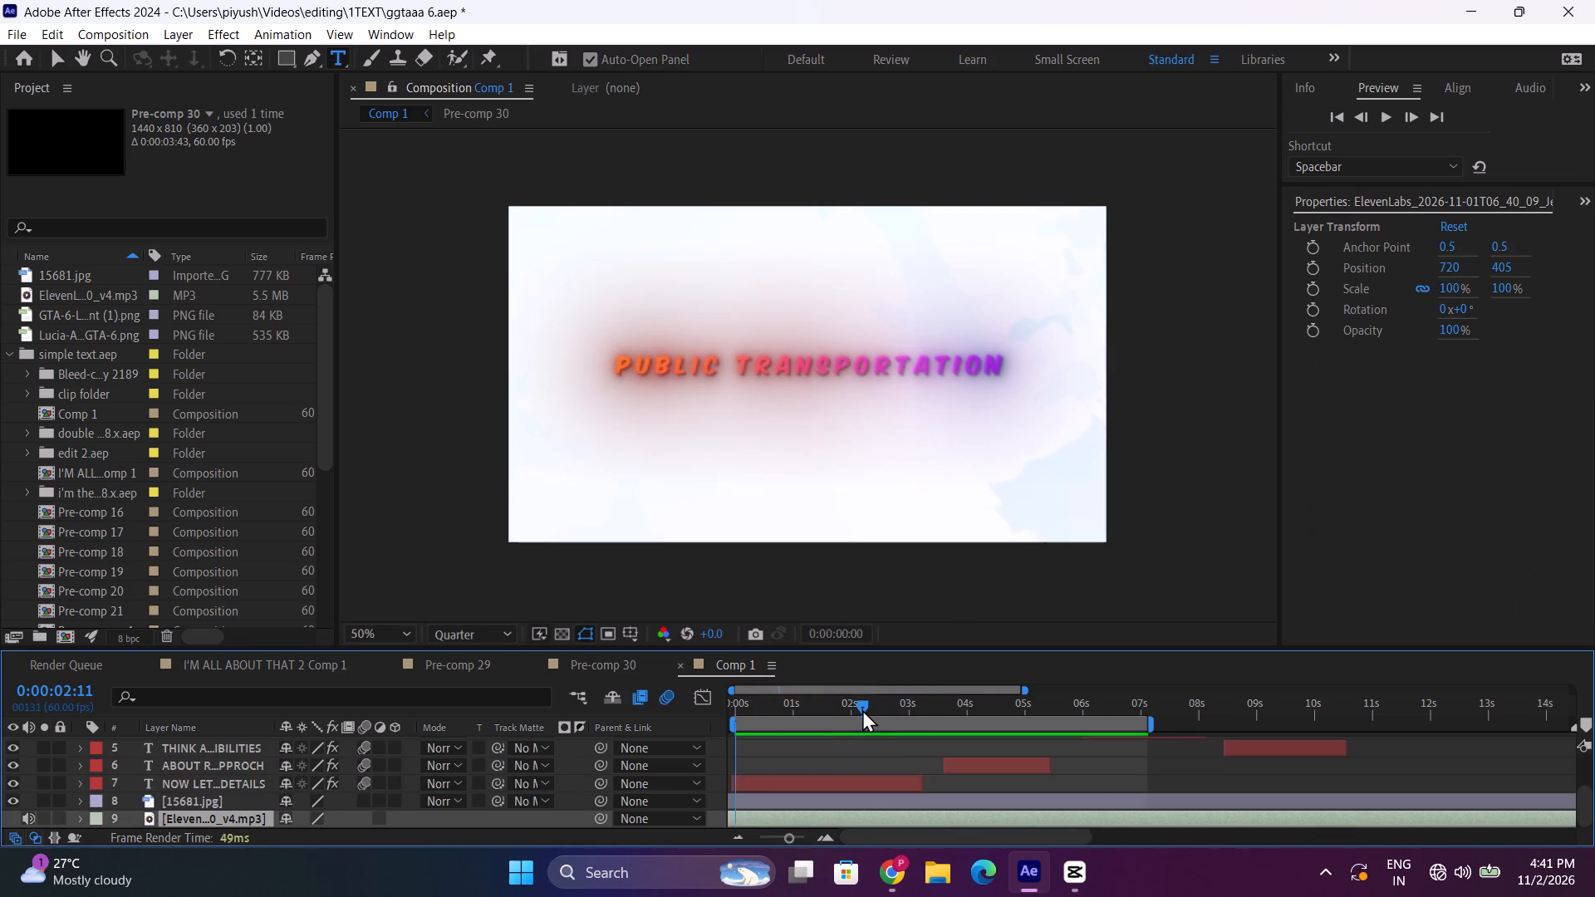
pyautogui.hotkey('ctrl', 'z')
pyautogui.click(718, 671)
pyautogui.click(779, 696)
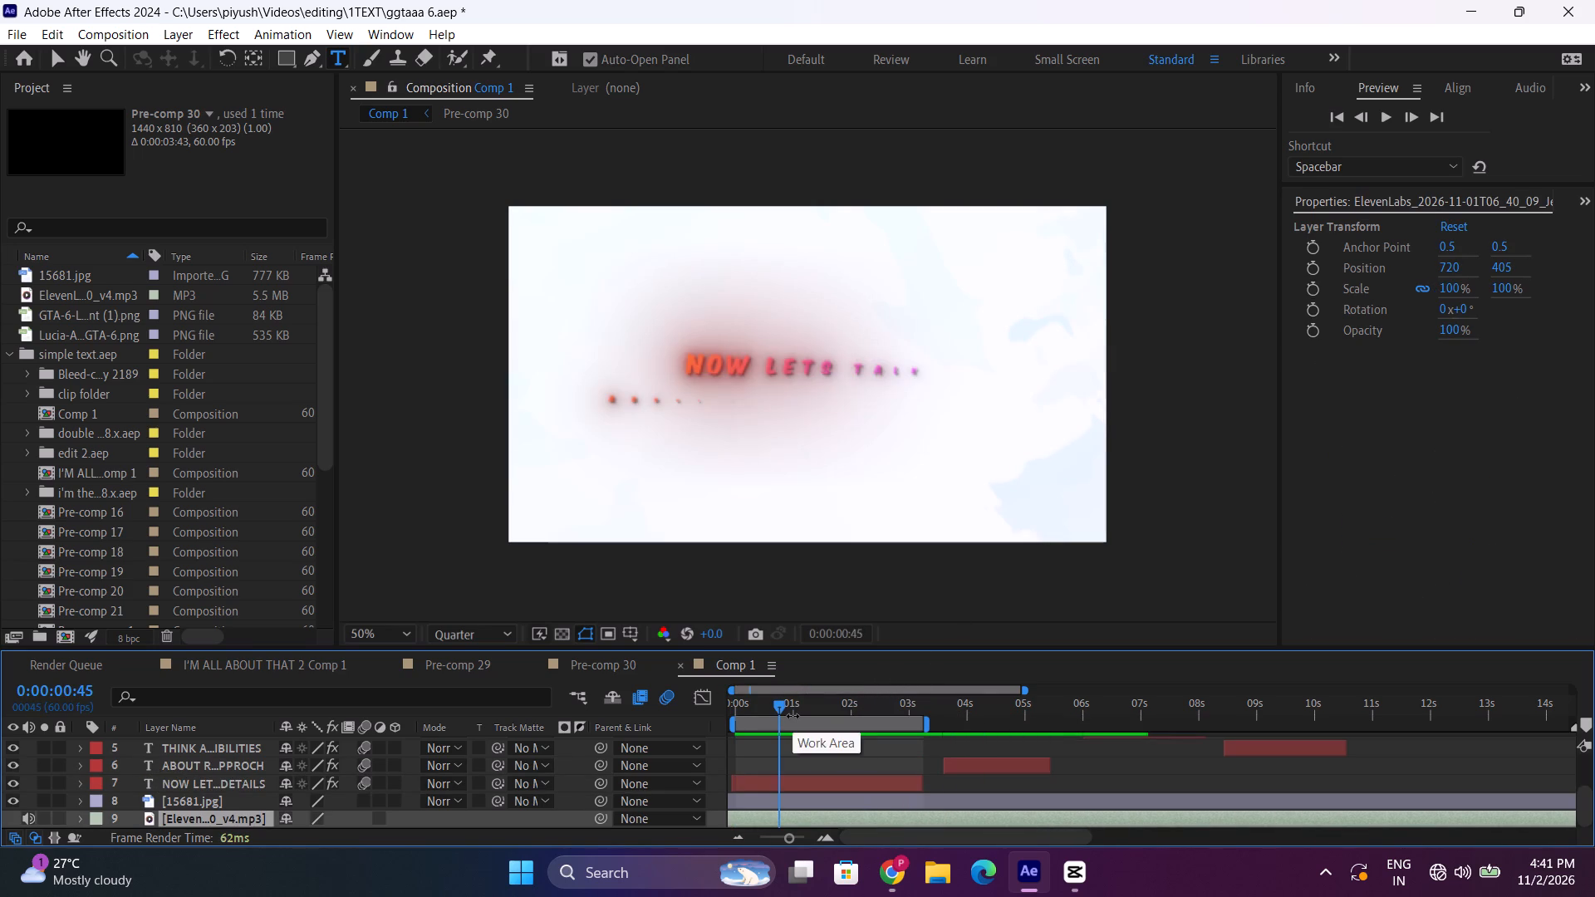
# Return the playhead to 0:00:00:00 and extend the end of Comp 1's work area to about 5 seconds.
pyautogui.moveTo(796, 703); pyautogui.dragTo(825, 703)
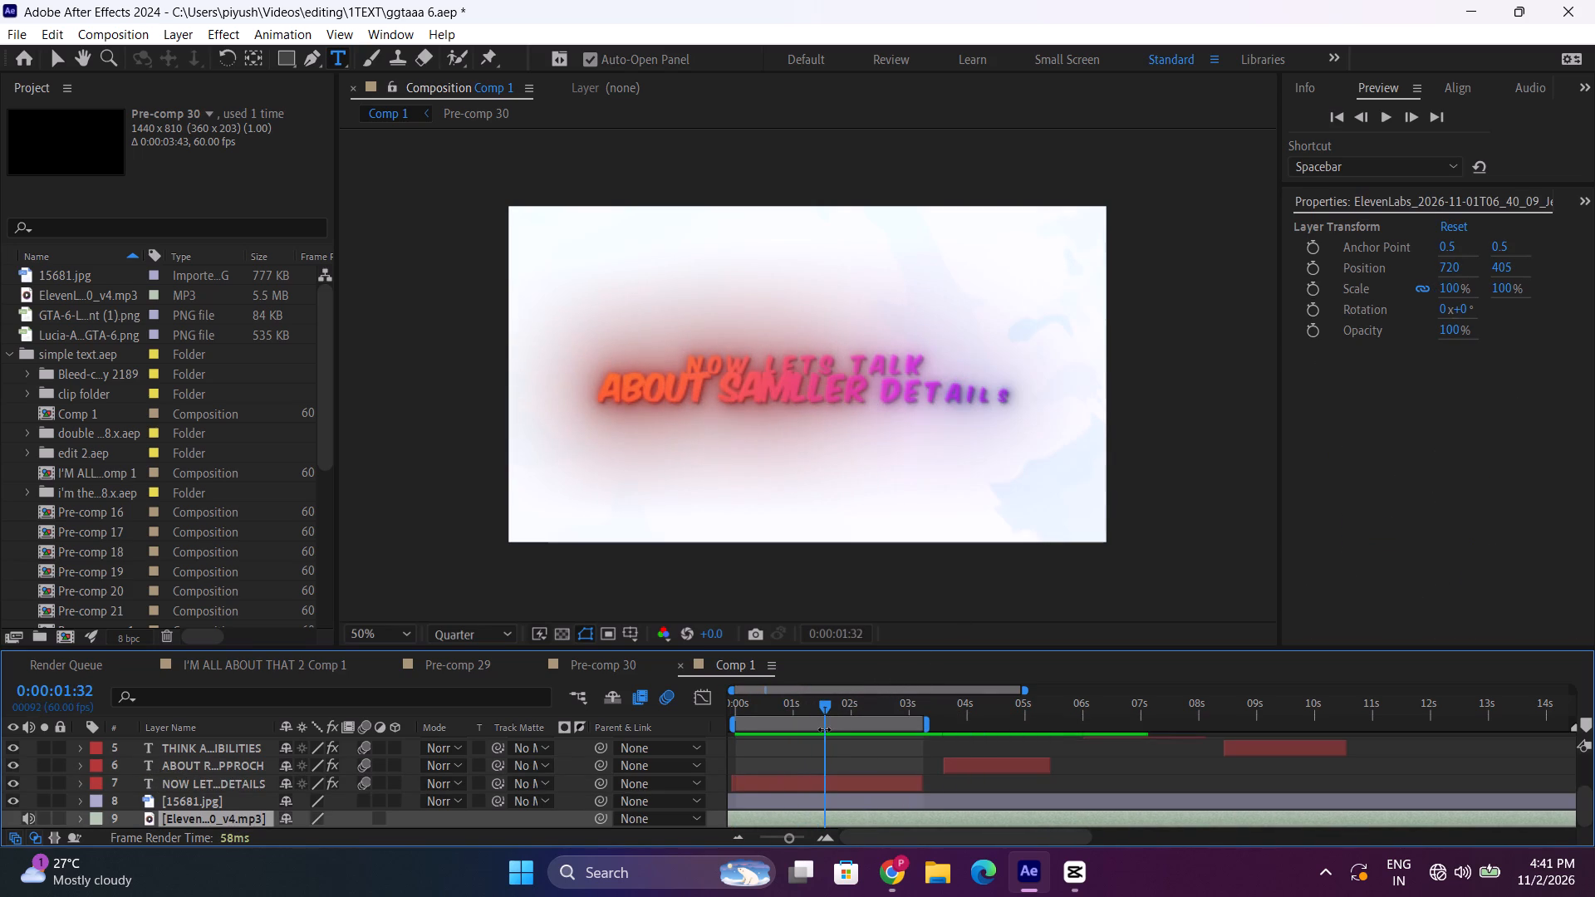
pyautogui.moveTo(770, 698); pyautogui.dragTo(696, 698)
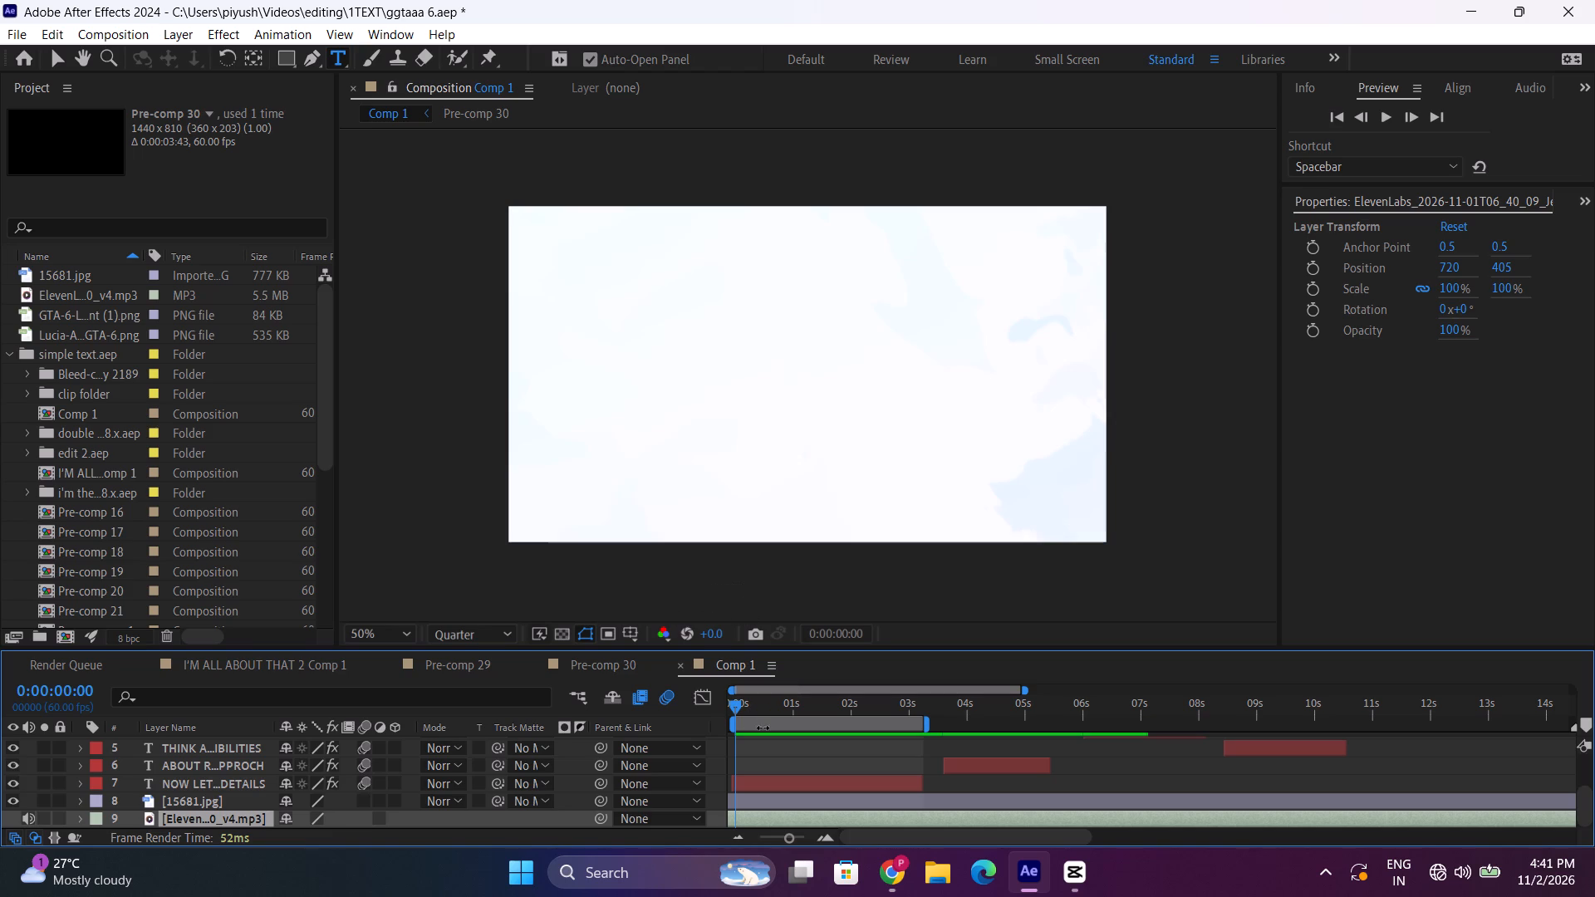
pyautogui.moveTo(925, 723); pyautogui.dragTo(1022, 725)
# Slide the ElevenLabs narration layer mostly later, with small corrections back, replaying from 0:00:00:00 to sync it with the first title.
pyautogui.press('space')
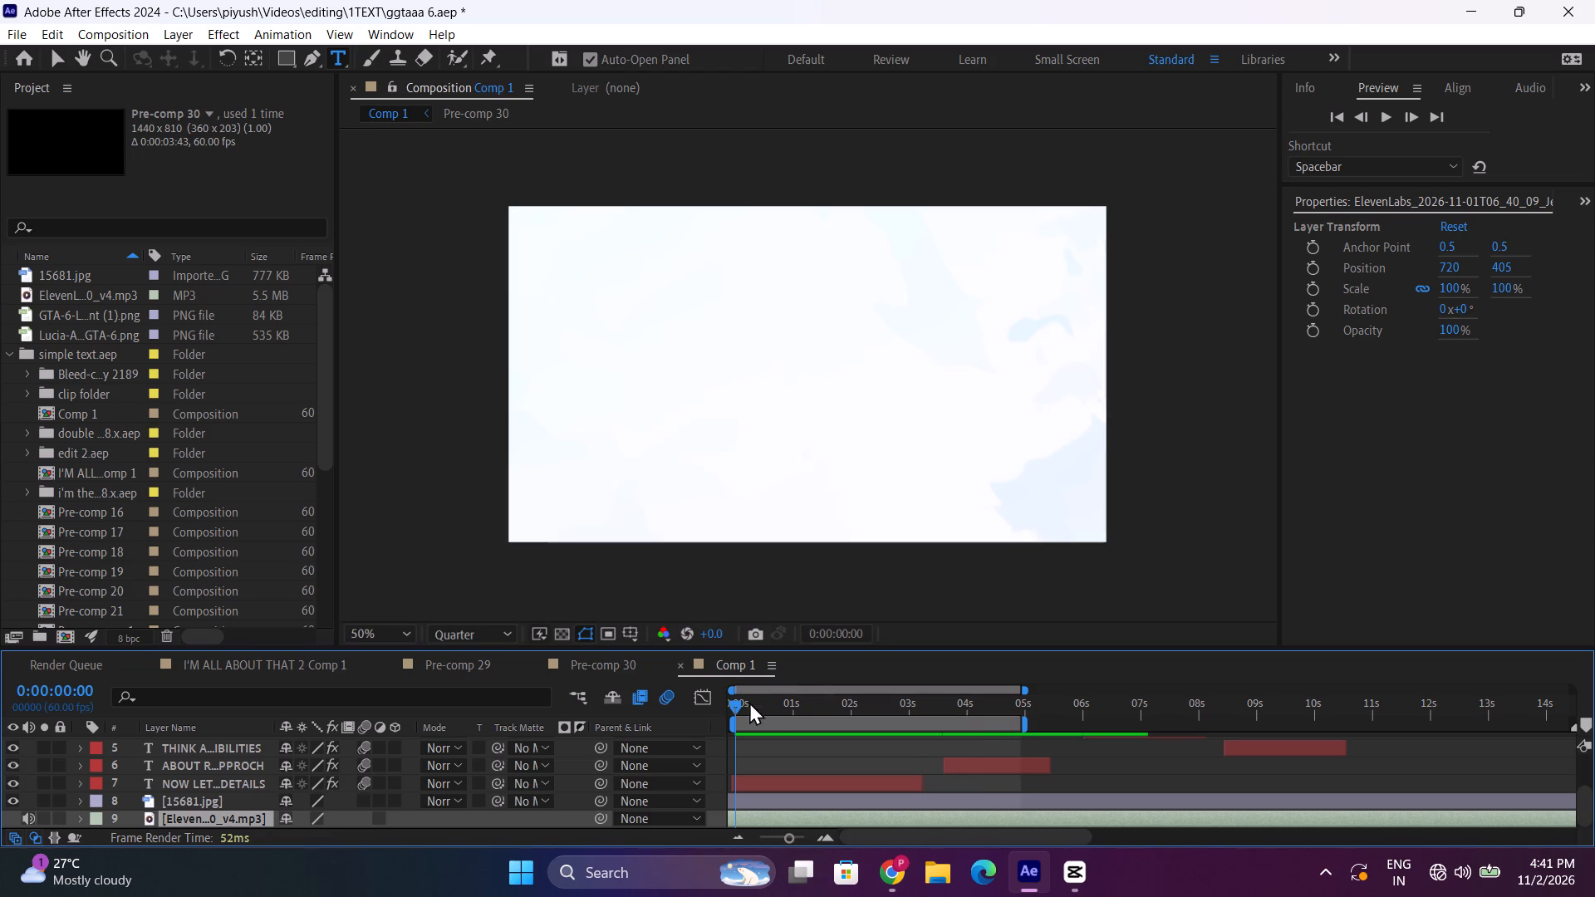
pyautogui.moveTo(744, 706); pyautogui.dragTo(724, 709)
pyautogui.press('space')
pyautogui.moveTo(735, 699); pyautogui.dragTo(720, 709)
pyautogui.moveTo(752, 815); pyautogui.dragTo(782, 818)
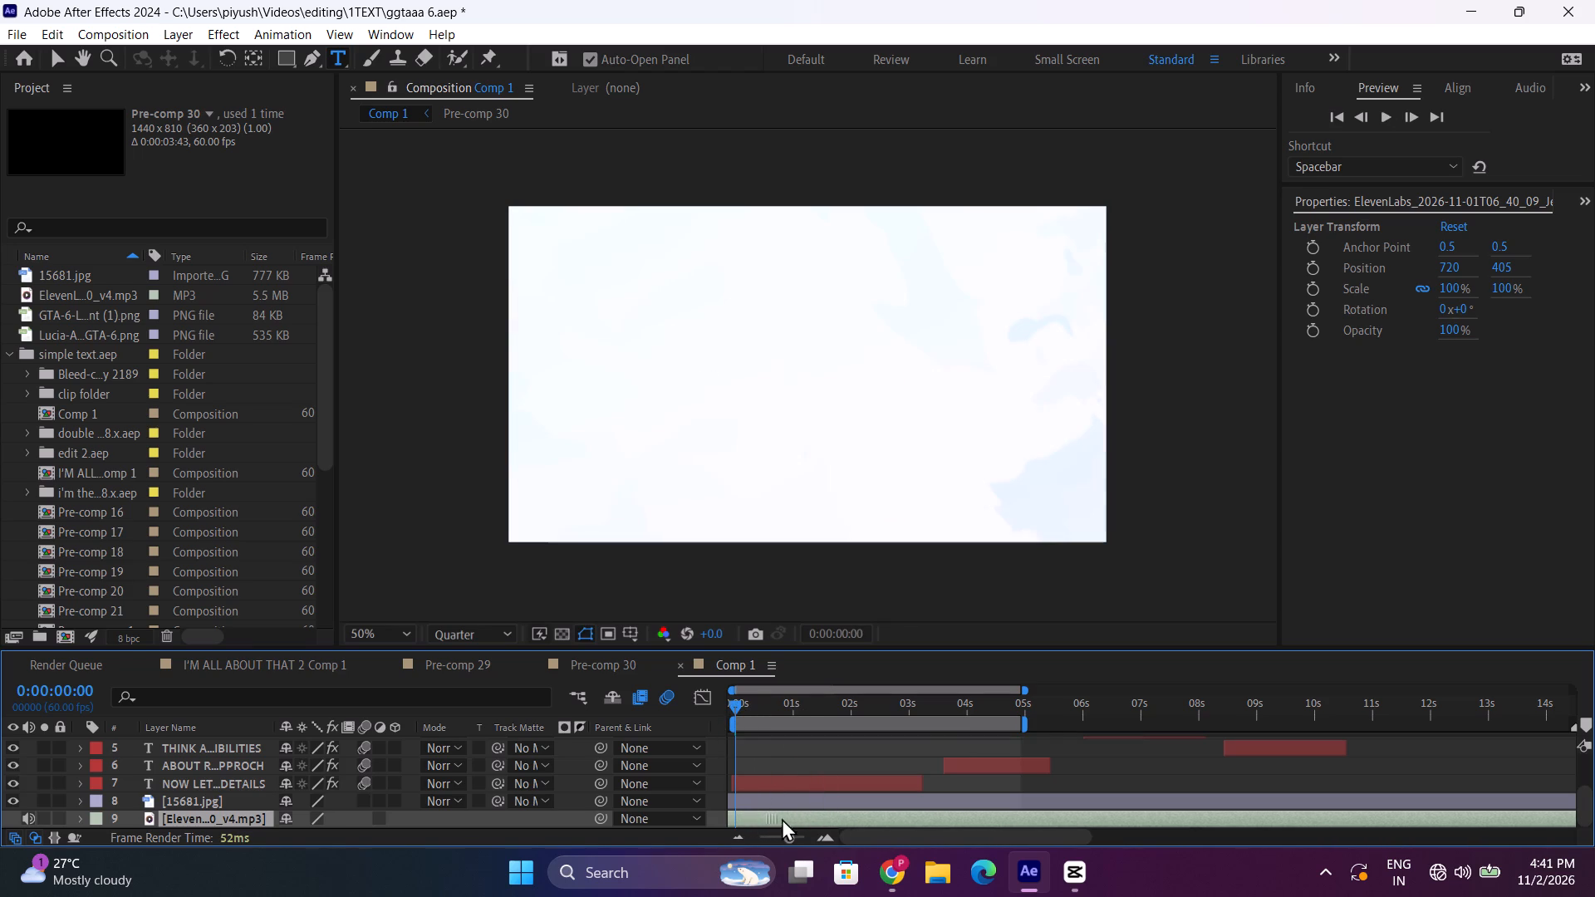
pyautogui.moveTo(782, 818); pyautogui.dragTo(804, 822)
pyautogui.press('space')
pyautogui.moveTo(740, 696); pyautogui.dragTo(707, 735)
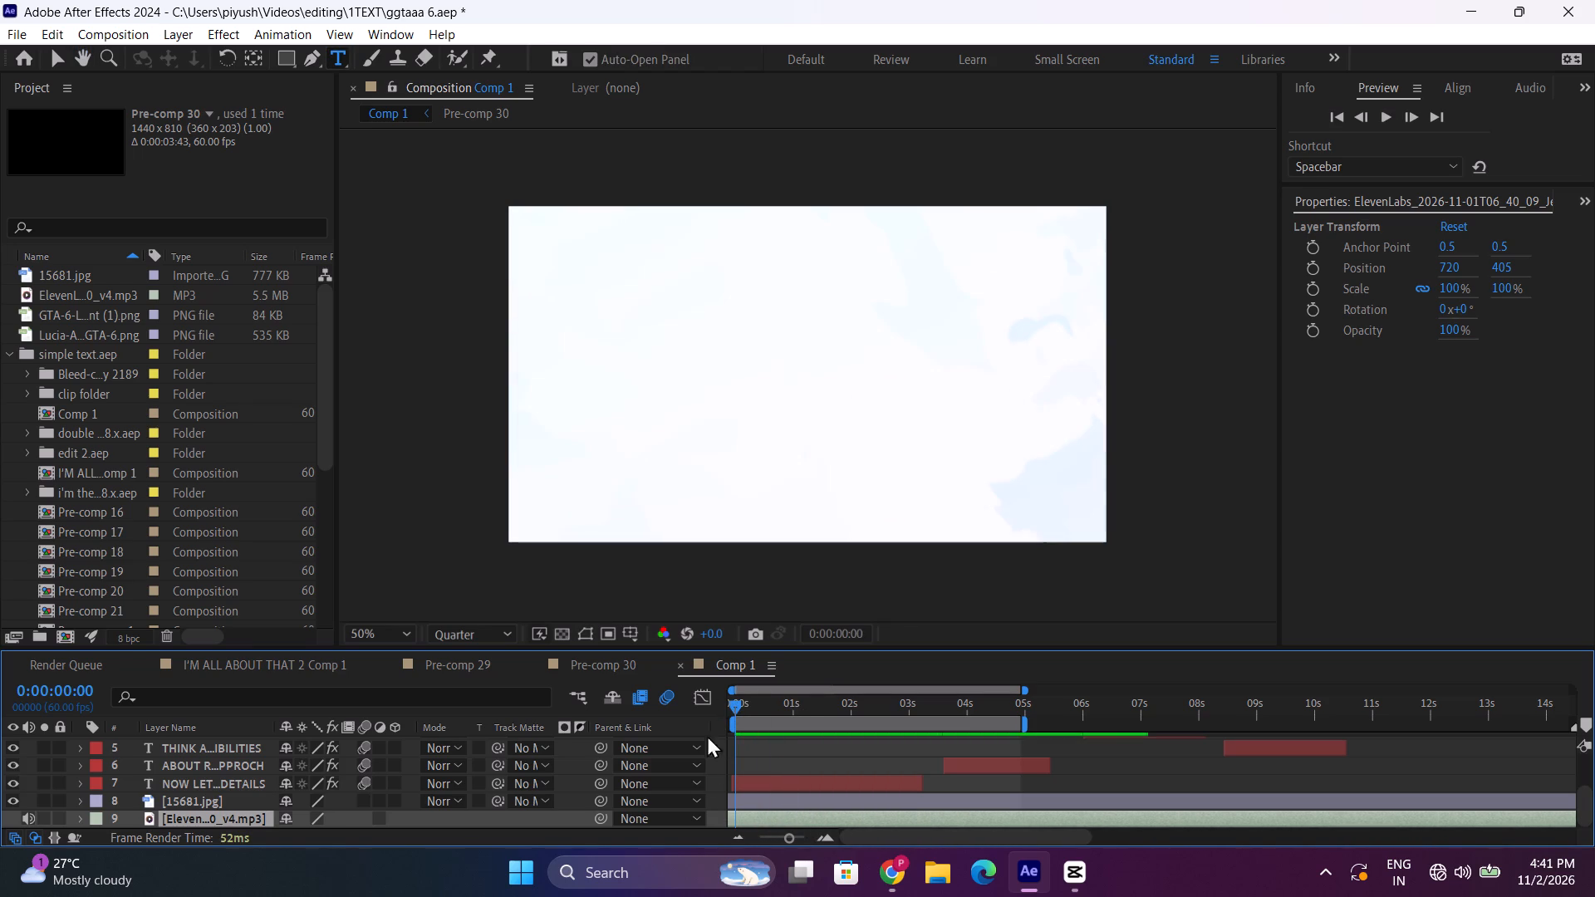
pyautogui.moveTo(707, 735); pyautogui.dragTo(704, 747)
pyautogui.moveTo(738, 822); pyautogui.dragTo(840, 821)
pyautogui.press('space')
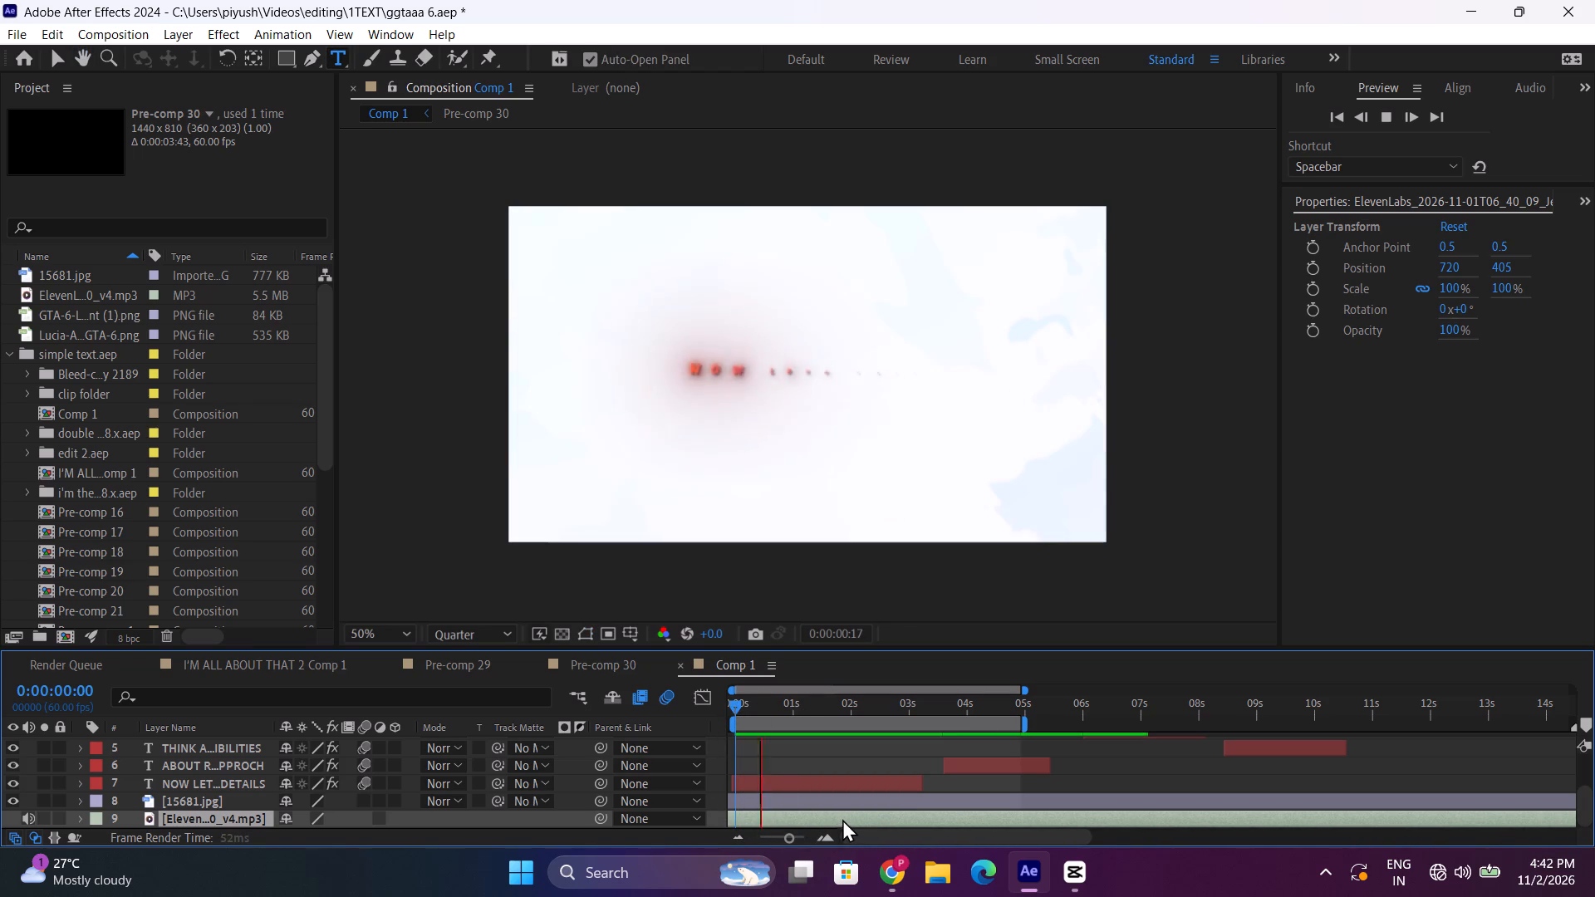
pyautogui.moveTo(742, 696); pyautogui.dragTo(688, 706)
pyautogui.moveTo(754, 817); pyautogui.dragTo(745, 816)
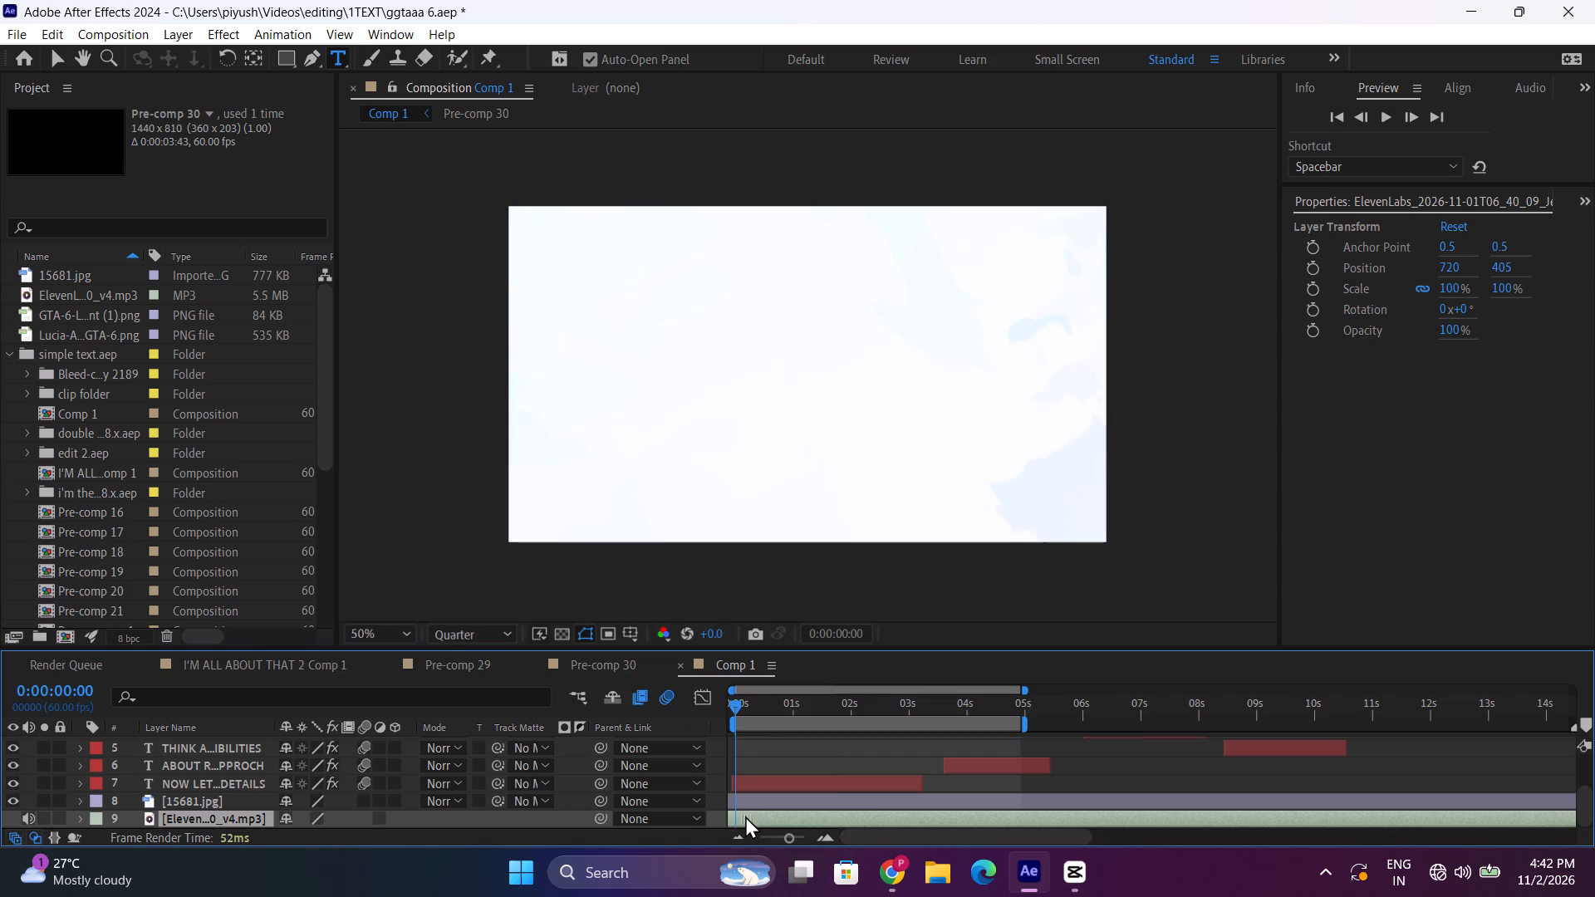
pyautogui.moveTo(745, 816); pyautogui.dragTo(728, 817)
pyautogui.press('space')
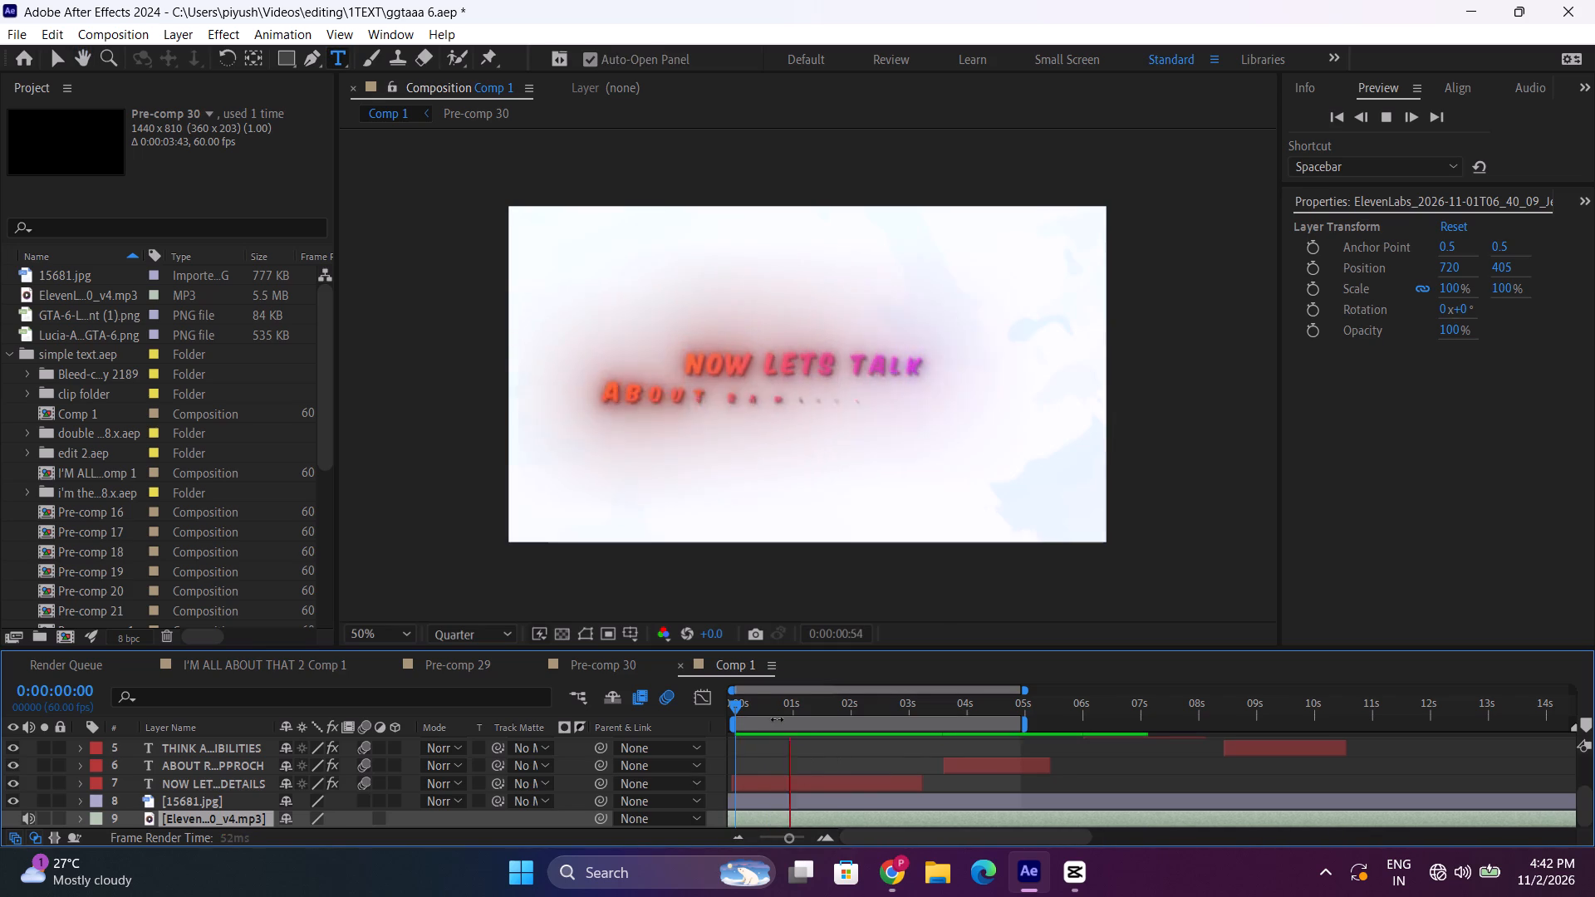
# At 0:00:01:12, replace the first title's upper line "NOW LETS TALK" with "PUBLIC TRANSPORATATION".
pyautogui.moveTo(785, 694); pyautogui.dragTo(801, 696)
pyautogui.moveTo(795, 703); pyautogui.dragTo(763, 702)
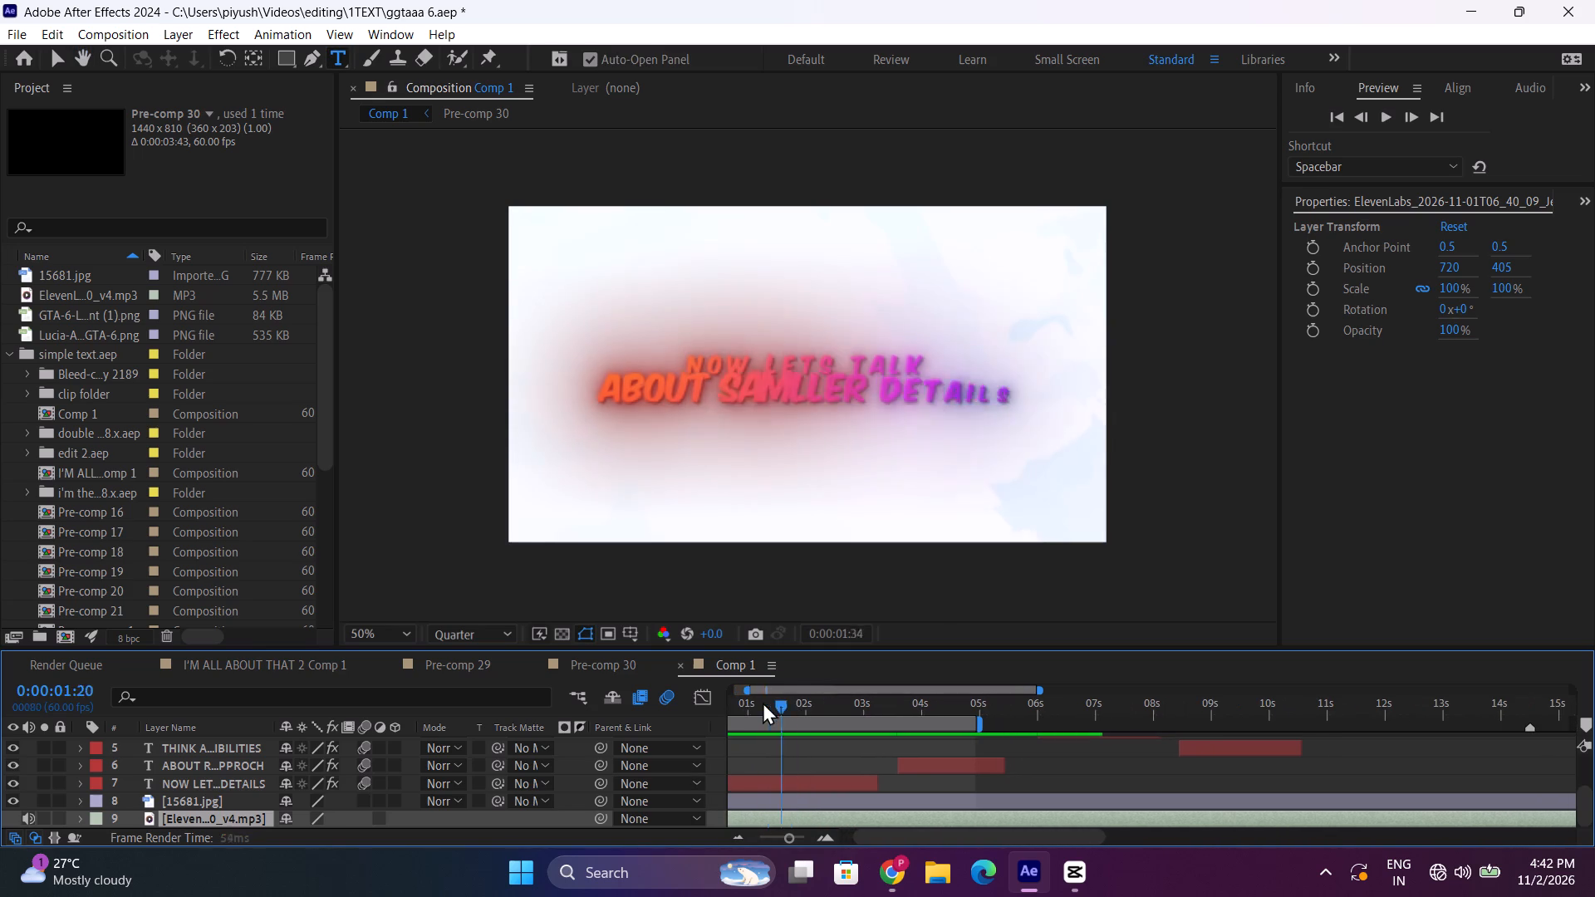
pyautogui.moveTo(763, 702); pyautogui.dragTo(759, 702)
pyautogui.moveTo(793, 687); pyautogui.dragTo(752, 690)
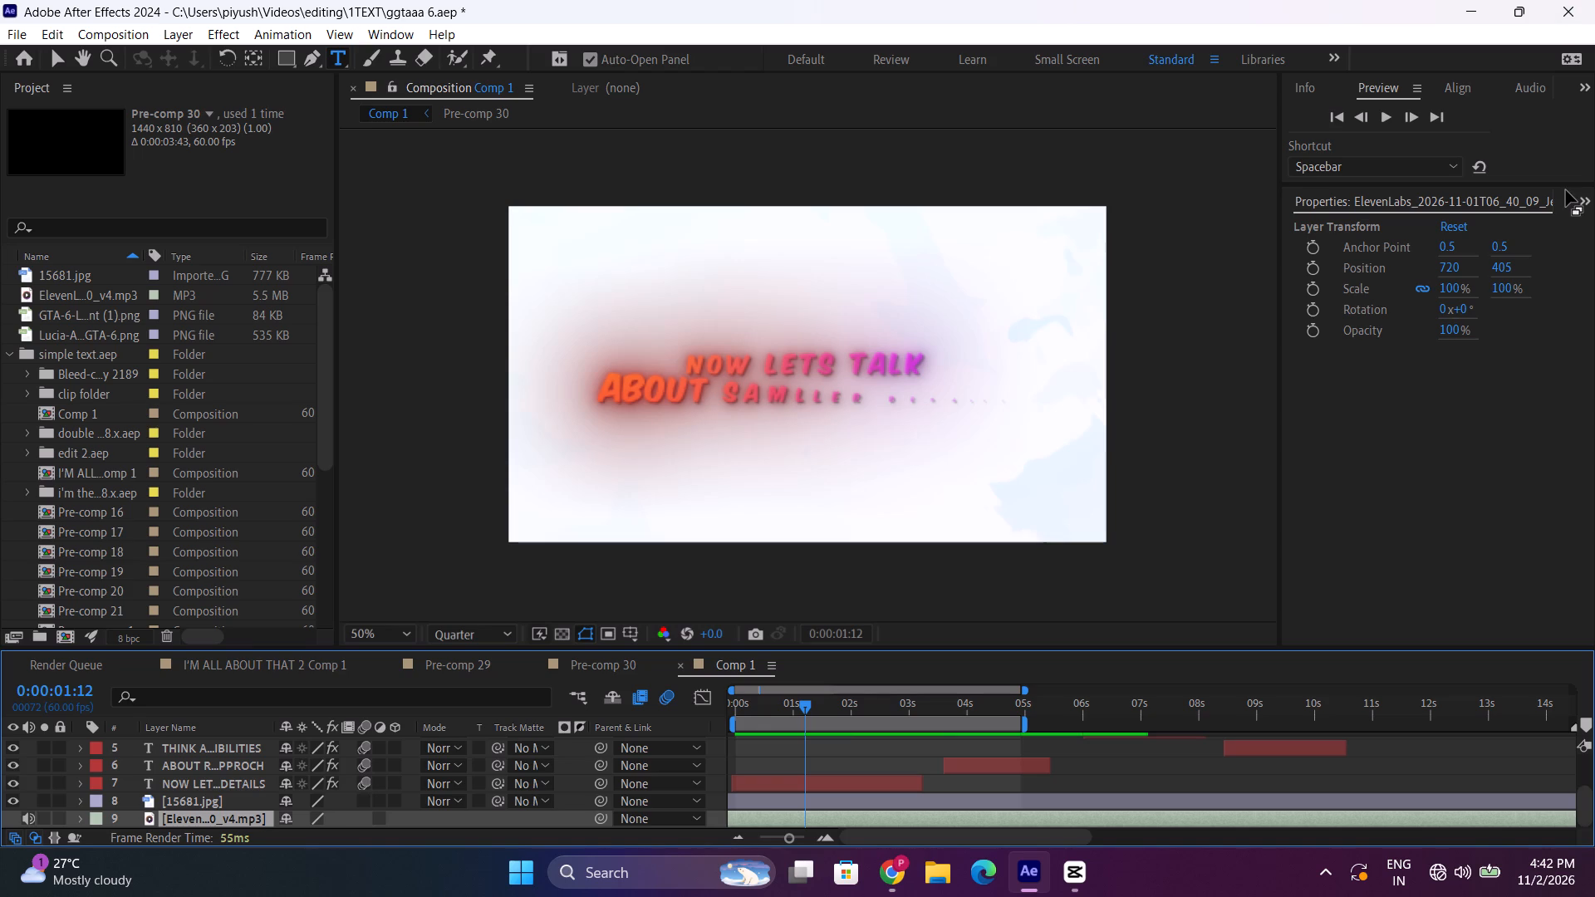
pyautogui.scroll(-4, 1566, 190)
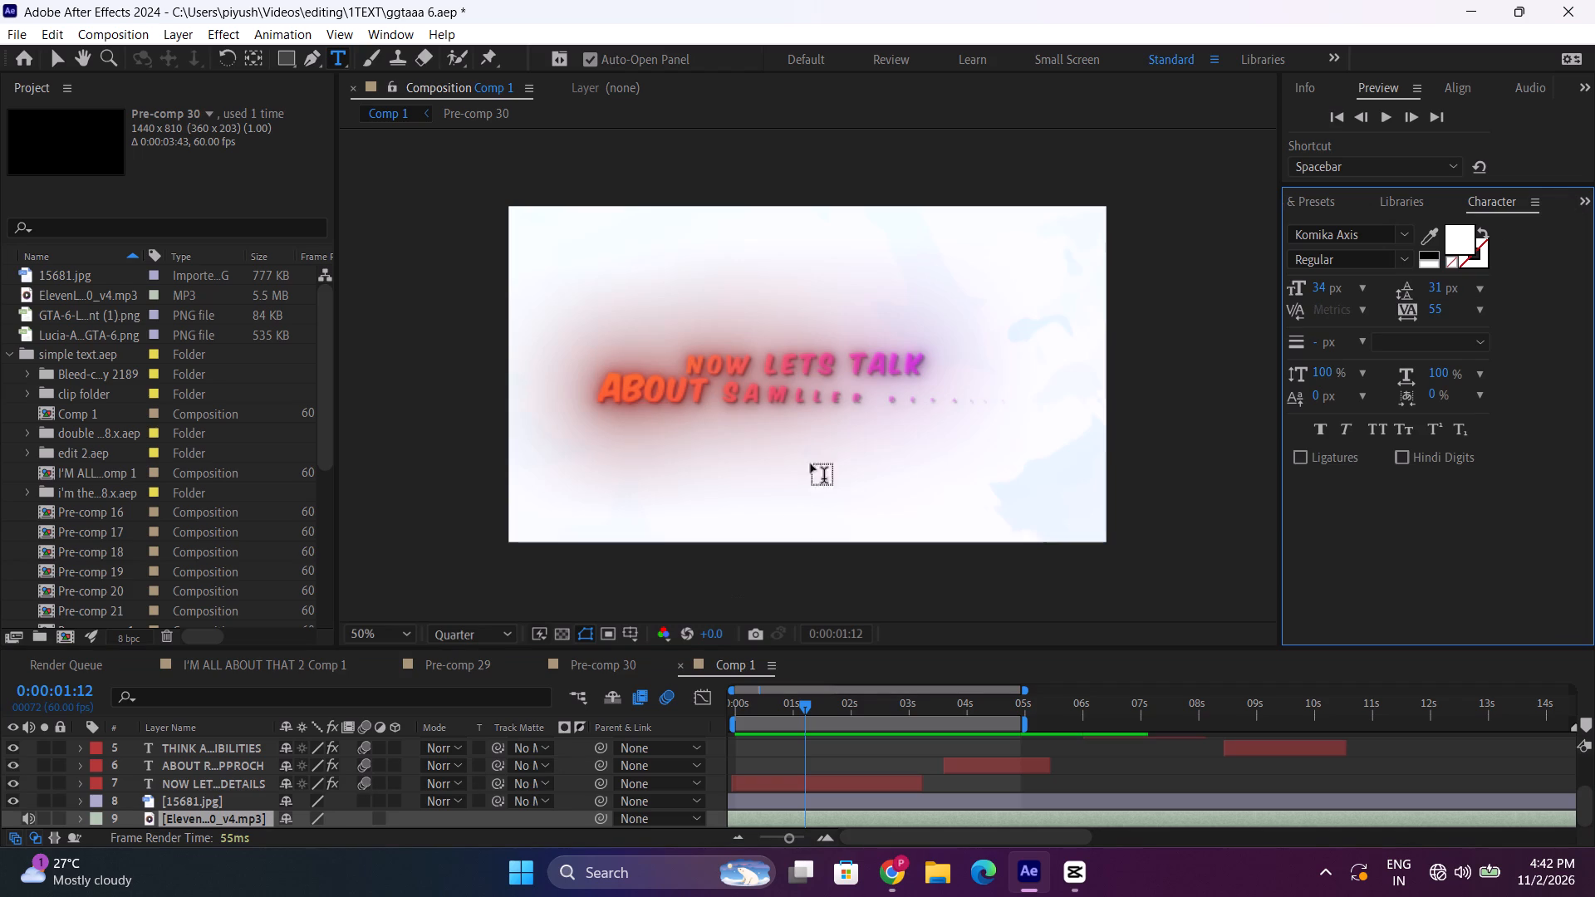
pyautogui.moveTo(933, 360); pyautogui.dragTo(685, 361)
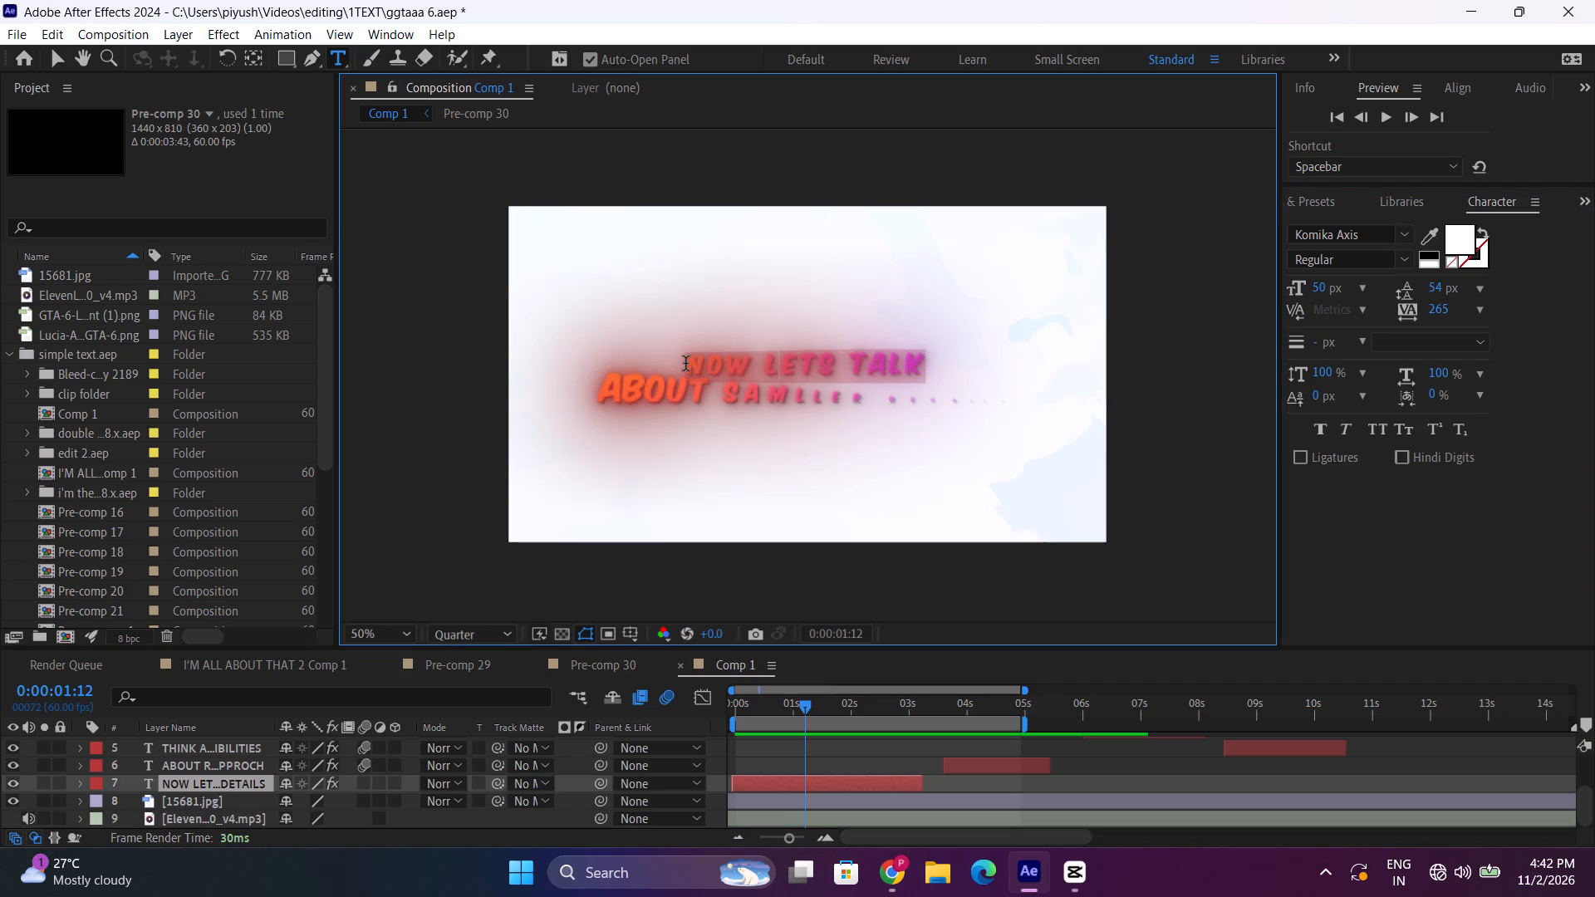
pyautogui.write('Pu')
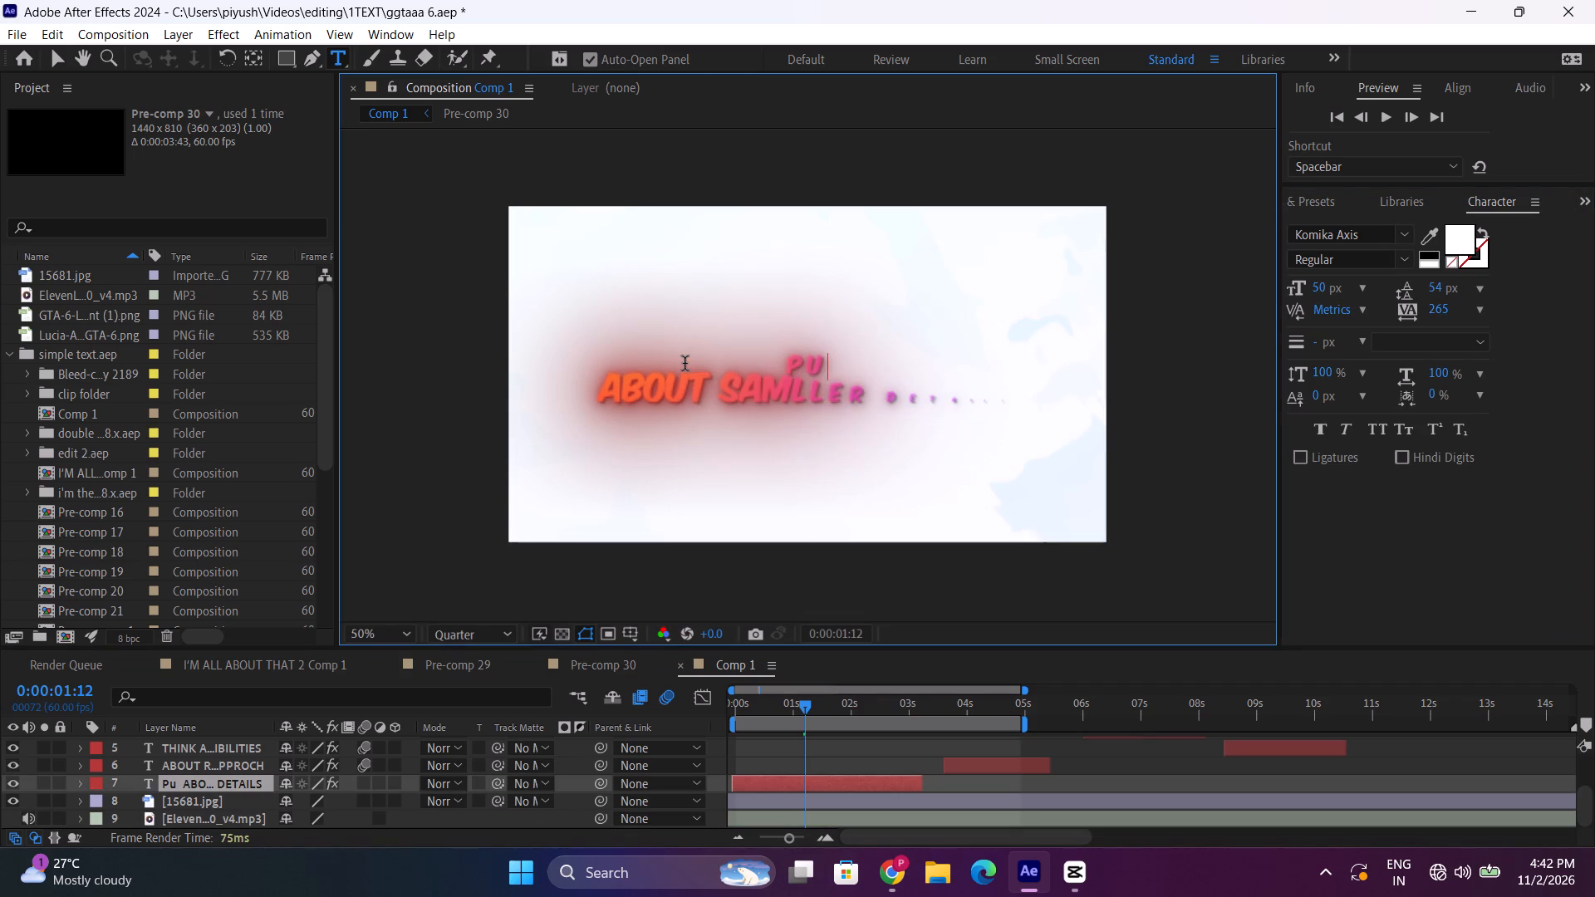
pyautogui.write('blic transporat')
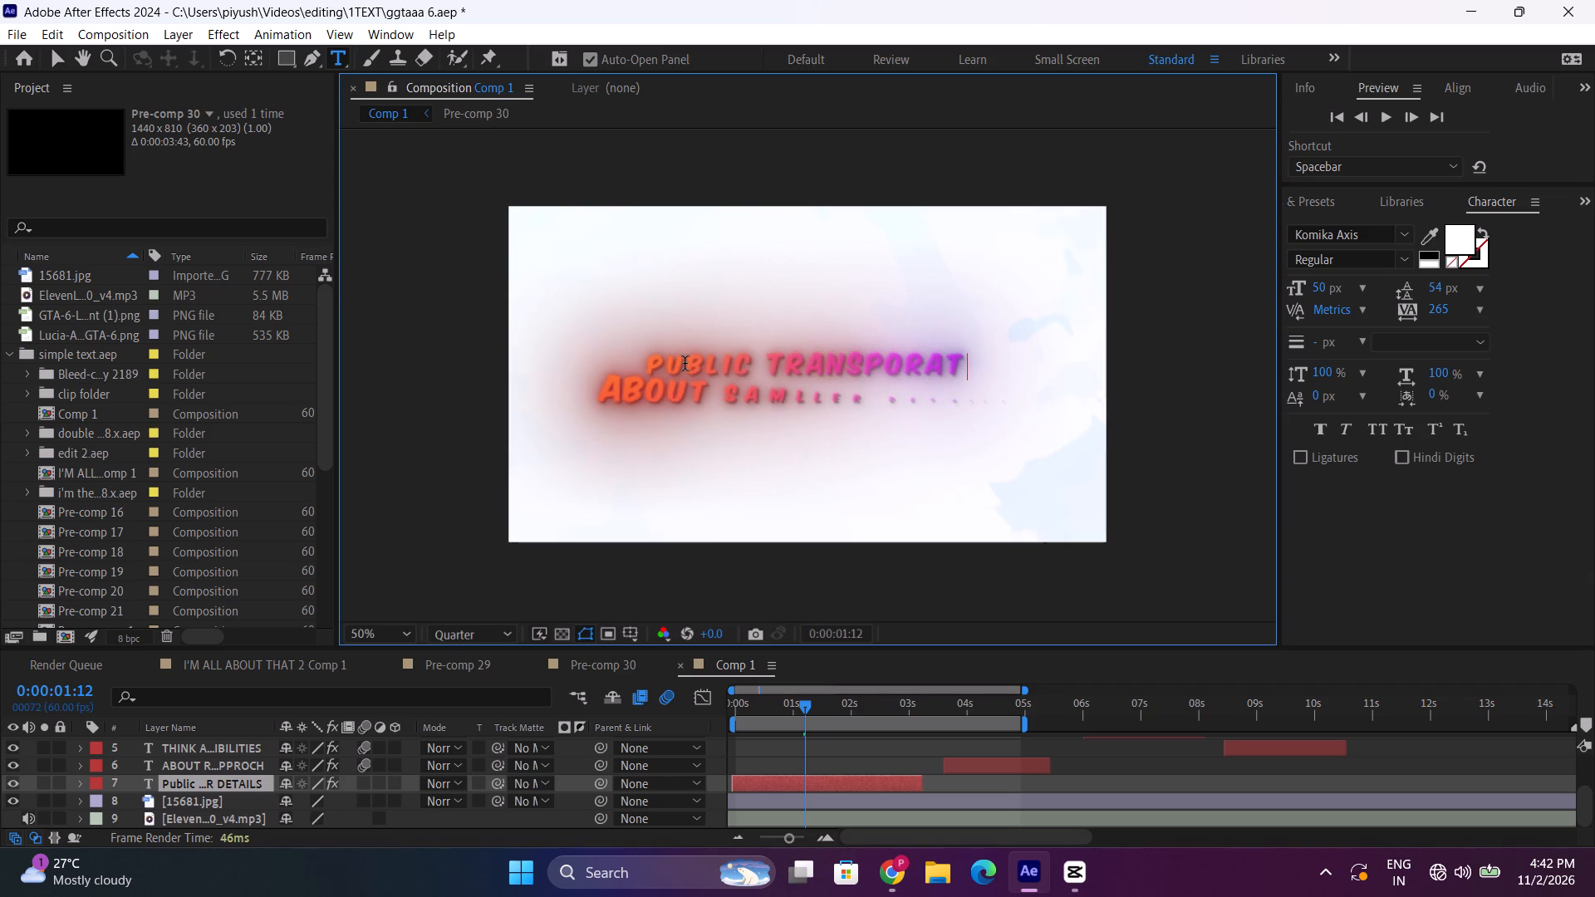
pyautogui.press('a')
pyautogui.press('i')
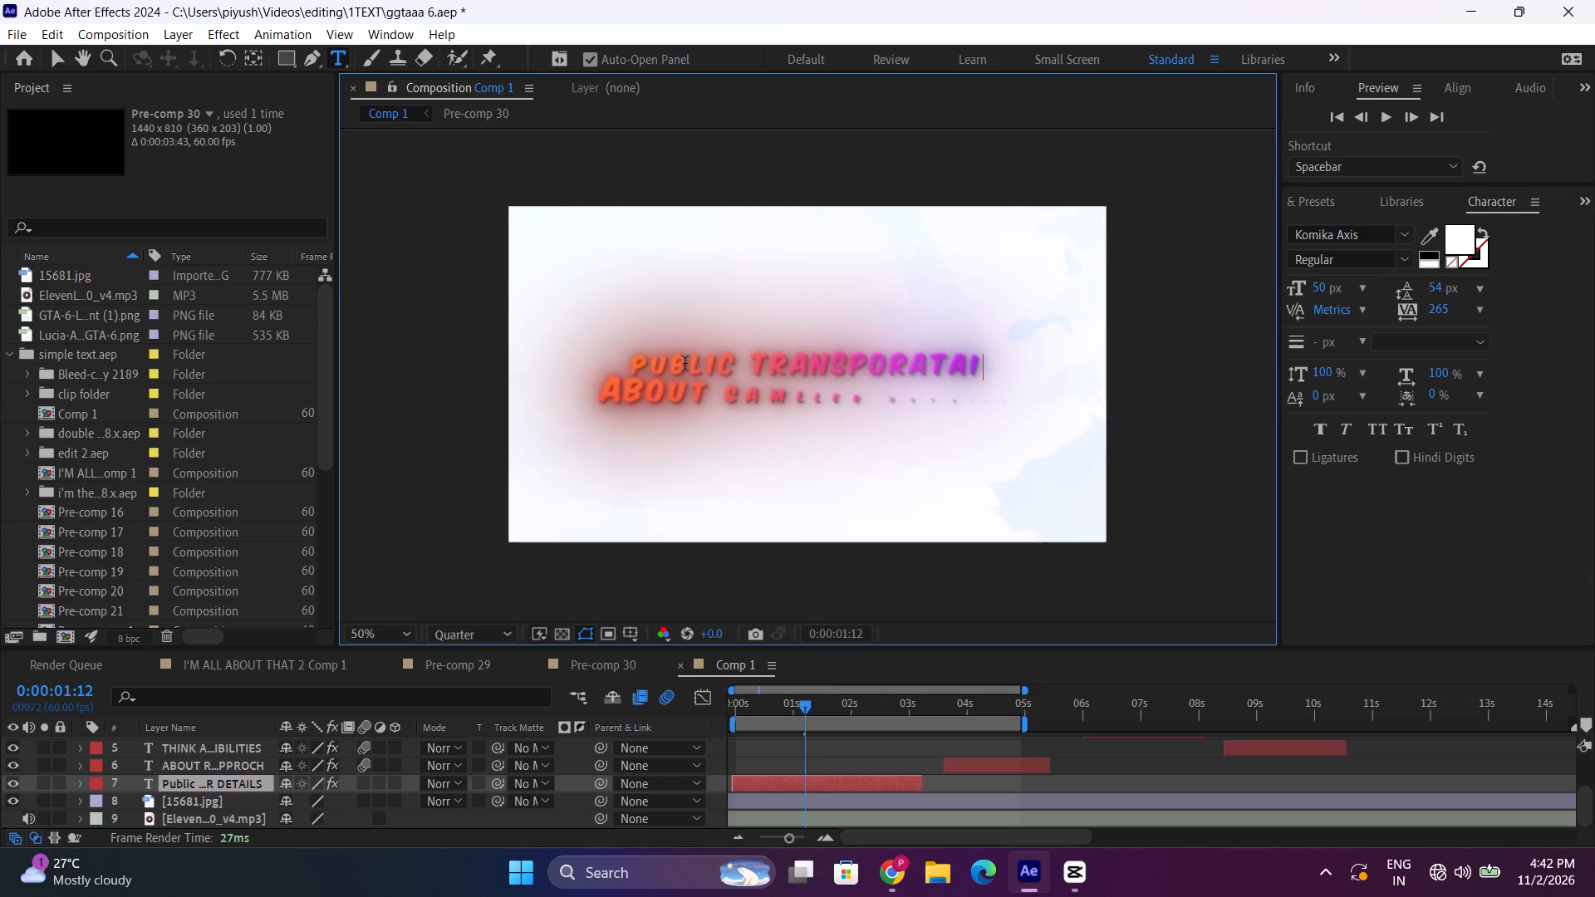
pyautogui.press('BackSpace')
pyautogui.write('tion')
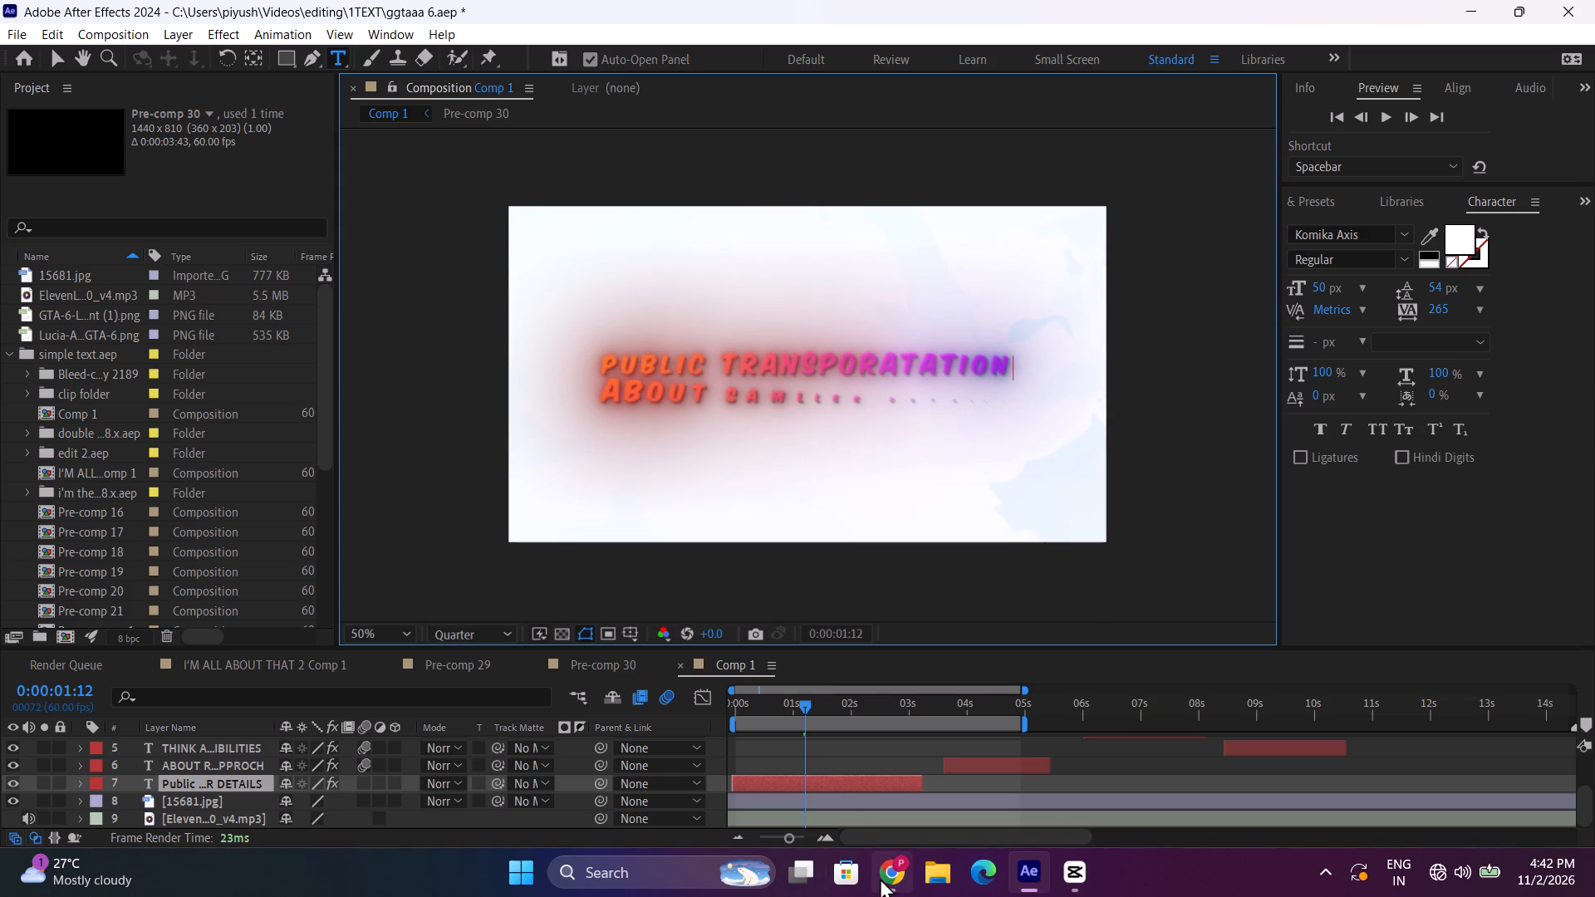
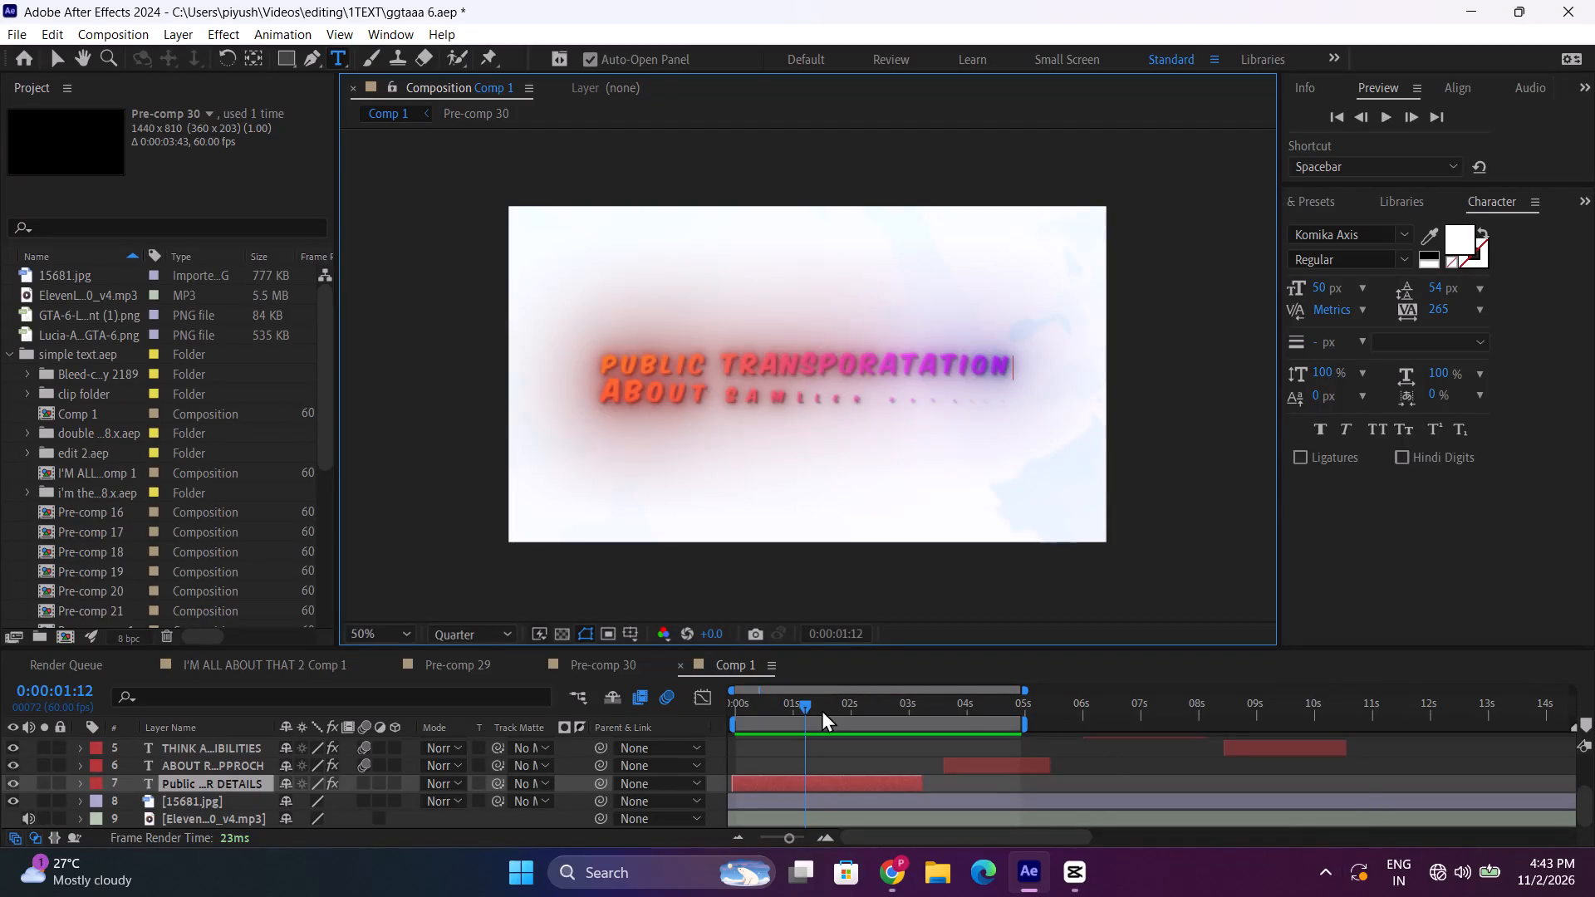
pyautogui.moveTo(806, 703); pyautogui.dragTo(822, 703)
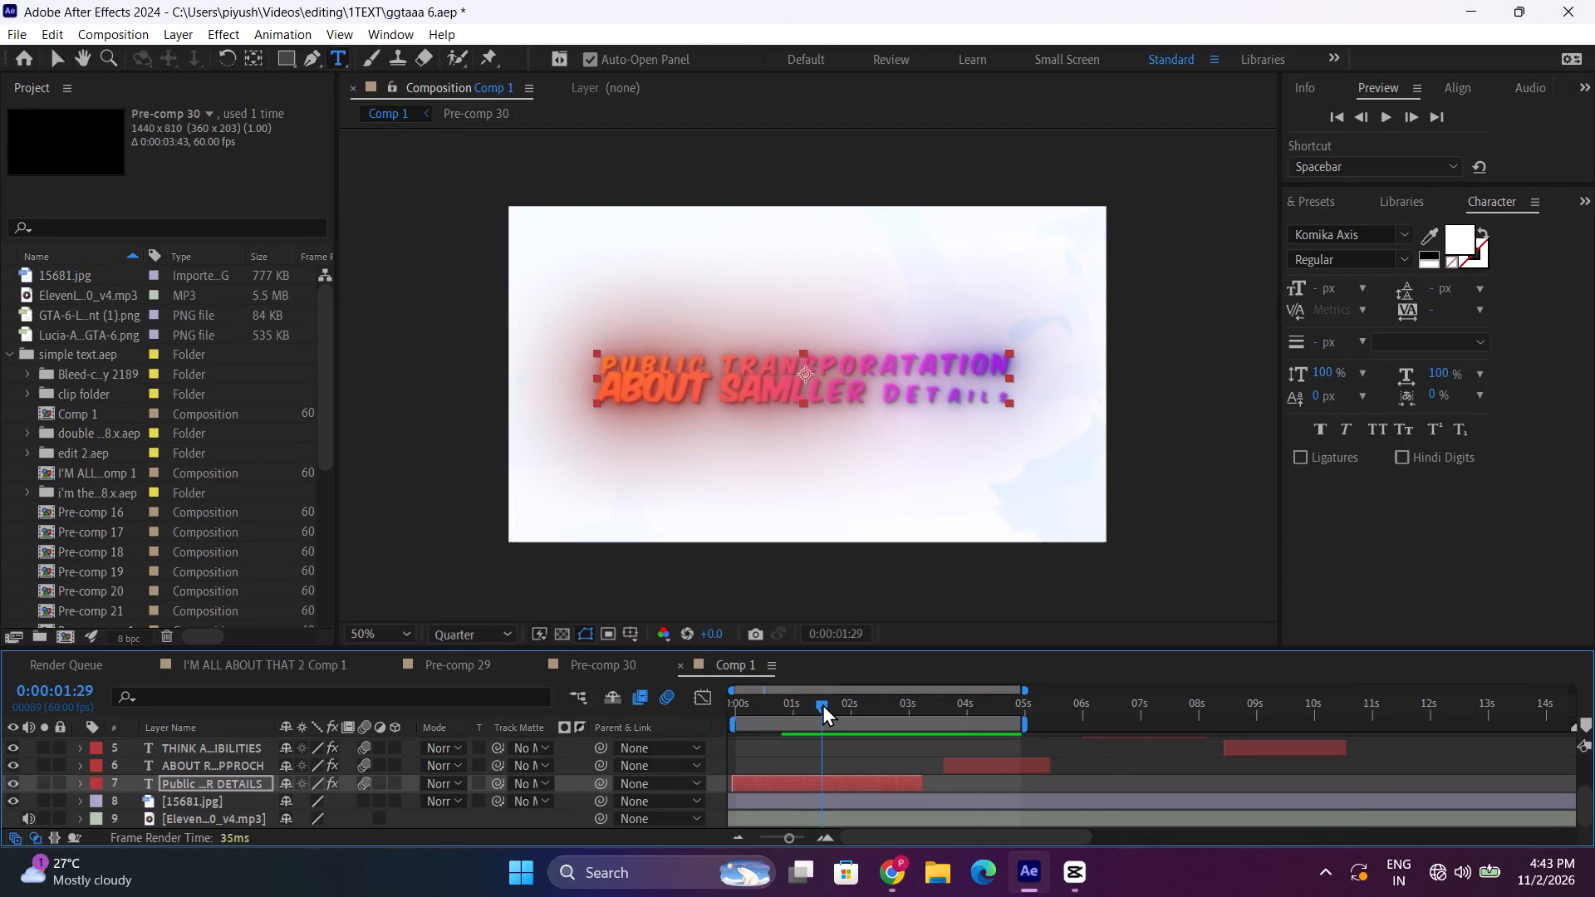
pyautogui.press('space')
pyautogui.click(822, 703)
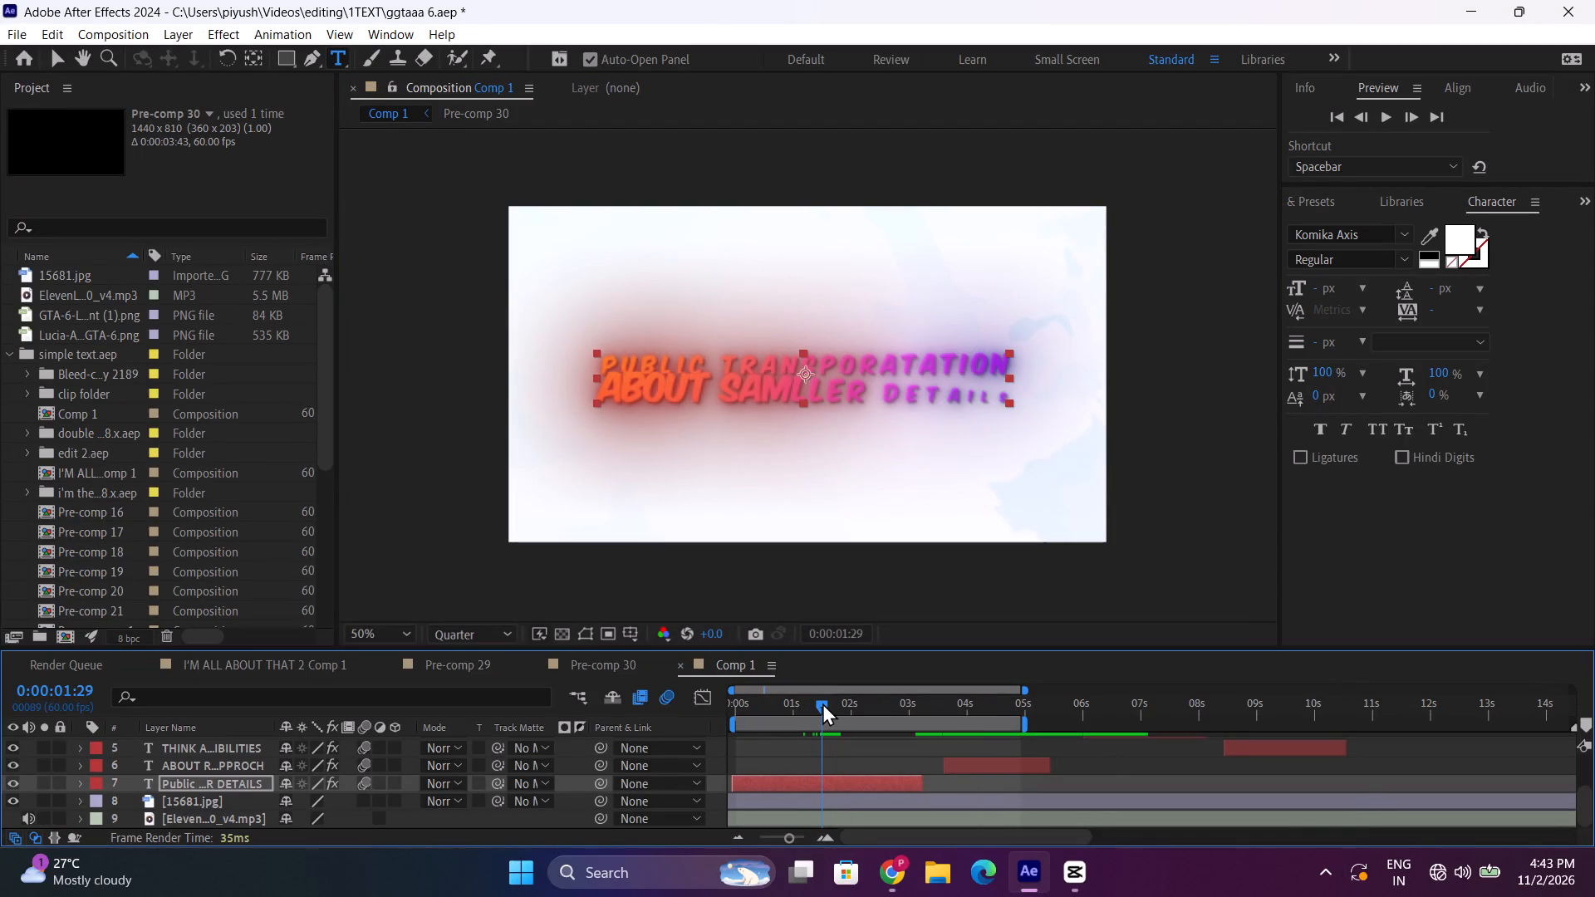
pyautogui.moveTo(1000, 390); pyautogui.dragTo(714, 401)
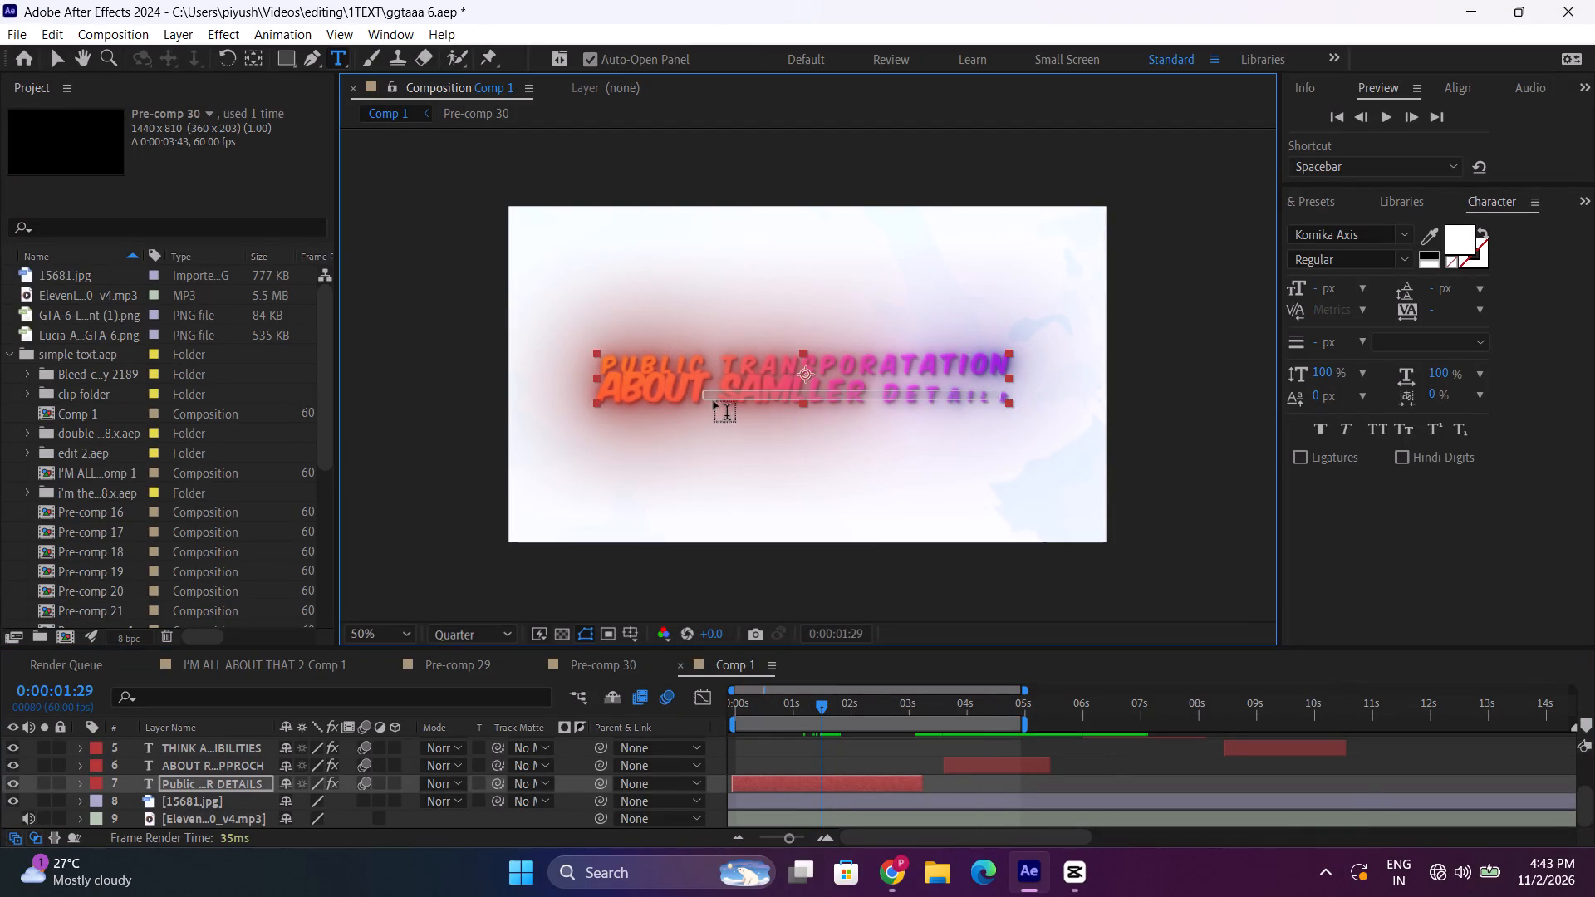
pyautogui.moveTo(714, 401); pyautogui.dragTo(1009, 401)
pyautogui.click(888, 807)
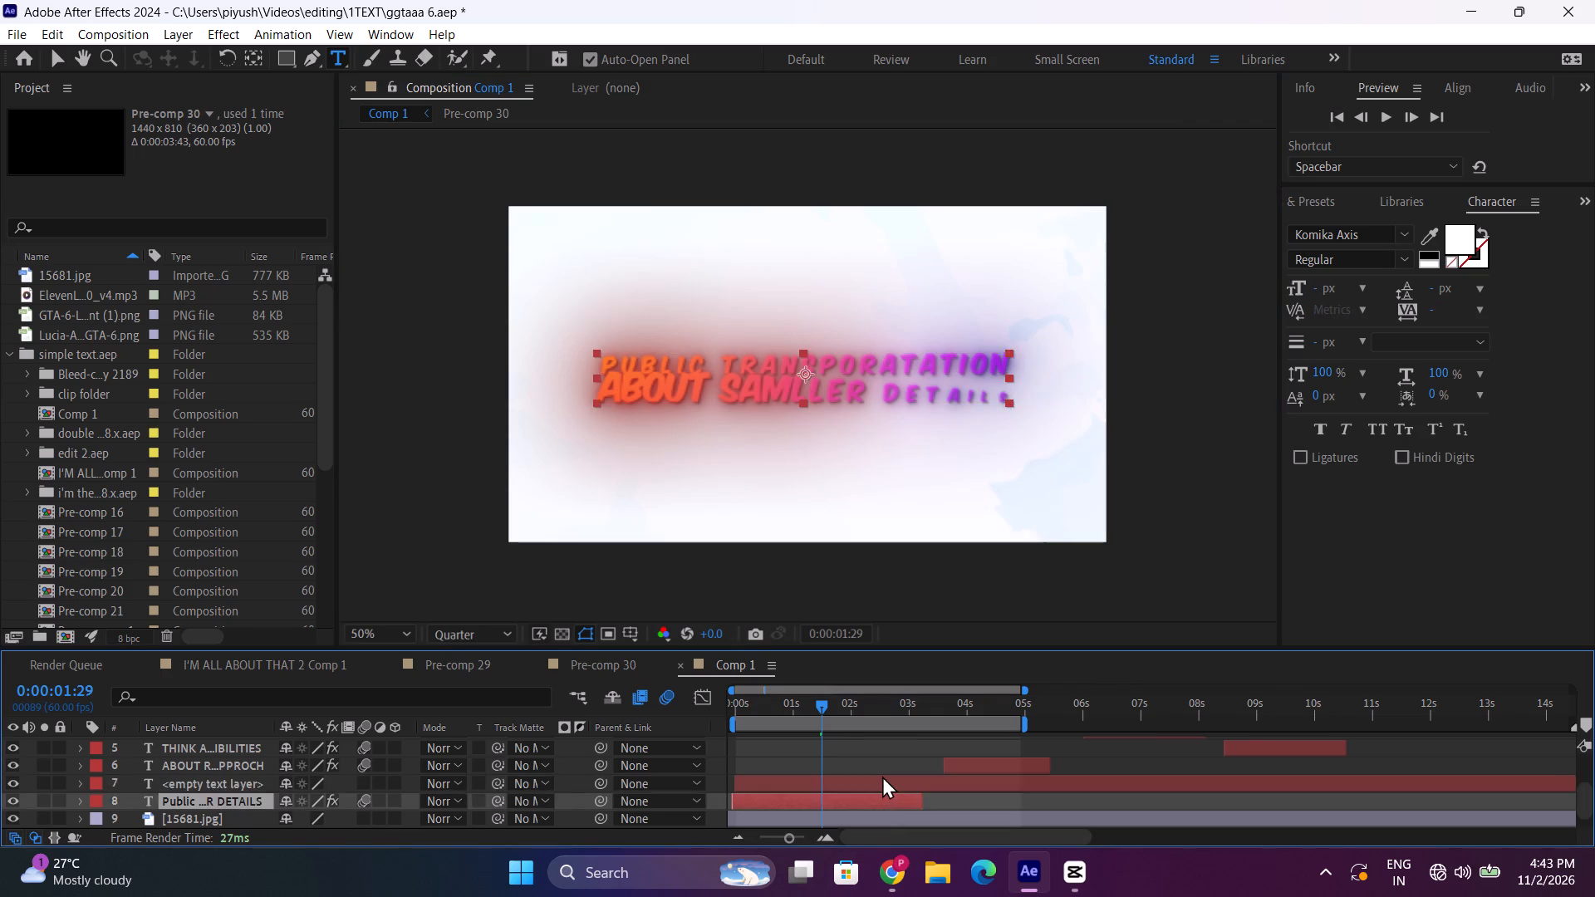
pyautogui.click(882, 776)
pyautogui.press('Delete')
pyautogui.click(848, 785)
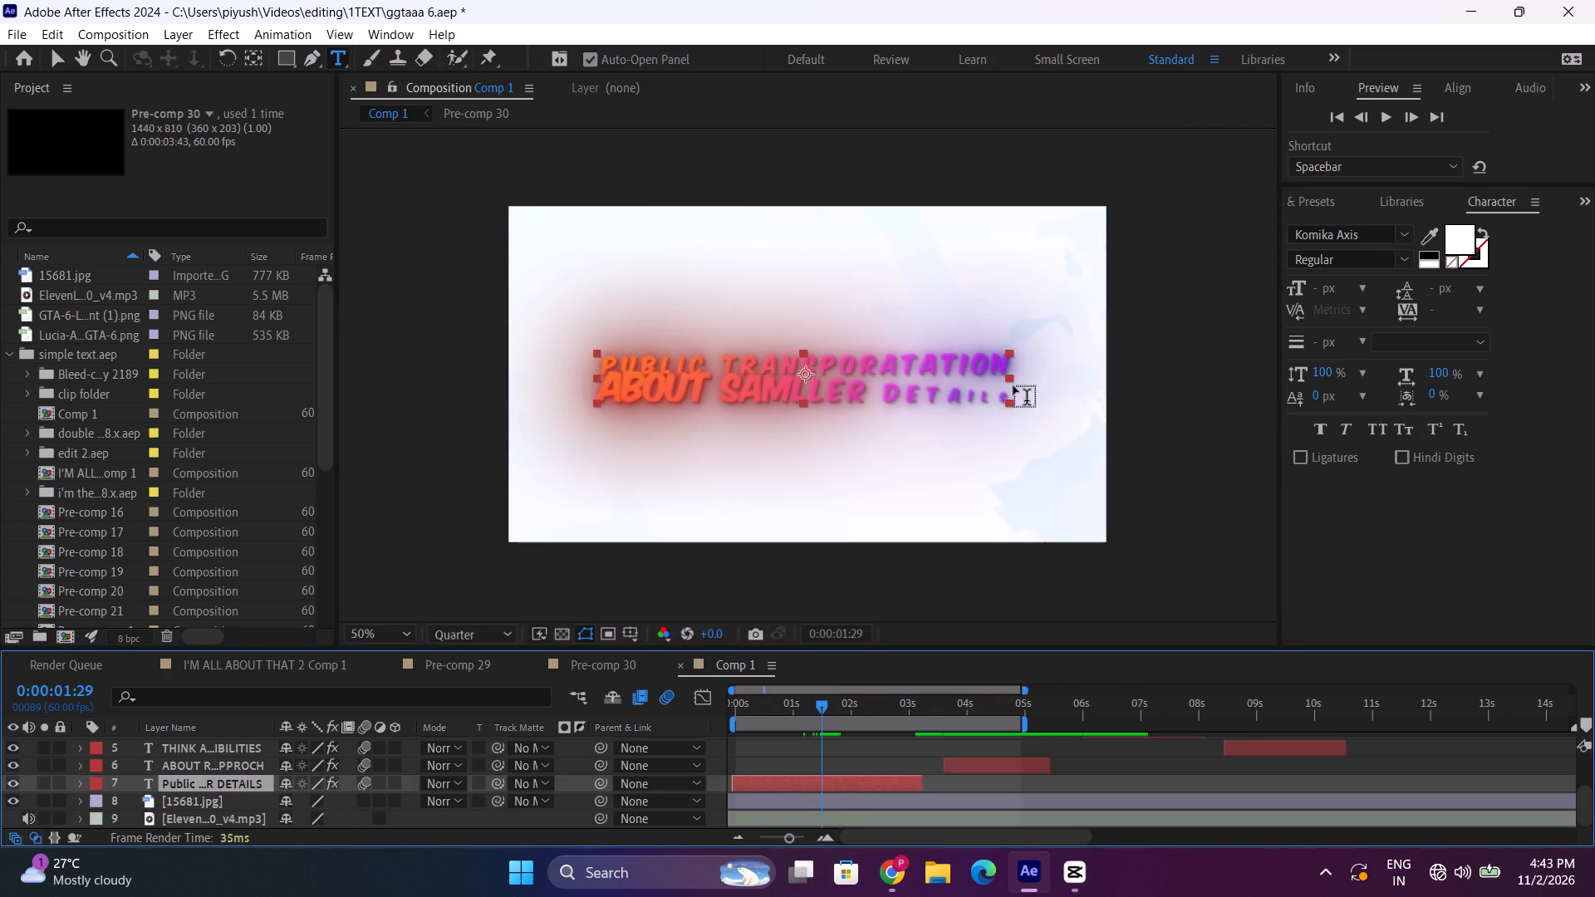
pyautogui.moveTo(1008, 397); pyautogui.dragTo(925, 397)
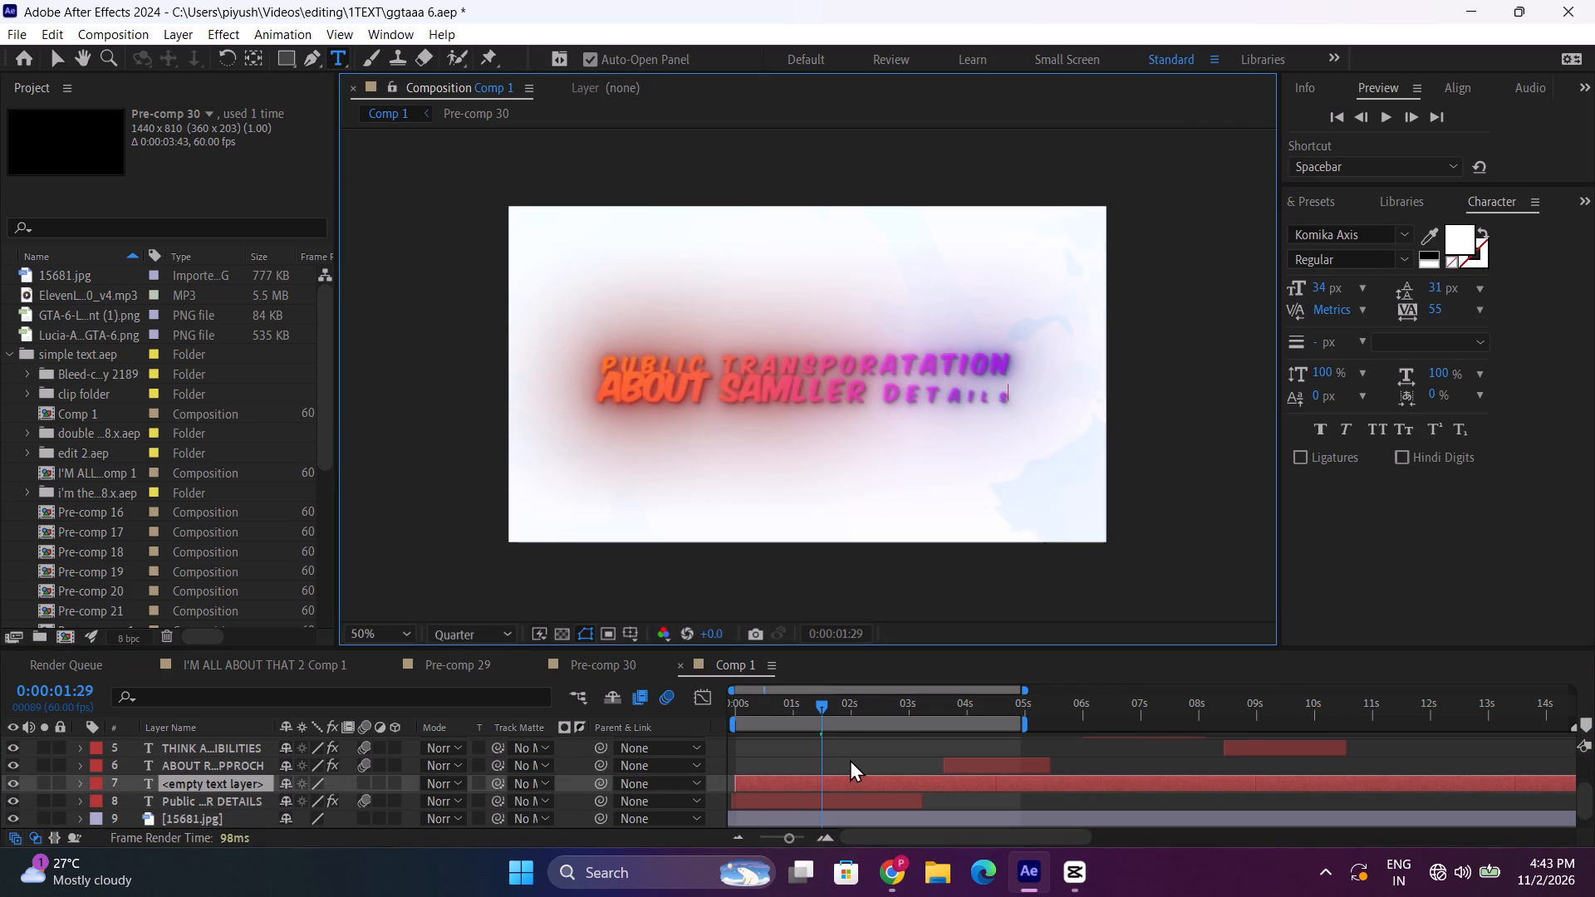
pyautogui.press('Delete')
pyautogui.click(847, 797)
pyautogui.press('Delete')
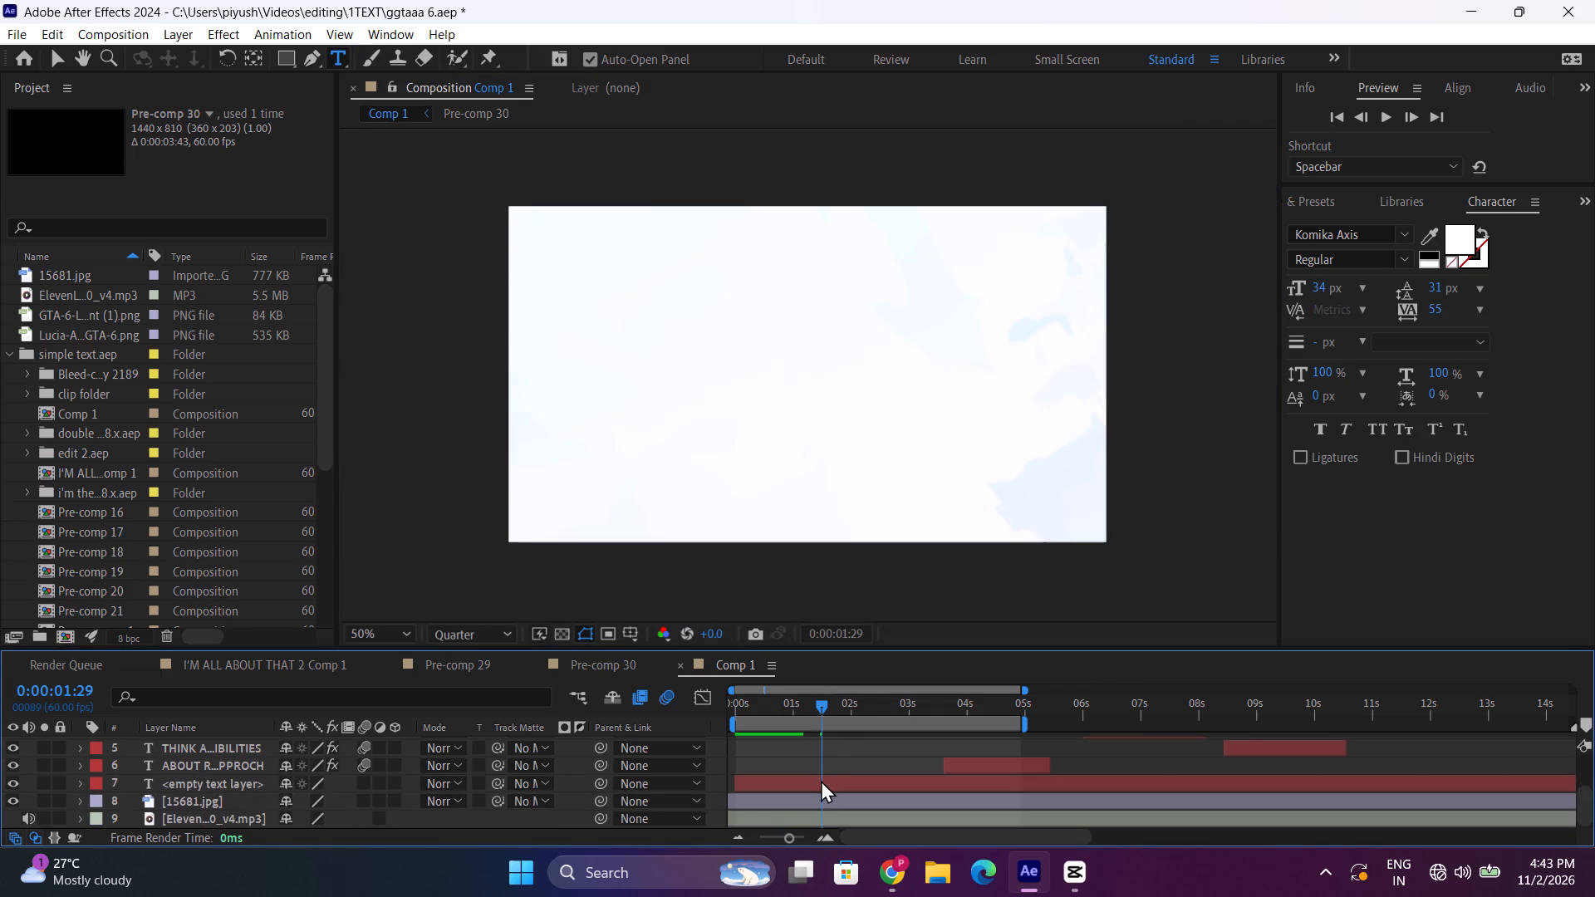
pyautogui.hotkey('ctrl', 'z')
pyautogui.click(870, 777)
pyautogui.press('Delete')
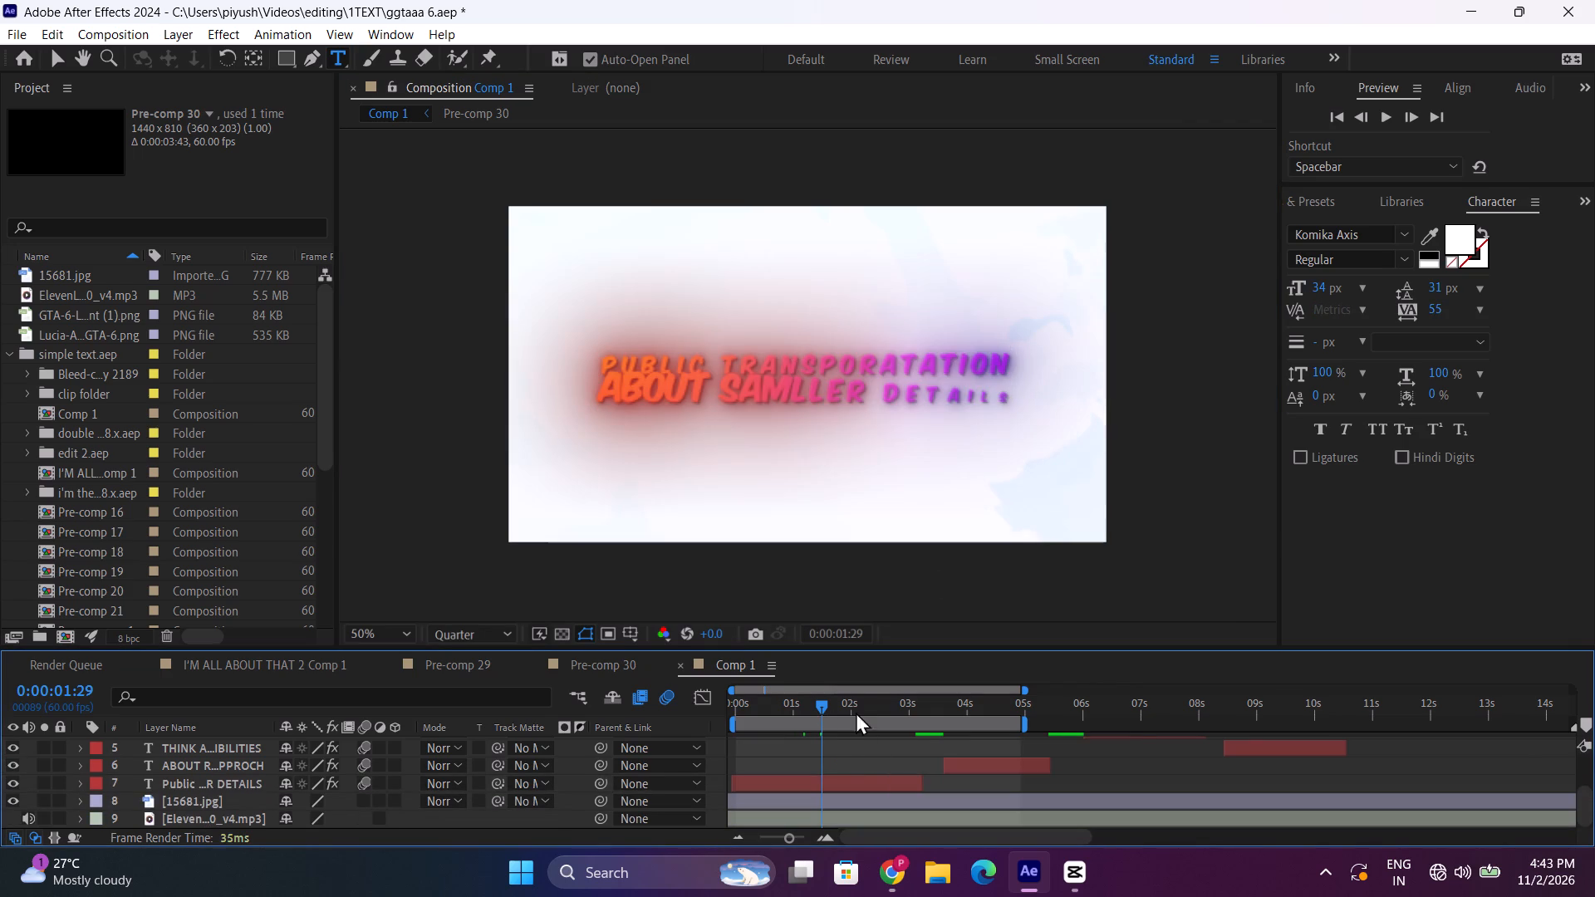
# At 0:00:01:59, replace the first title's lower line "ABOUT SAMLLER DETAILS" with "IS ALSO MORE DEVELOPED".
pyautogui.moveTo(842, 704); pyautogui.dragTo(851, 703)
pyautogui.click(995, 397)
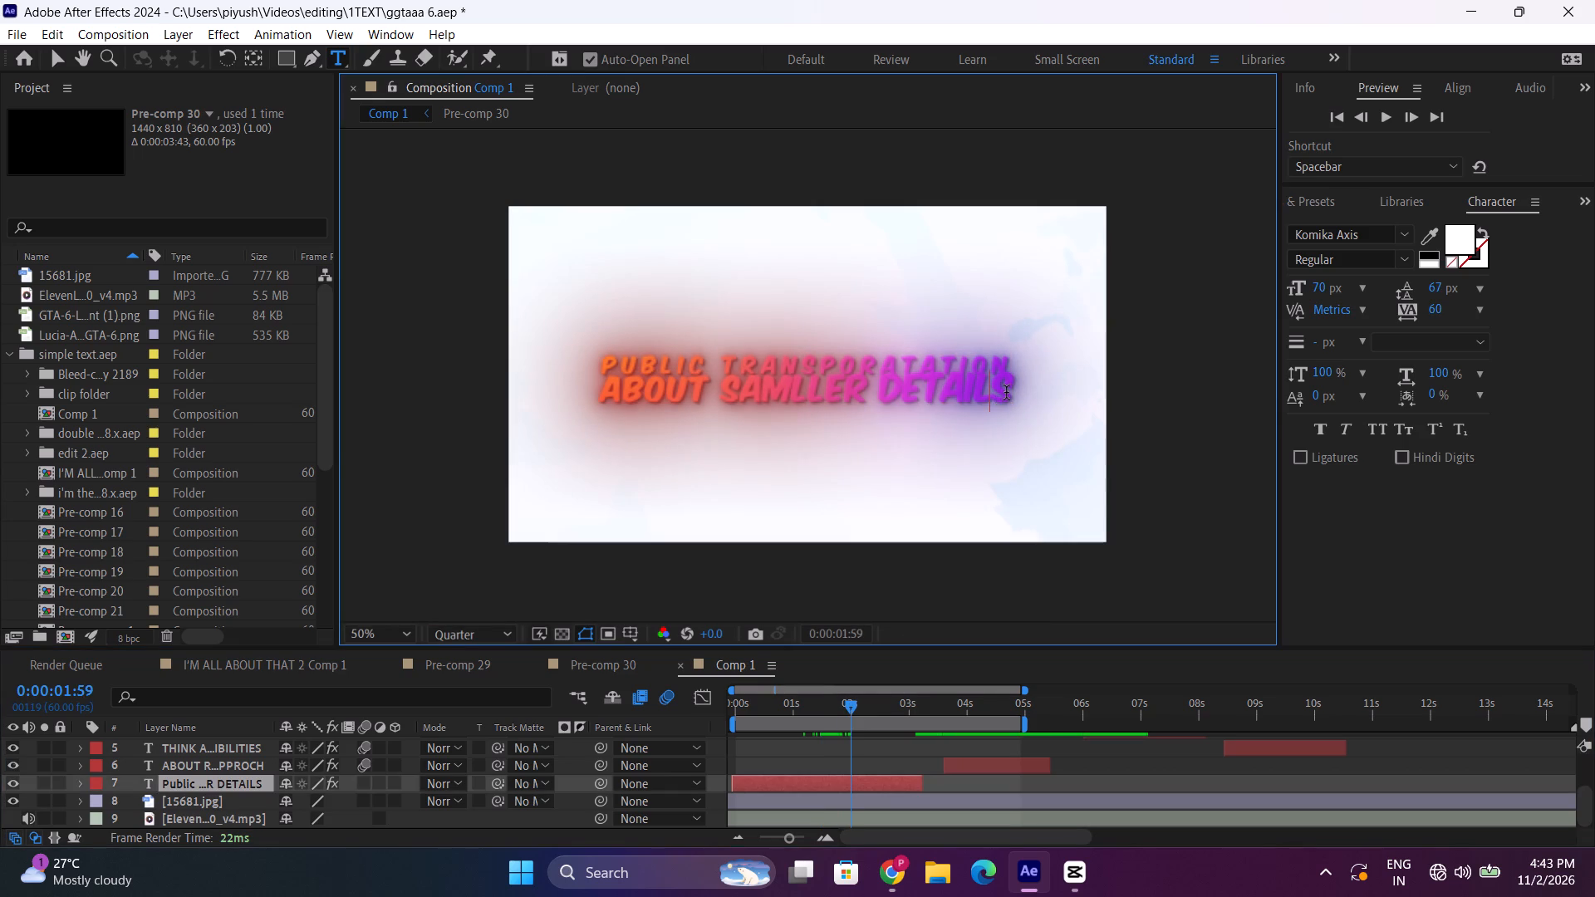
pyautogui.moveTo(1006, 392); pyautogui.dragTo(606, 397)
pyautogui.write('IS ALSO MORE DEVEL')
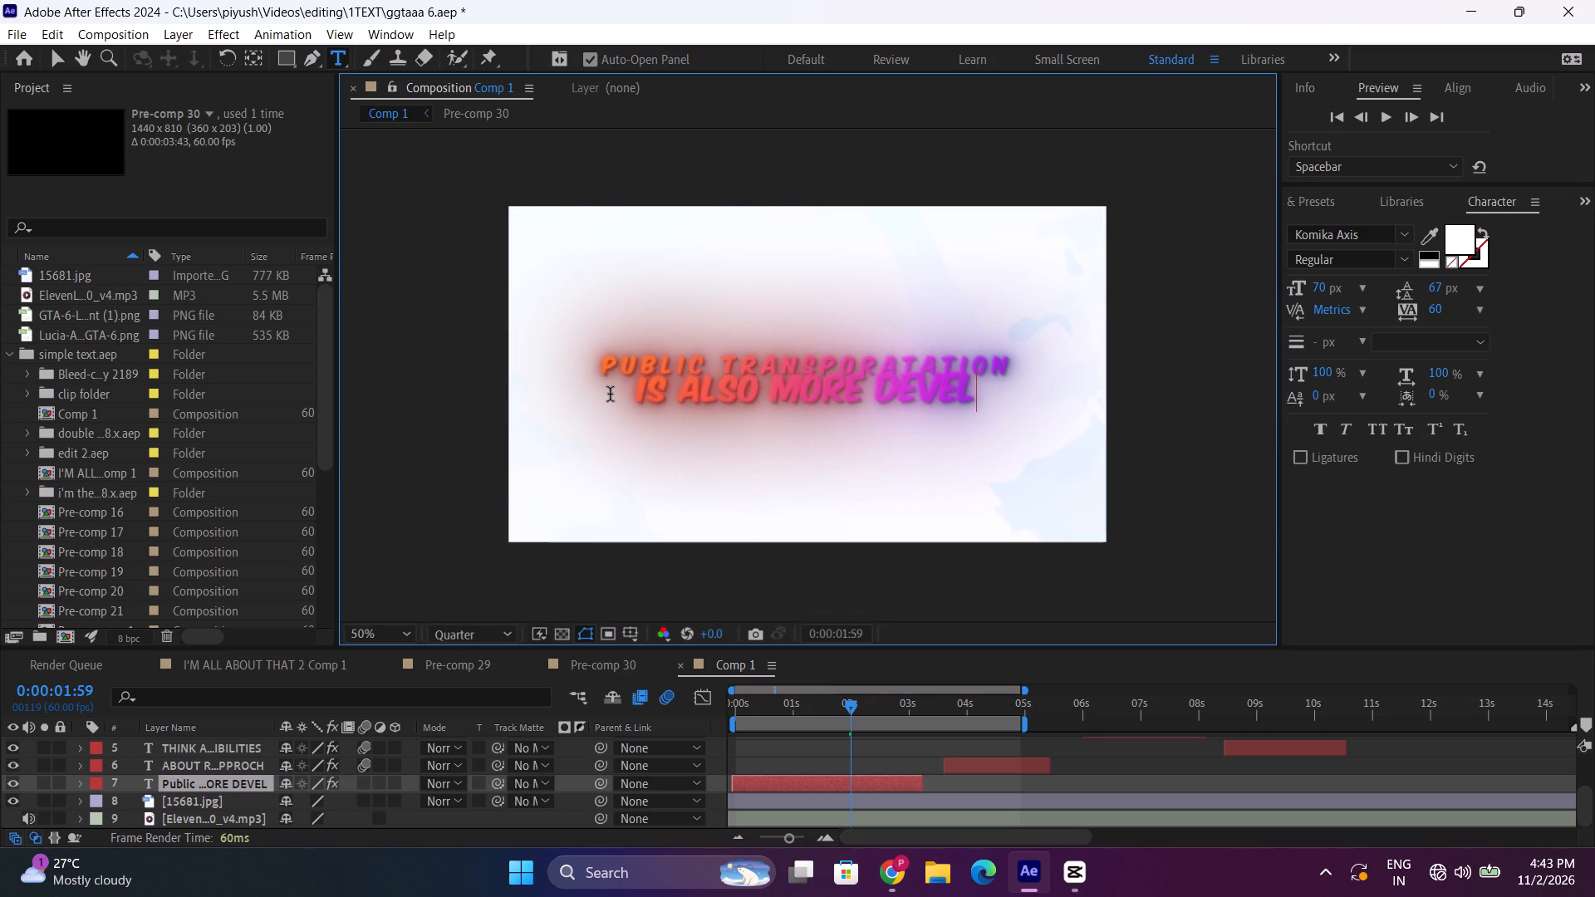
pyautogui.write('OPED')
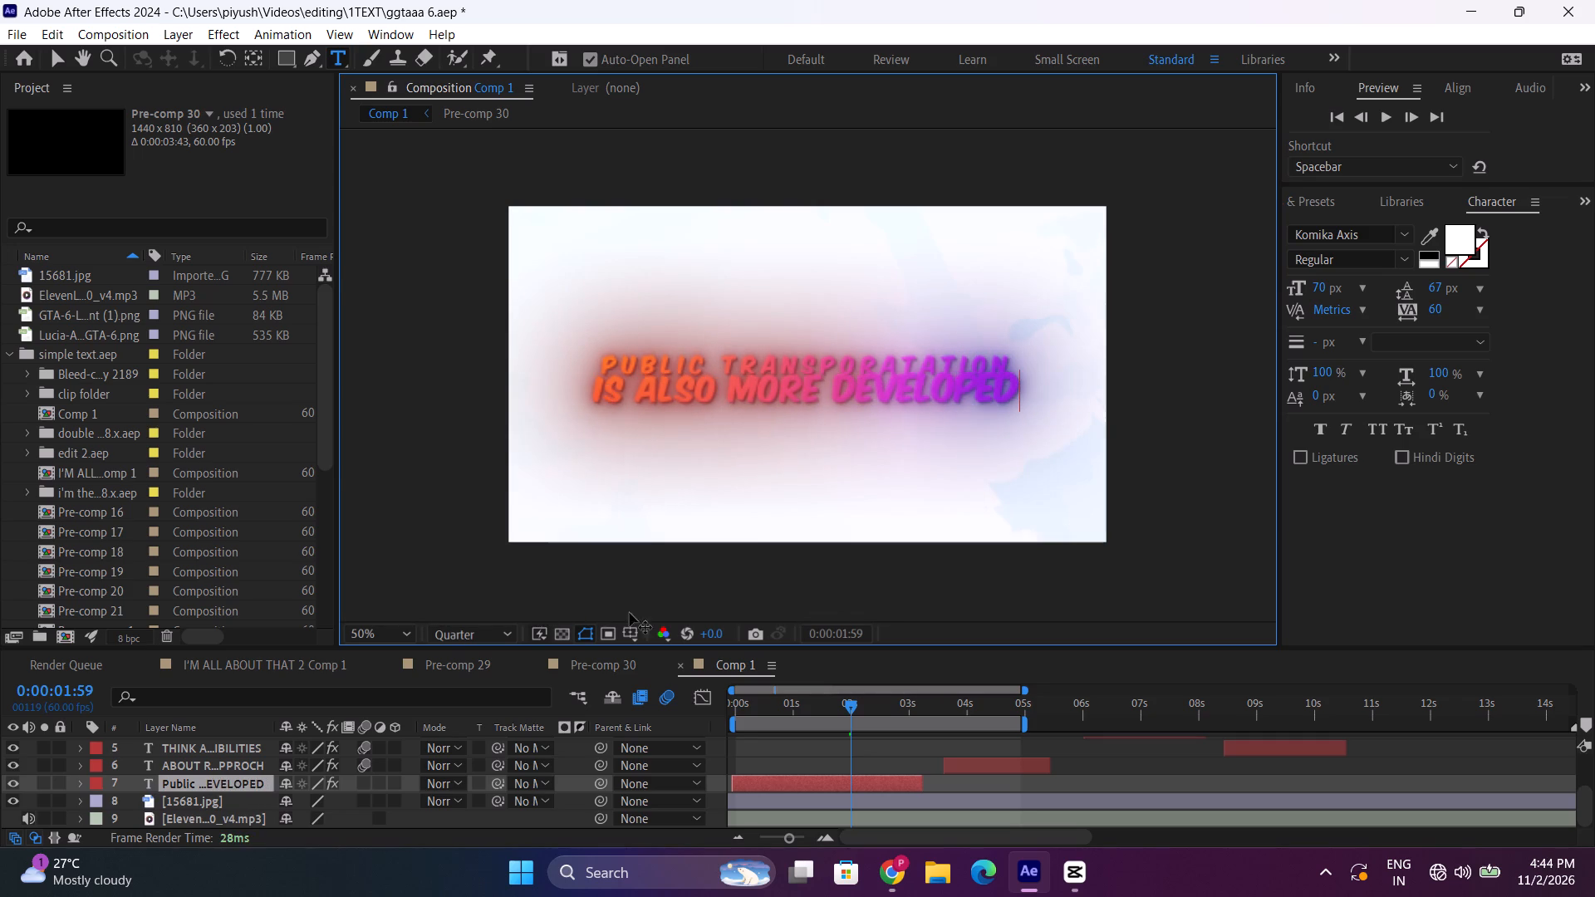
# Replay Comp 1 several times from 0:00:00:00 to check the first title's timing against the narration.
pyautogui.moveTo(763, 703); pyautogui.dragTo(719, 705)
pyautogui.press('space')
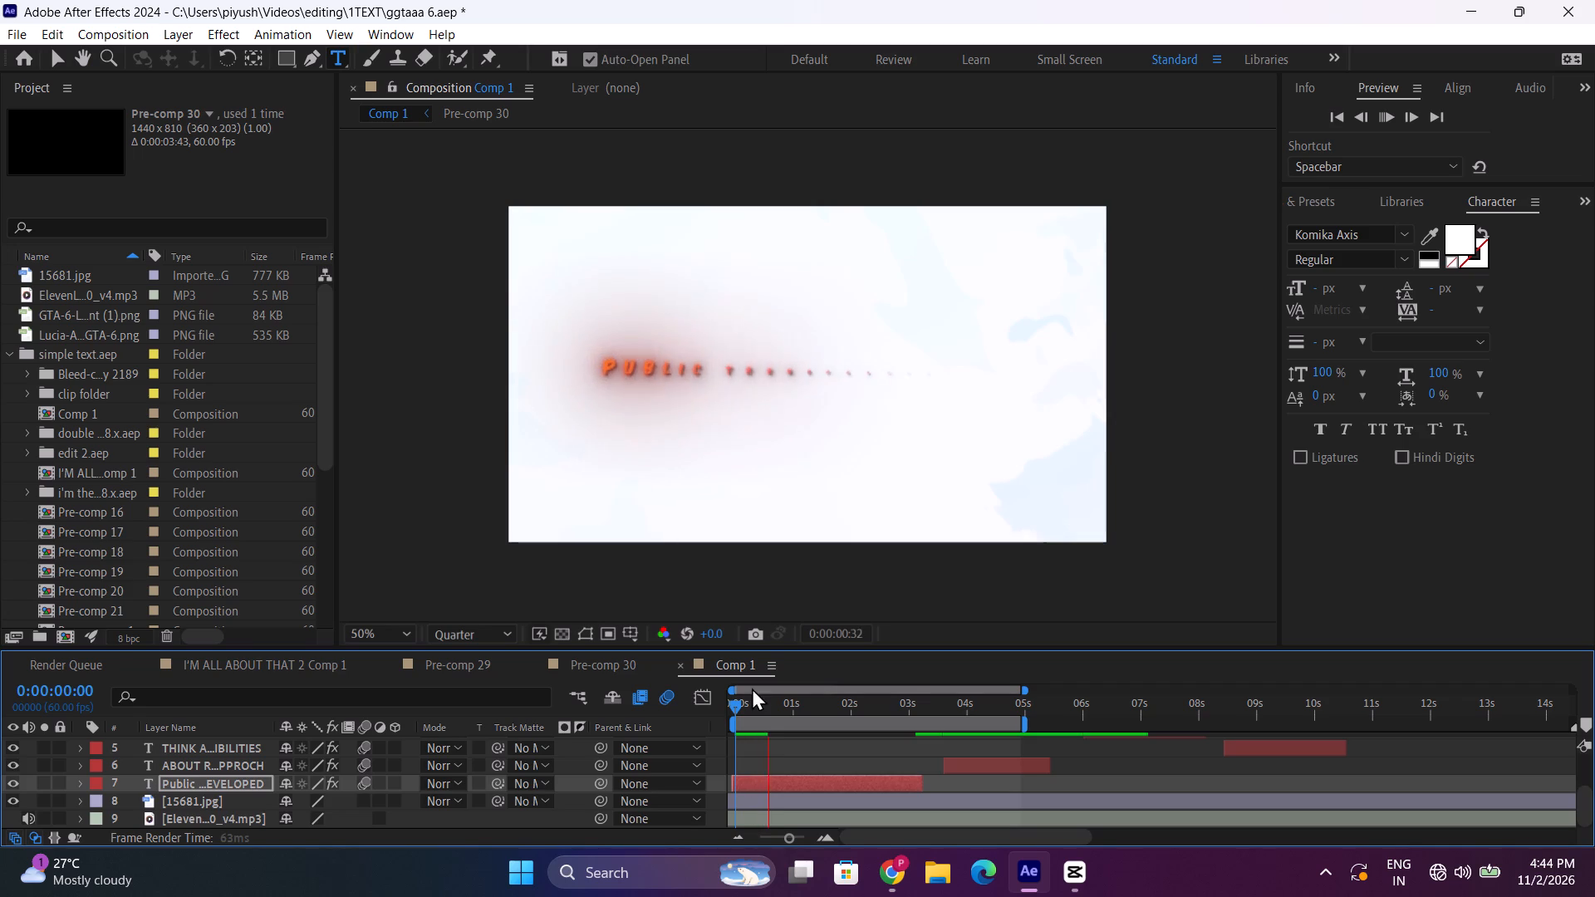
pyautogui.moveTo(739, 706); pyautogui.dragTo(682, 703)
pyautogui.press('space')
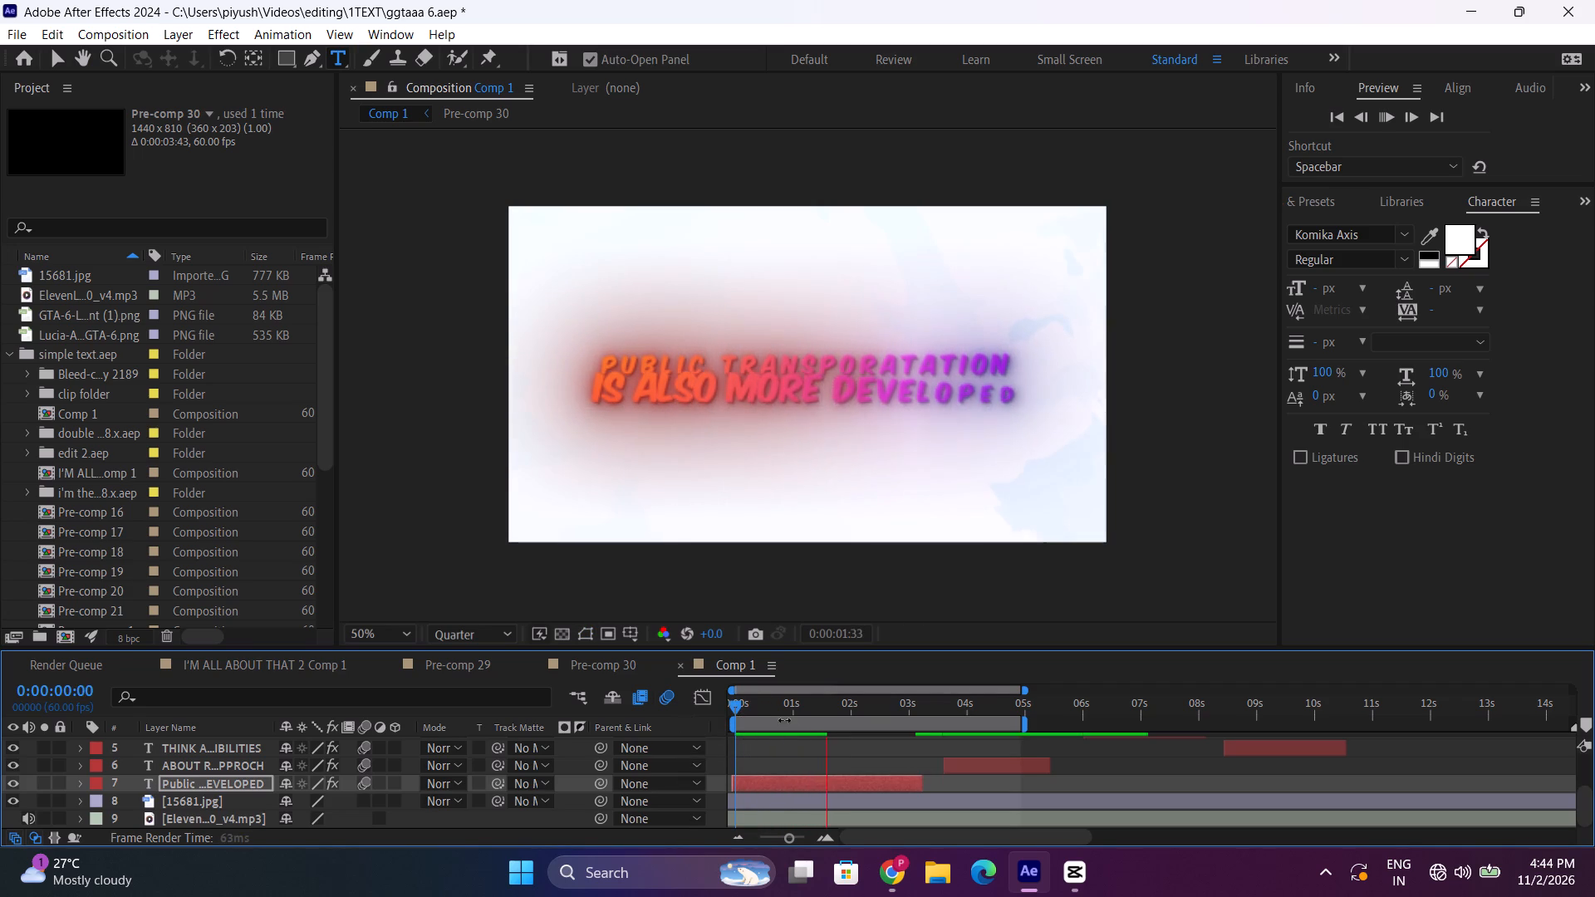
pyautogui.moveTo(752, 697); pyautogui.dragTo(717, 698)
pyautogui.press('space')
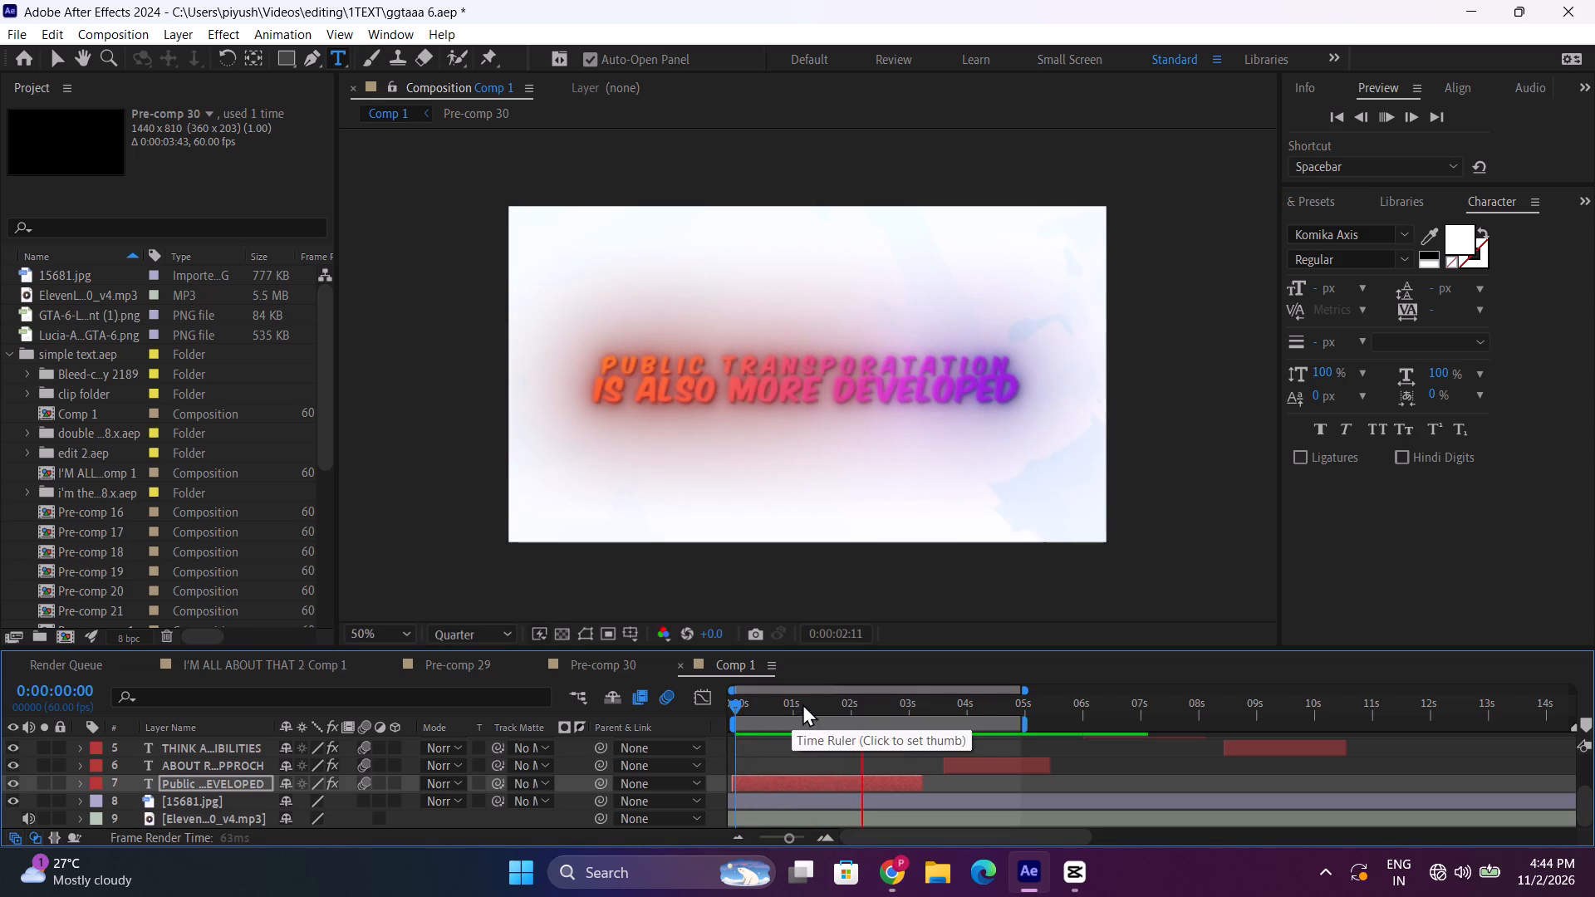
pyautogui.moveTo(773, 698); pyautogui.dragTo(706, 704)
pyautogui.press('space')
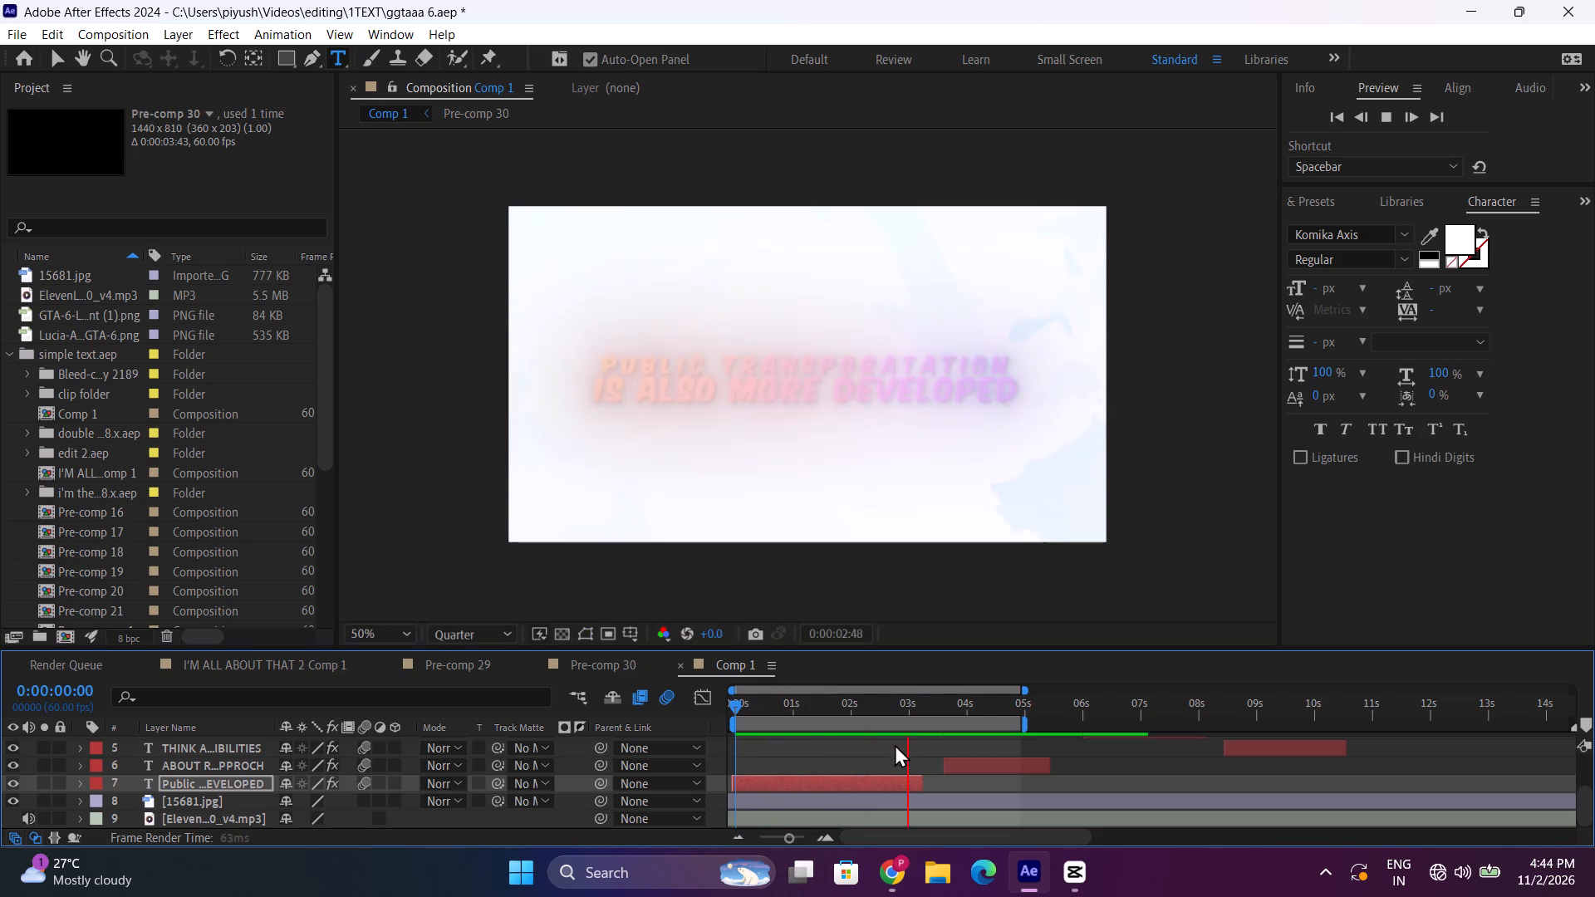
pyautogui.press('space')
# Extend the end of Comp 1's work area to about 12.4 seconds.
pyautogui.moveTo(1023, 718); pyautogui.dragTo(1453, 747)
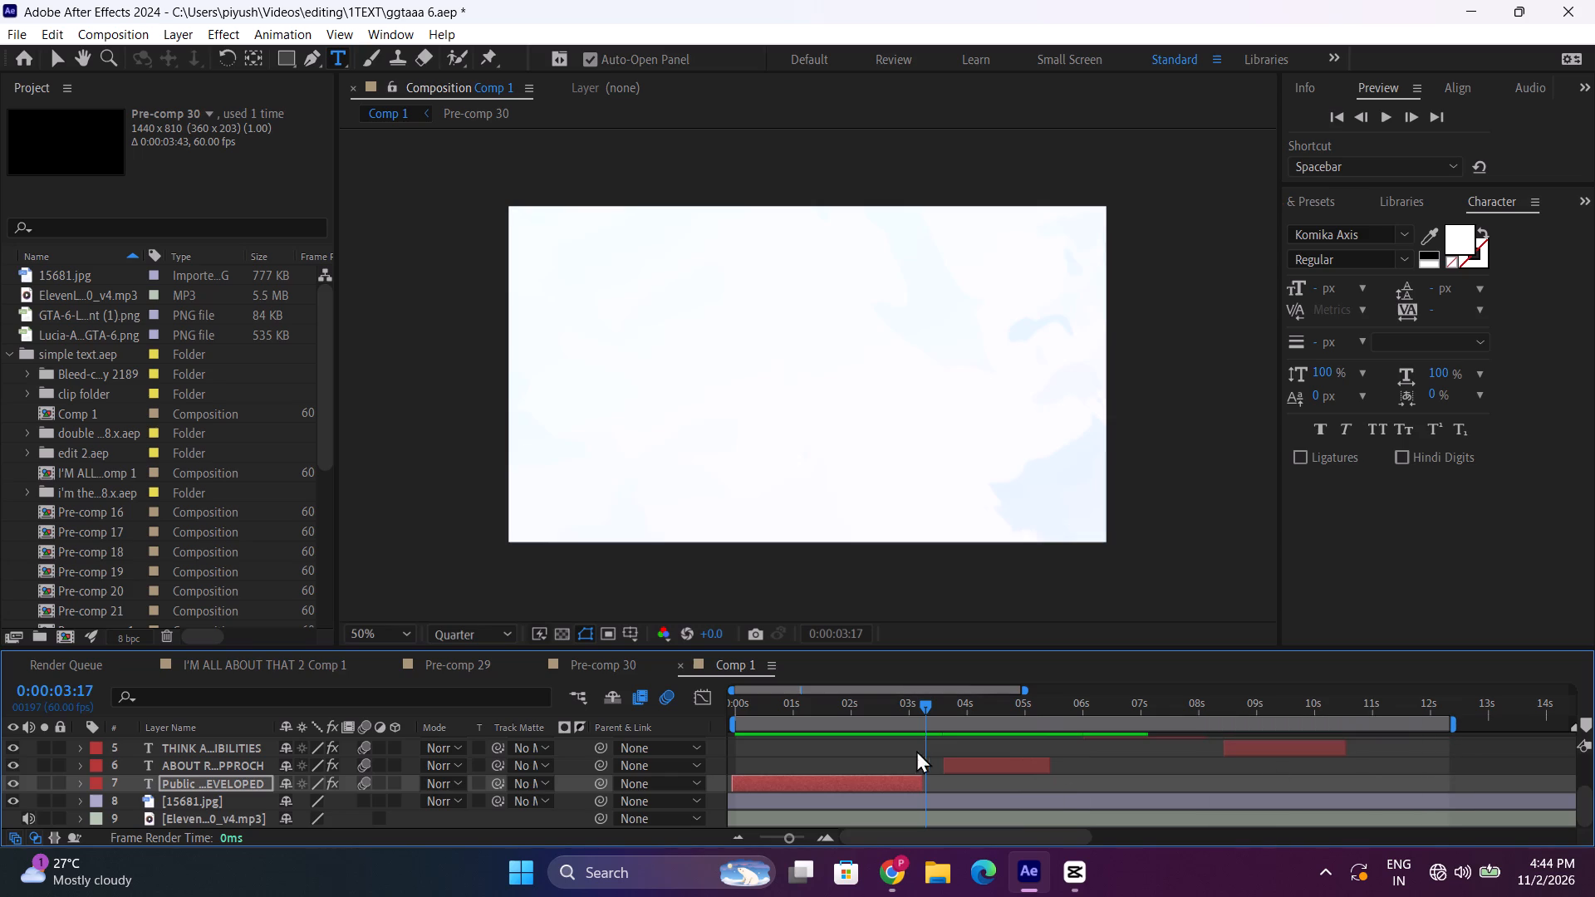
# Find the end of the first title's narration and slide the "ABOUT ROCKSTAR'S APPROCH" title earlier to start at about 0:00:02:57.
pyautogui.click(901, 704)
pyautogui.press('space')
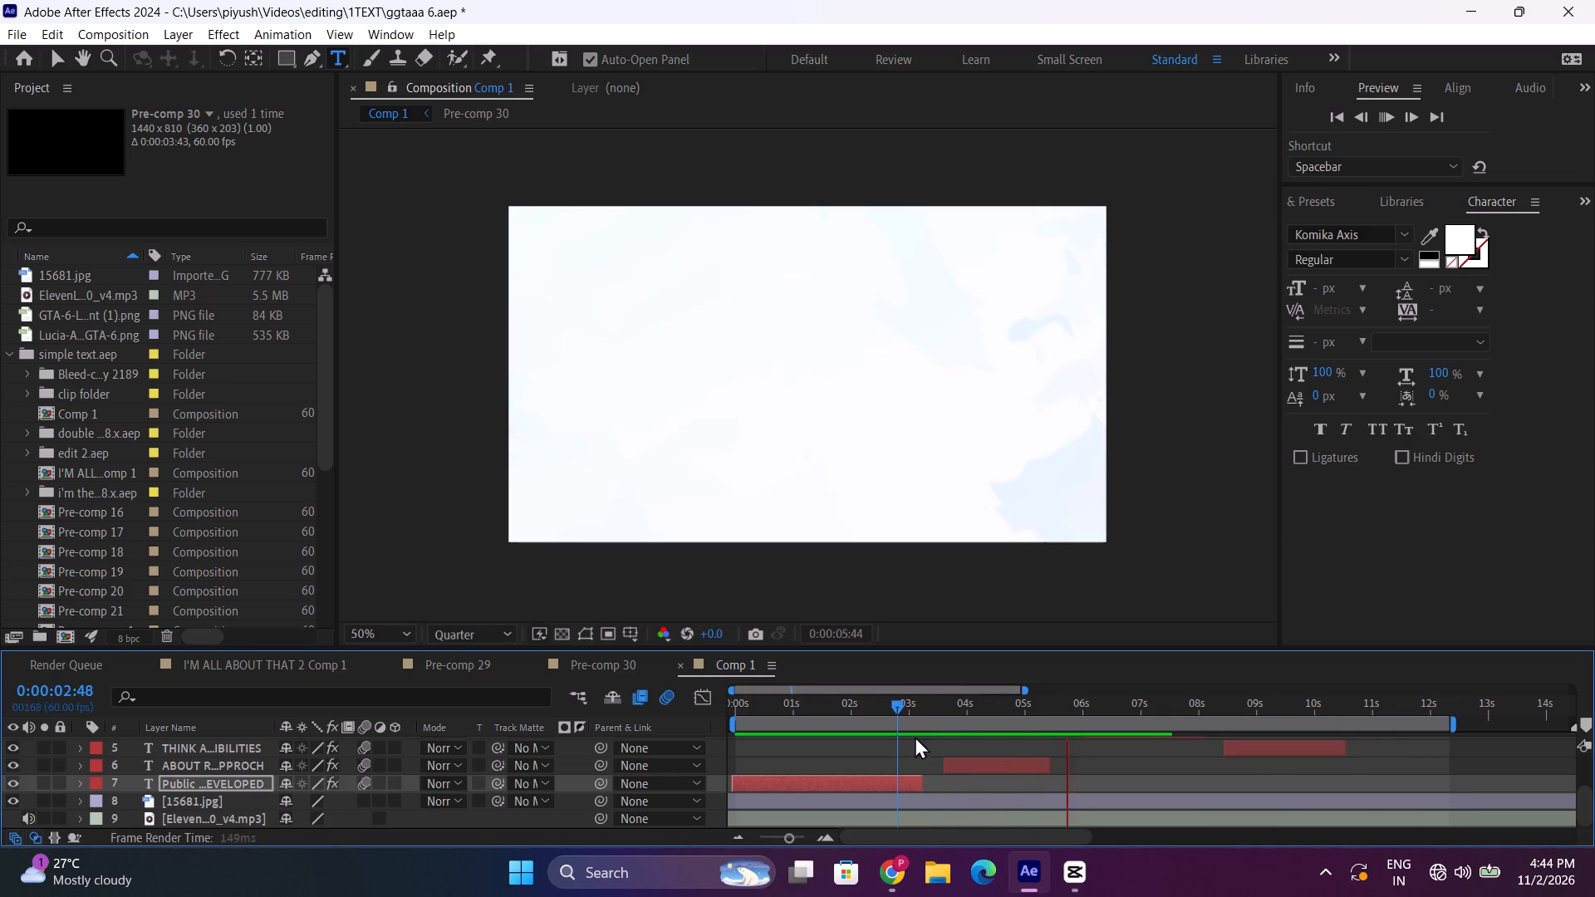
pyautogui.moveTo(900, 711); pyautogui.dragTo(886, 711)
pyautogui.press('space')
pyautogui.press('space')
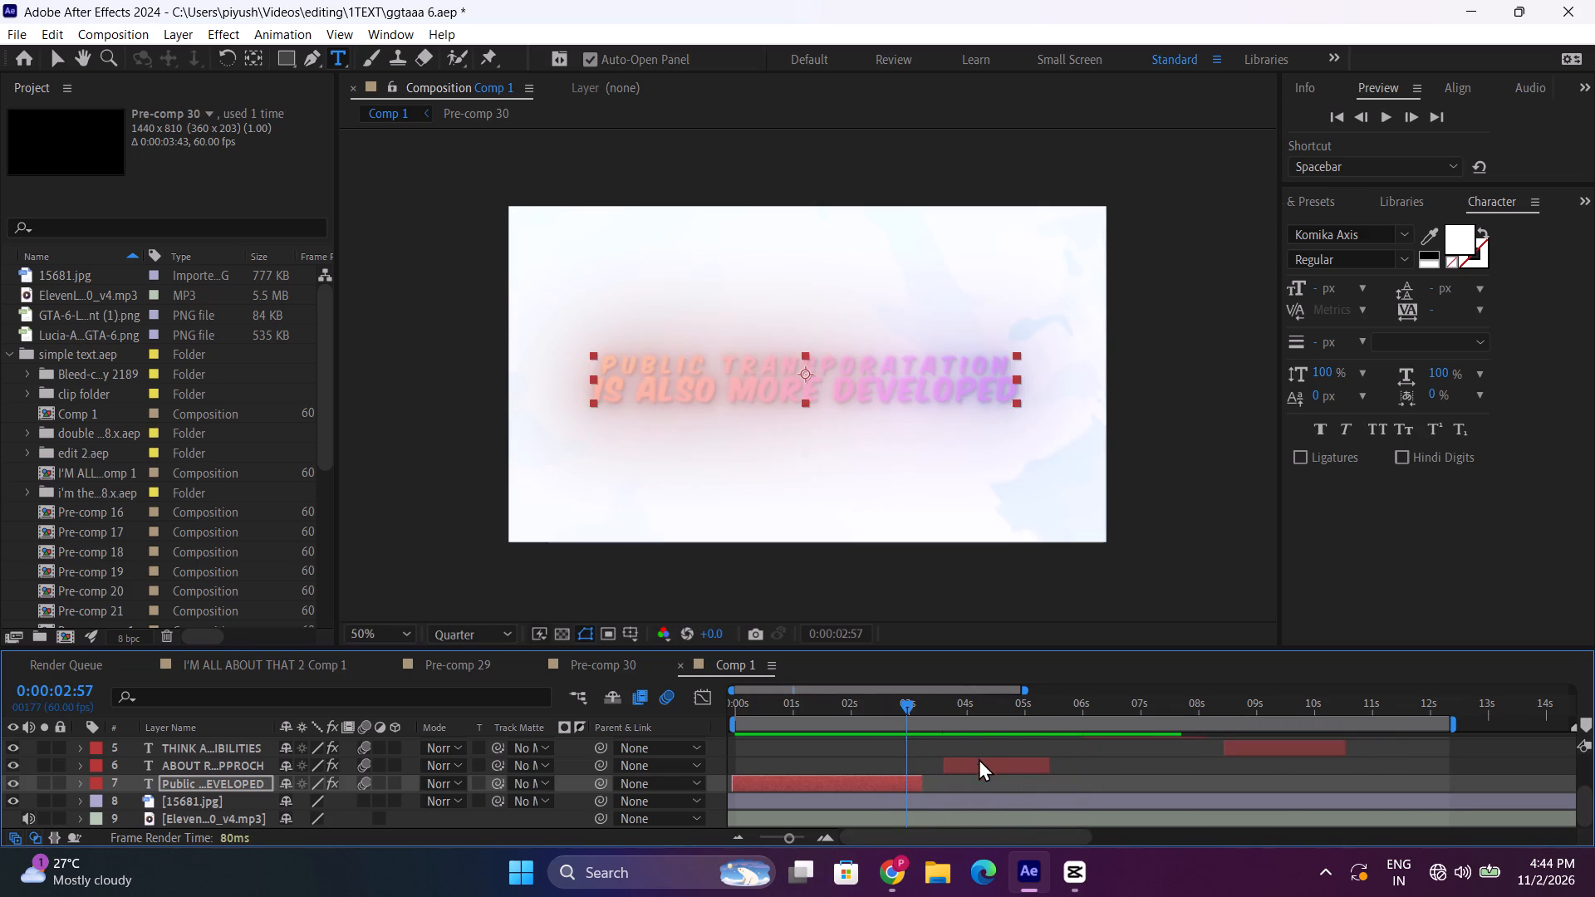
pyautogui.moveTo(979, 759); pyautogui.dragTo(940, 776)
pyautogui.press('space')
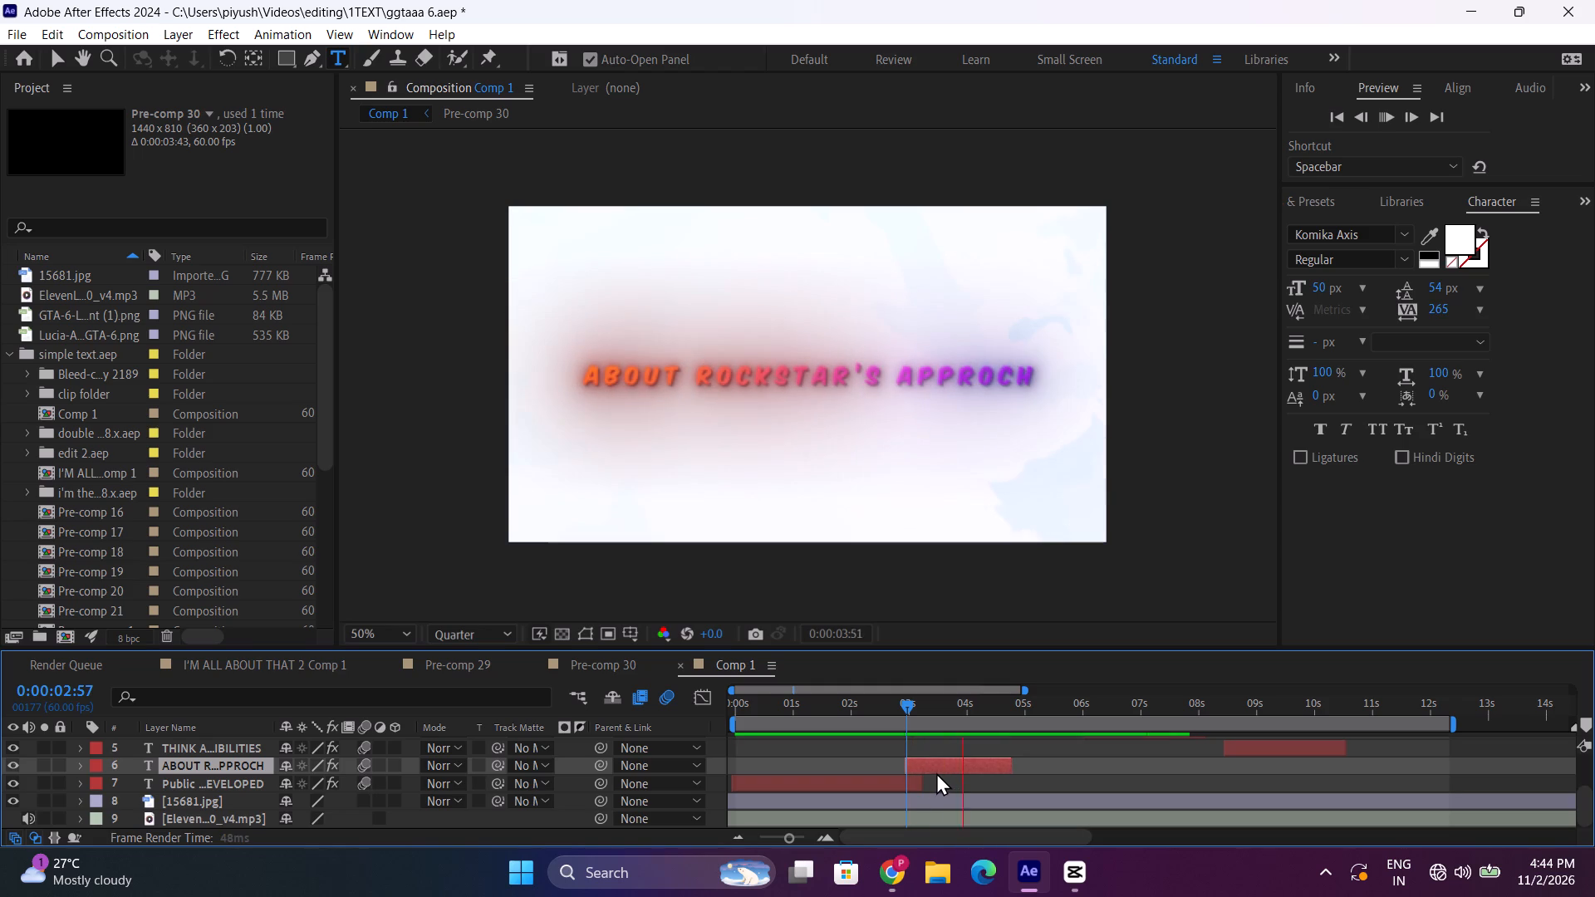
# At 0:00:04:09, replace the second title "ABOUT ROCKSTAR'S APPROCH" with "WITH buses and train" and preview it from 0:00:02:45.
pyautogui.press('space')
pyautogui.moveTo(1028, 374); pyautogui.dragTo(577, 392)
pyautogui.write('WITH')
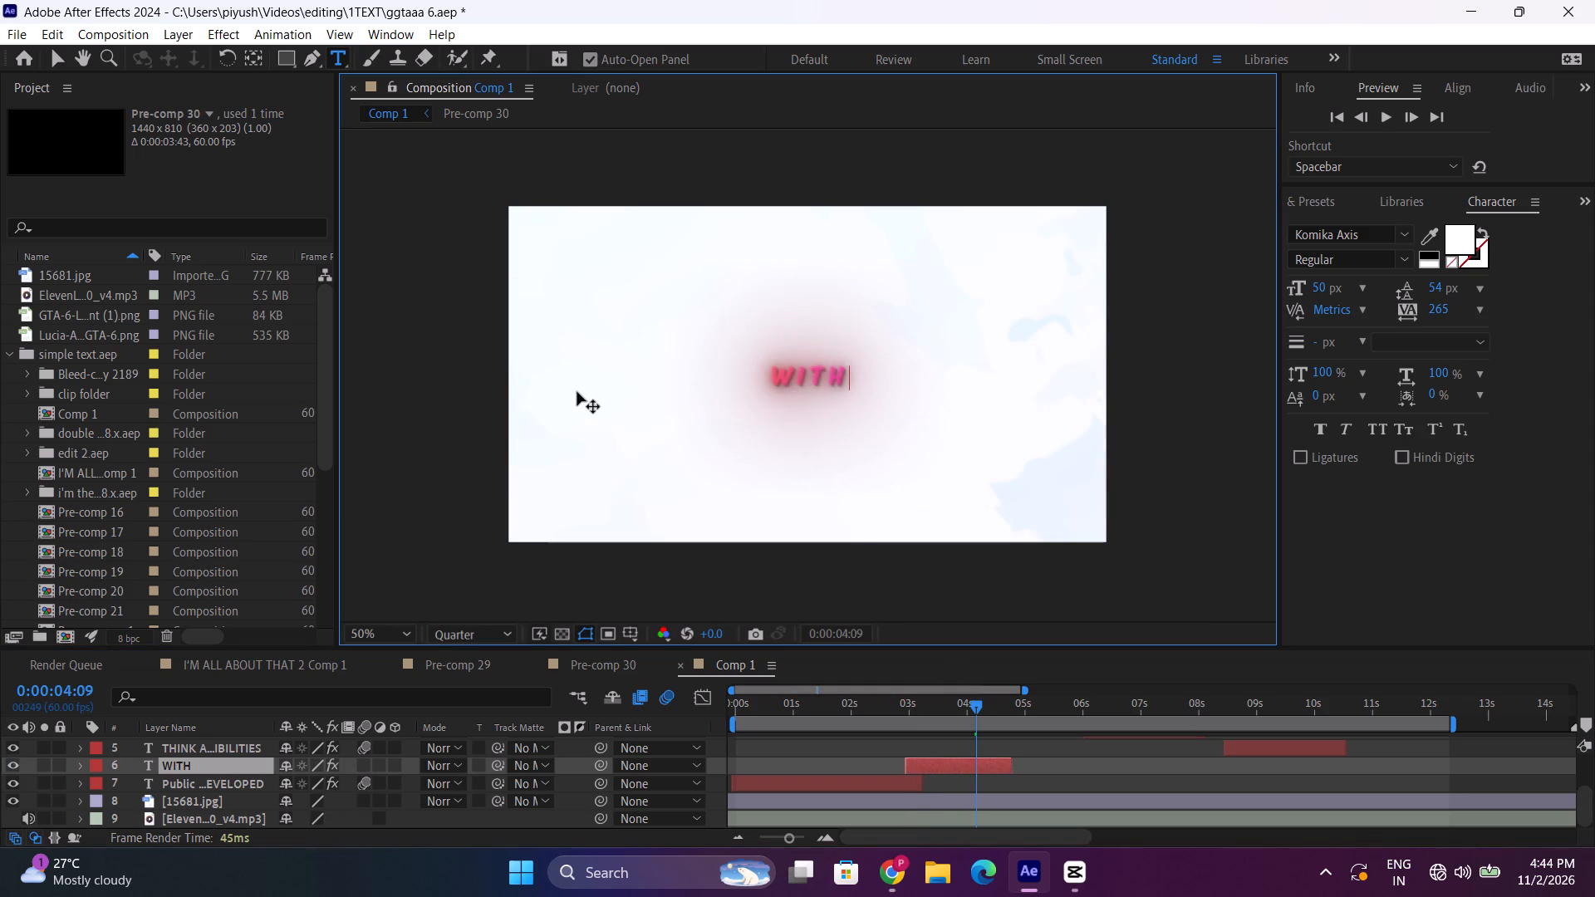
pyautogui.press('space')
pyautogui.write('buses an')
pyautogui.write('d train')
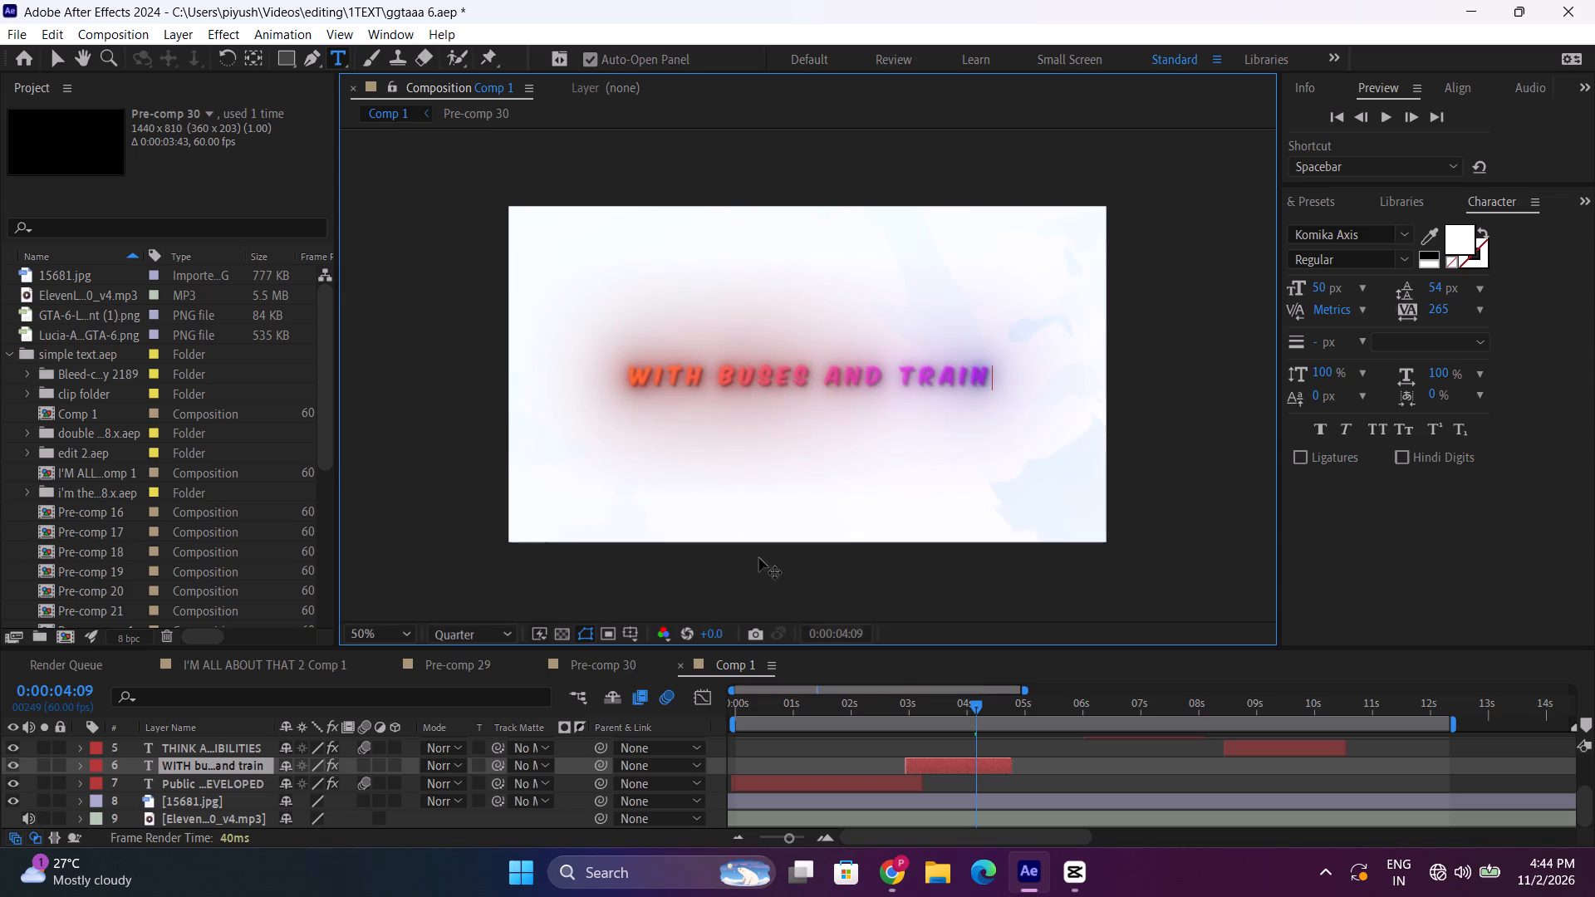
pyautogui.click(894, 703)
pyautogui.press('space')
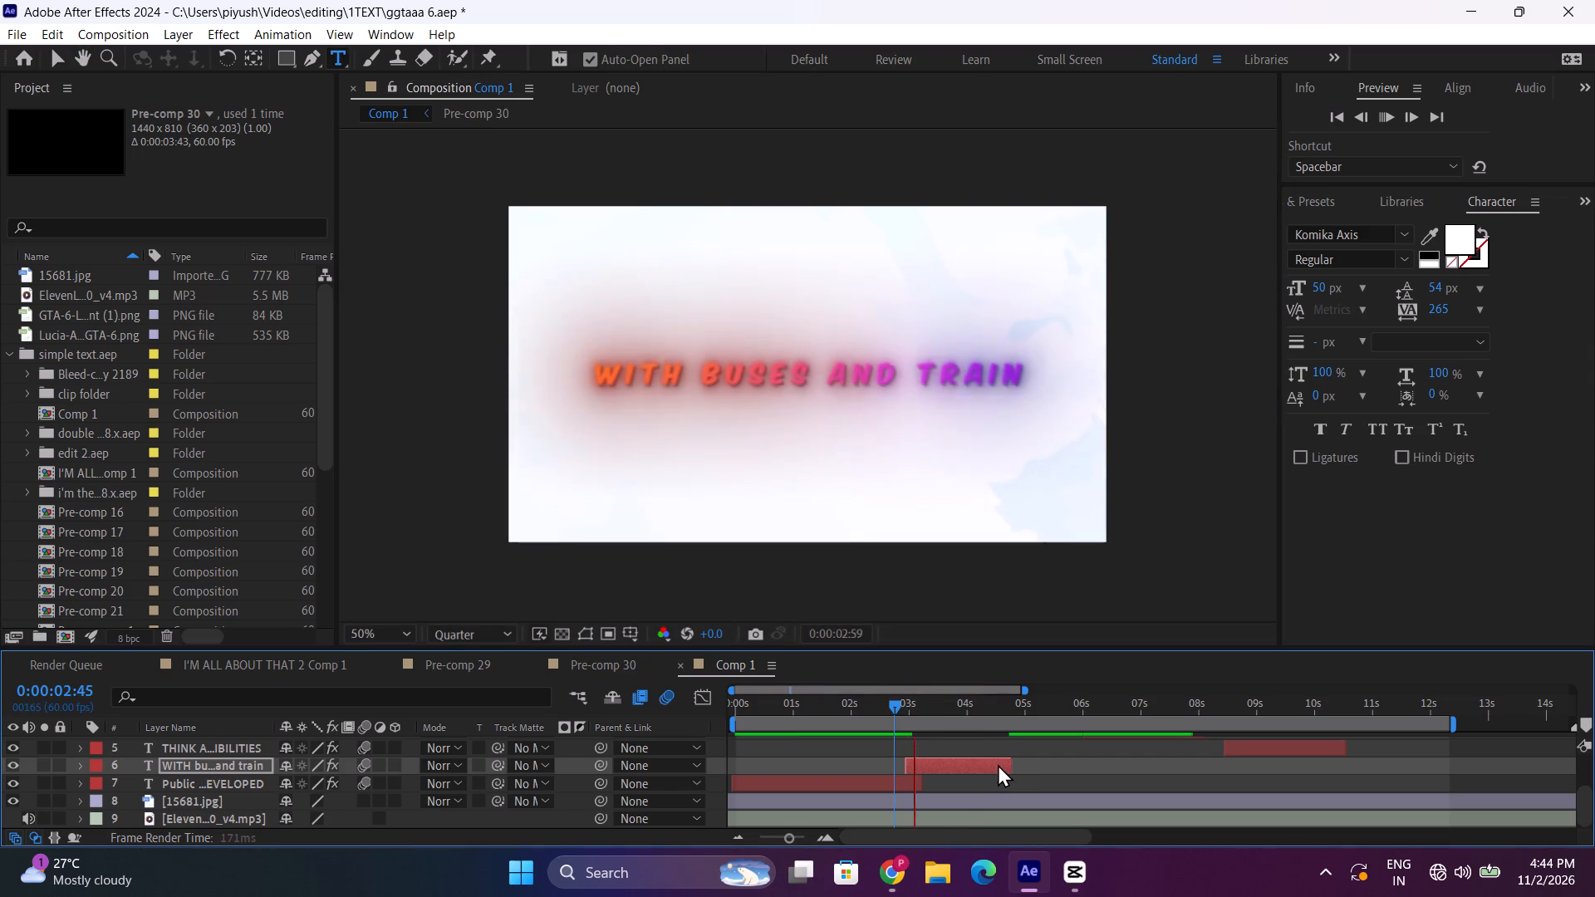
pyautogui.press('space')
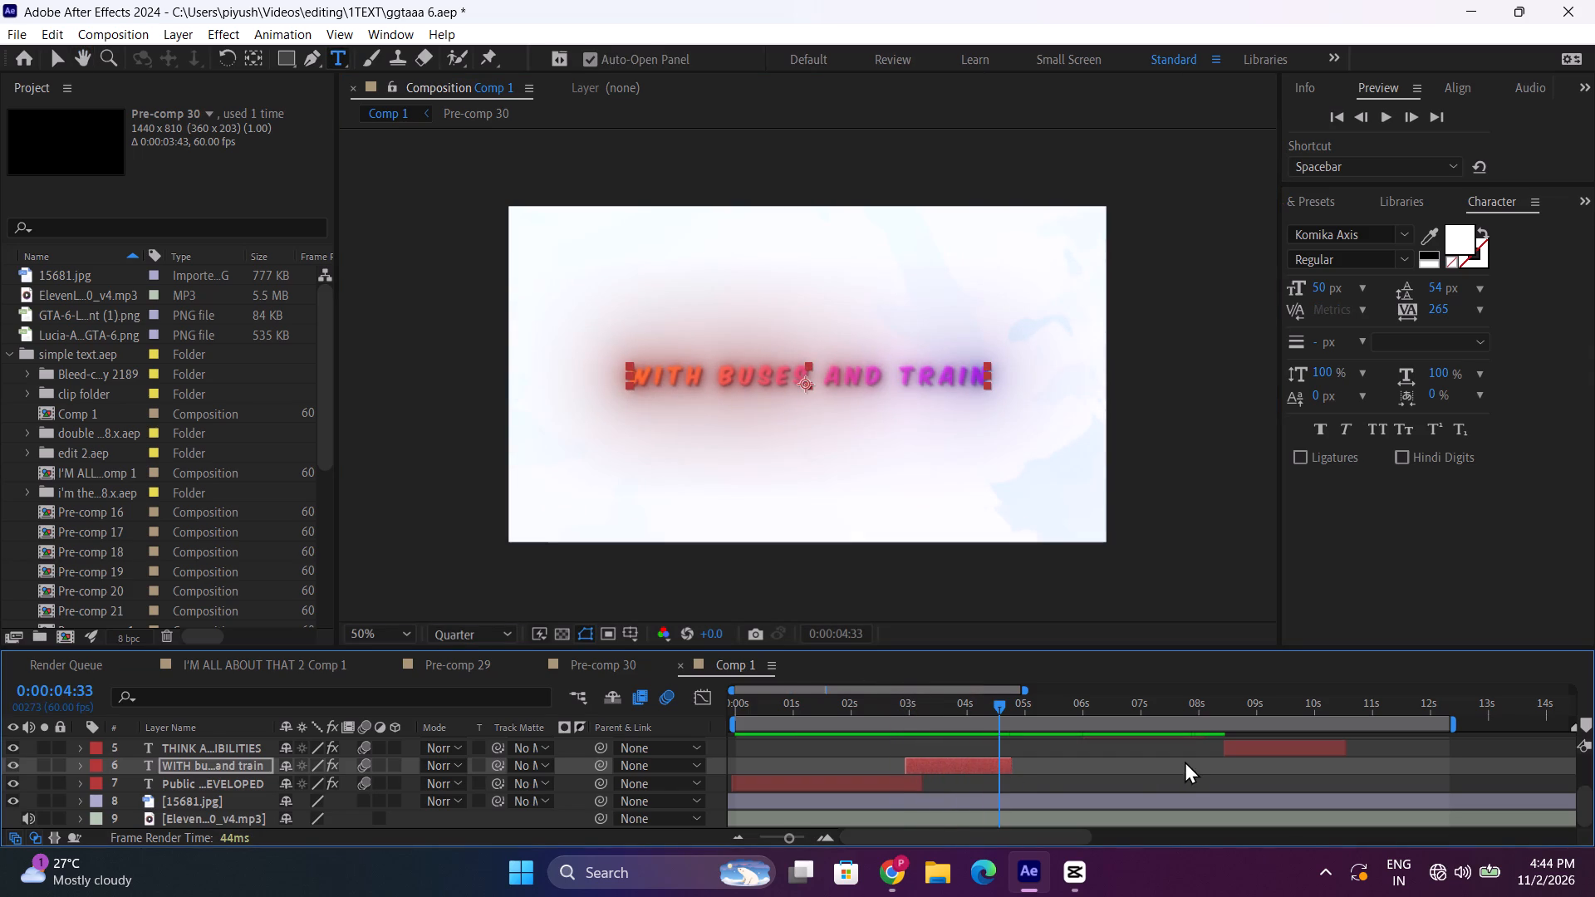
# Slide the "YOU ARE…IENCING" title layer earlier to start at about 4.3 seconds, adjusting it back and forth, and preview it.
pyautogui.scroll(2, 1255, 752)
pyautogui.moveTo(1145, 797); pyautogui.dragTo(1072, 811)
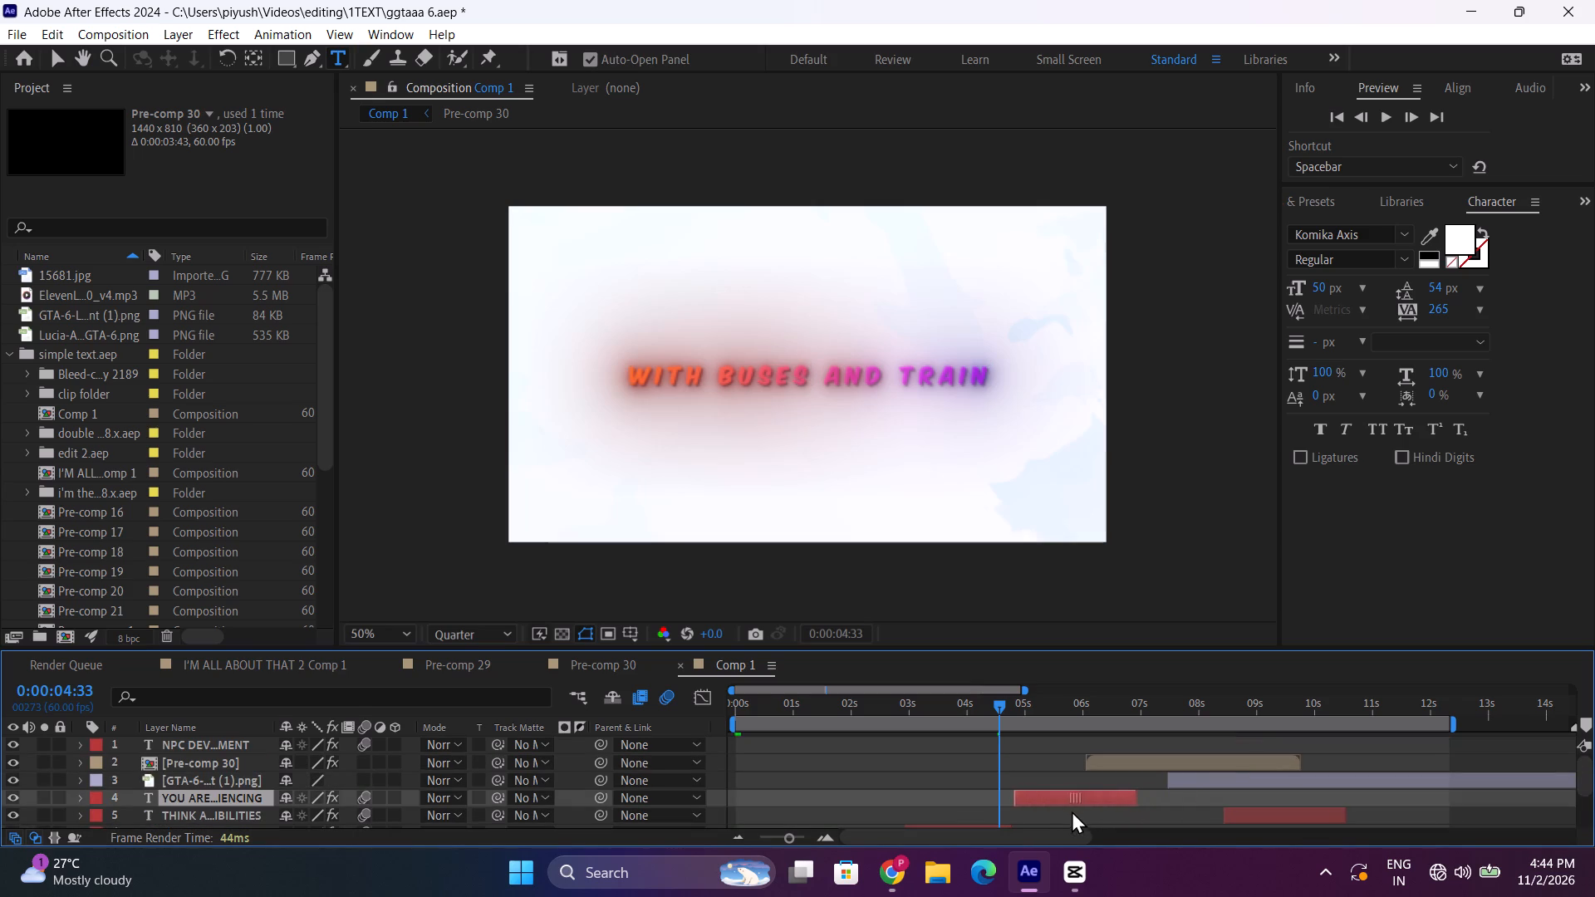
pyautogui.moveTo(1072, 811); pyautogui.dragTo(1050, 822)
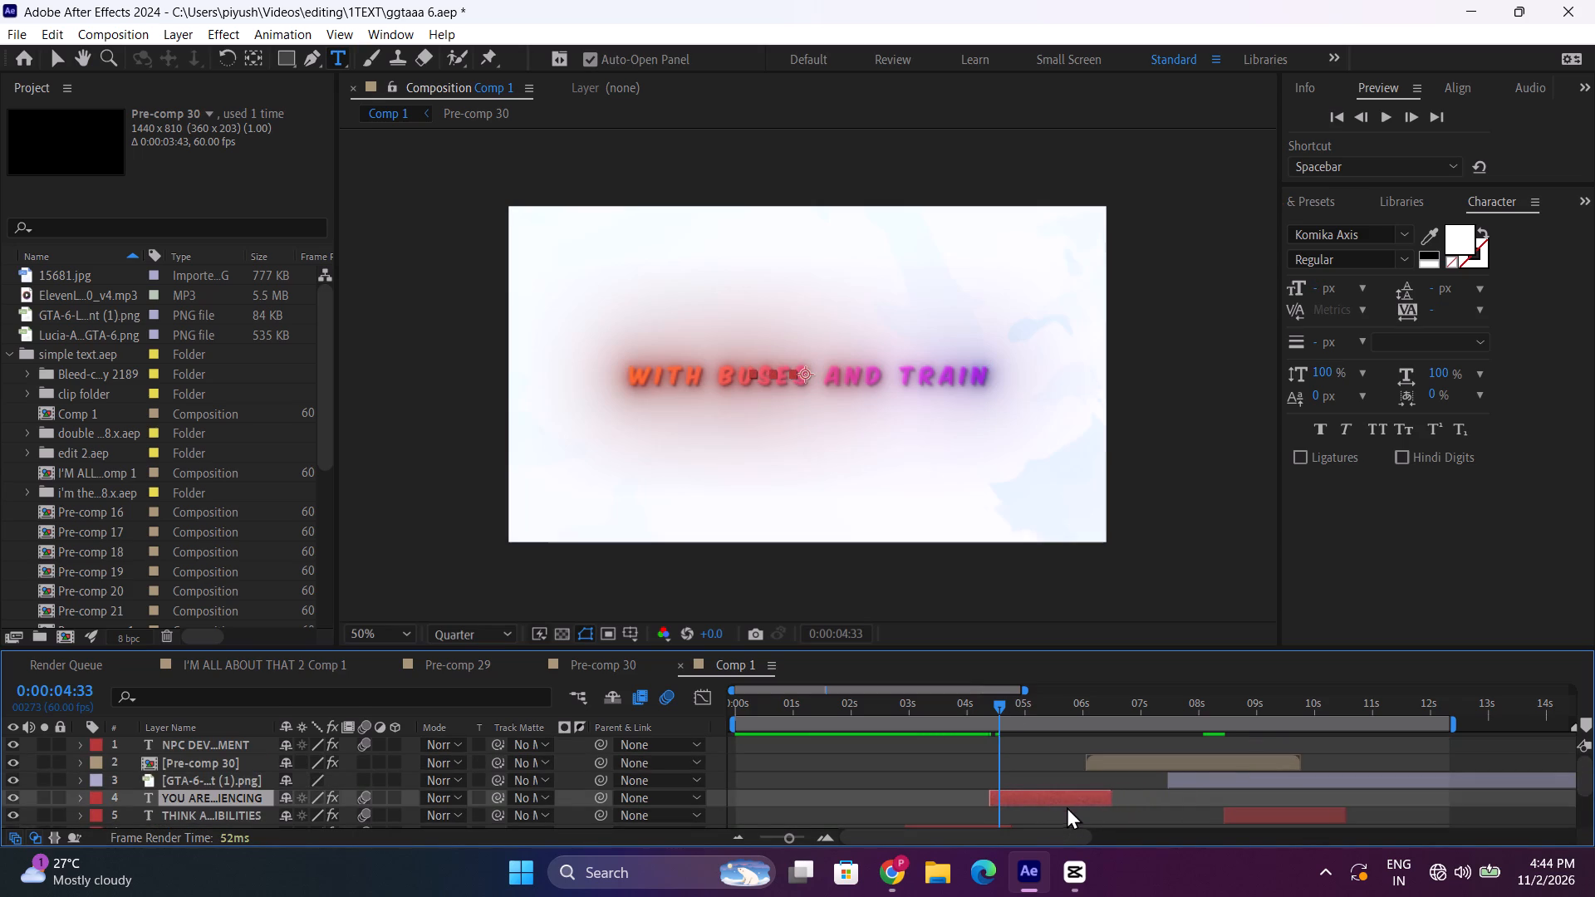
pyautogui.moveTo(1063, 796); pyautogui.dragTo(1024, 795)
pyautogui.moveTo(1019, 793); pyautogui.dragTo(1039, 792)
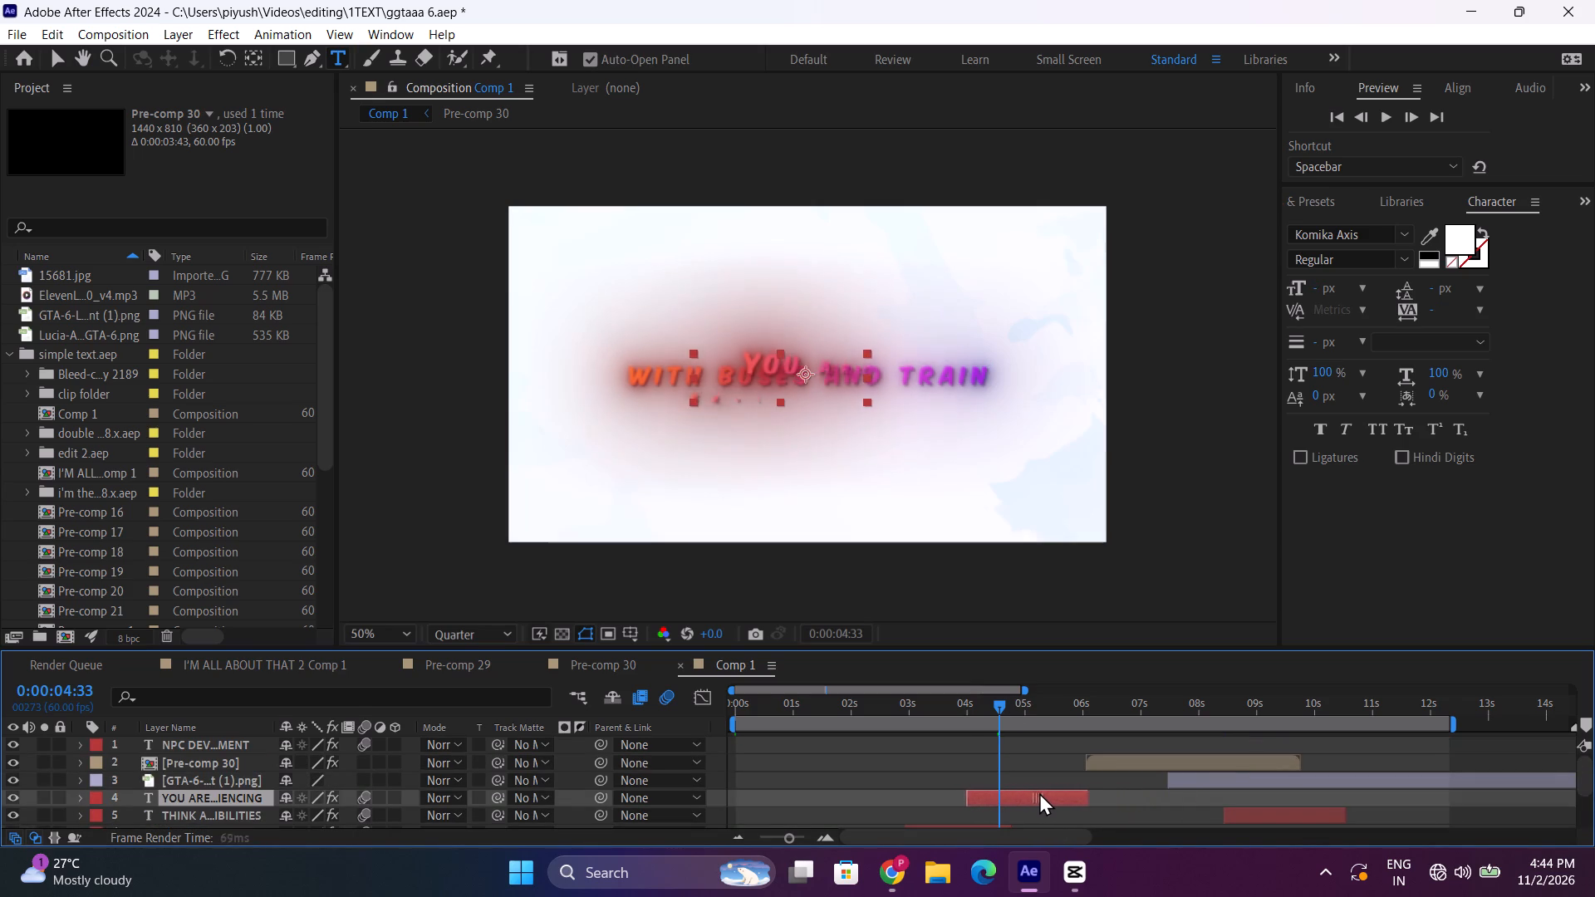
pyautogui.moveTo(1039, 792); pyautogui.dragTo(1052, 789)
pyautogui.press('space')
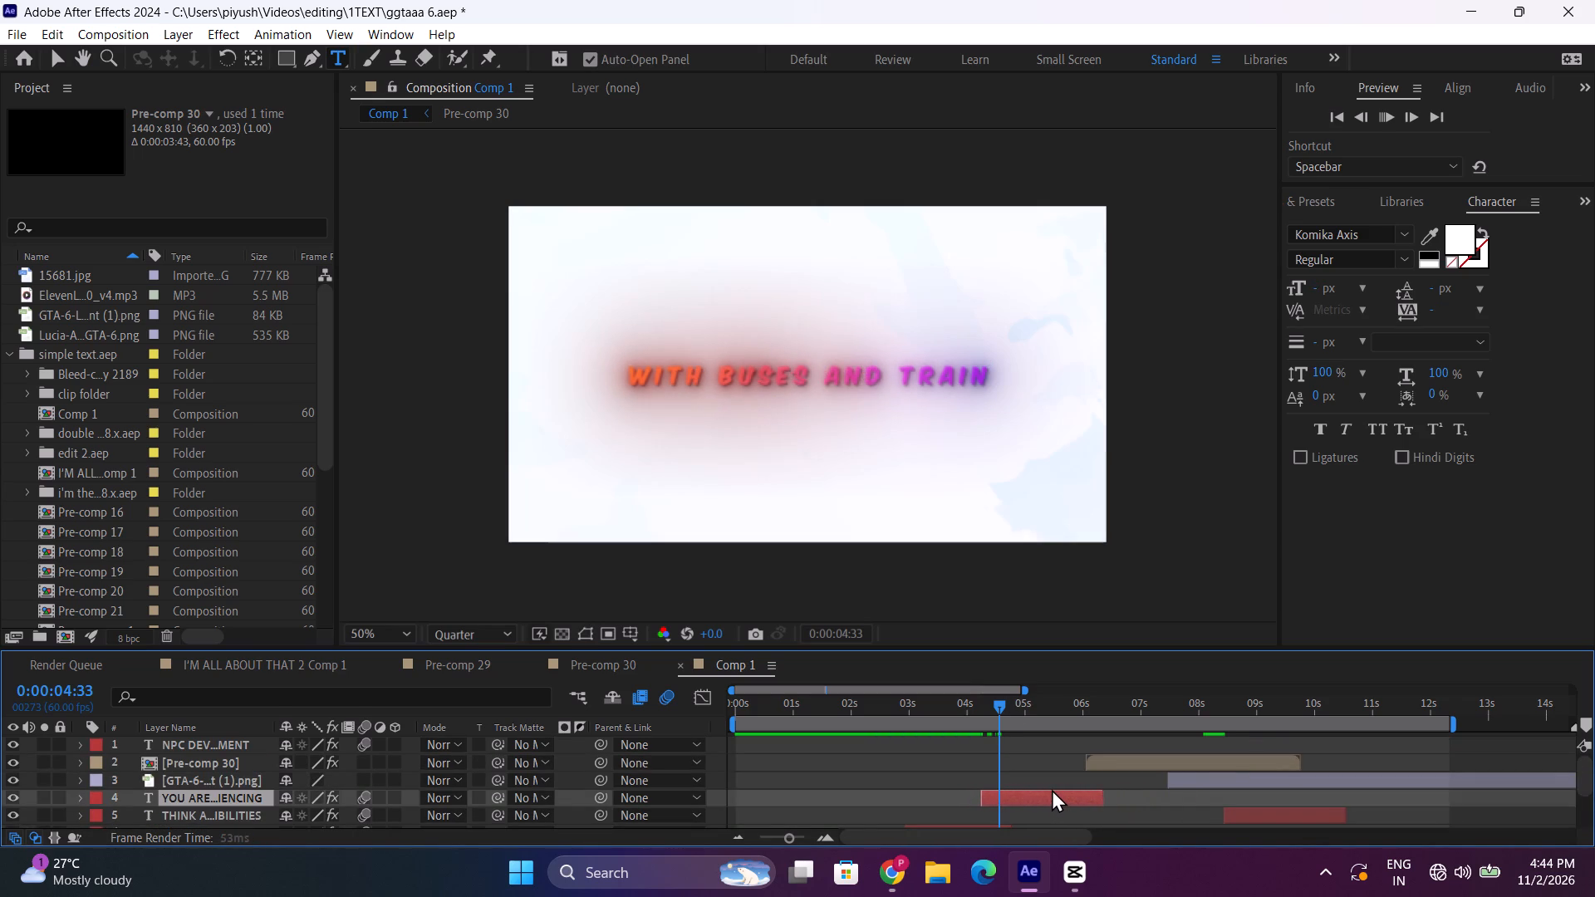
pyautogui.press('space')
# Delete the "YOU ARE…IENCING" title layer.
pyautogui.press('Delete')
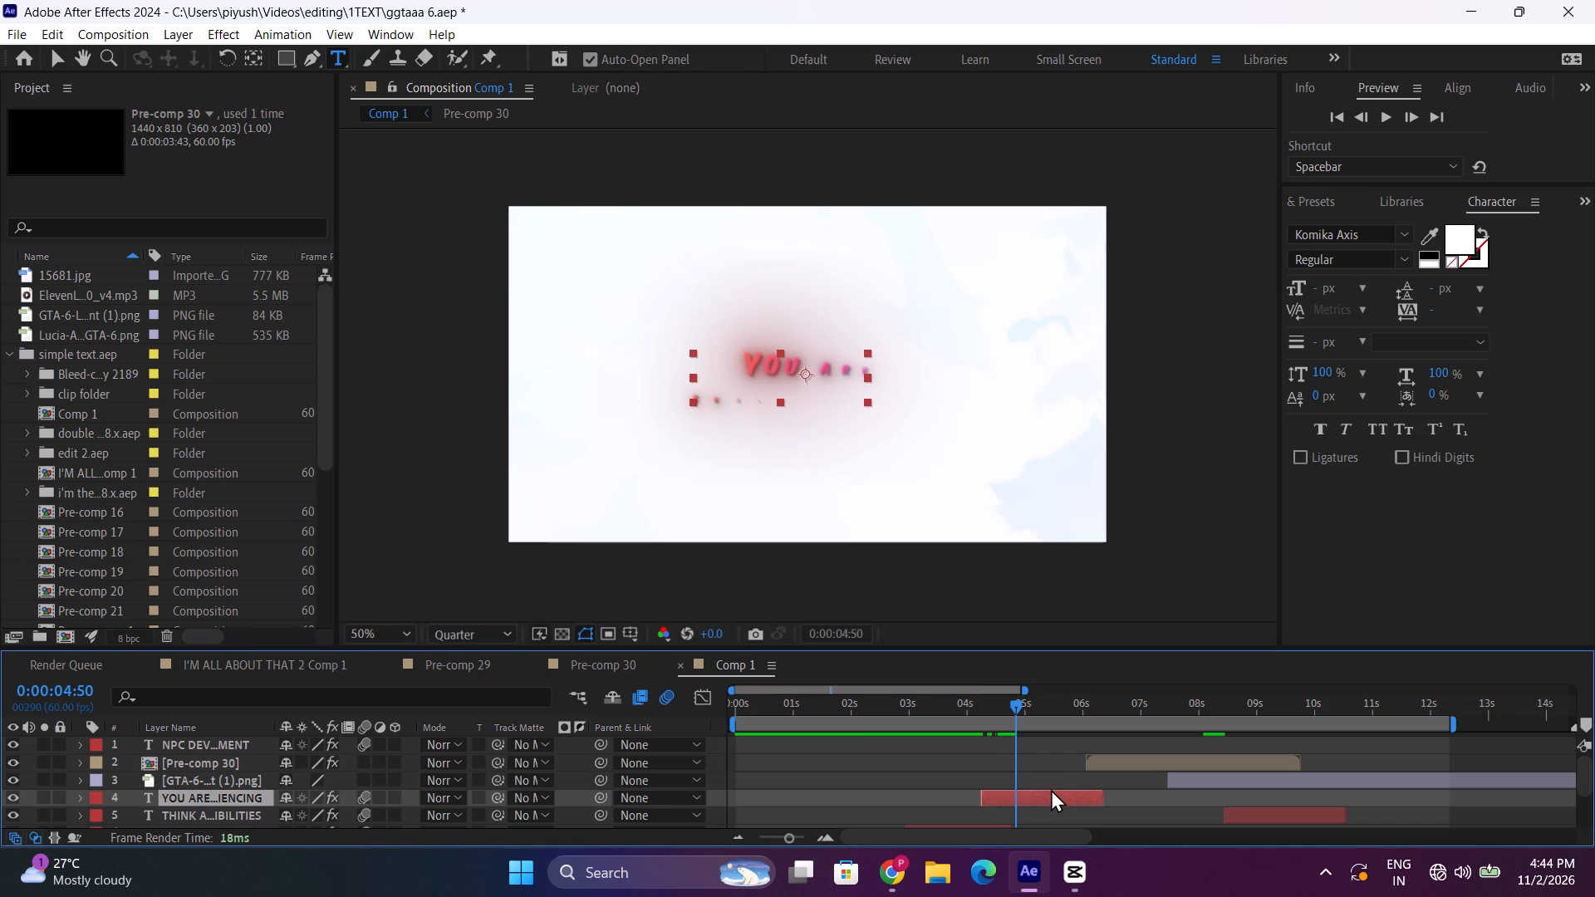
# Duplicate the first title's "PUBLIC TRANSPORATATION" layer and move the copy above the "WITH buses and train" layer.
pyautogui.scroll(-2, 1051, 789)
pyautogui.click(886, 782)
pyautogui.hotkey('ctrl', 'd')
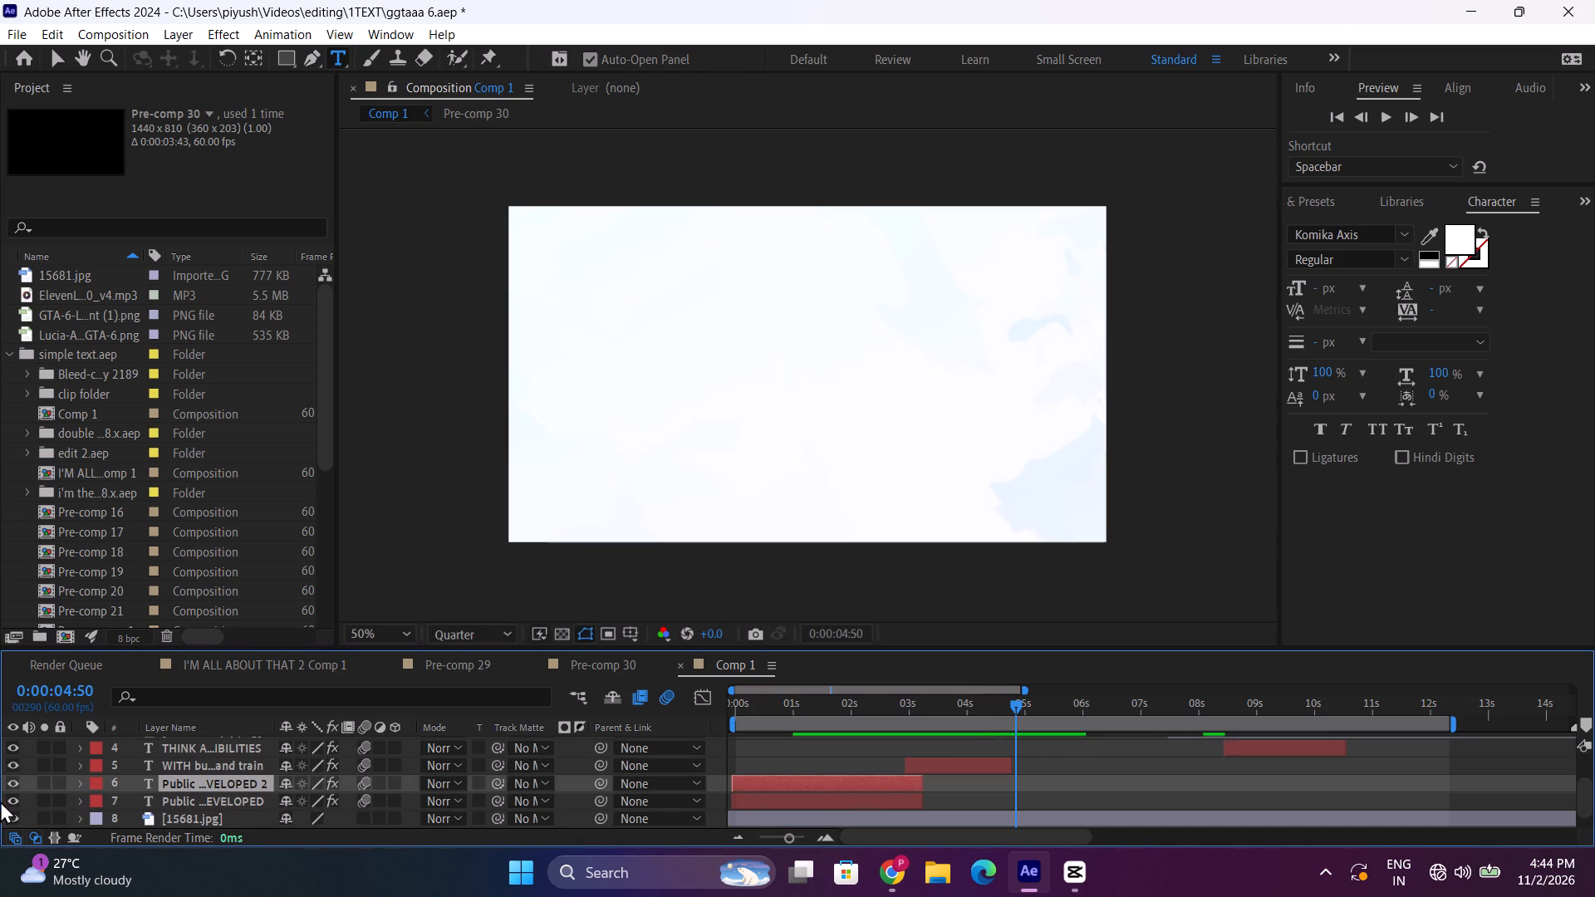
pyautogui.moveTo(187, 777); pyautogui.dragTo(188, 761)
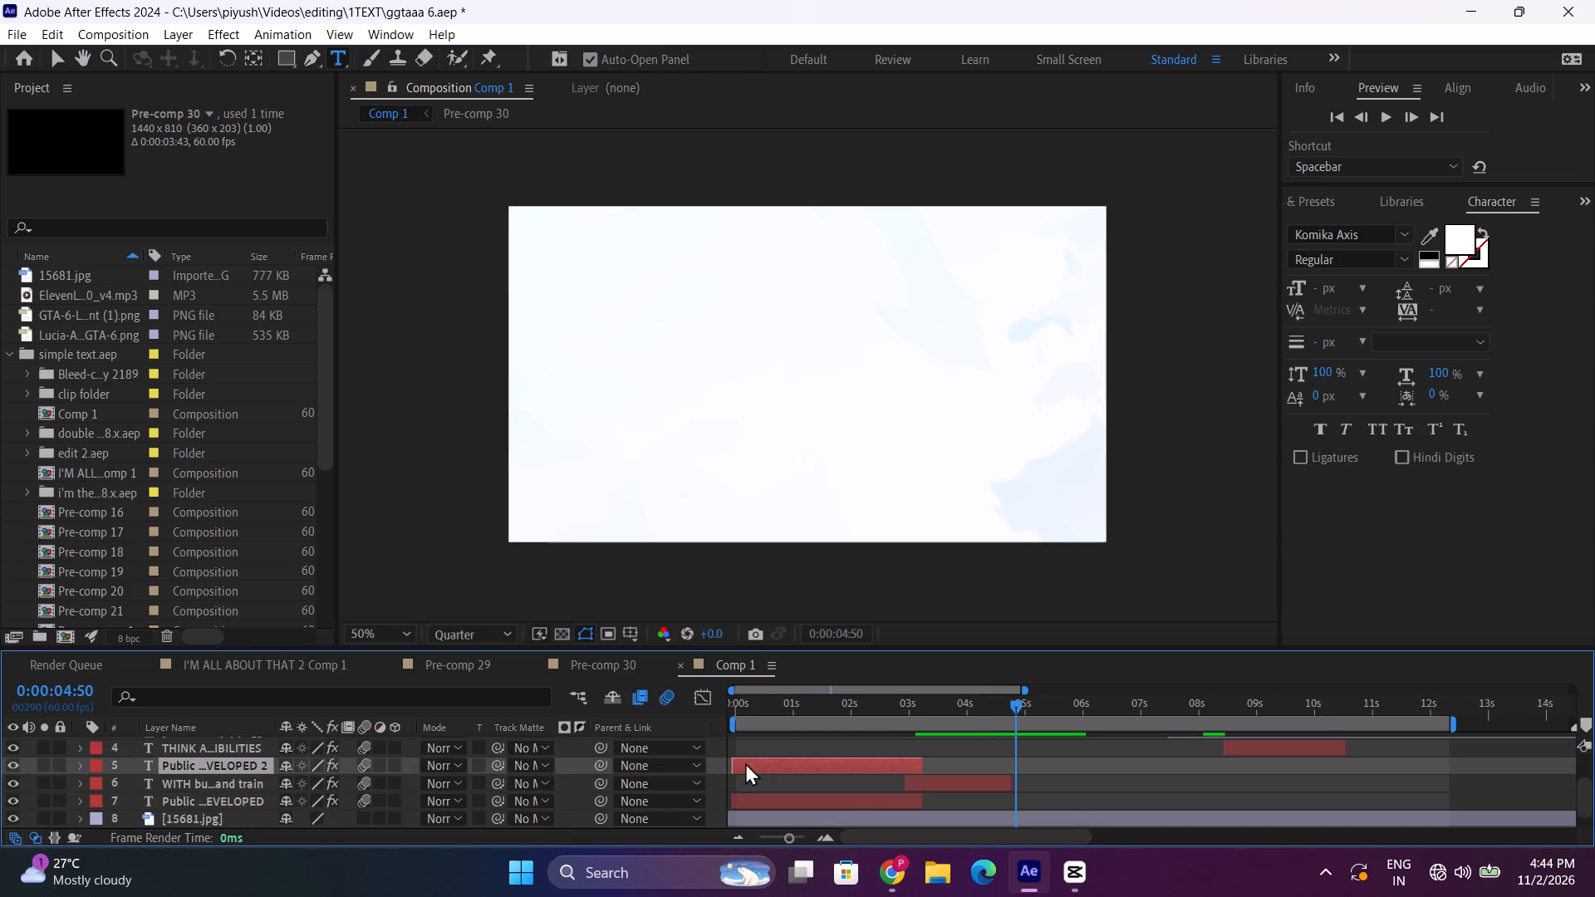
# Slide the duplicated title to start at about 4 seconds, overlapping the end of "WITH buses and train", previewing it against the narration.
pyautogui.moveTo(753, 762); pyautogui.dragTo(1023, 792)
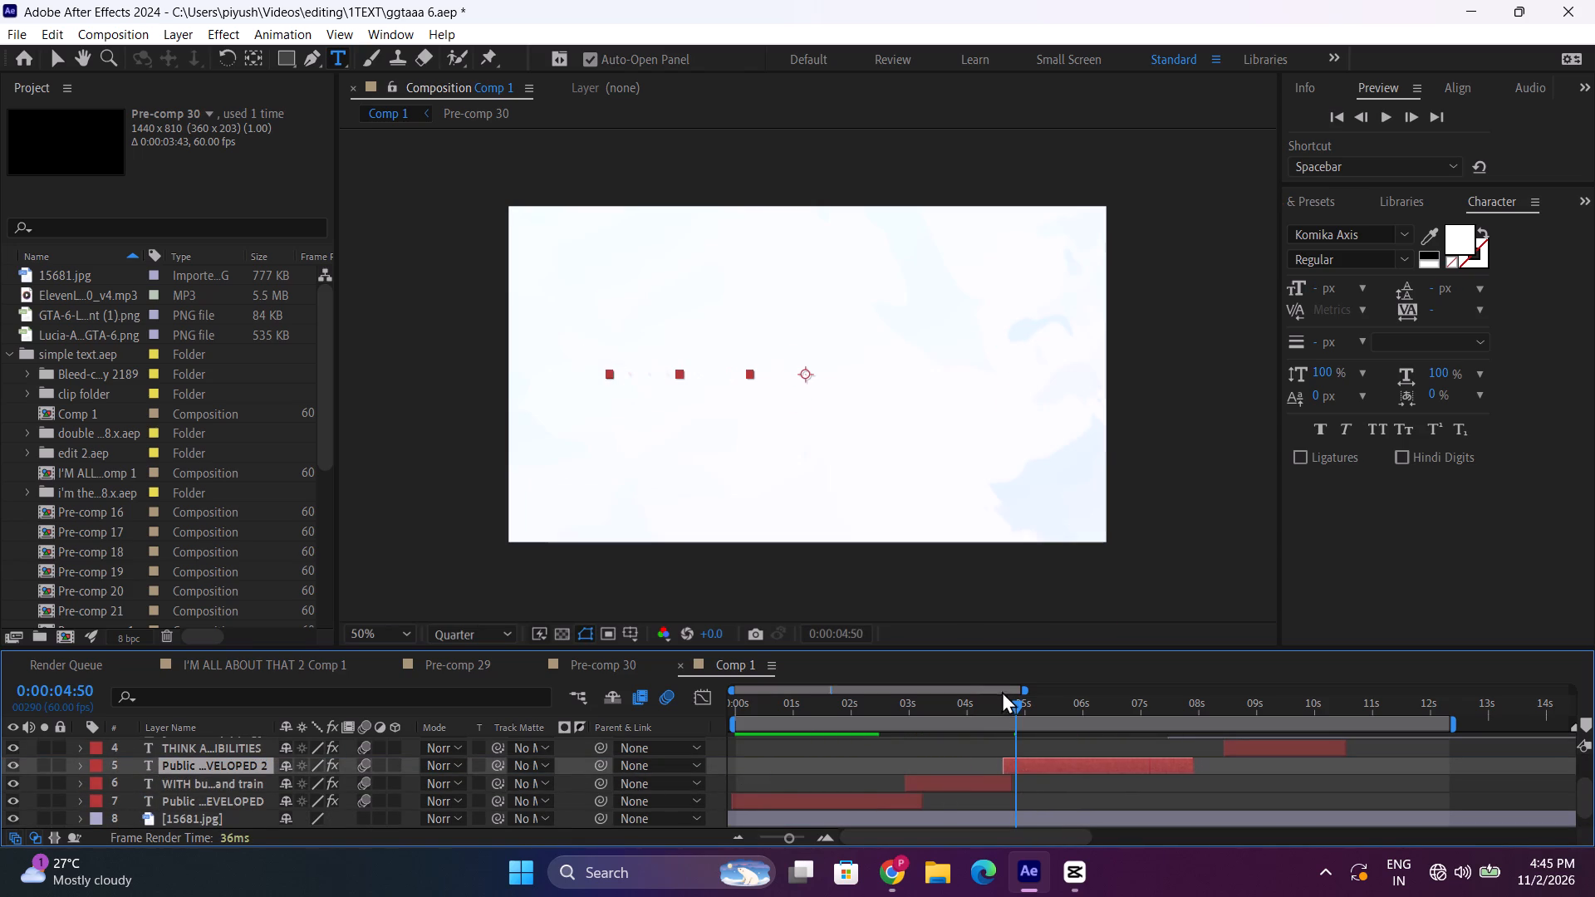
pyautogui.moveTo(1010, 703); pyautogui.dragTo(1006, 715)
pyautogui.press('space')
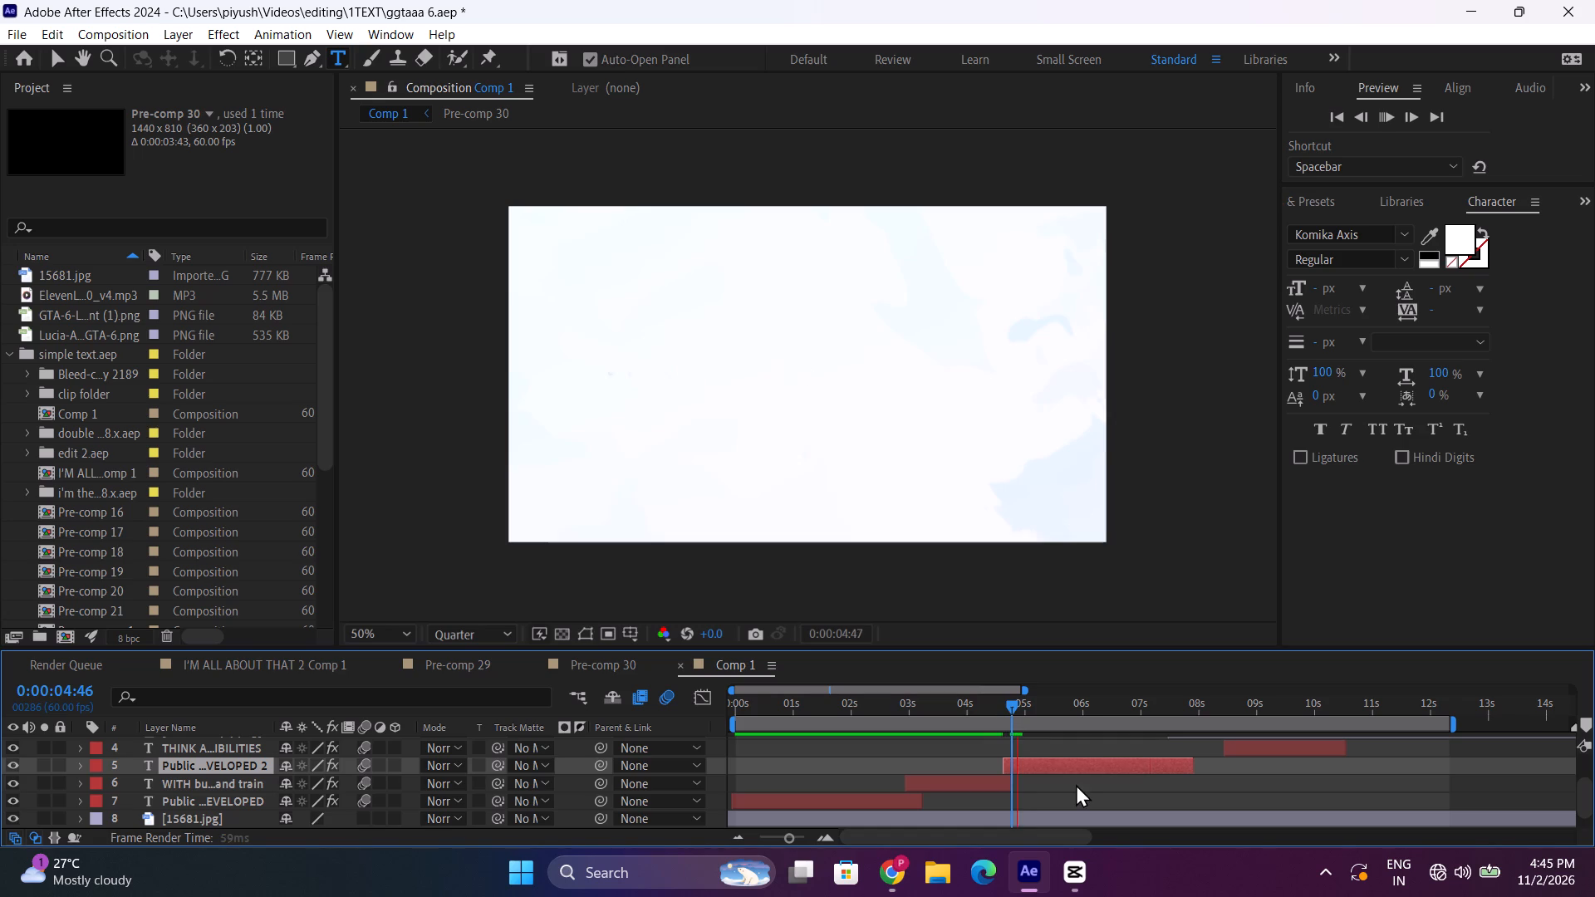
pyautogui.moveTo(1022, 701); pyautogui.dragTo(1079, 710)
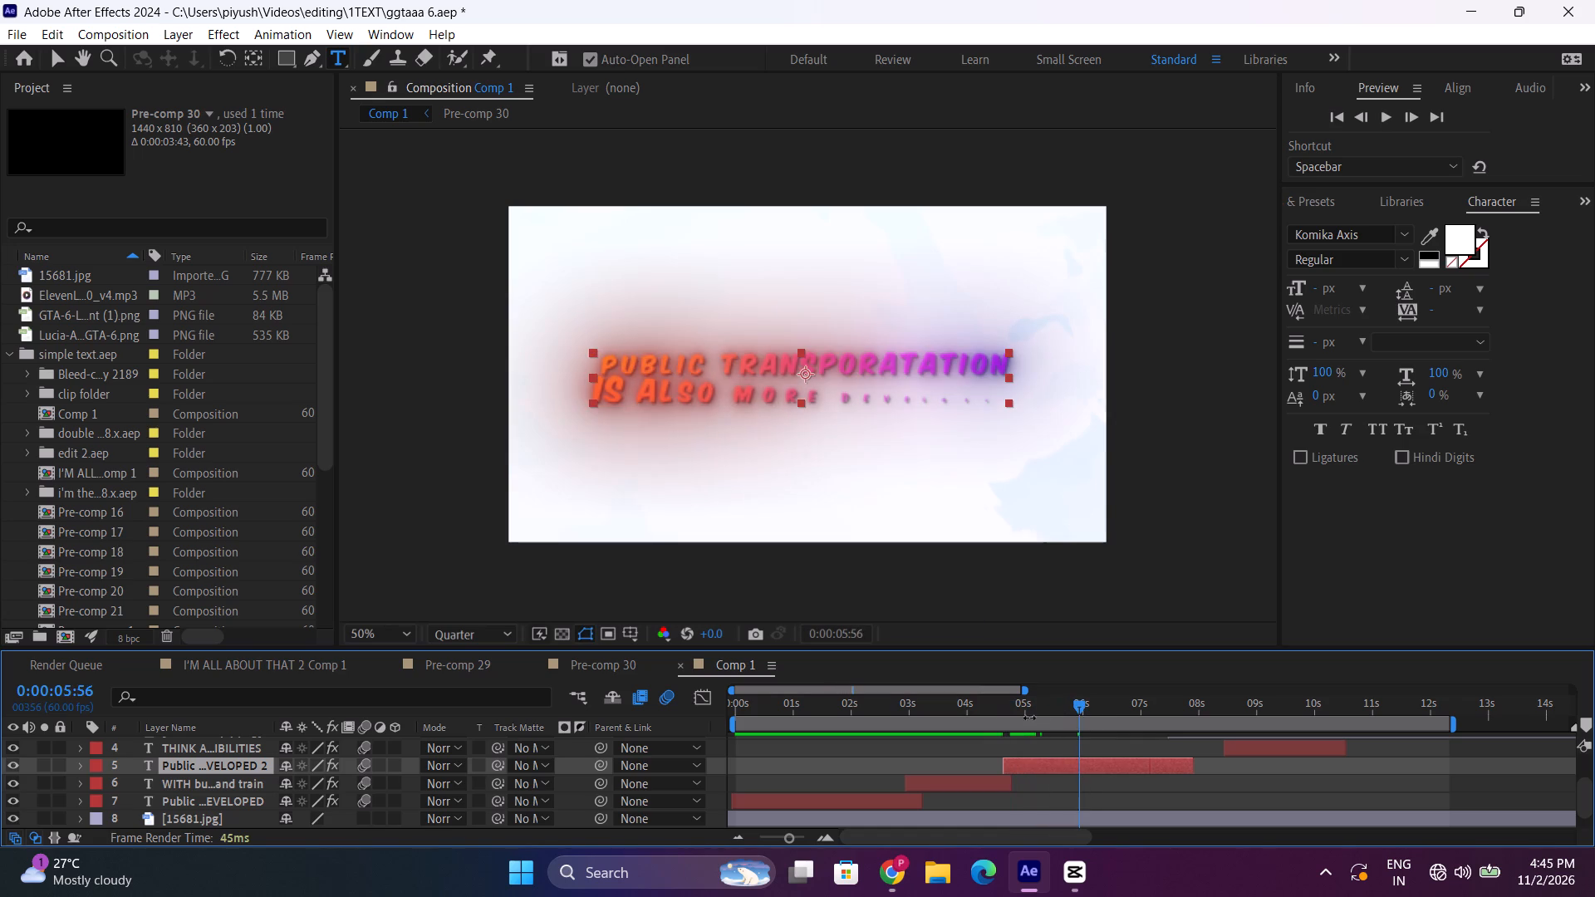
pyautogui.click(984, 709)
pyautogui.press('space')
pyautogui.press('space')
pyautogui.click(974, 704)
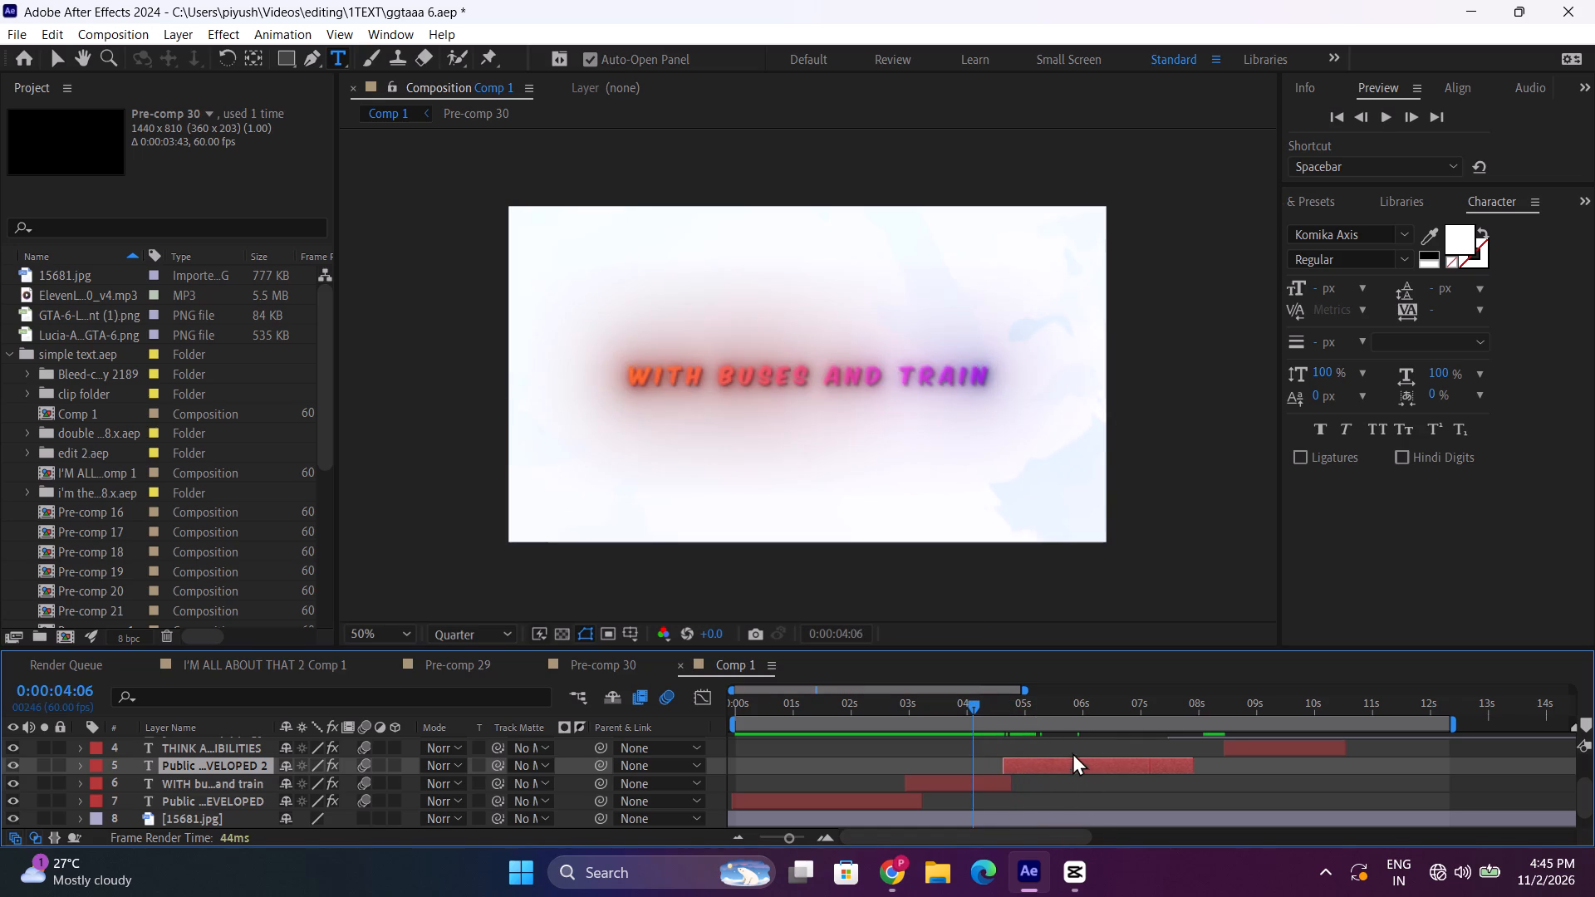
pyautogui.moveTo(1078, 757); pyautogui.dragTo(1041, 763)
pyautogui.press('space')
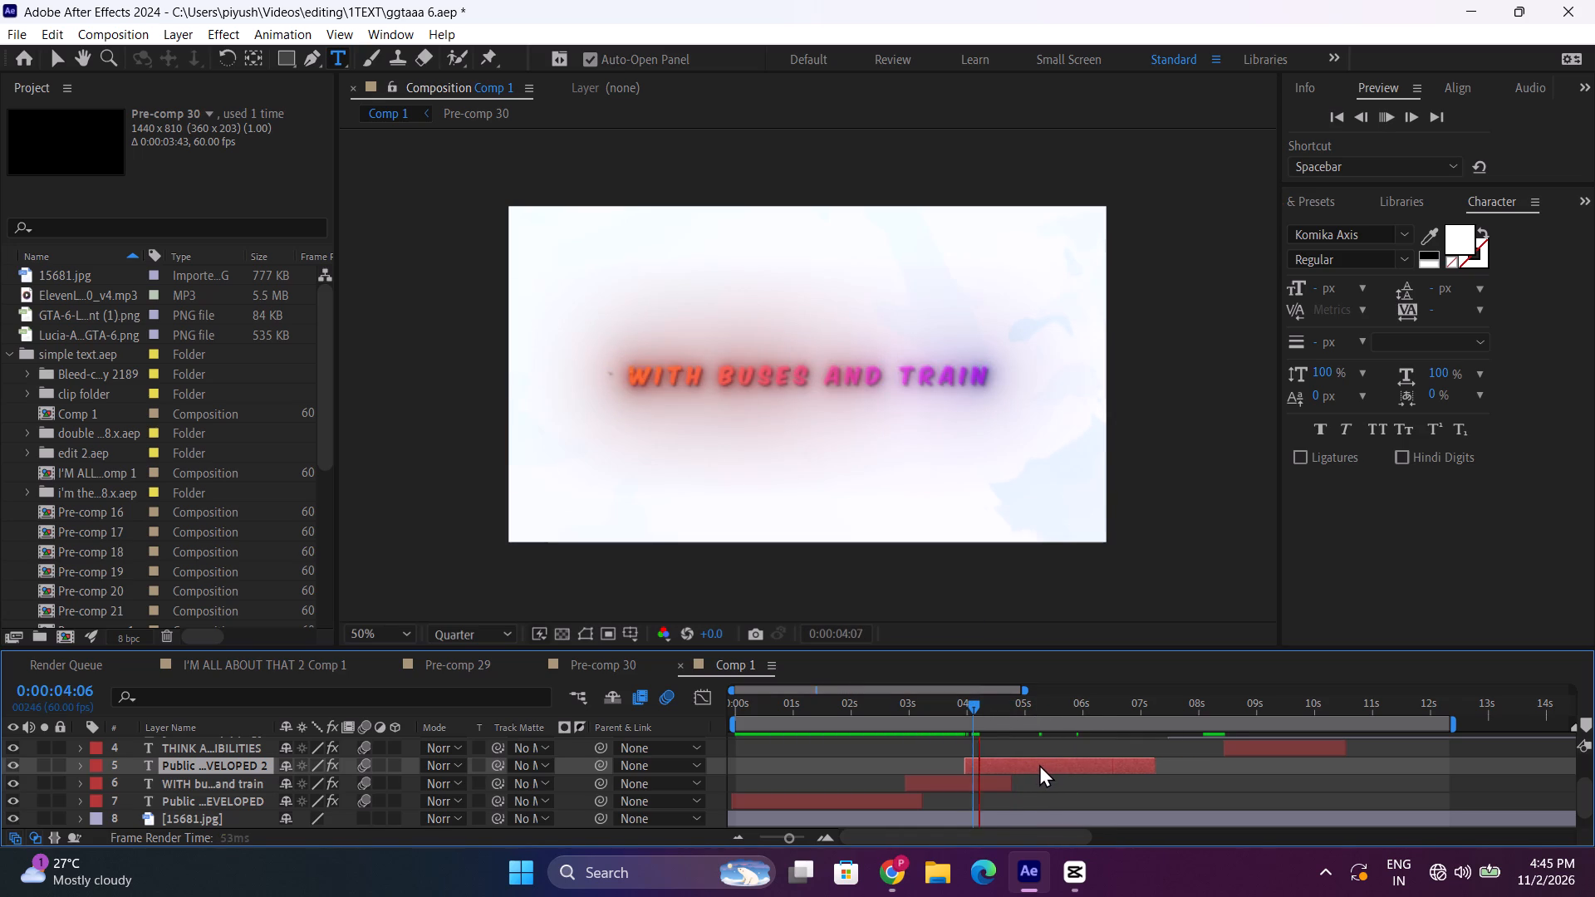
# Replace the first line of the duplicated title at about 4 seconds with "SErving as ways to".
pyautogui.moveTo(994, 708); pyautogui.dragTo(1034, 713)
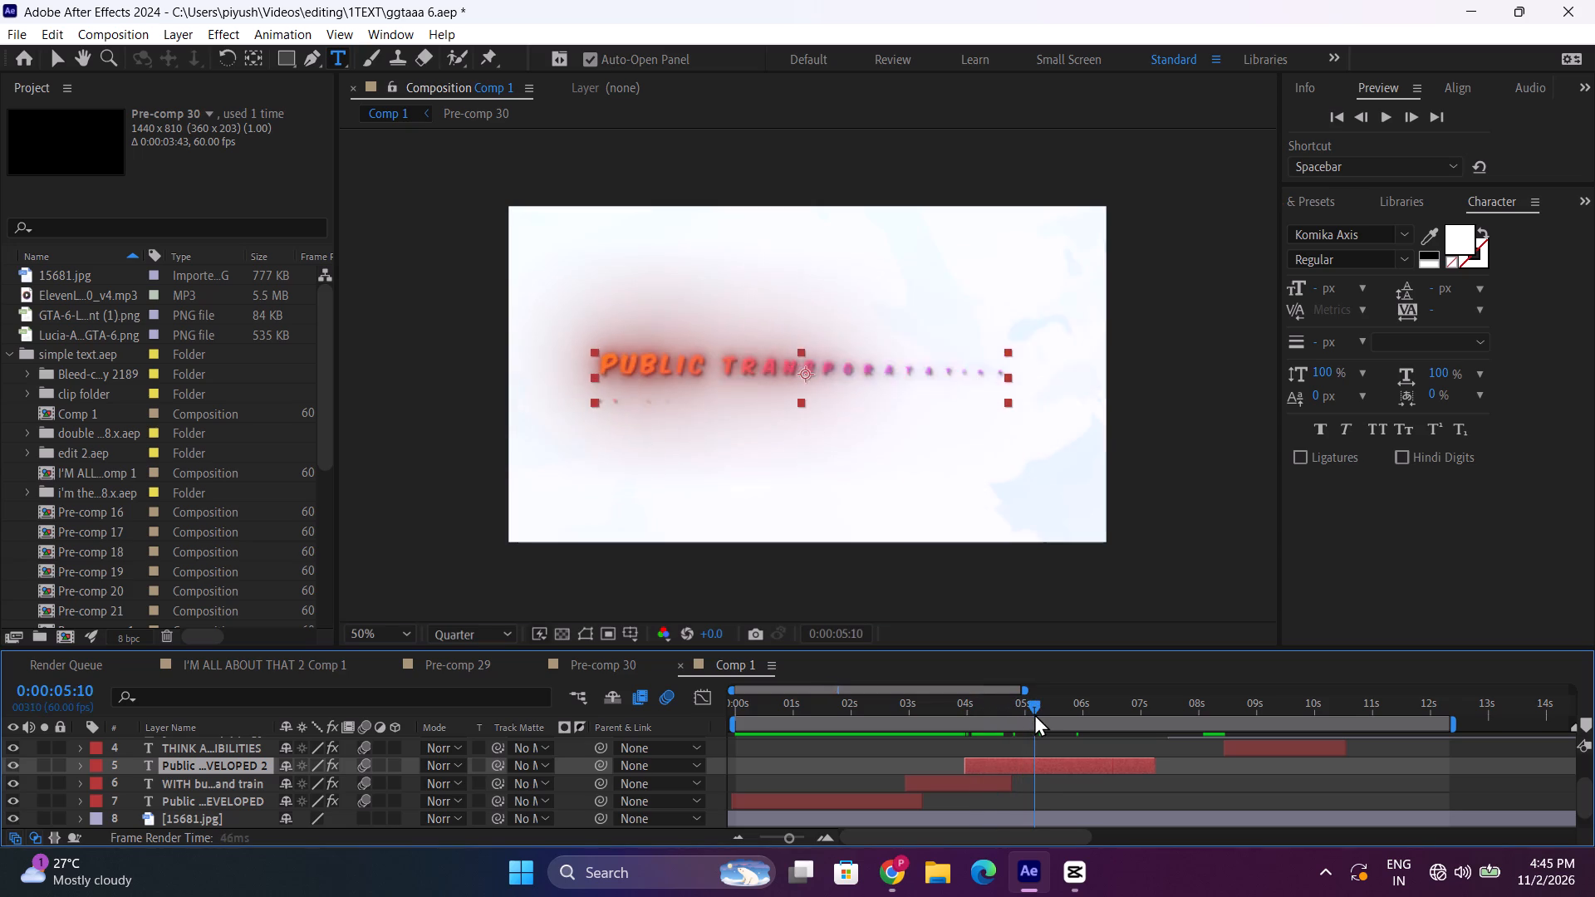
pyautogui.moveTo(1034, 713); pyautogui.dragTo(1037, 713)
pyautogui.moveTo(1005, 375); pyautogui.dragTo(645, 375)
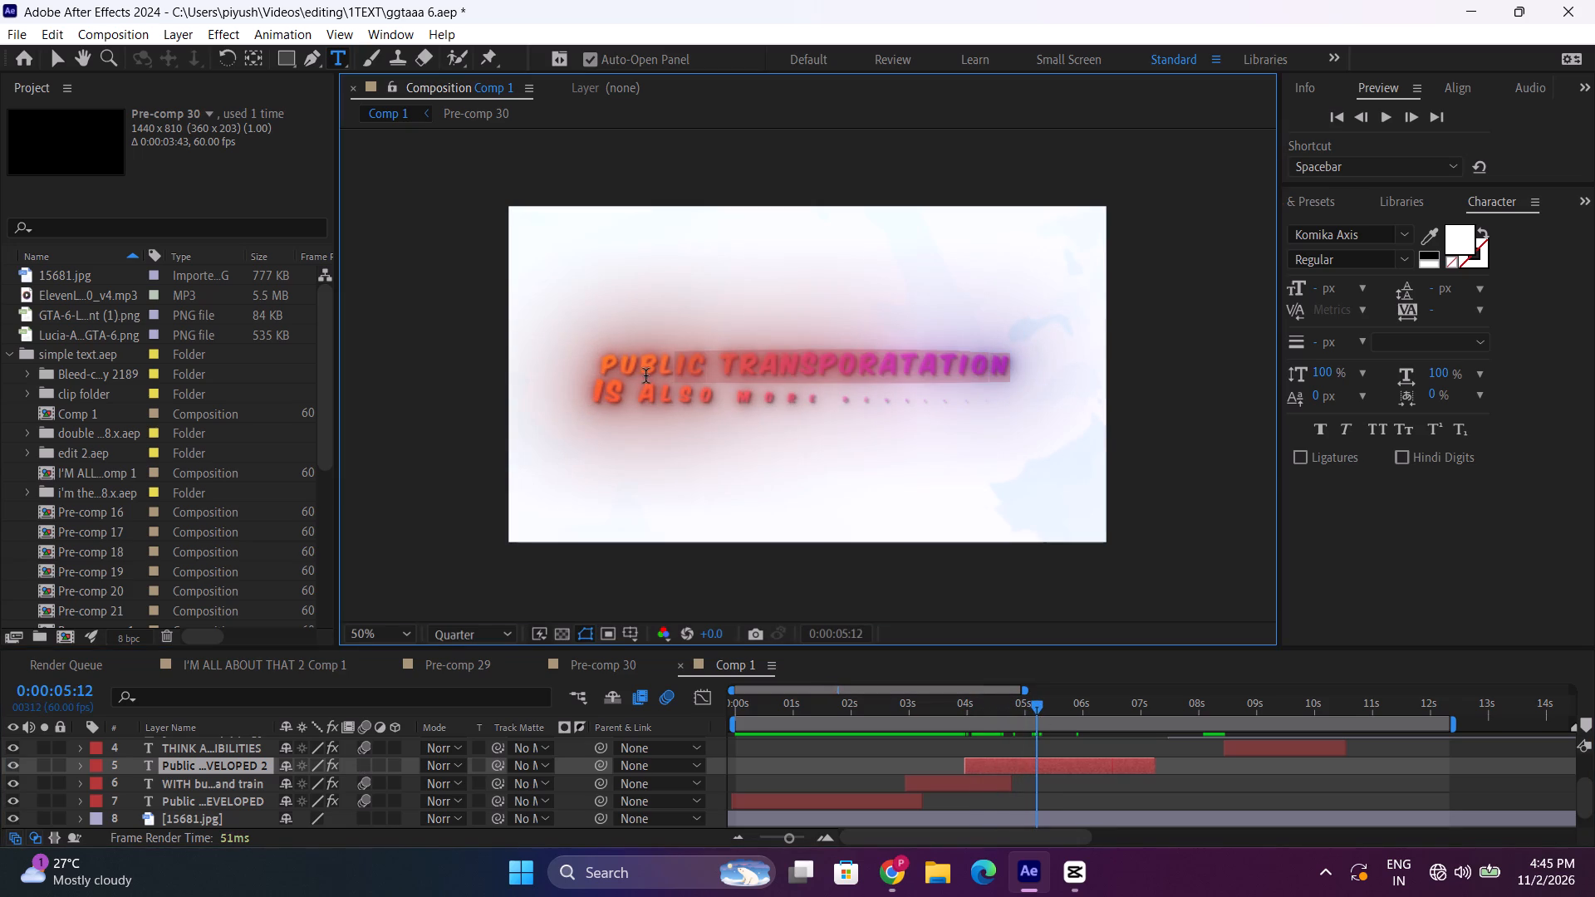
pyautogui.moveTo(645, 375); pyautogui.dragTo(605, 375)
pyautogui.write('SE')
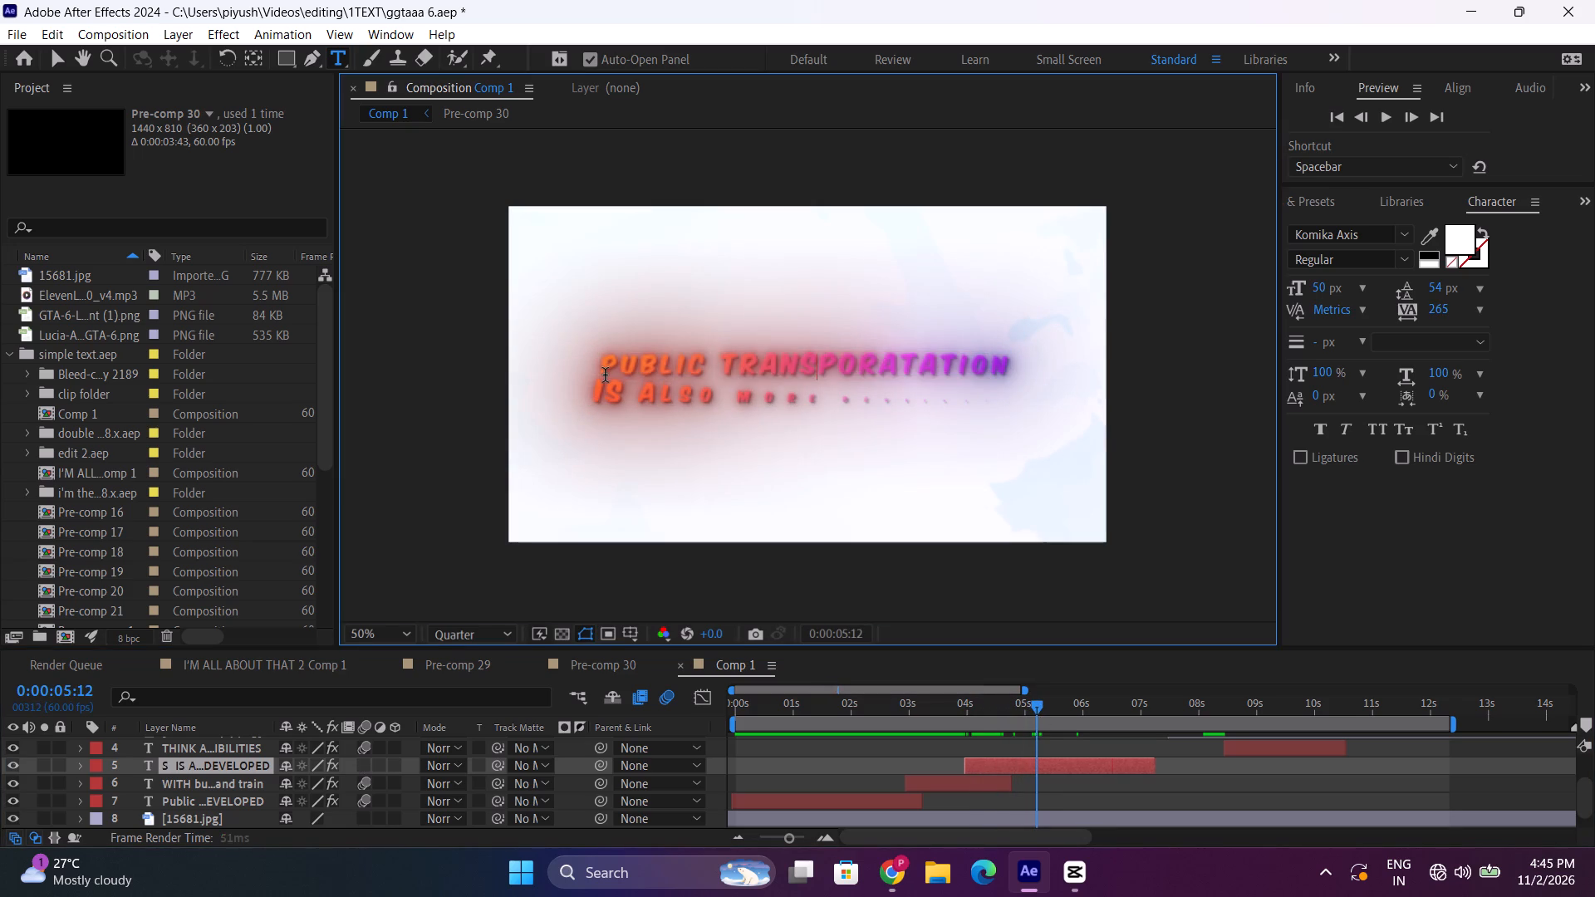
pyautogui.press('r')
pyautogui.write('ving')
pyautogui.press('space')
pyautogui.write('as ways to')
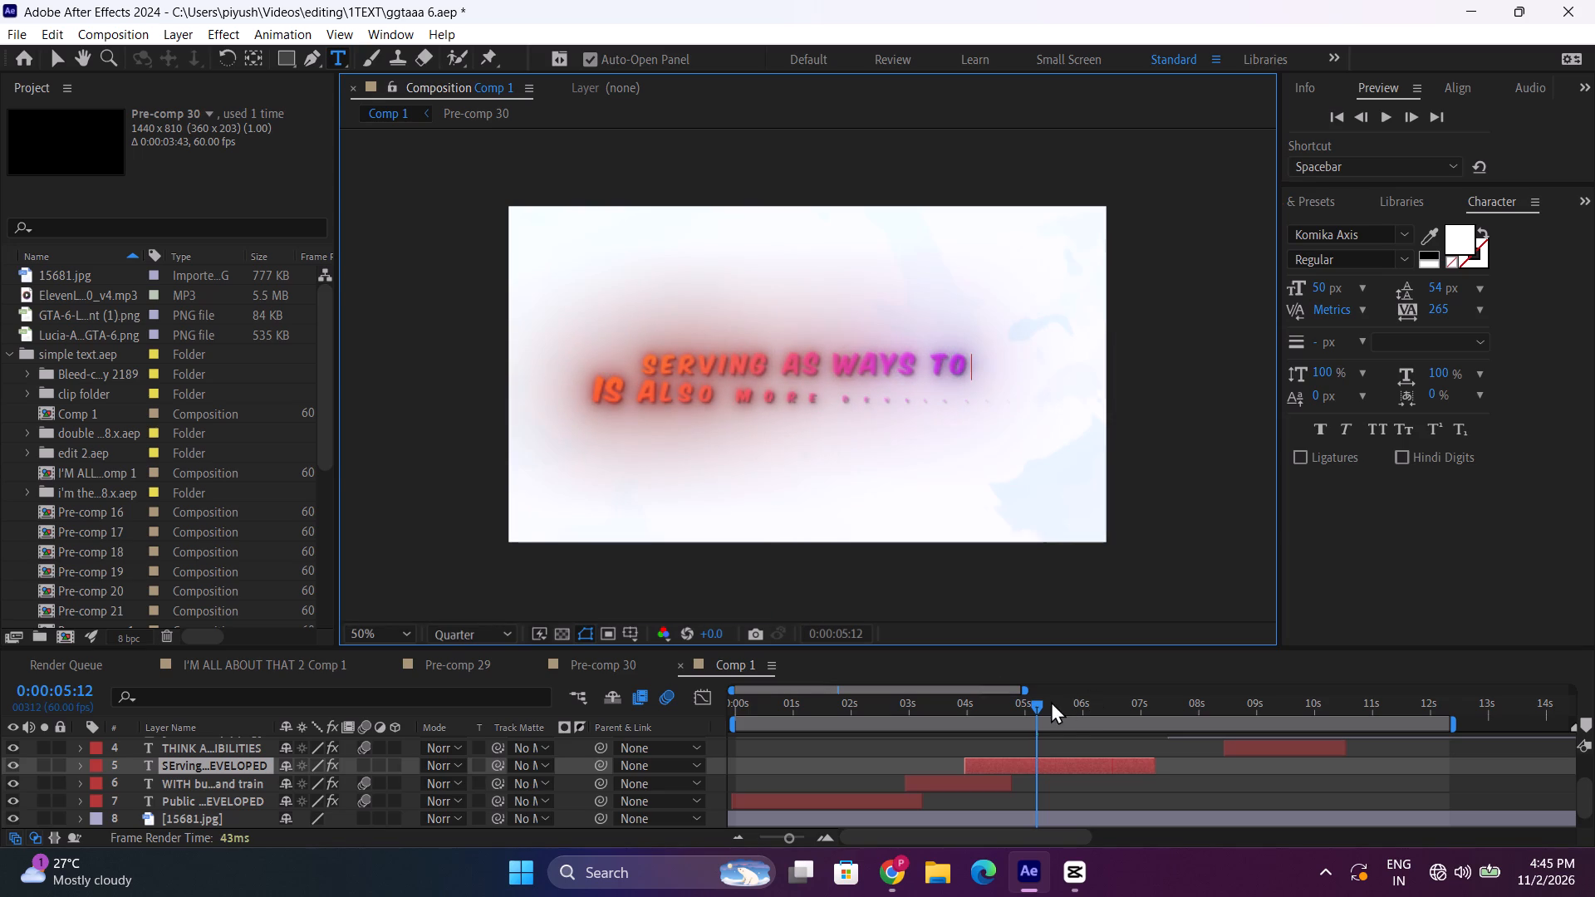
pyautogui.moveTo(1051, 701); pyautogui.dragTo(1078, 700)
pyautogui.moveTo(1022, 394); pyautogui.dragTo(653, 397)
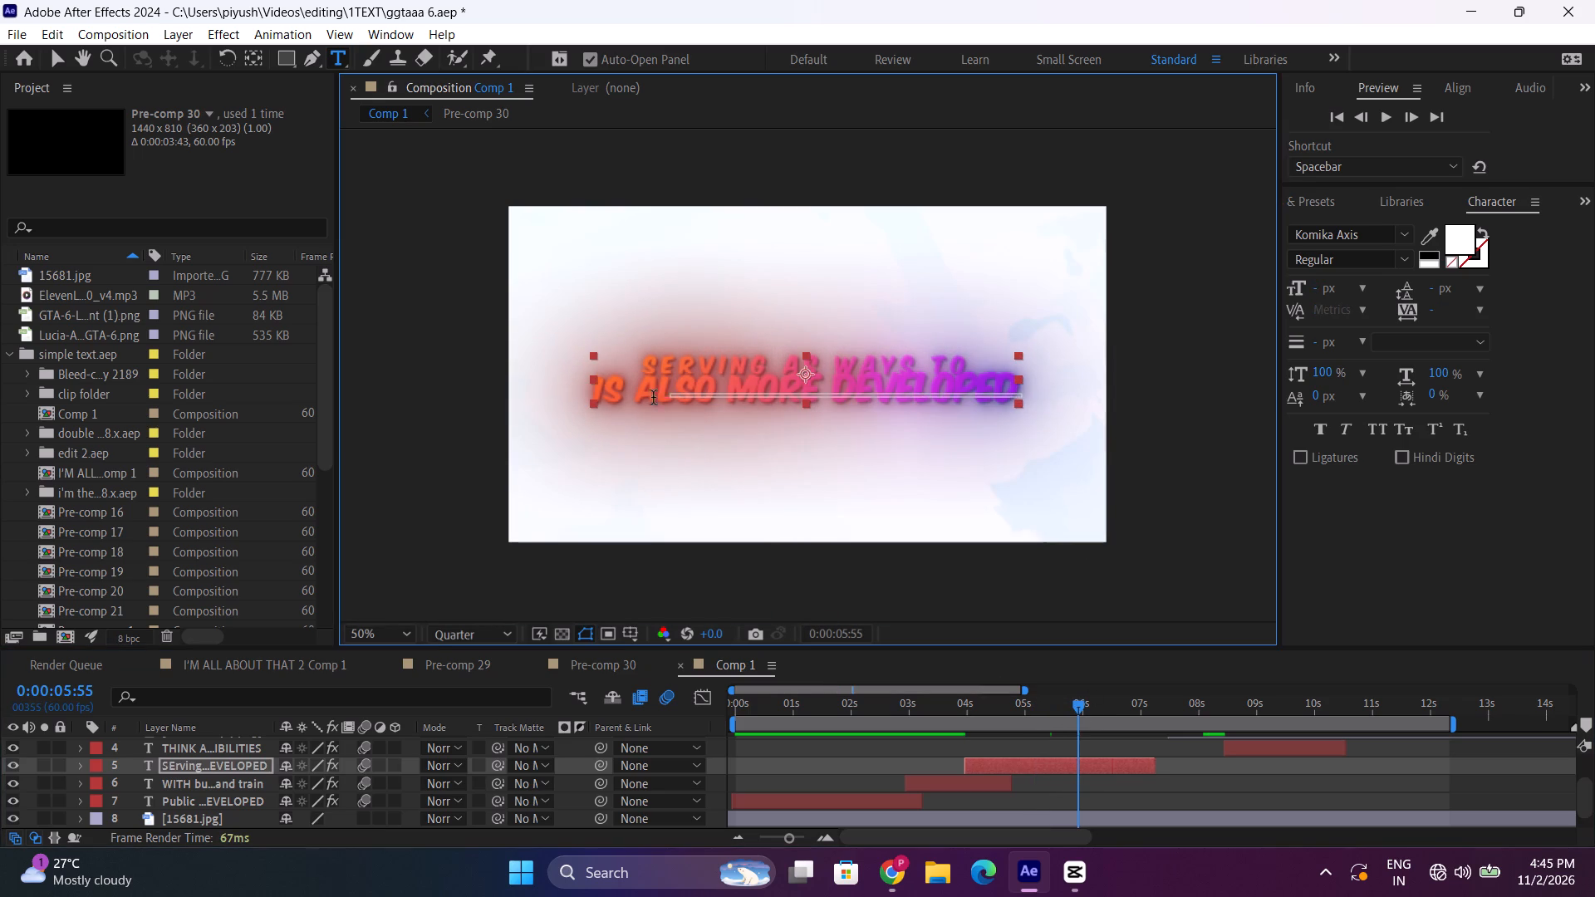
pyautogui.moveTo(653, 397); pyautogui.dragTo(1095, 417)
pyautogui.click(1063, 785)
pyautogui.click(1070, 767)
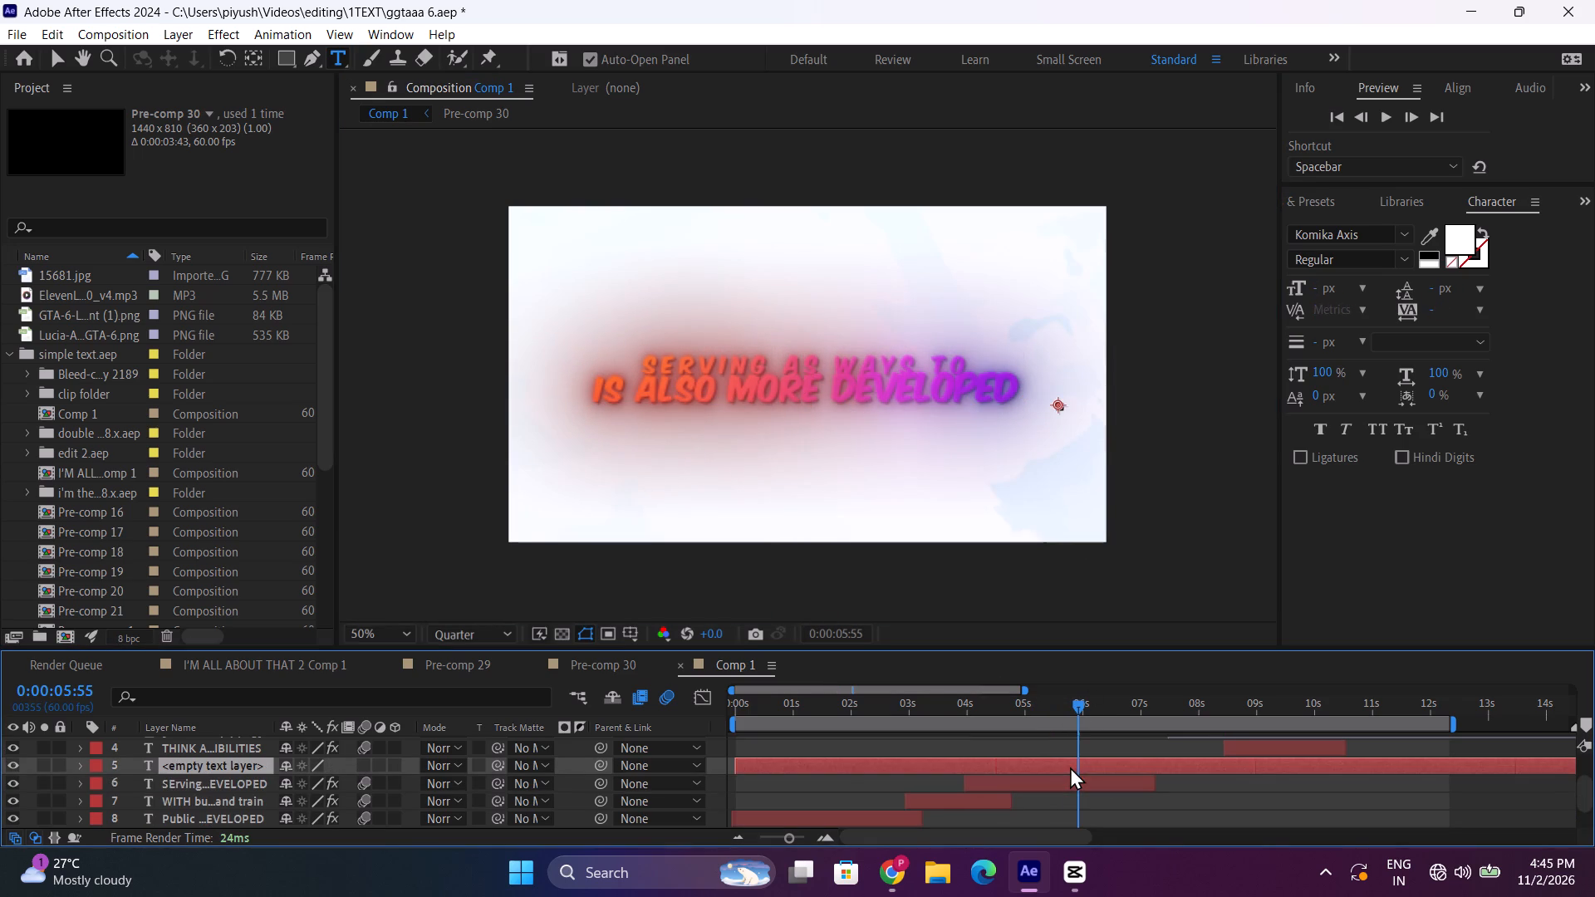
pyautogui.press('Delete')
# Replace the duplicated title's second line, "IS ALSO MORE DEVELOPED", with "travel through the world".
pyautogui.click(1070, 761)
pyautogui.moveTo(1012, 403); pyautogui.dragTo(996, 403)
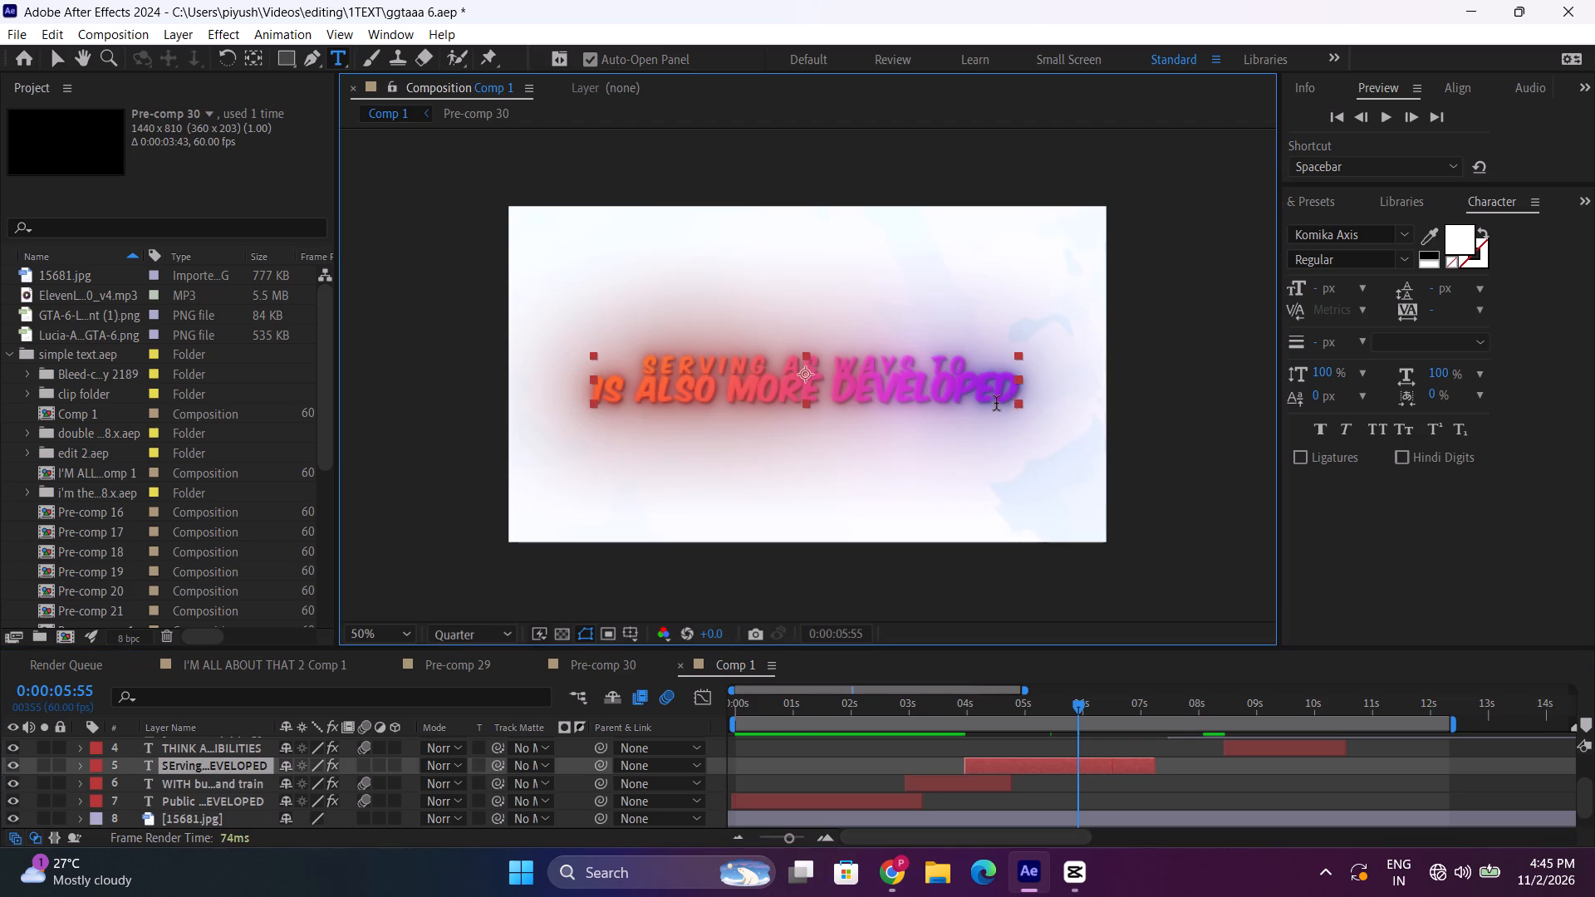
pyautogui.moveTo(996, 403); pyautogui.dragTo(574, 401)
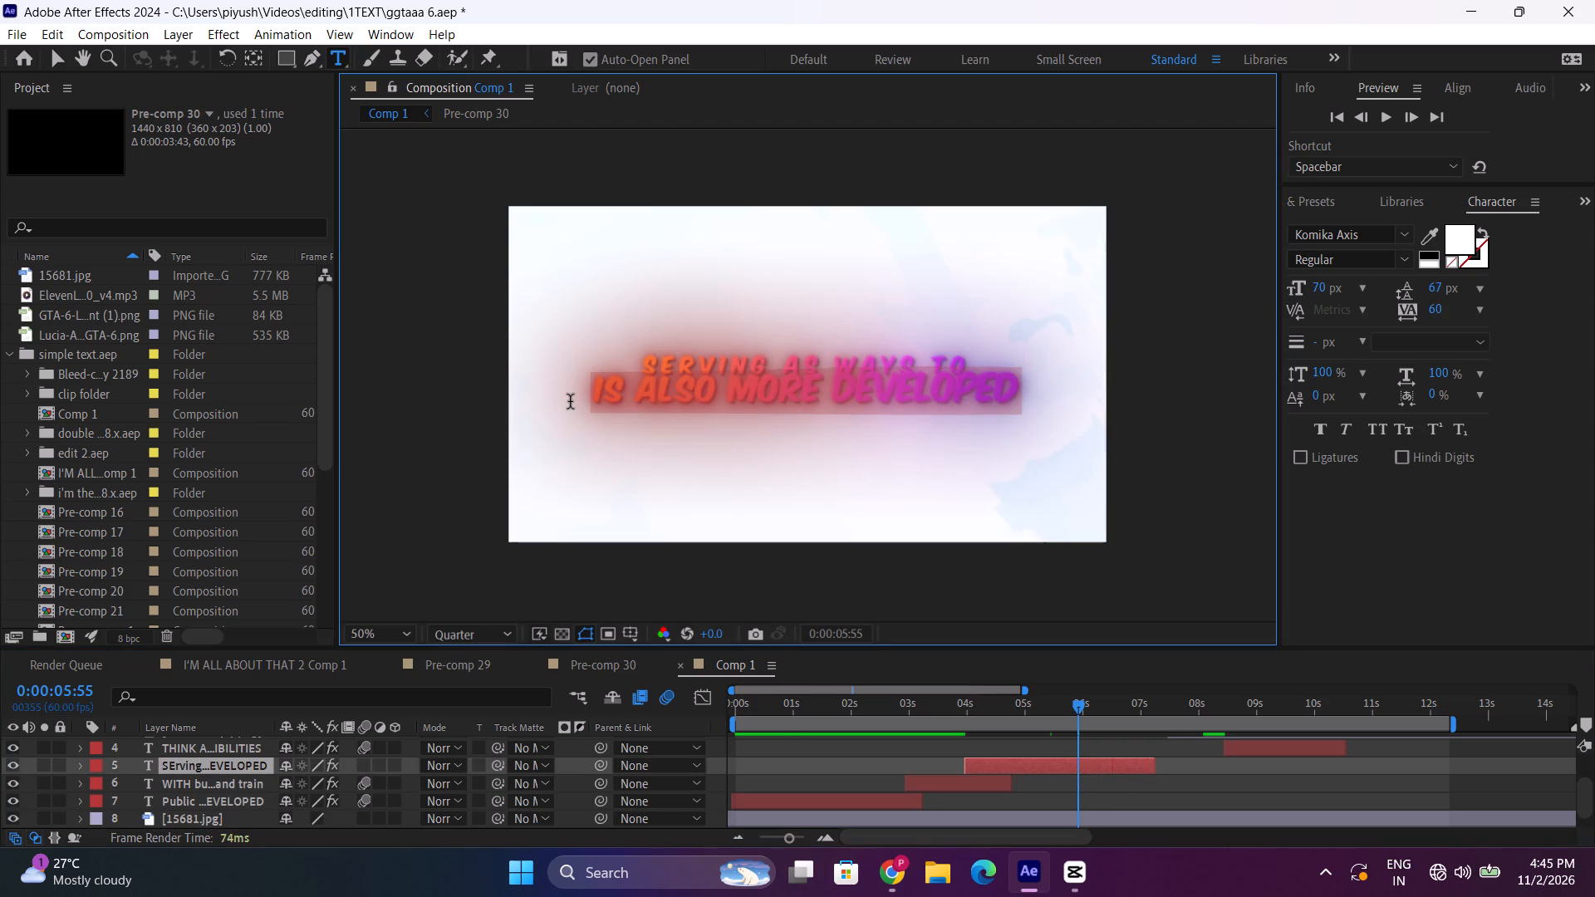
pyautogui.write('tra')
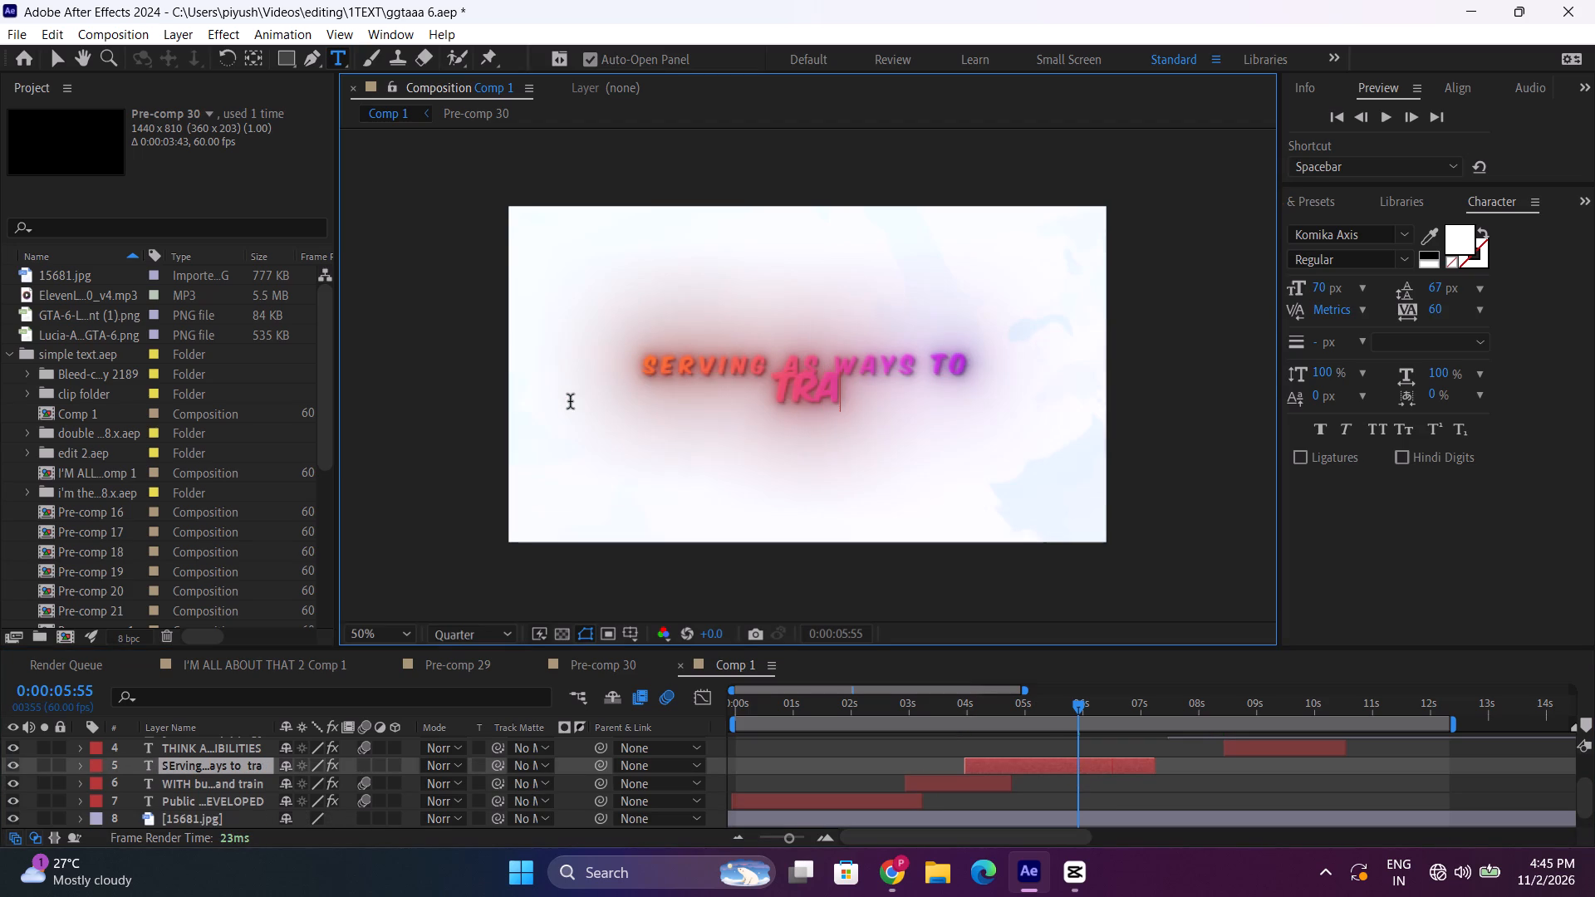
pyautogui.write('vel through the worlfd')
pyautogui.press('BackSpace')
pyautogui.press('BackSpace')
pyautogui.press('d')
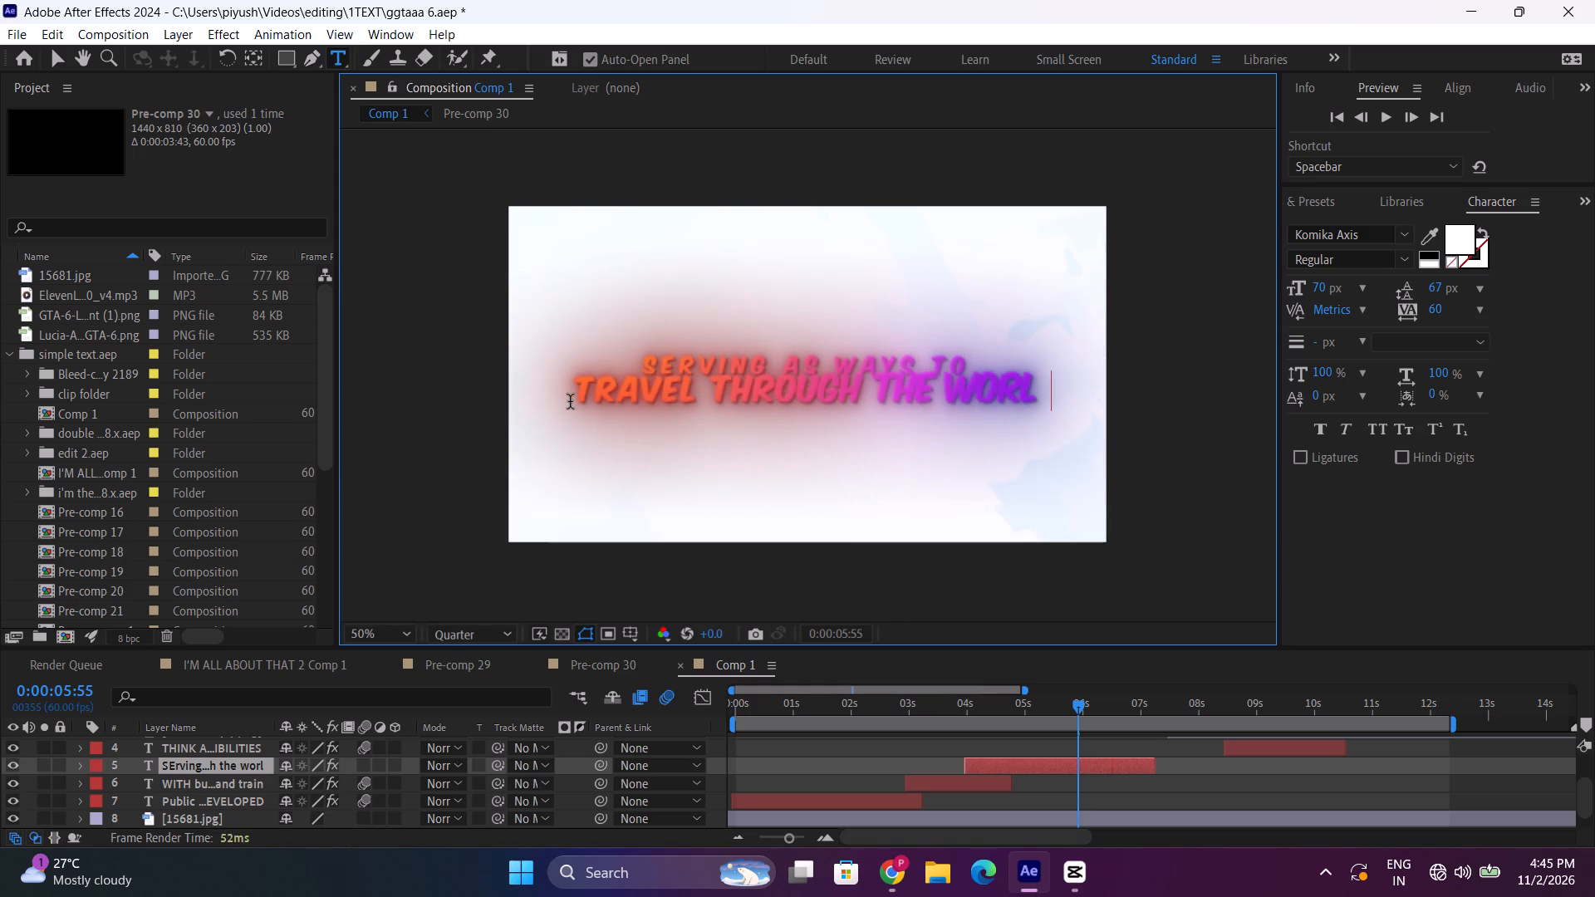
# Preview the "SErving as ways to travel through the world" title against the narration from about 4 seconds.
pyautogui.click(967, 705)
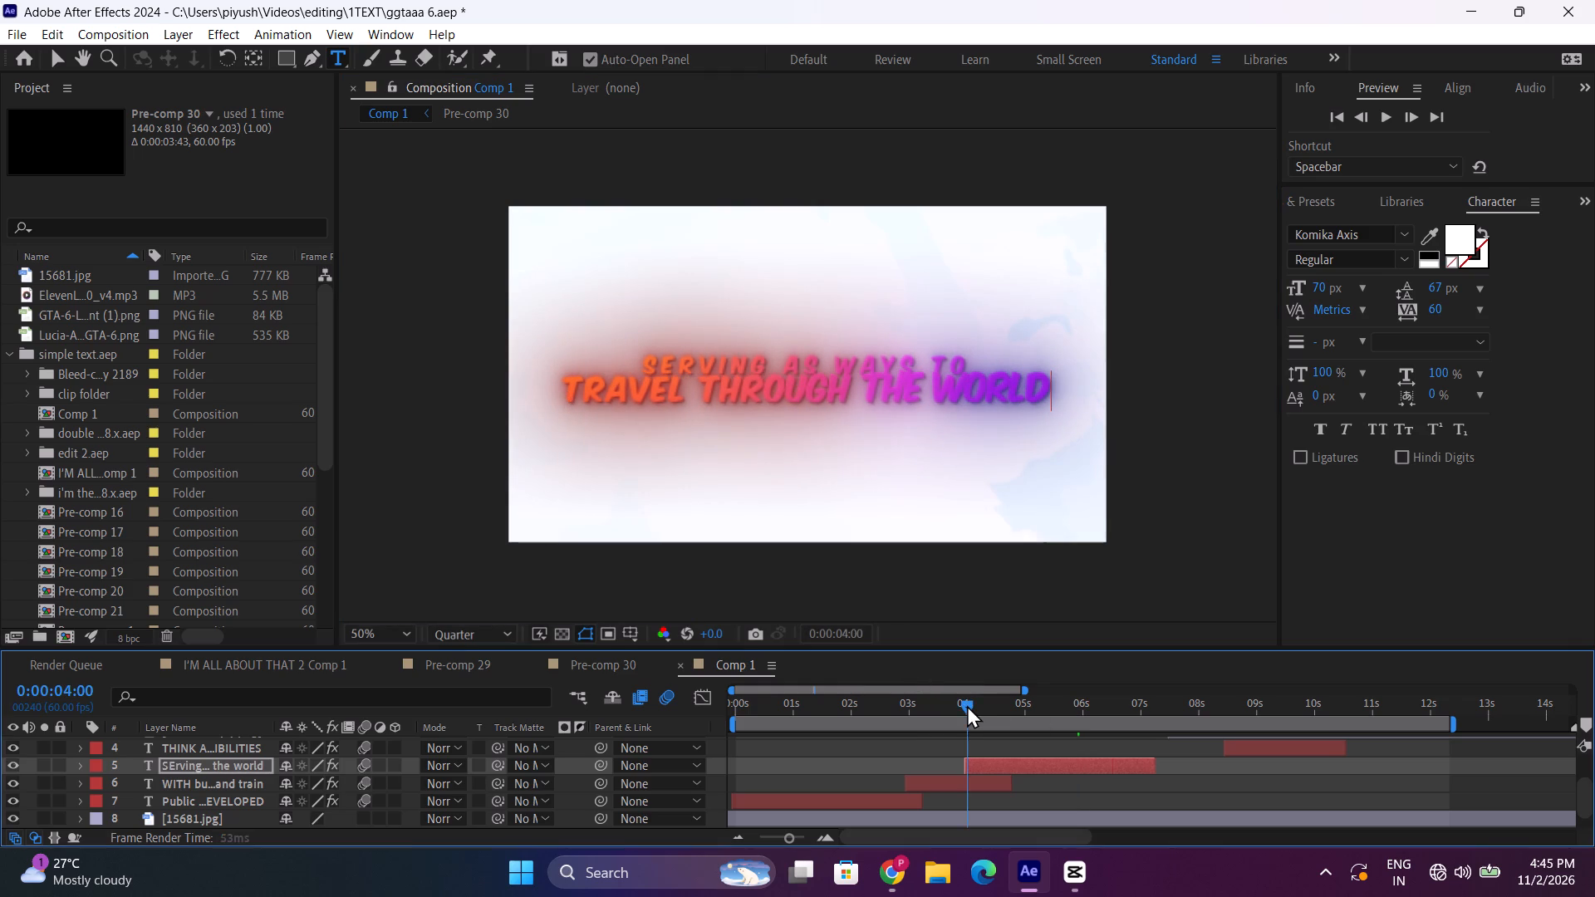
pyautogui.press('space')
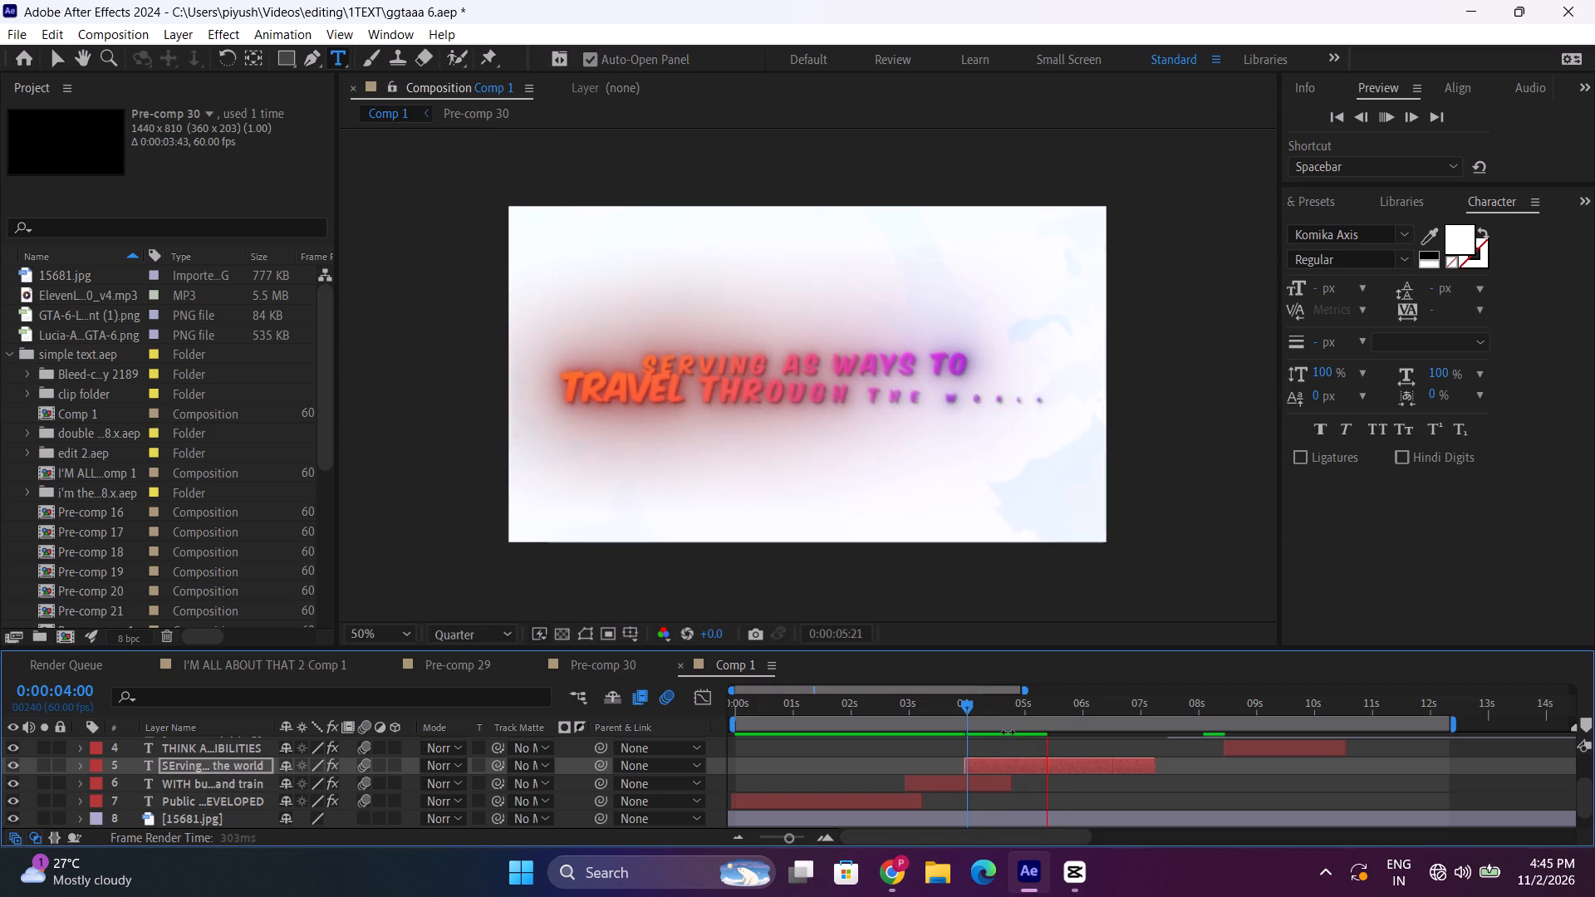
pyautogui.click(968, 711)
pyautogui.press('space')
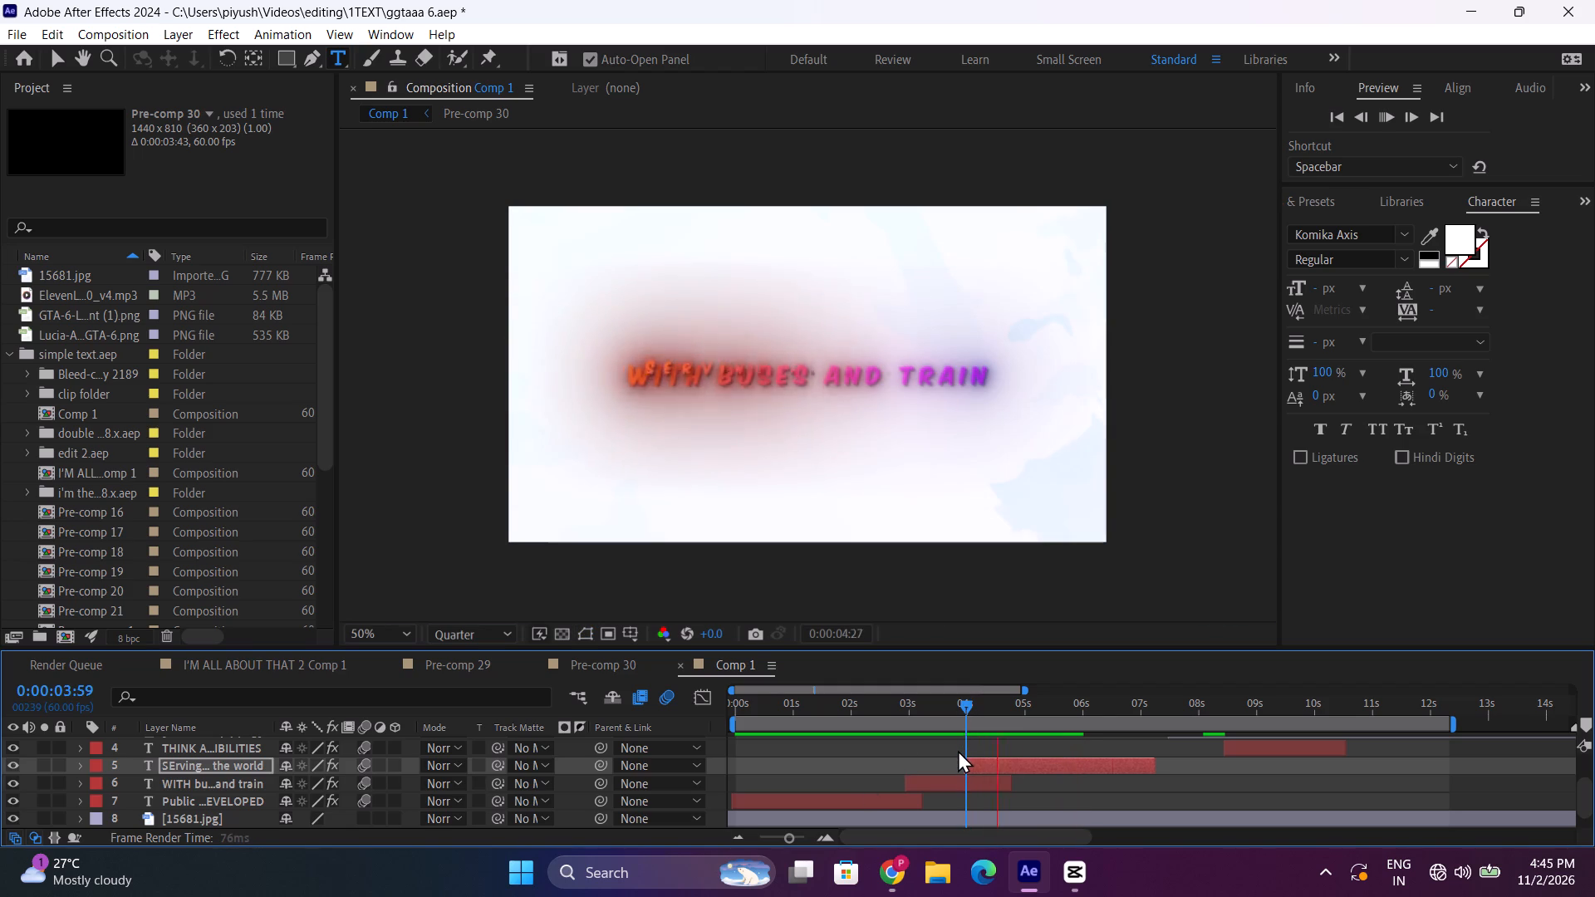
pyautogui.click(965, 703)
pyautogui.press('space')
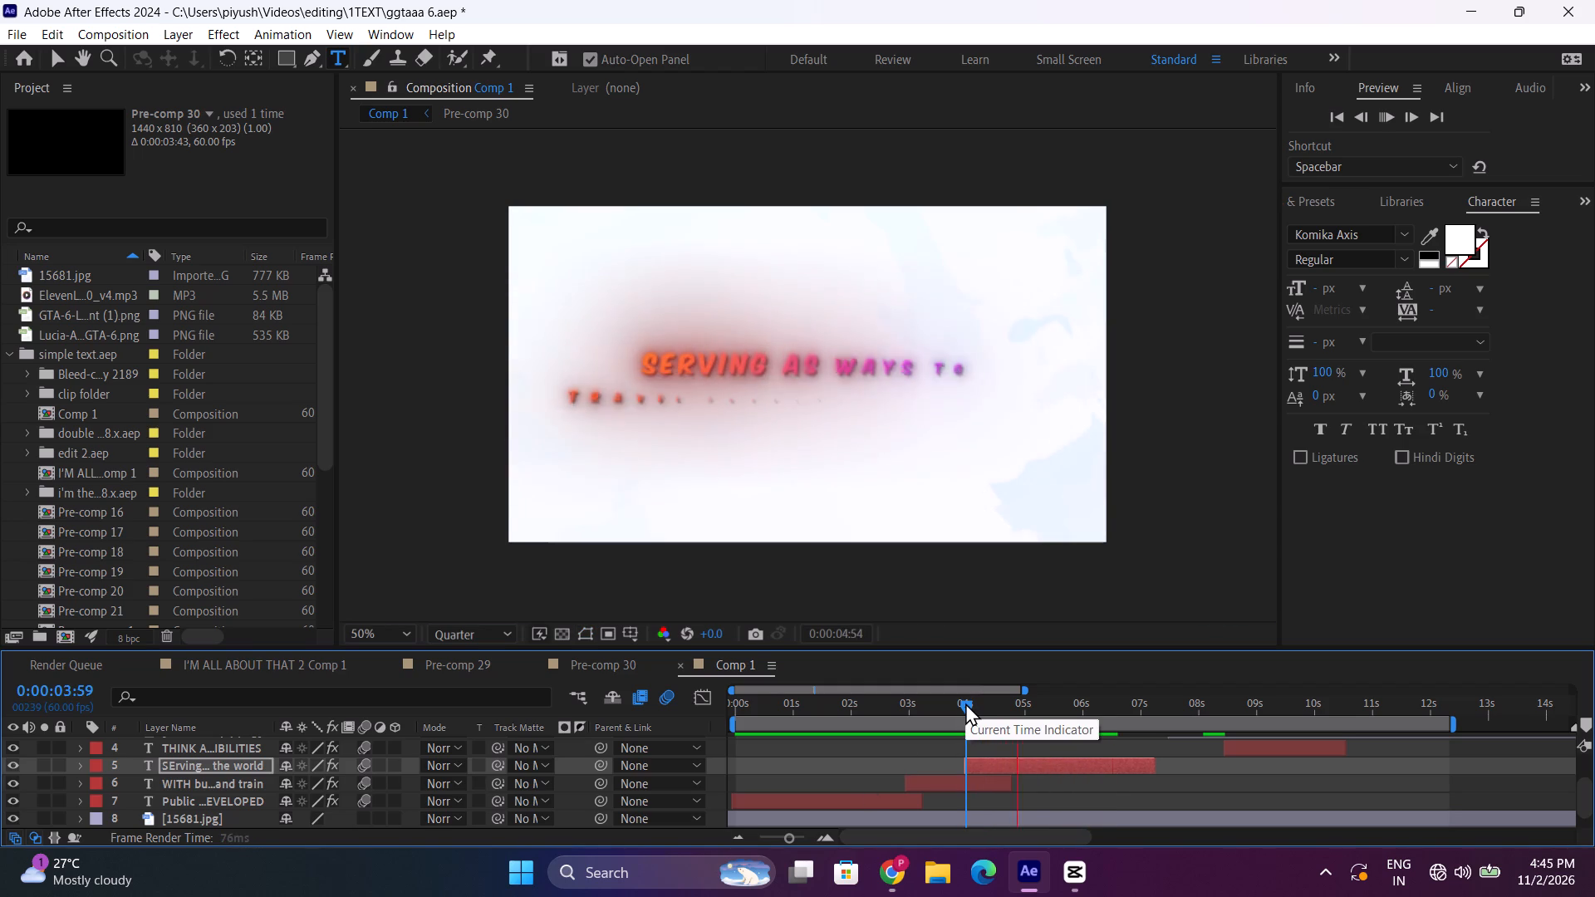
pyautogui.click(965, 703)
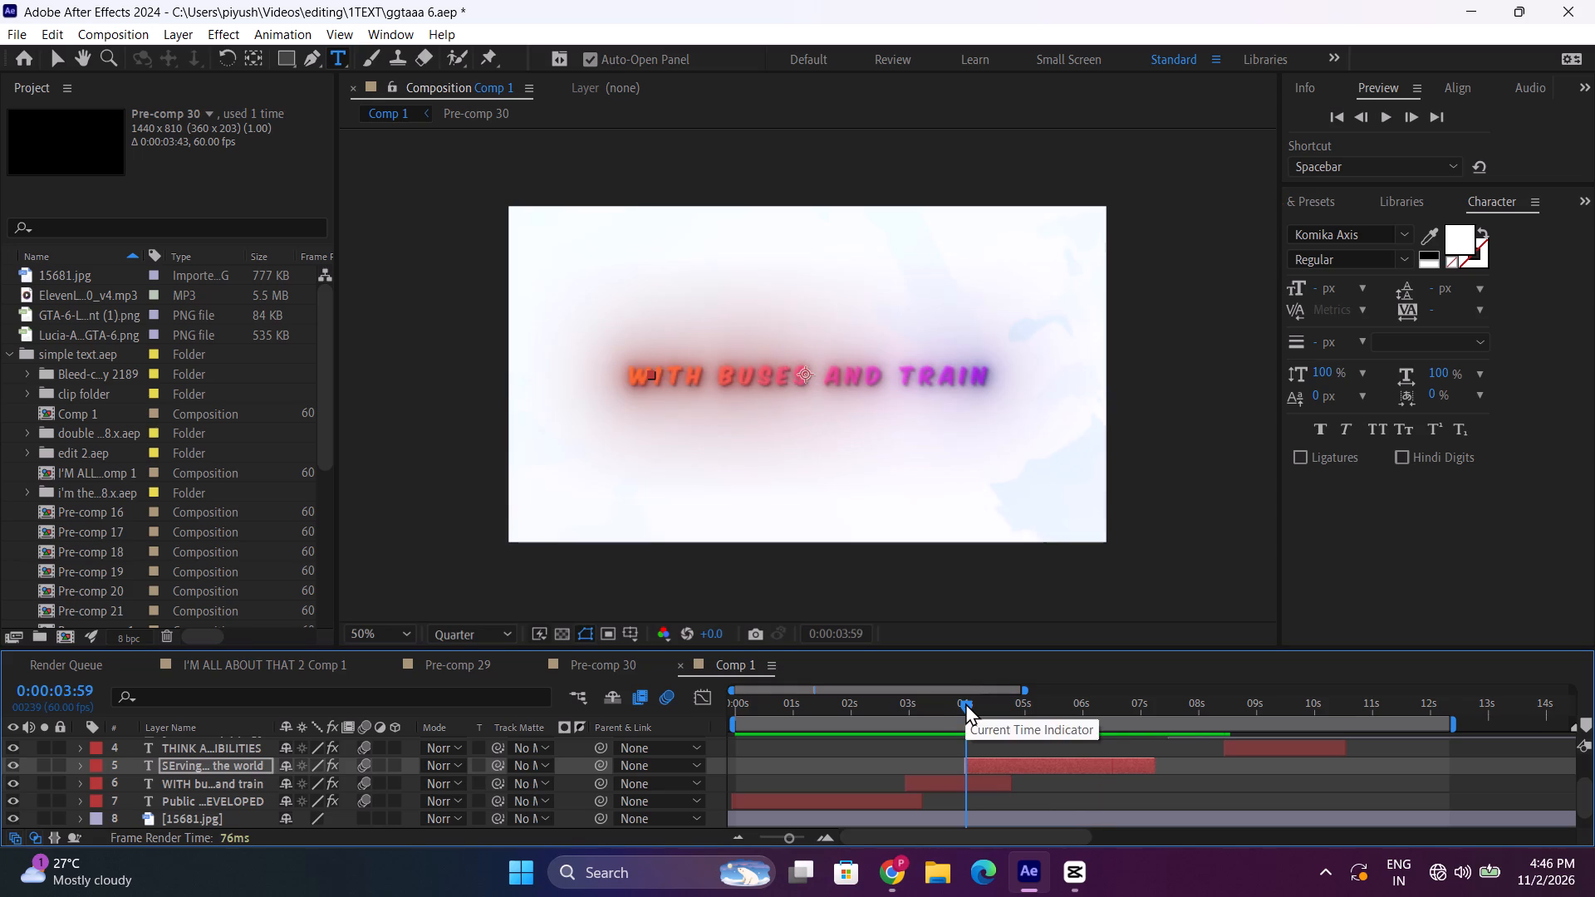
pyautogui.press('space')
pyautogui.press('space')
pyautogui.click(953, 707)
pyautogui.press('space')
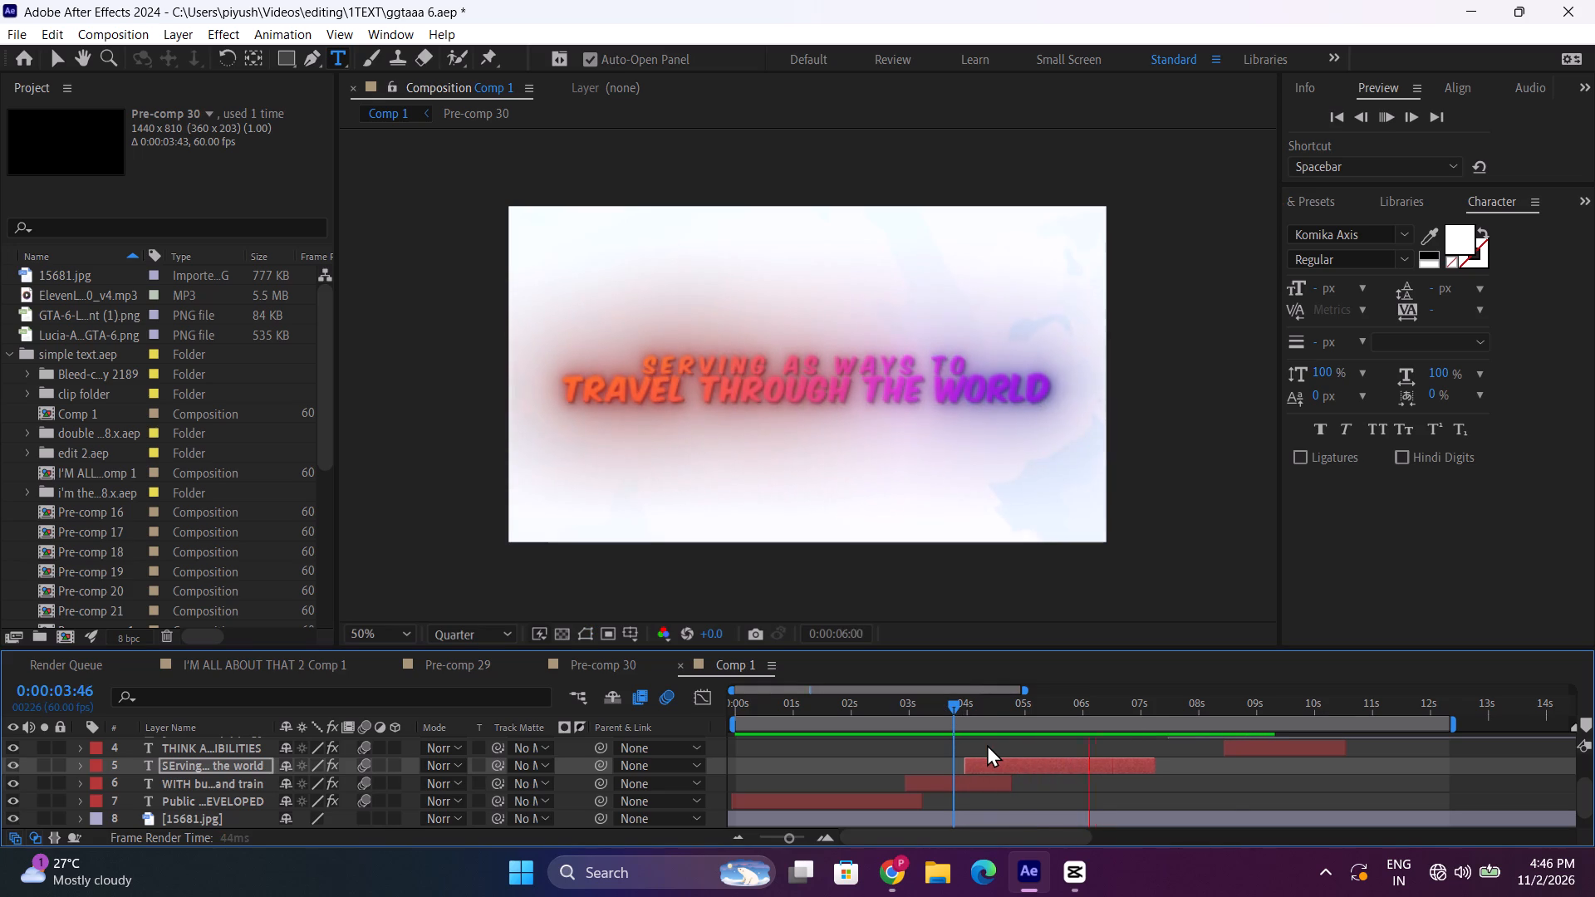
# Preview Comp 1 past the travel title, delete the leftover Pre-comp 30 and GTA 6 logo image layers, and check around 9 seconds.
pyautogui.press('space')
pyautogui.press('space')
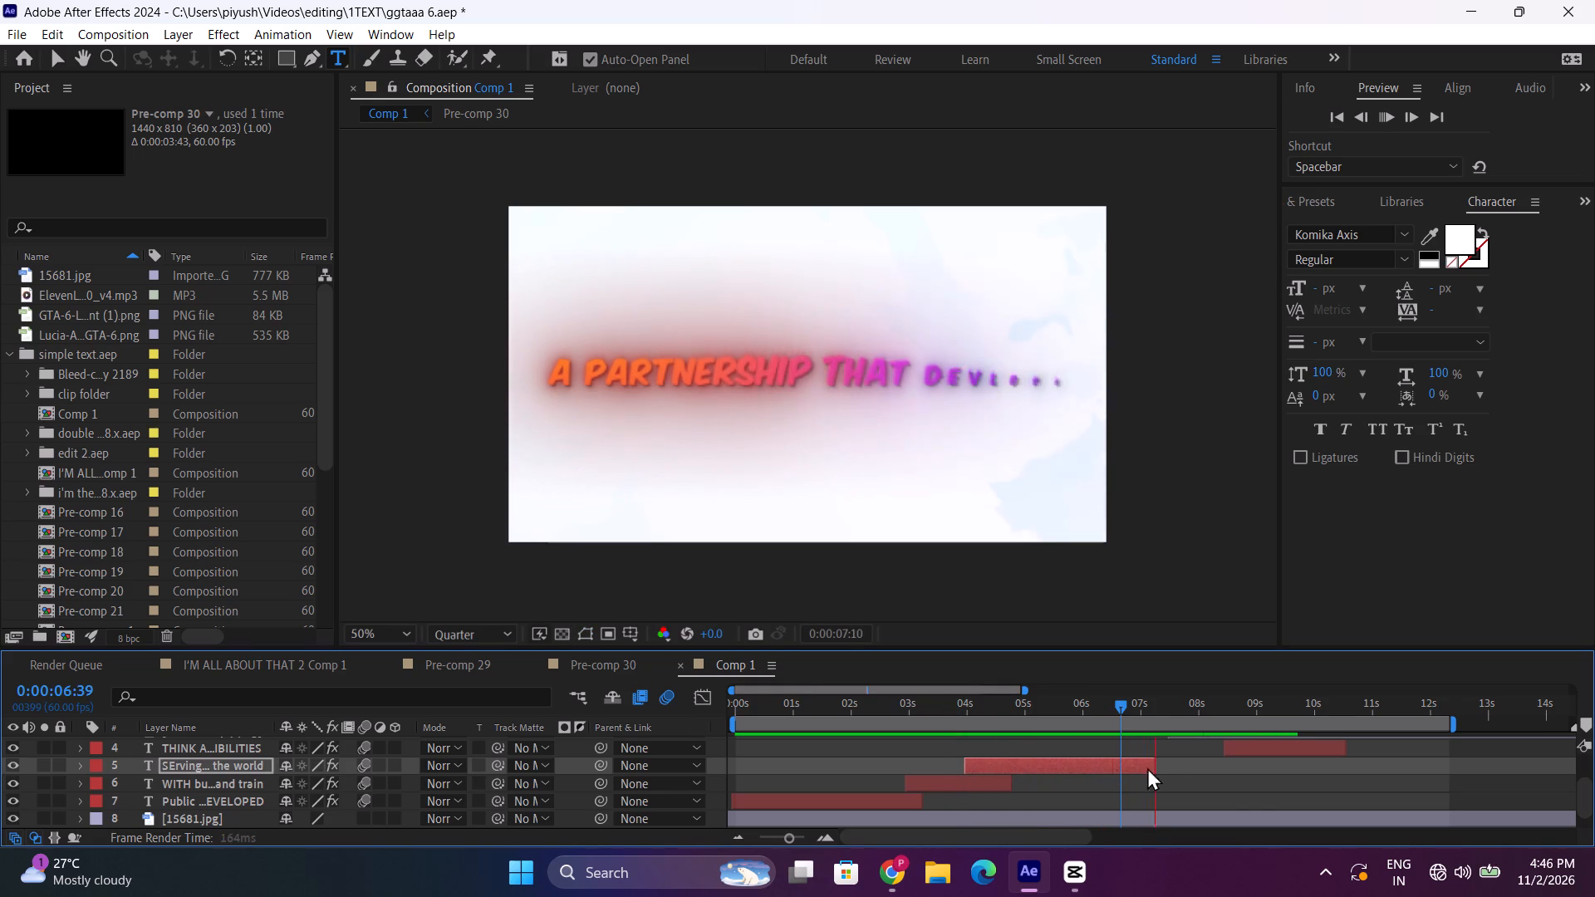
pyautogui.scroll(1, 1180, 772)
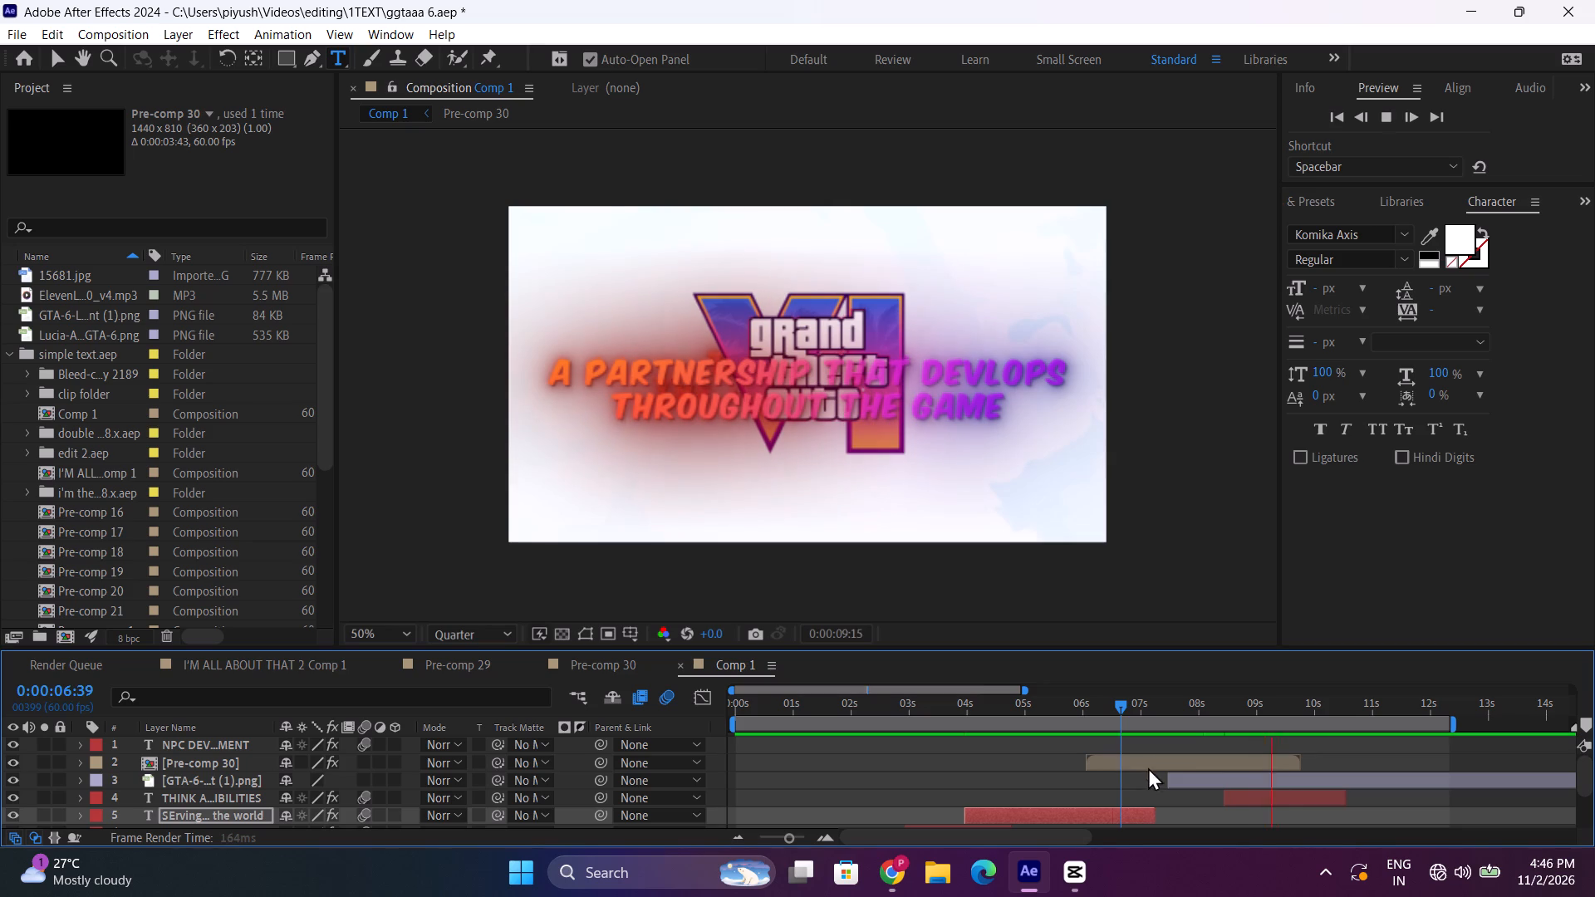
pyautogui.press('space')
pyautogui.click(174, 768)
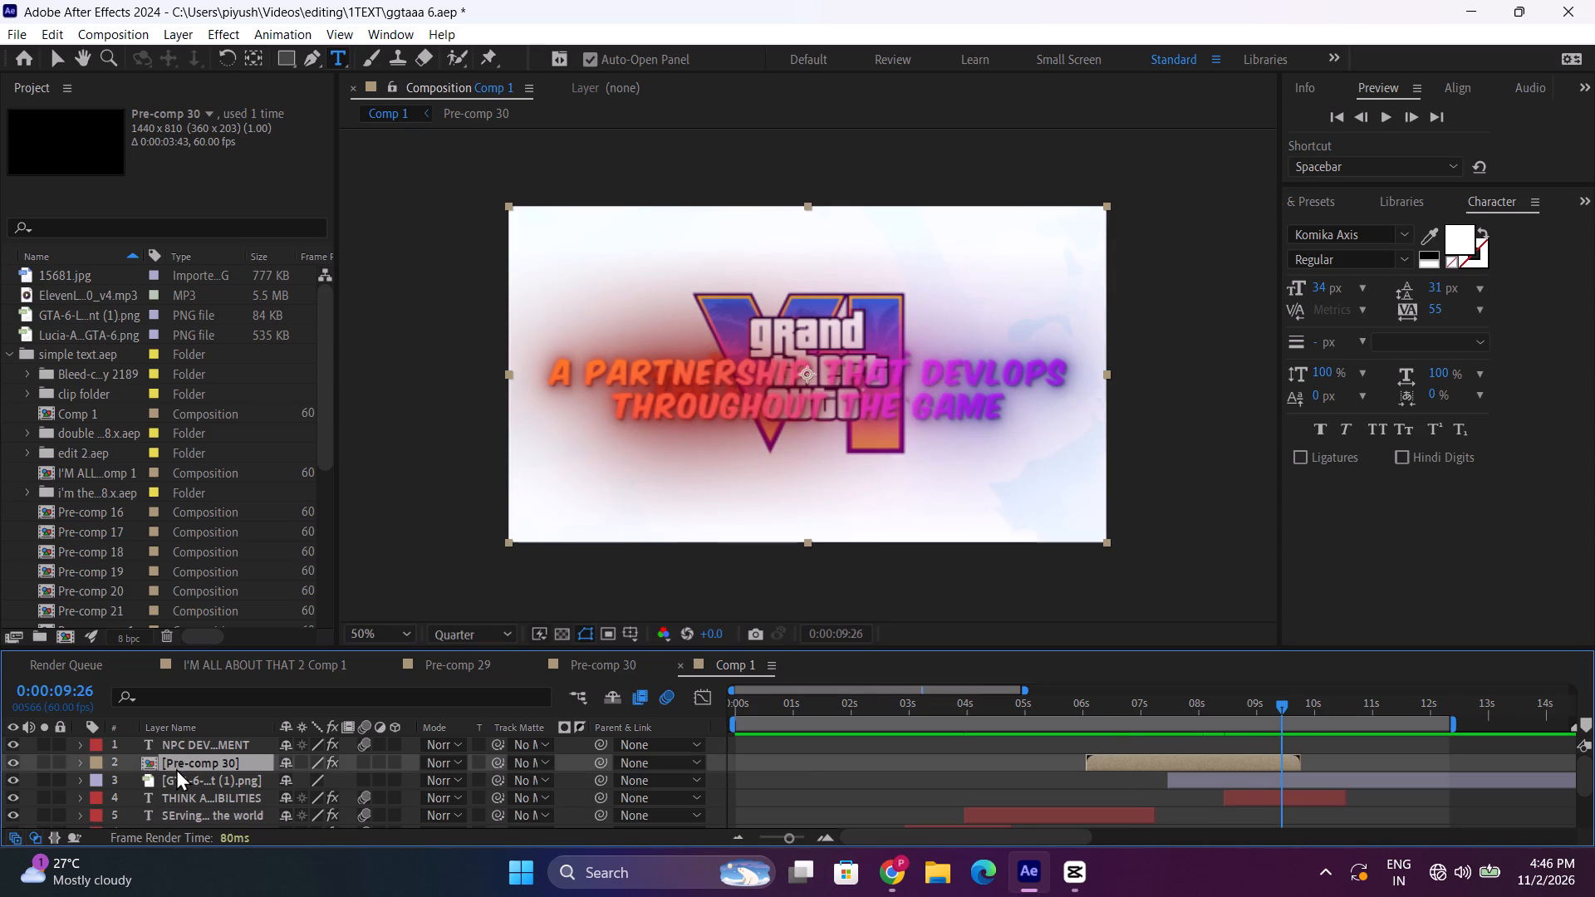
pyautogui.moveTo(121, 757); pyautogui.dragTo(183, 797)
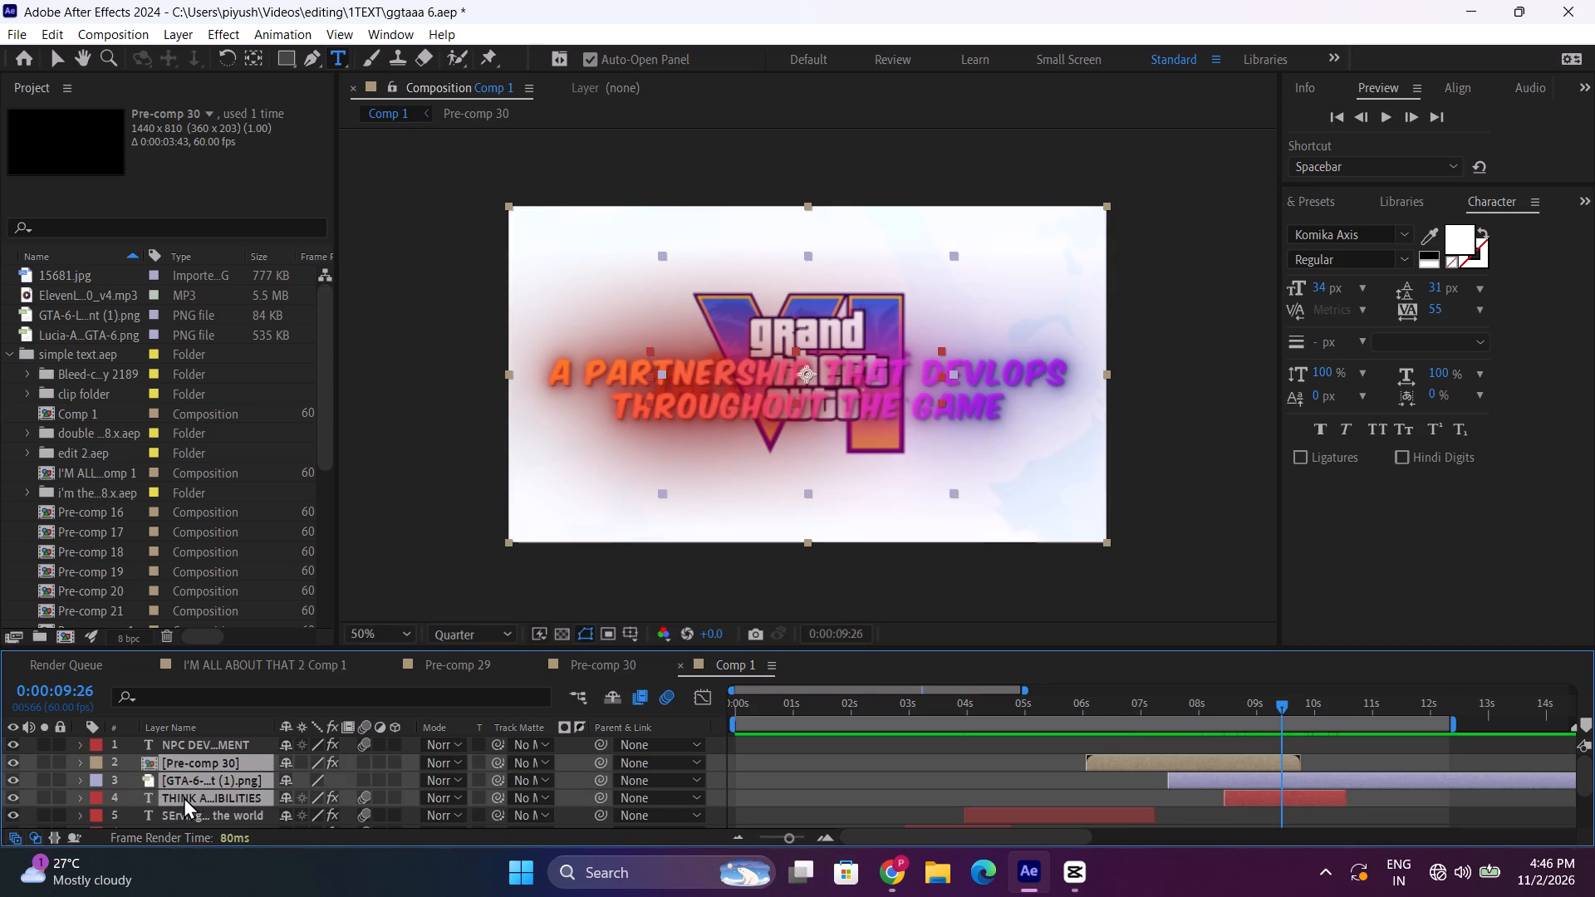
pyautogui.click(1203, 794)
pyautogui.click(1180, 759)
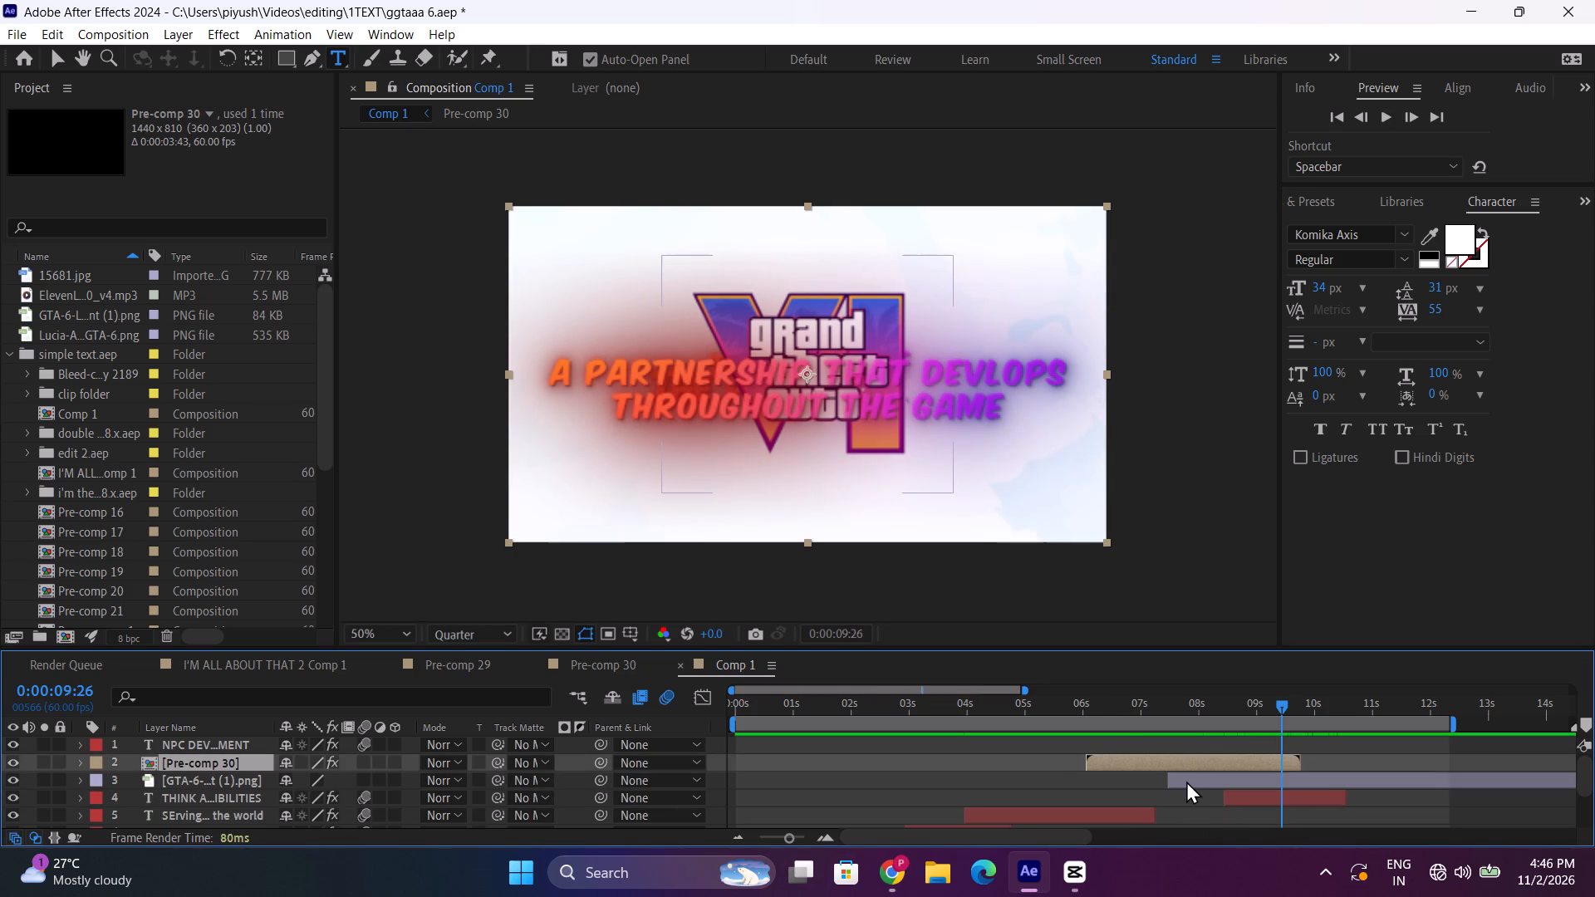
pyautogui.press('Delete')
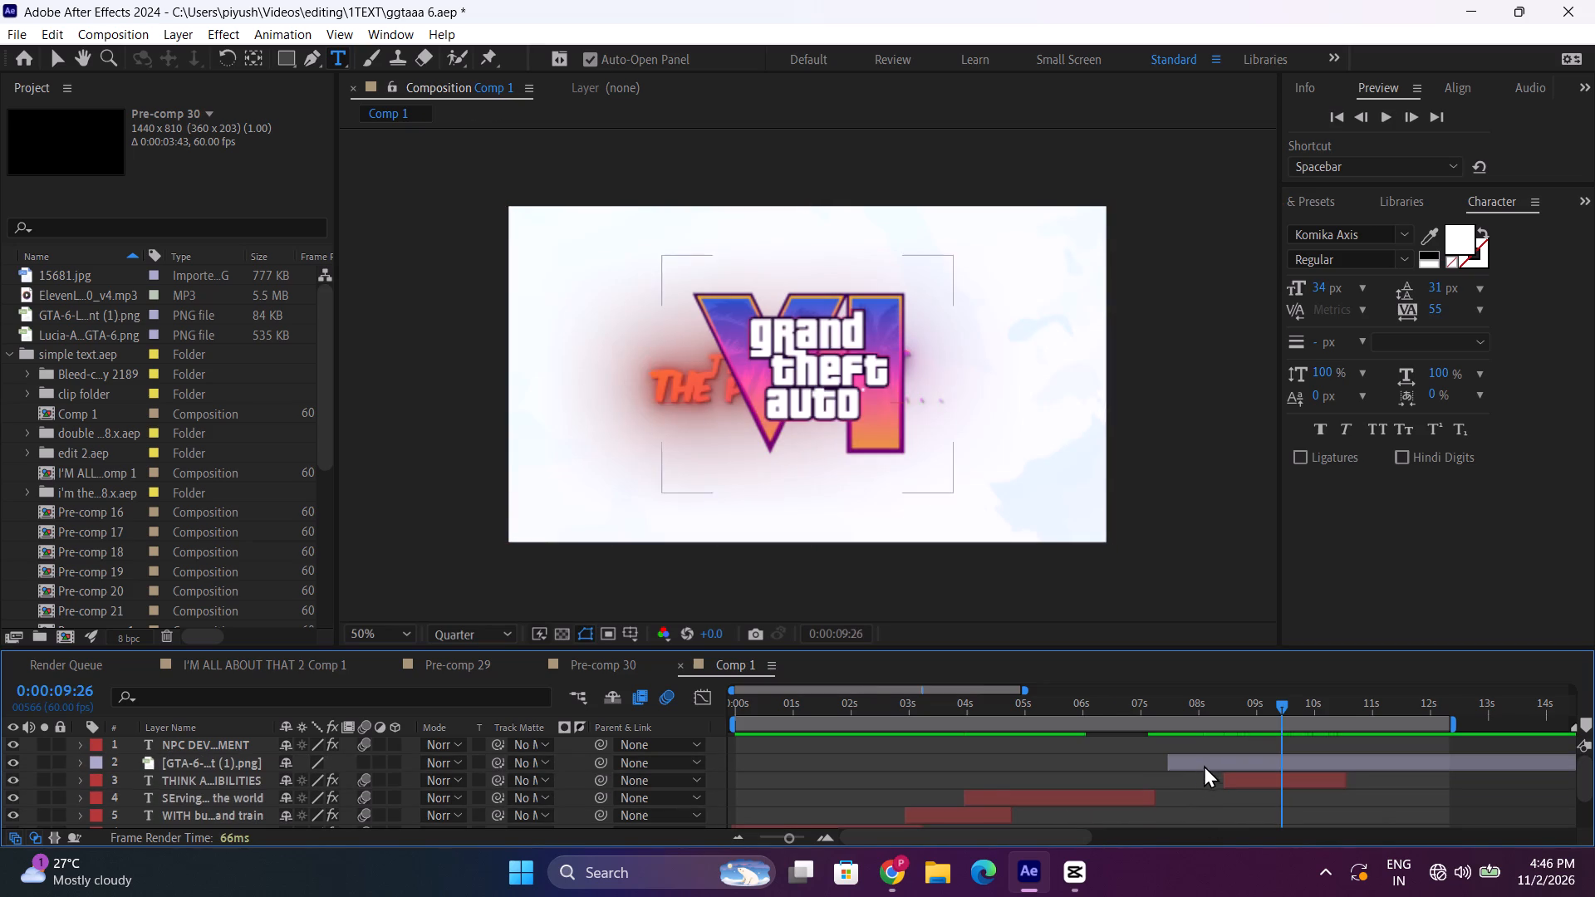
pyautogui.click(1204, 763)
pyautogui.press('Delete')
pyautogui.moveTo(1238, 713); pyautogui.dragTo(1282, 715)
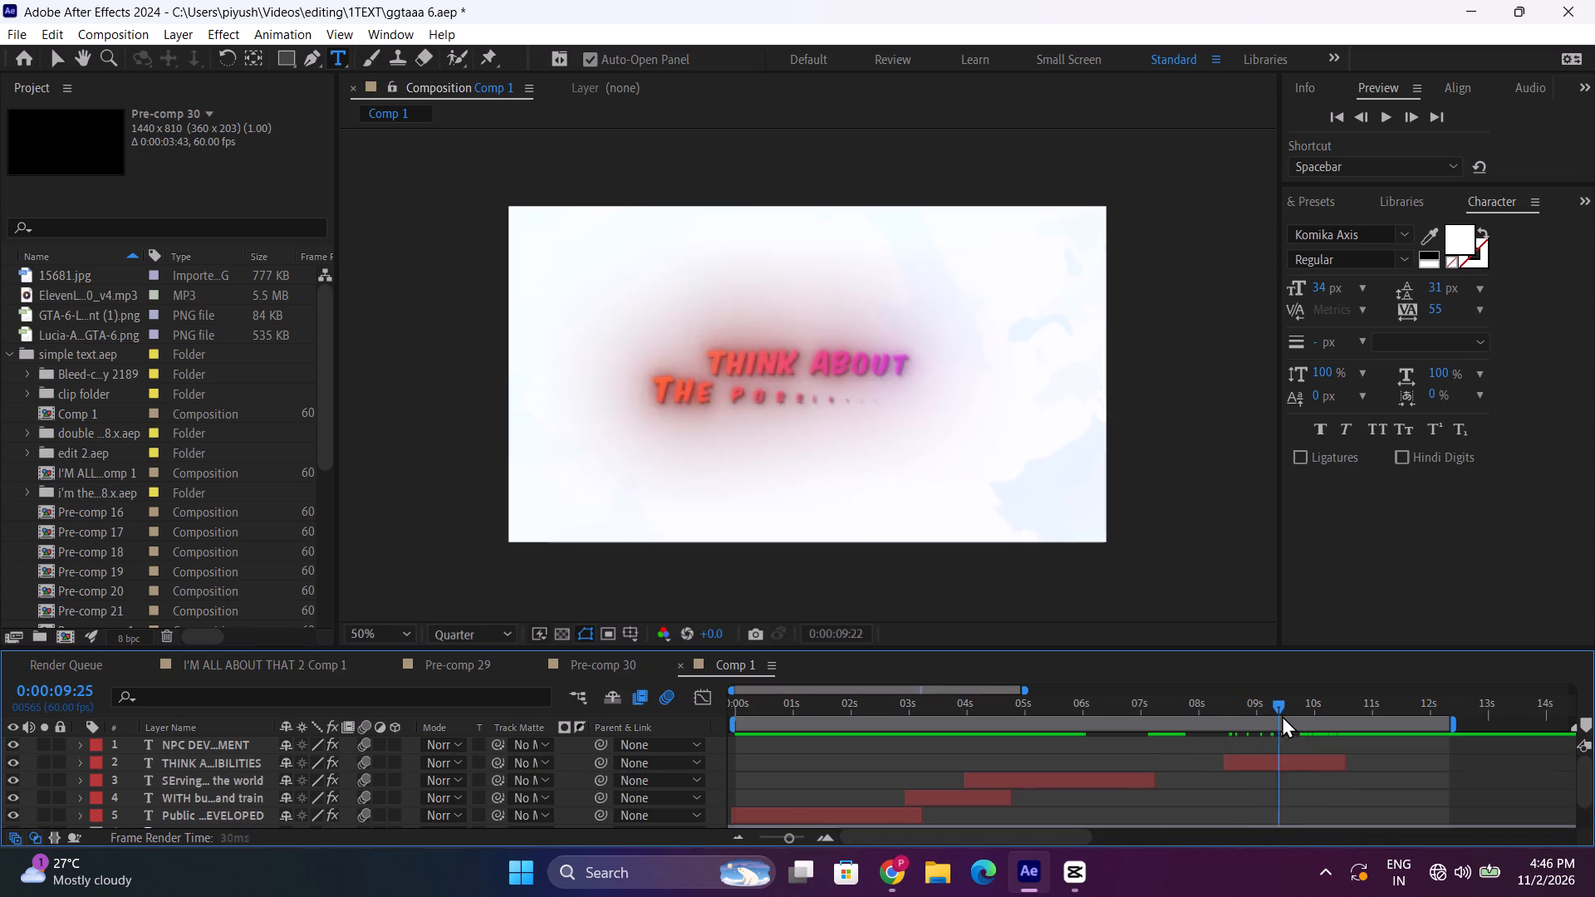
pyautogui.moveTo(1282, 715); pyautogui.dragTo(1288, 714)
# Turn on the computer's Wi-Fi and connect to the listed Airtel network.
pyautogui.click(886, 865)
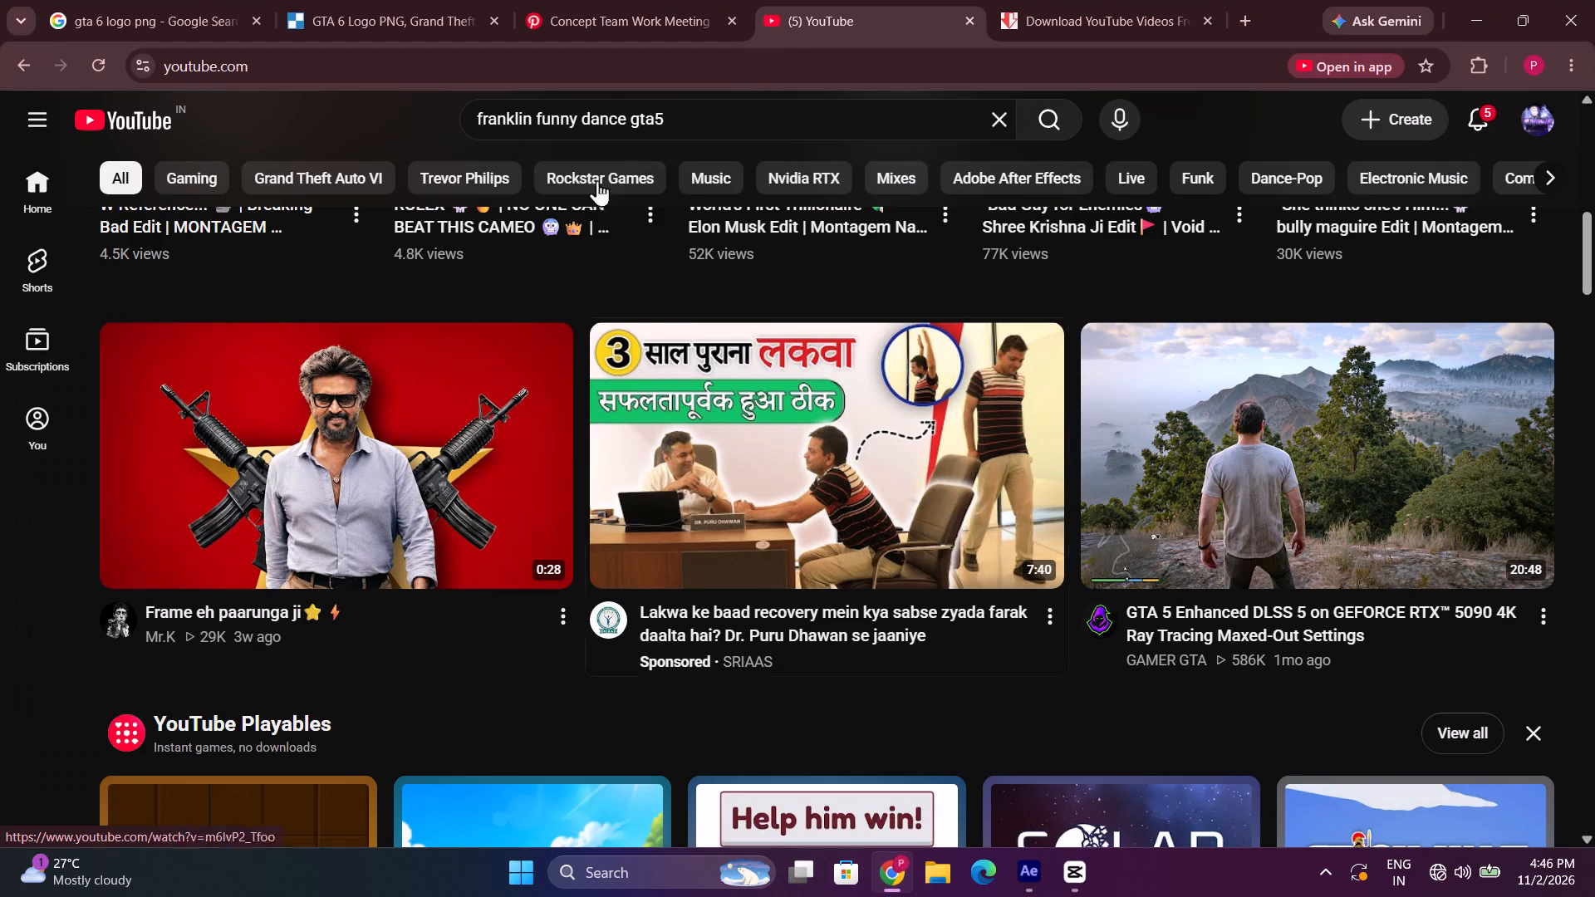
pyautogui.click(1455, 885)
pyautogui.click(1229, 483)
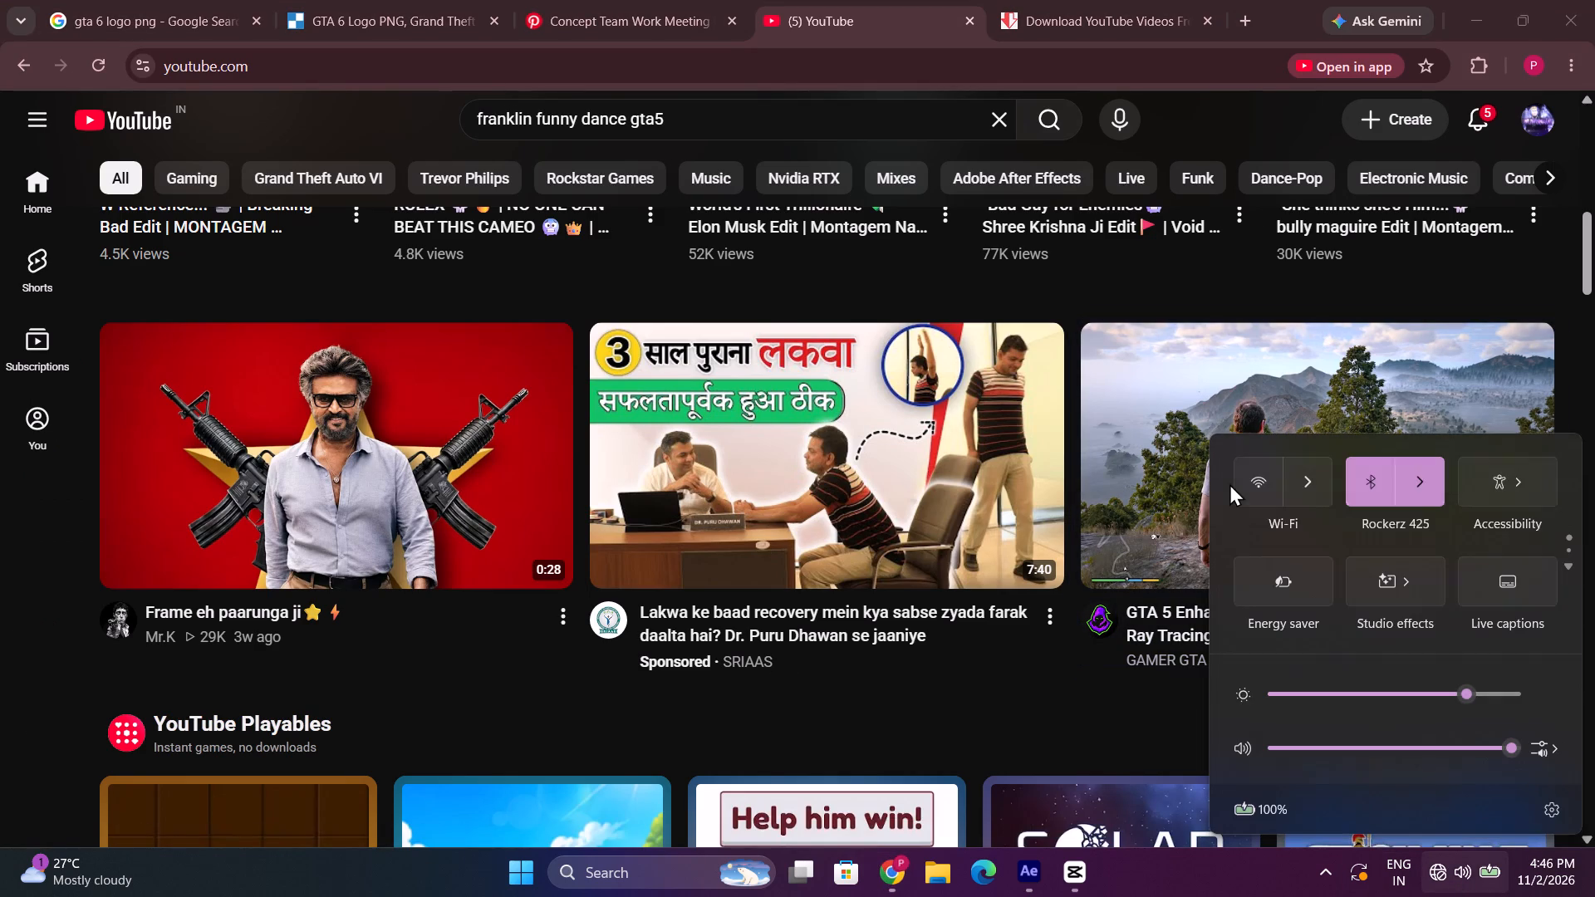
pyautogui.click(1251, 478)
pyautogui.click(1318, 479)
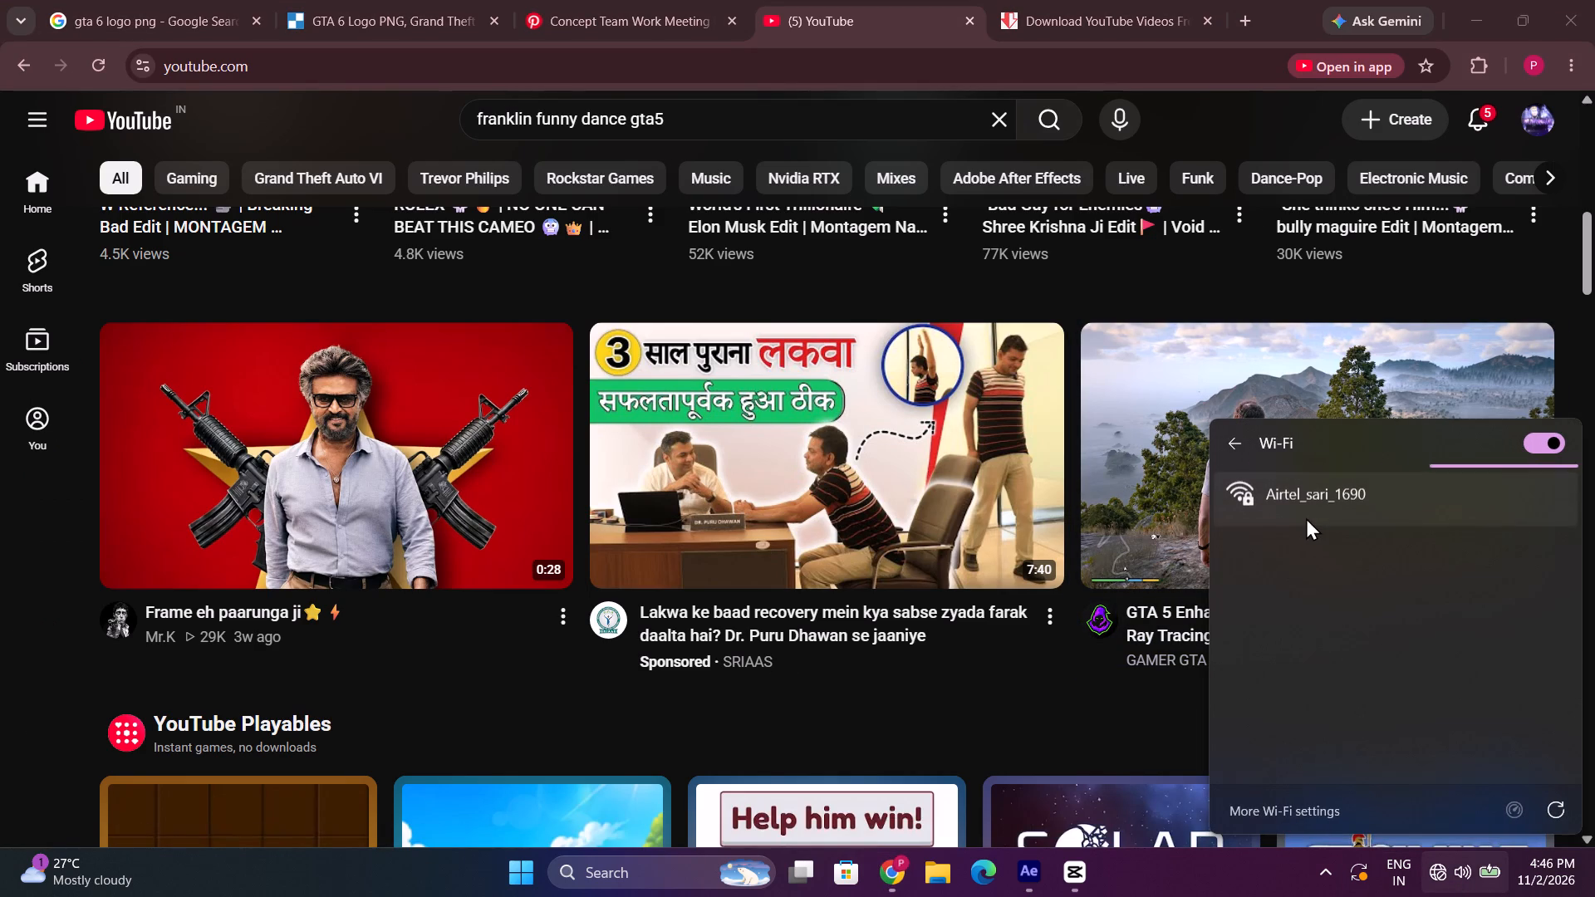
pyautogui.click(1306, 517)
pyautogui.click(1445, 579)
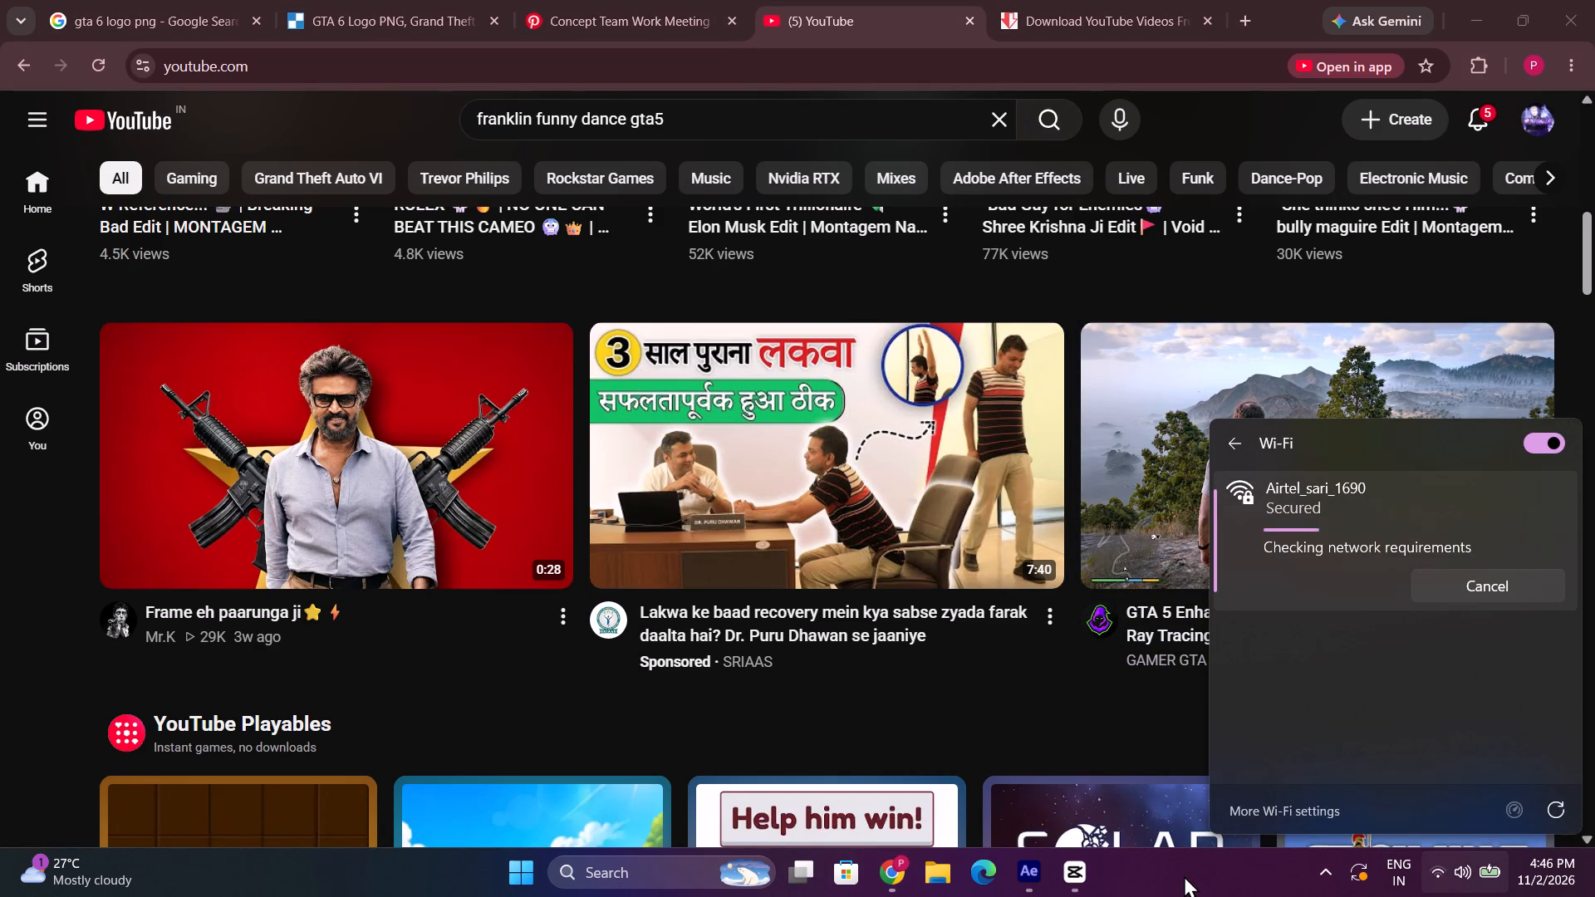
# Clear away the browser, After Effects and CapCut windows to reach the GTA 6 script in ChatGPT.
pyautogui.click(1476, 1)
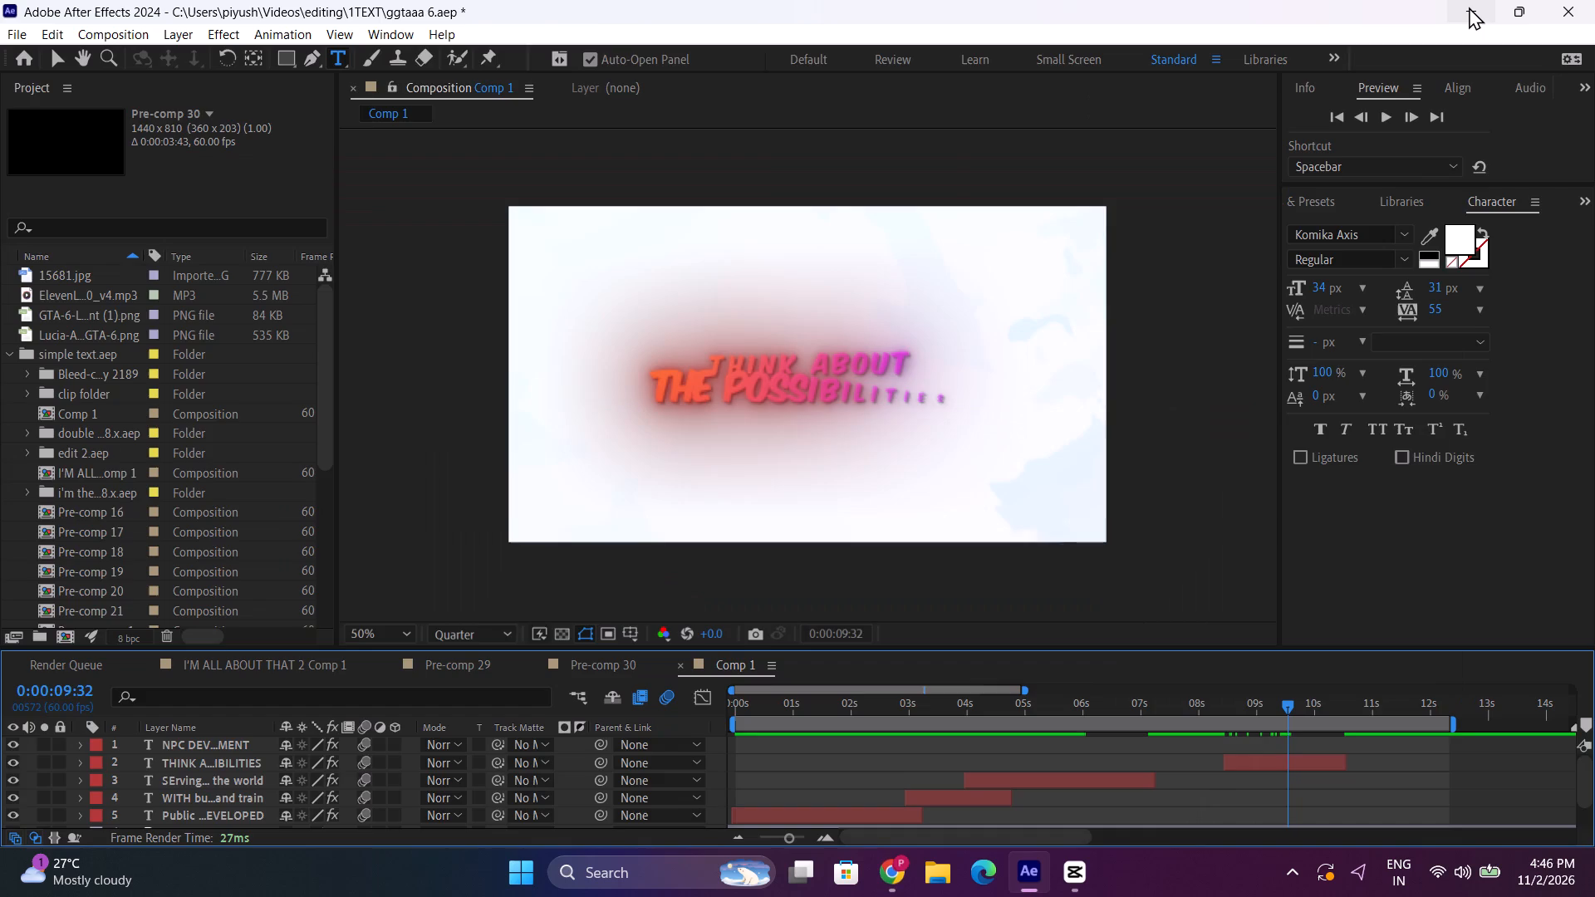
pyautogui.click(1460, 9)
pyautogui.click(1511, 21)
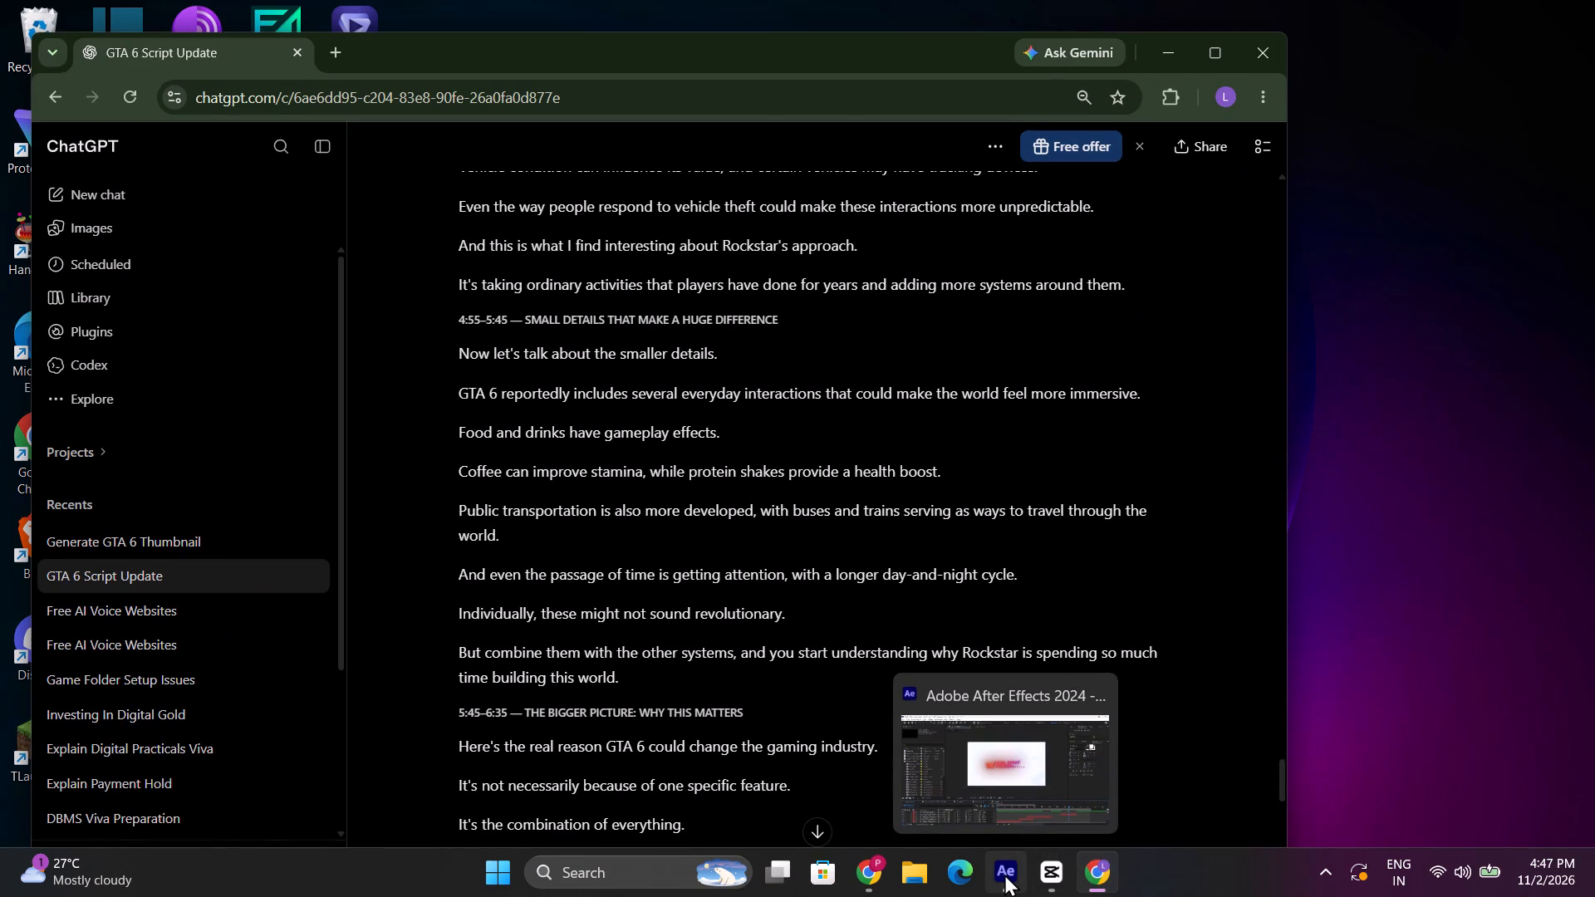
pyautogui.click(997, 870)
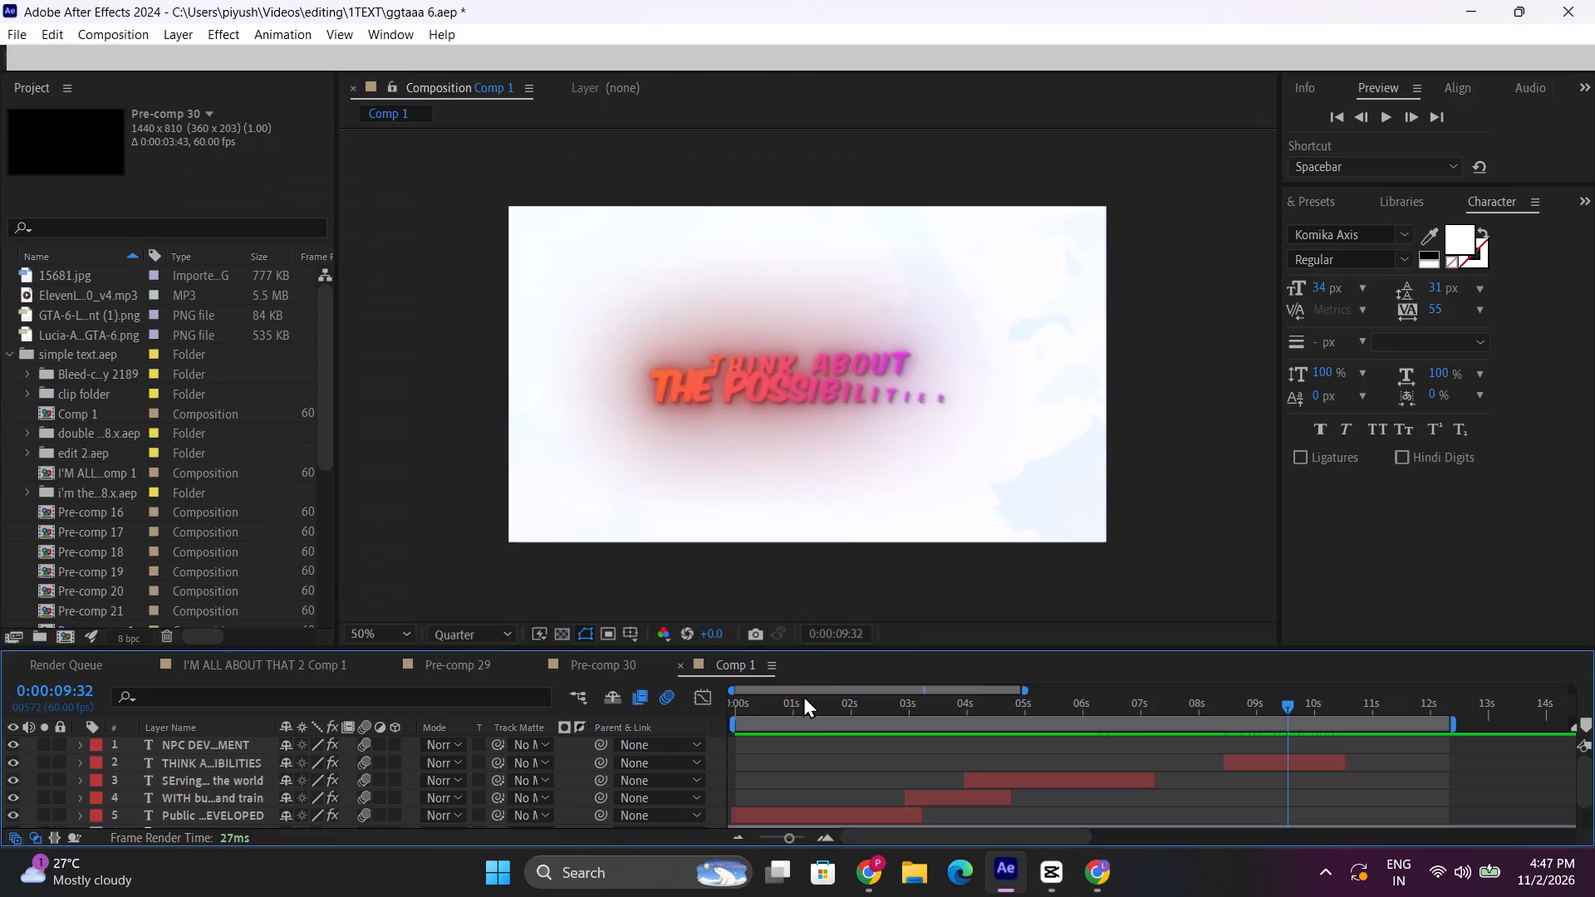
pyautogui.click(1234, 708)
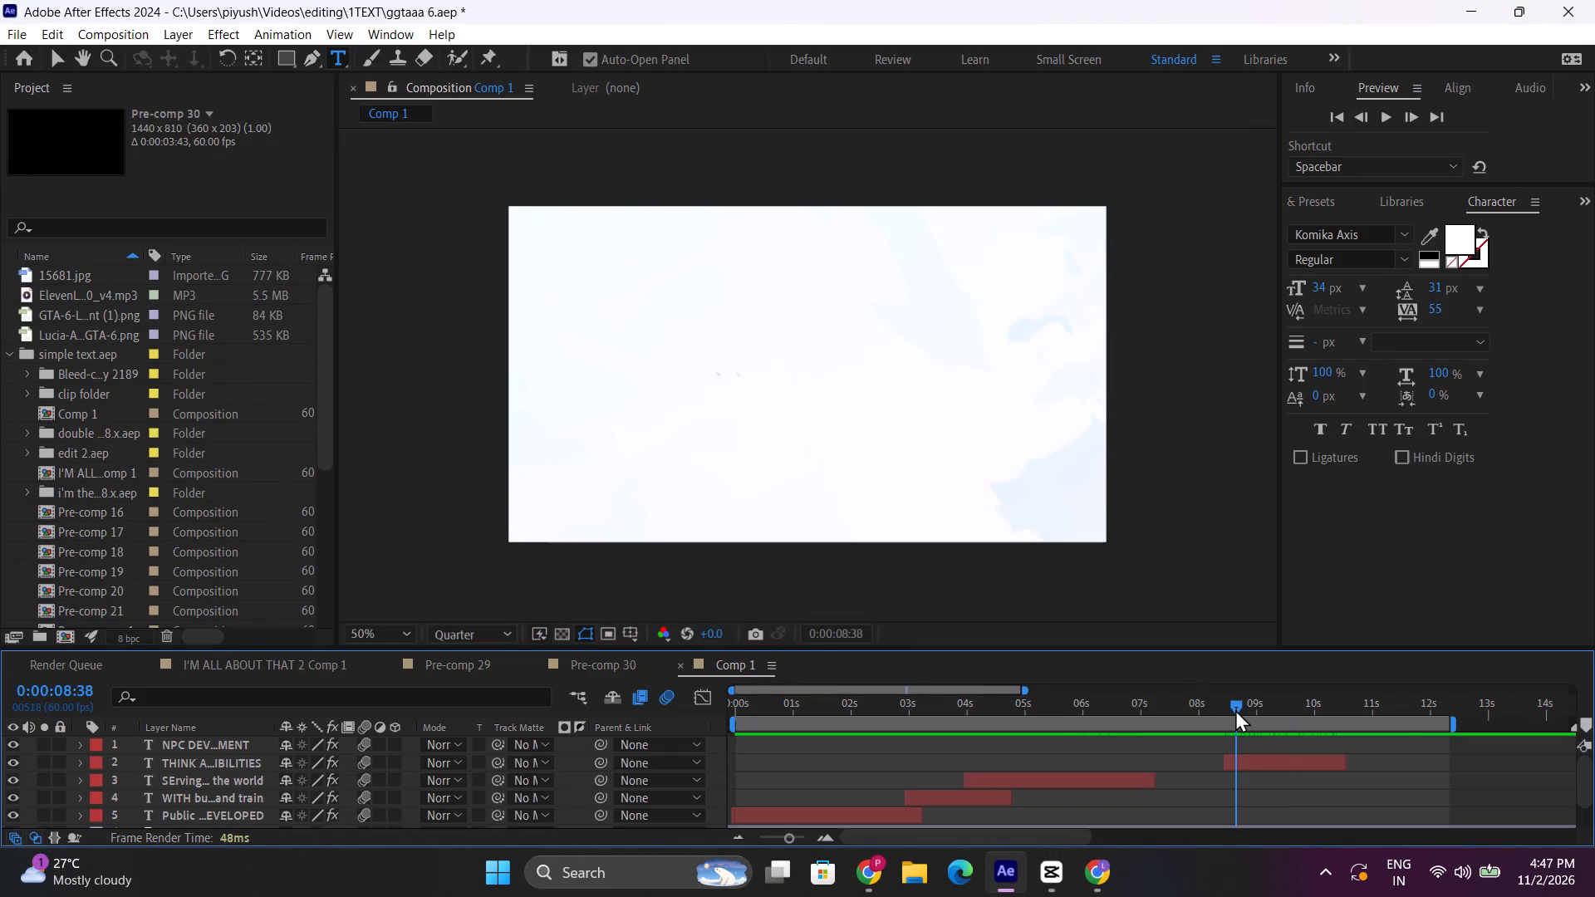
pyautogui.press('space')
pyautogui.click(1101, 709)
pyautogui.press('space')
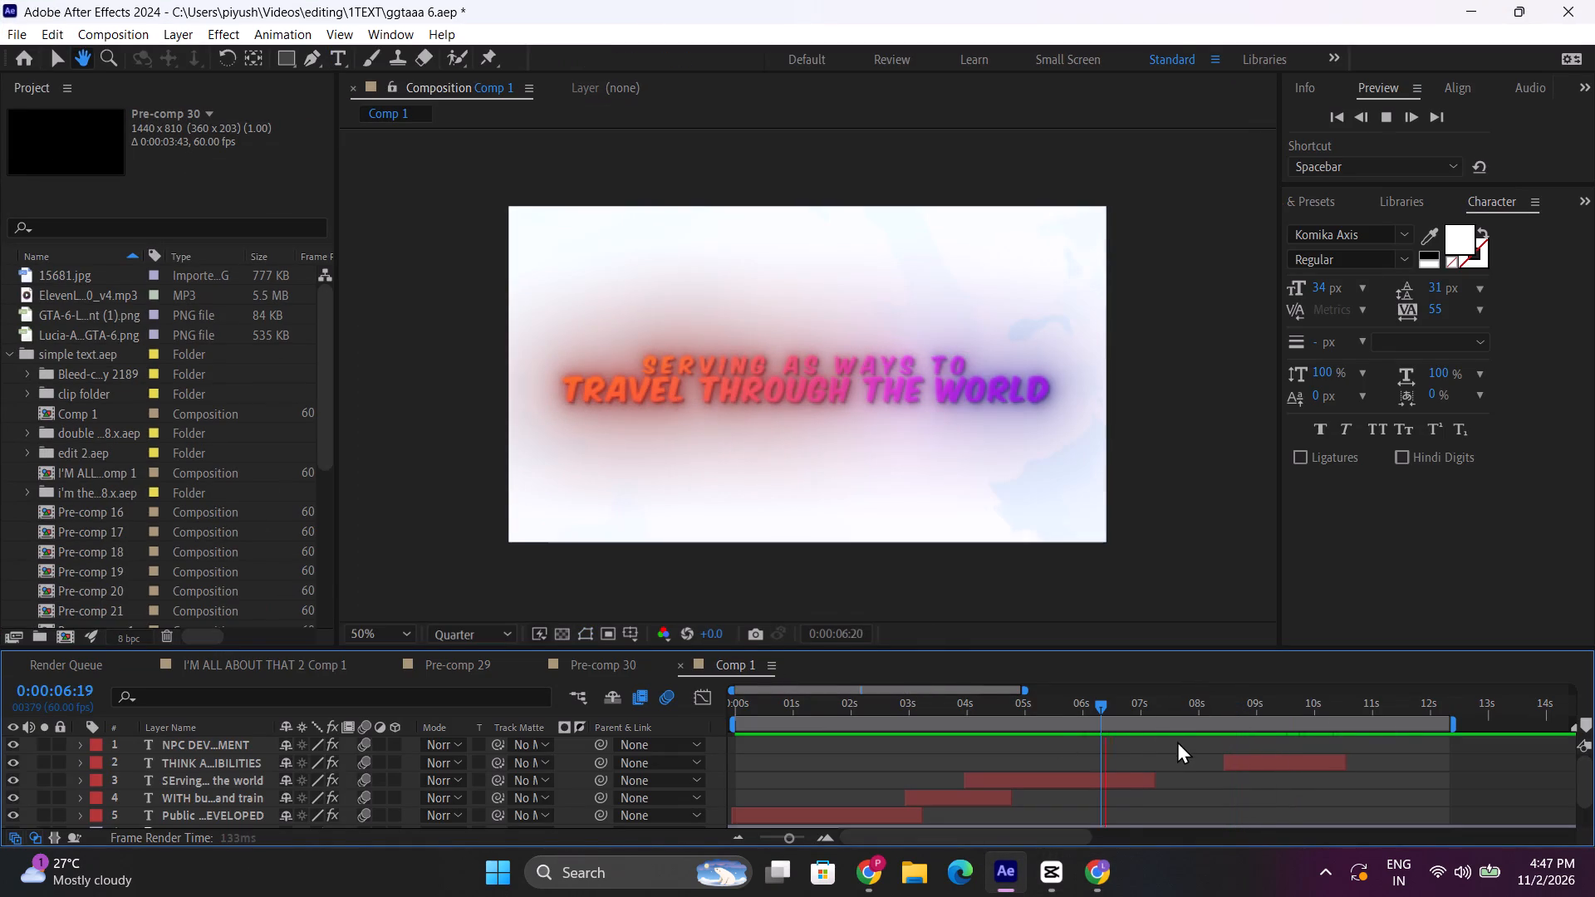
pyautogui.press('space')
# Duplicate the first title's "Public …EVELOPED" text layer.
pyautogui.click(842, 816)
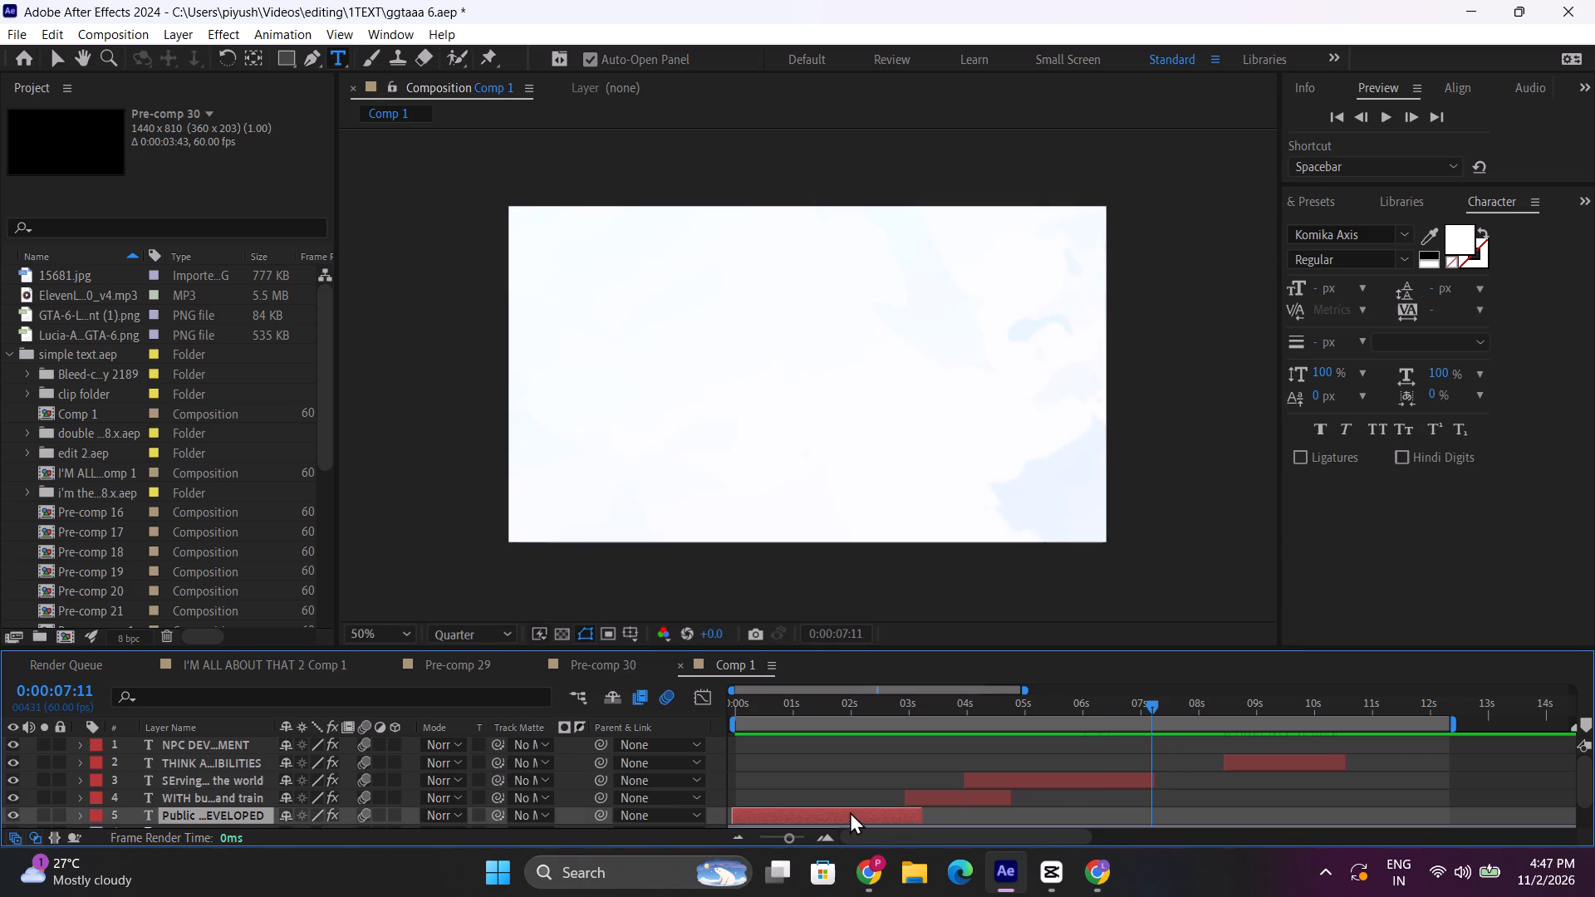
pyautogui.hotkey('ctrl', 'd')
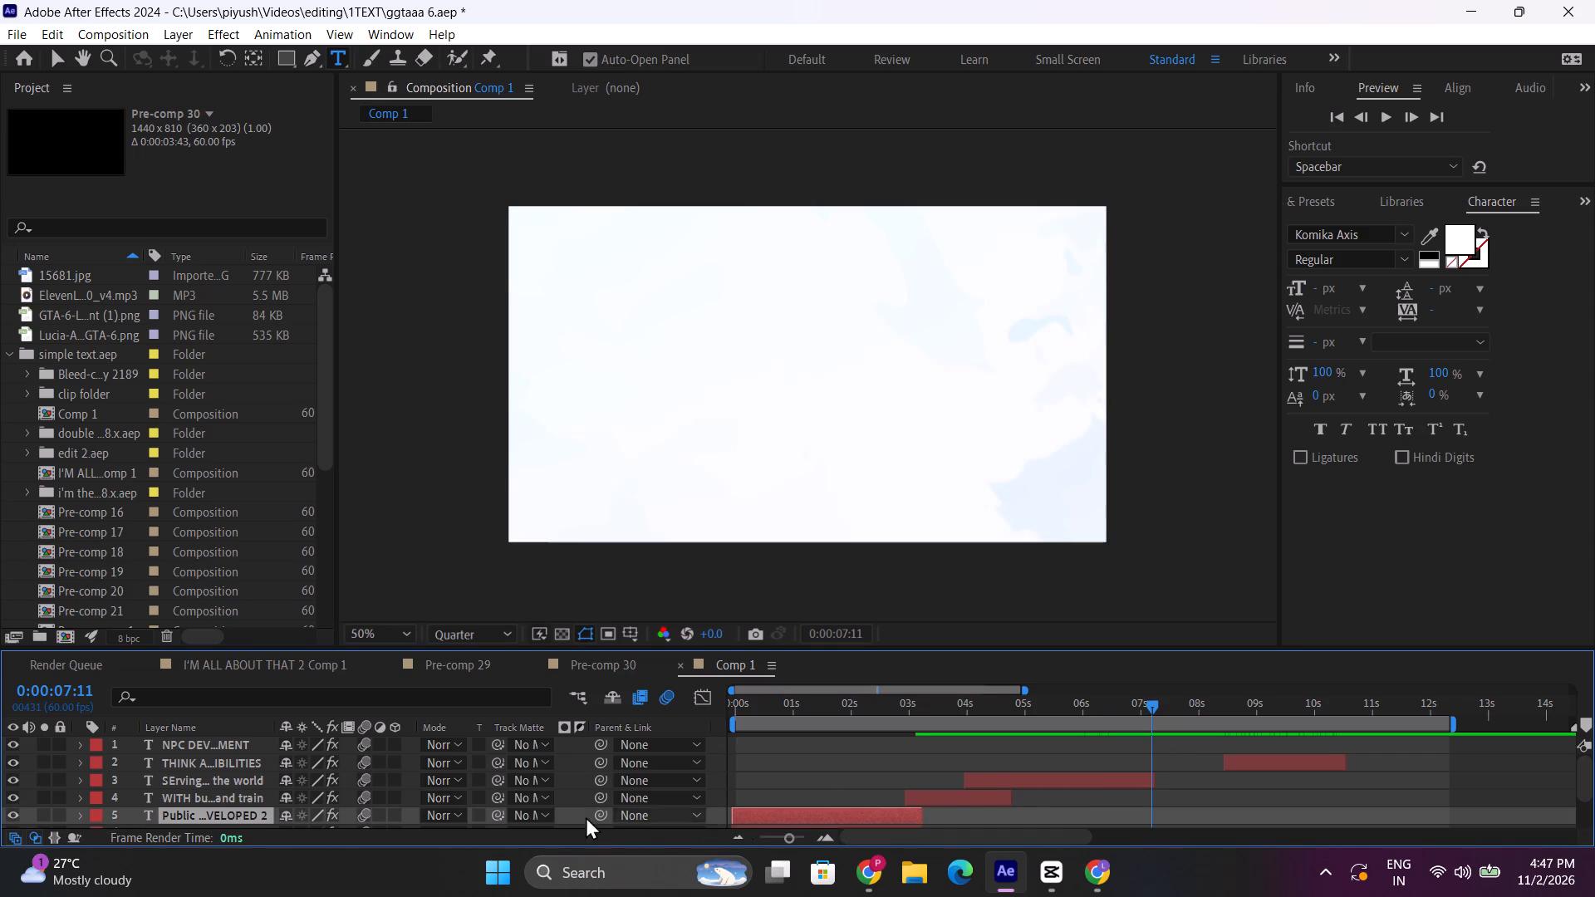
# Move the duplicated title above the "SErving… the world" layer, shift it to start at about 6.7 s, and preview it.
pyautogui.moveTo(194, 816); pyautogui.dragTo(202, 767)
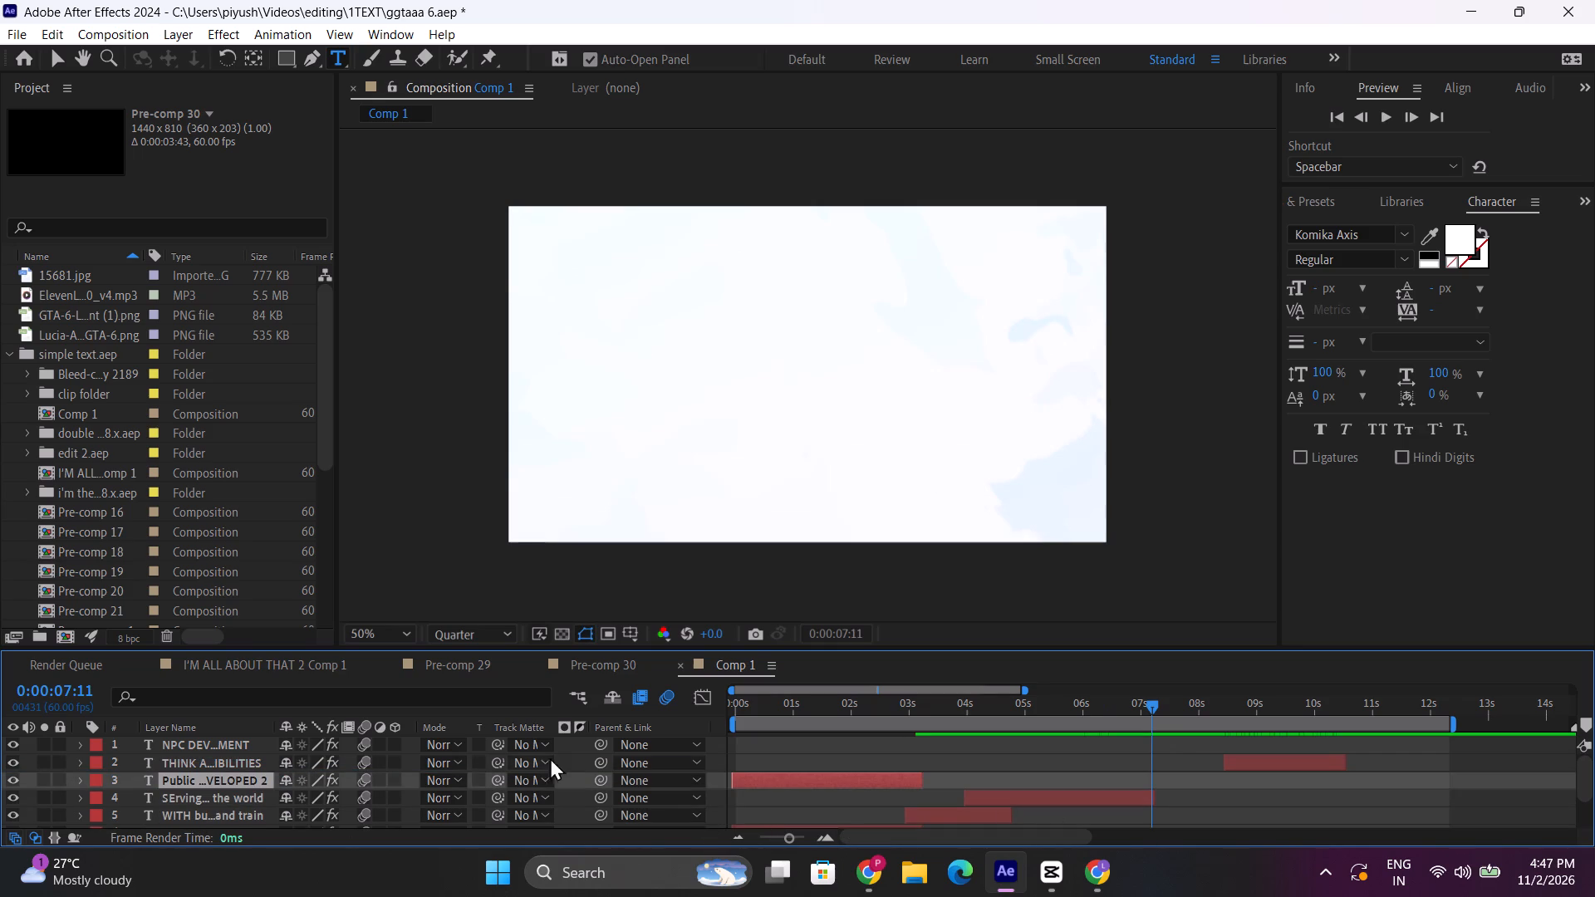
pyautogui.moveTo(848, 782); pyautogui.dragTo(1247, 787)
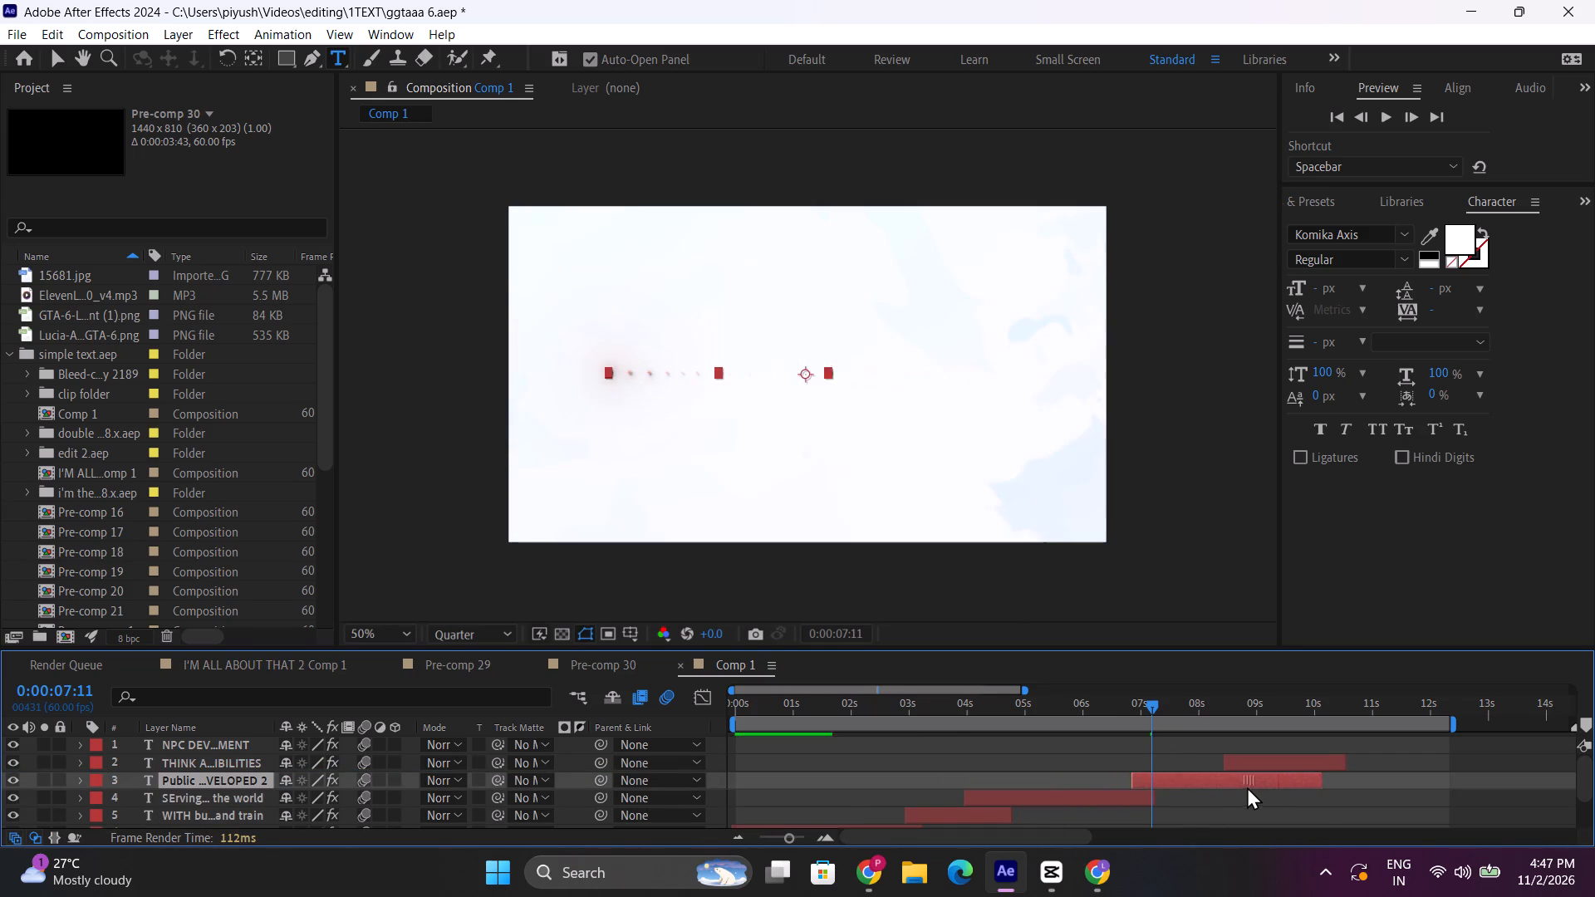
pyautogui.moveTo(1247, 787); pyautogui.dragTo(1239, 792)
pyautogui.press('space')
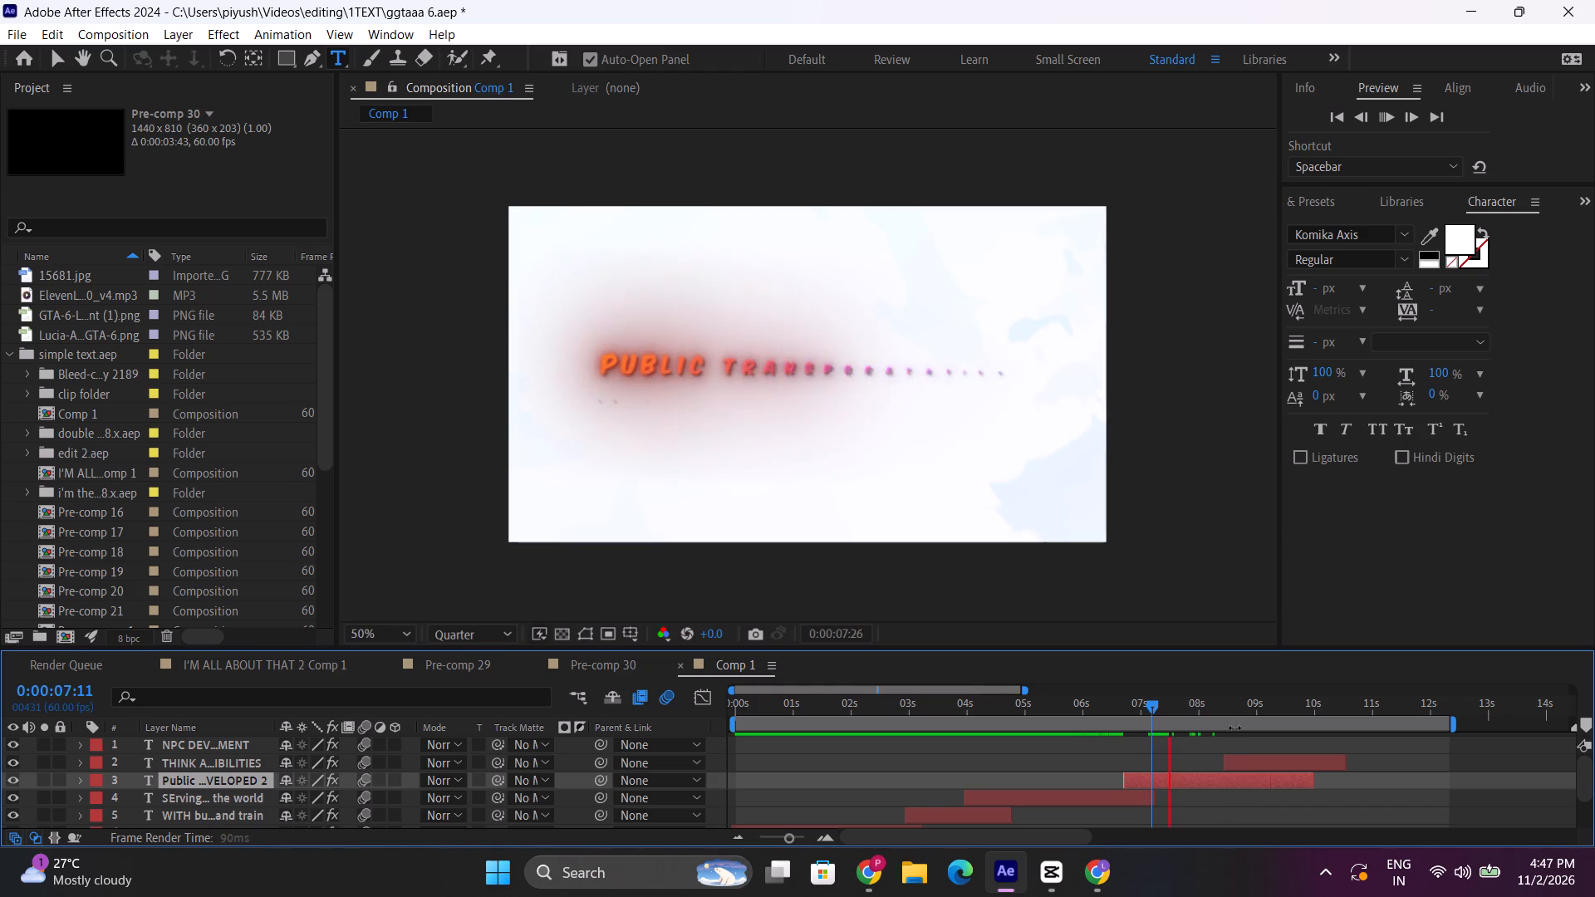
# Shift the "THINK A…IBILITIES" layer along the timeline to start at about 9.6 s.
pyautogui.moveTo(1293, 771); pyautogui.dragTo(1306, 767)
pyautogui.moveTo(1296, 767); pyautogui.dragTo(1340, 767)
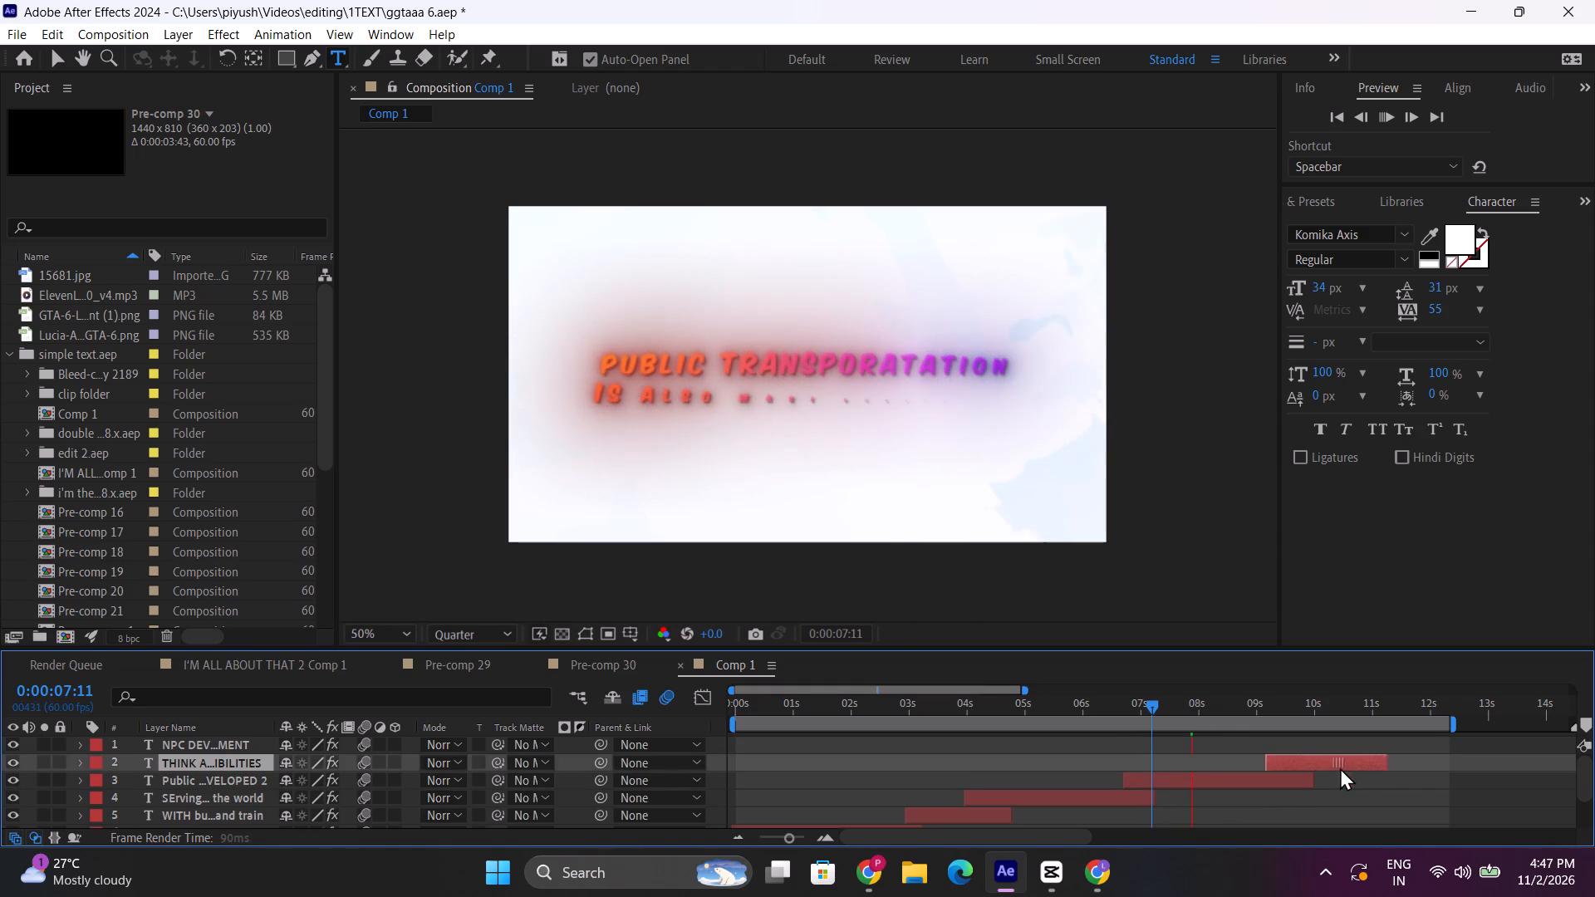
pyautogui.moveTo(1340, 767); pyautogui.dragTo(1360, 767)
pyautogui.moveTo(1189, 716); pyautogui.dragTo(1211, 715)
pyautogui.hotkey('ctrl', 'z')
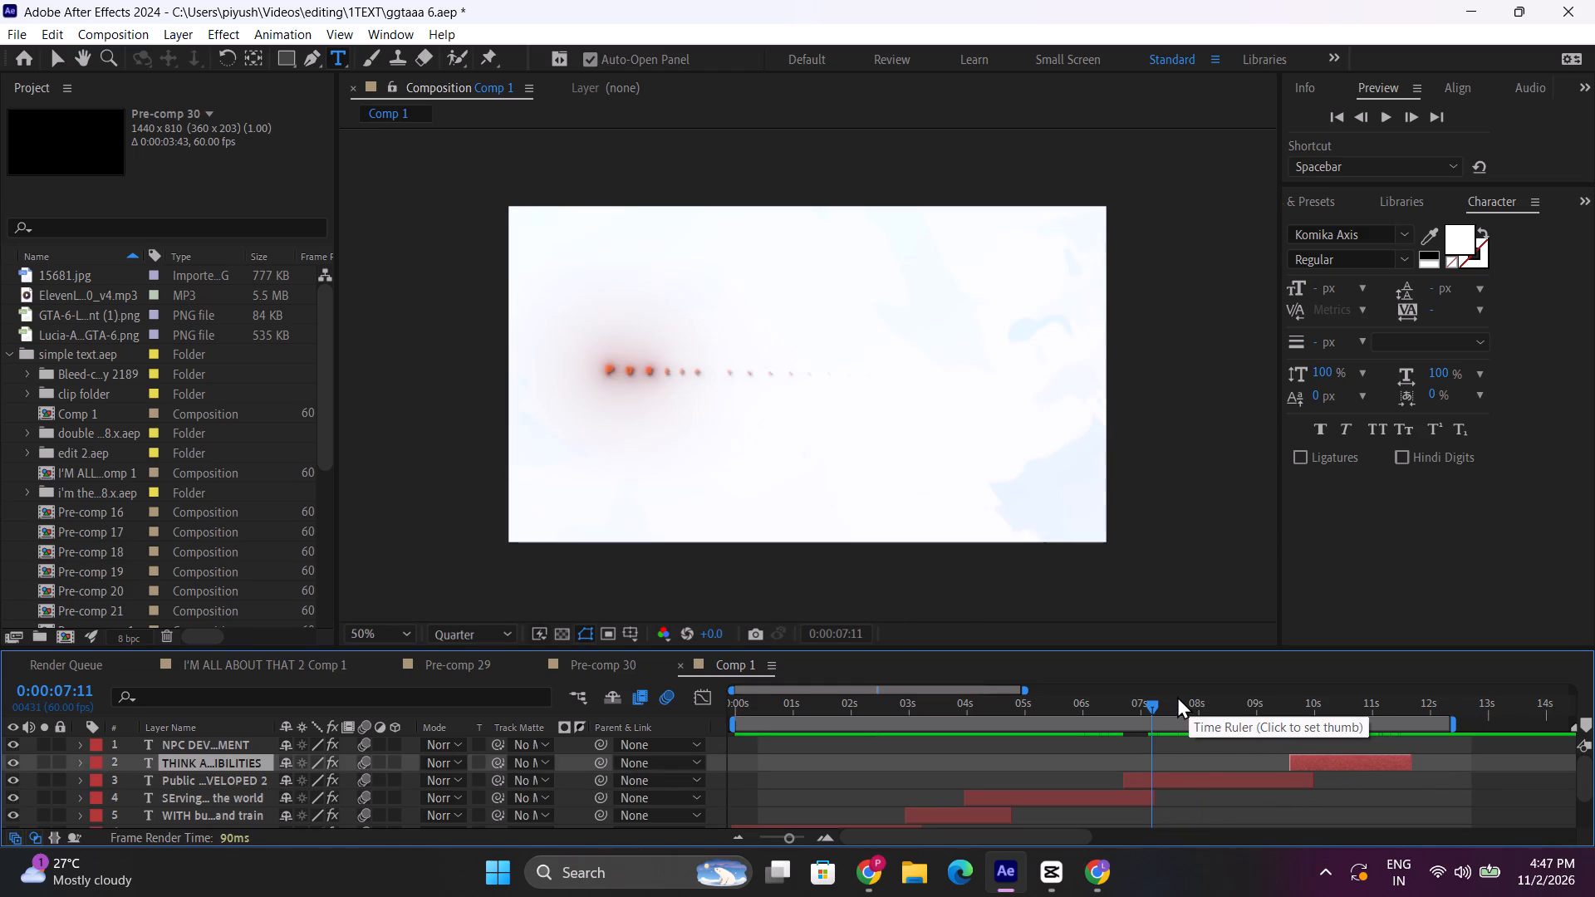
# Replace the upper line of the duplicated title with "AND EVEN PASSAGE OF TIME".
pyautogui.click(1177, 696)
pyautogui.moveTo(1180, 701); pyautogui.dragTo(1229, 703)
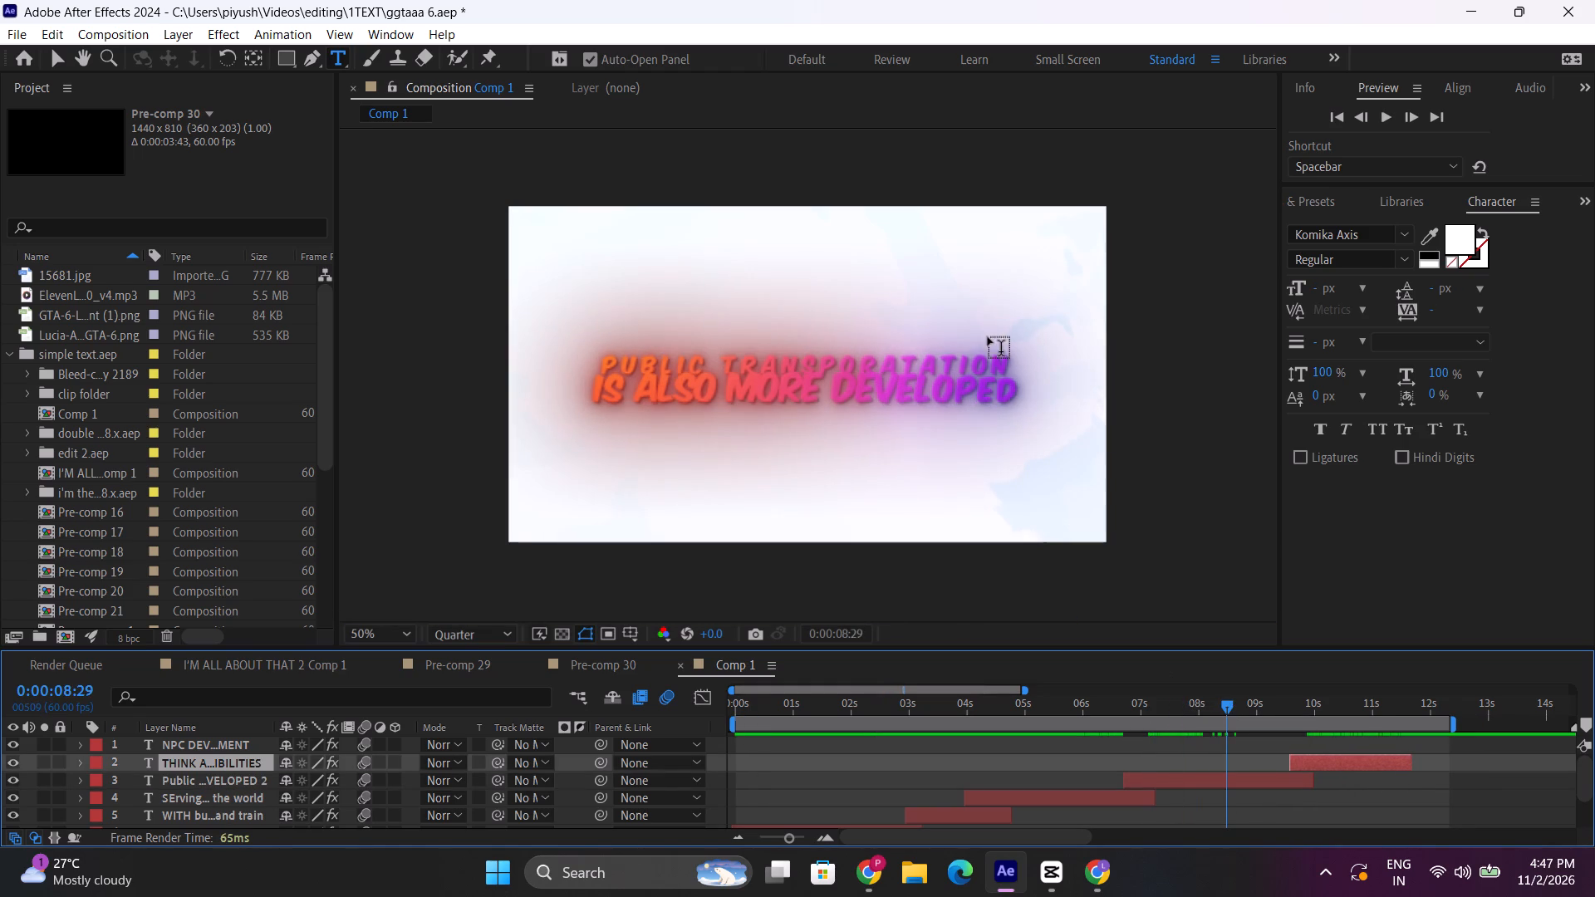
pyautogui.moveTo(1007, 358); pyautogui.dragTo(613, 353)
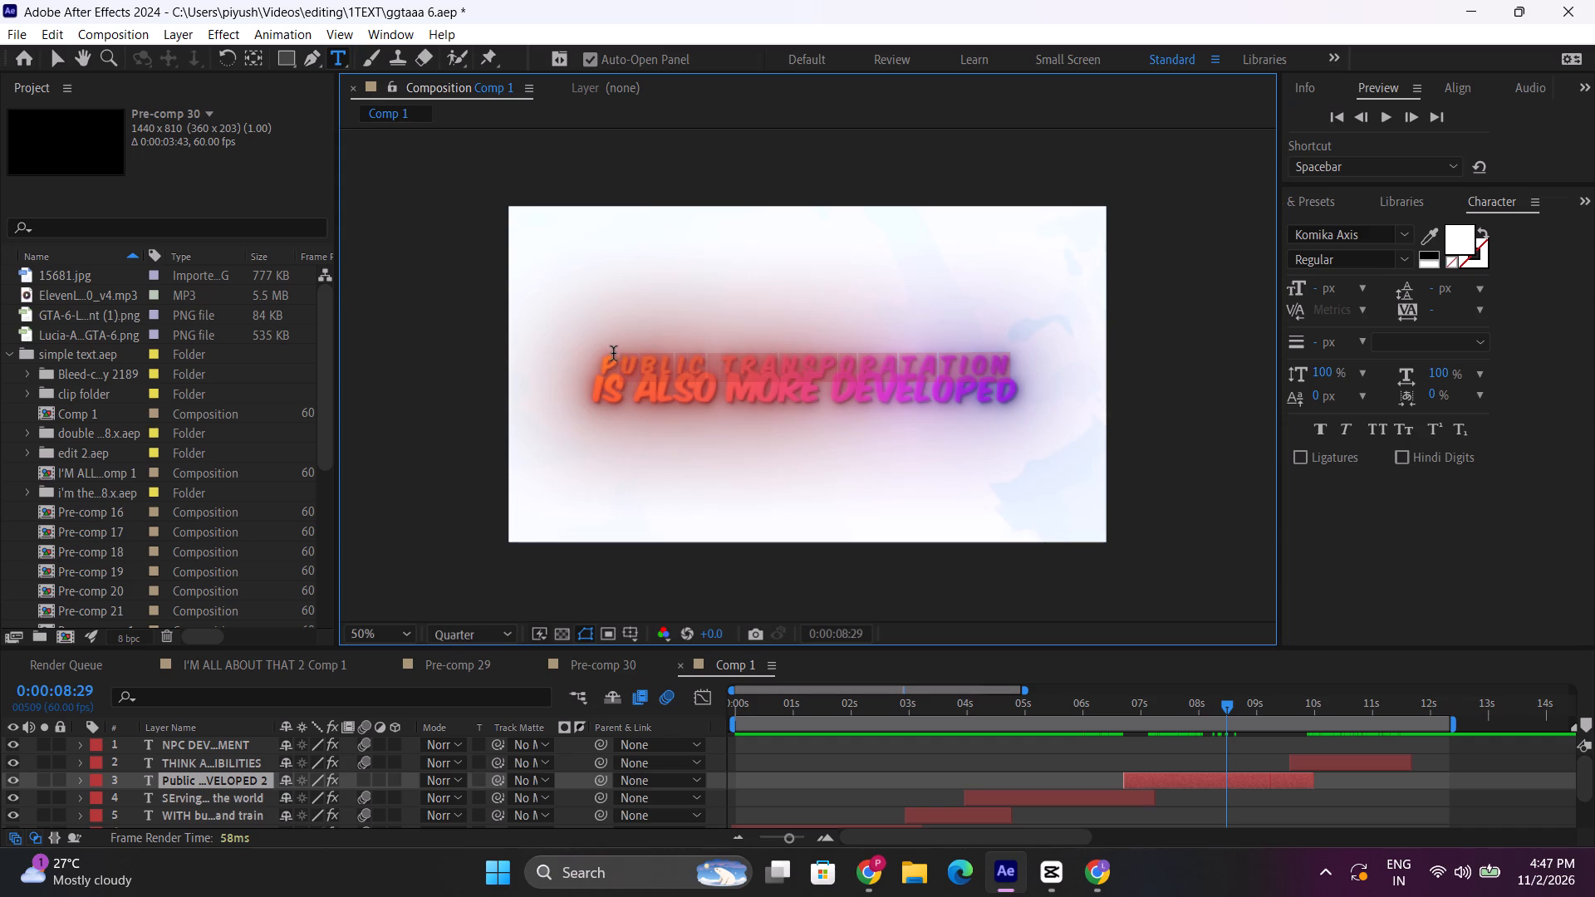
pyautogui.moveTo(613, 353); pyautogui.dragTo(589, 355)
pyautogui.write('AND EVEN')
pyautogui.press('space')
pyautogui.write('PASSA')
pyautogui.write('GE')
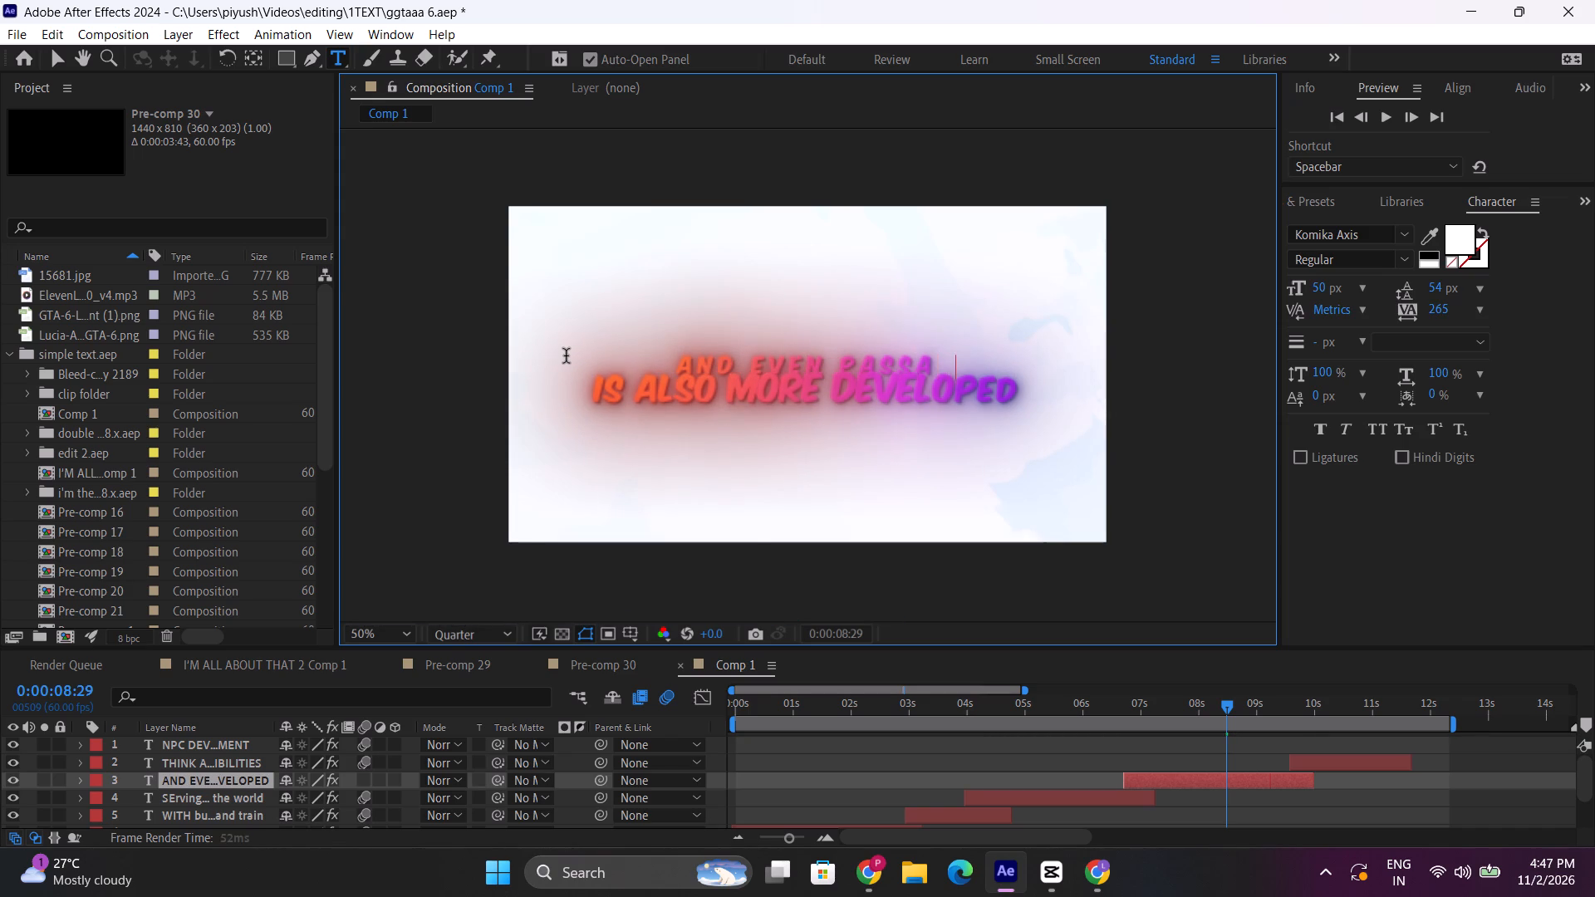
pyautogui.press('space')
pyautogui.write('OF TIME')
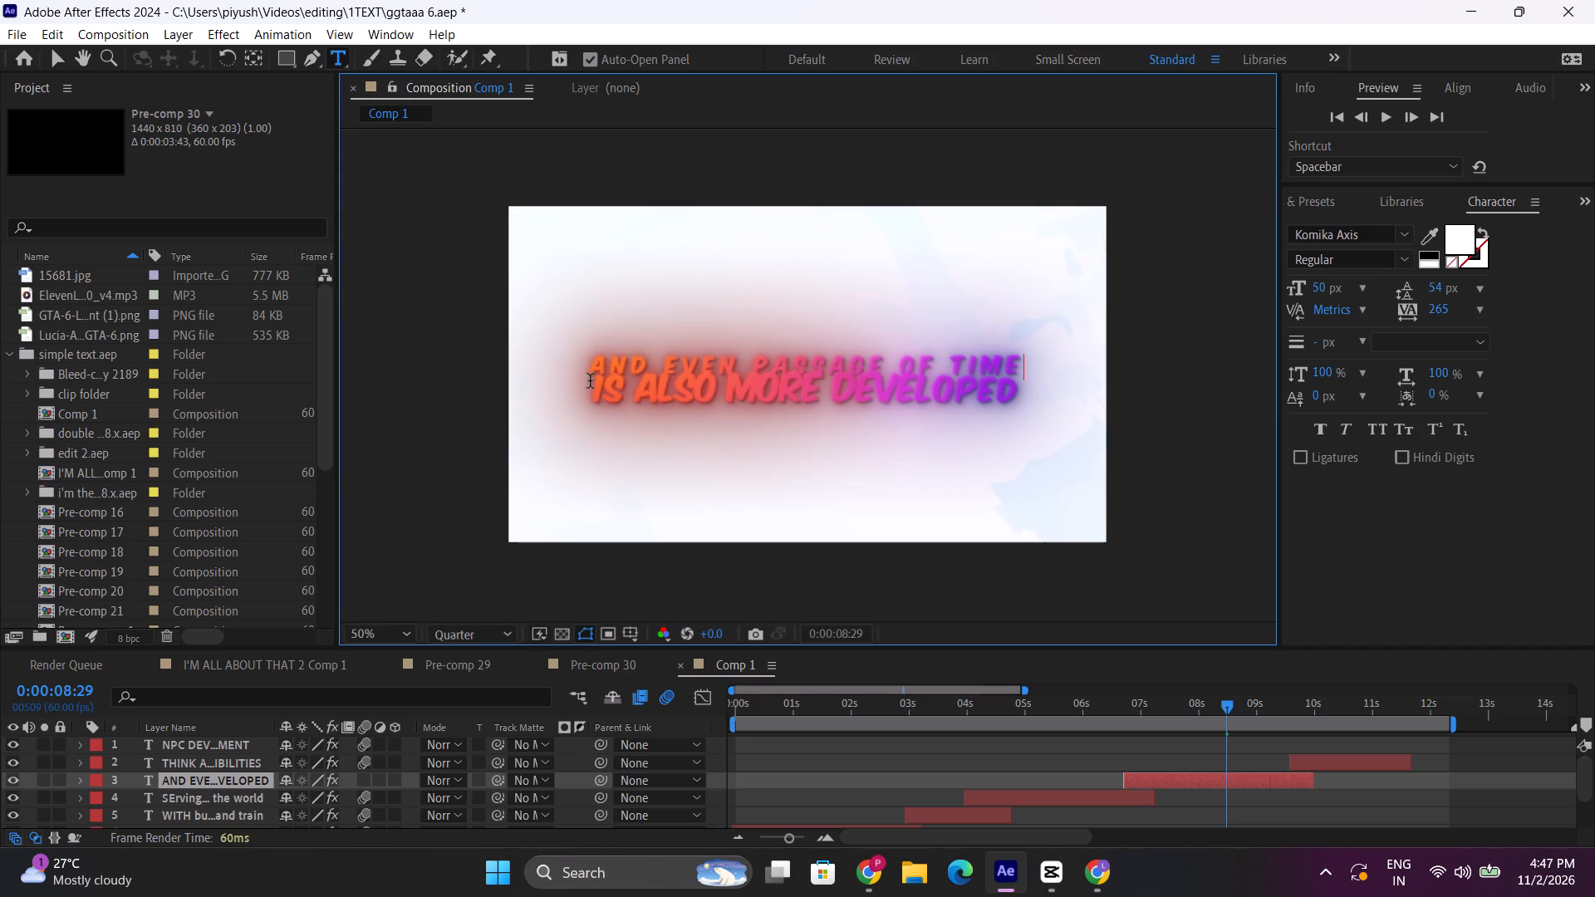
# Change the lower line of the duplicated title to "IS GETTING ATTENTION".
pyautogui.moveTo(594, 389); pyautogui.dragTo(1062, 401)
pyautogui.moveTo(600, 387); pyautogui.dragTo(1050, 399)
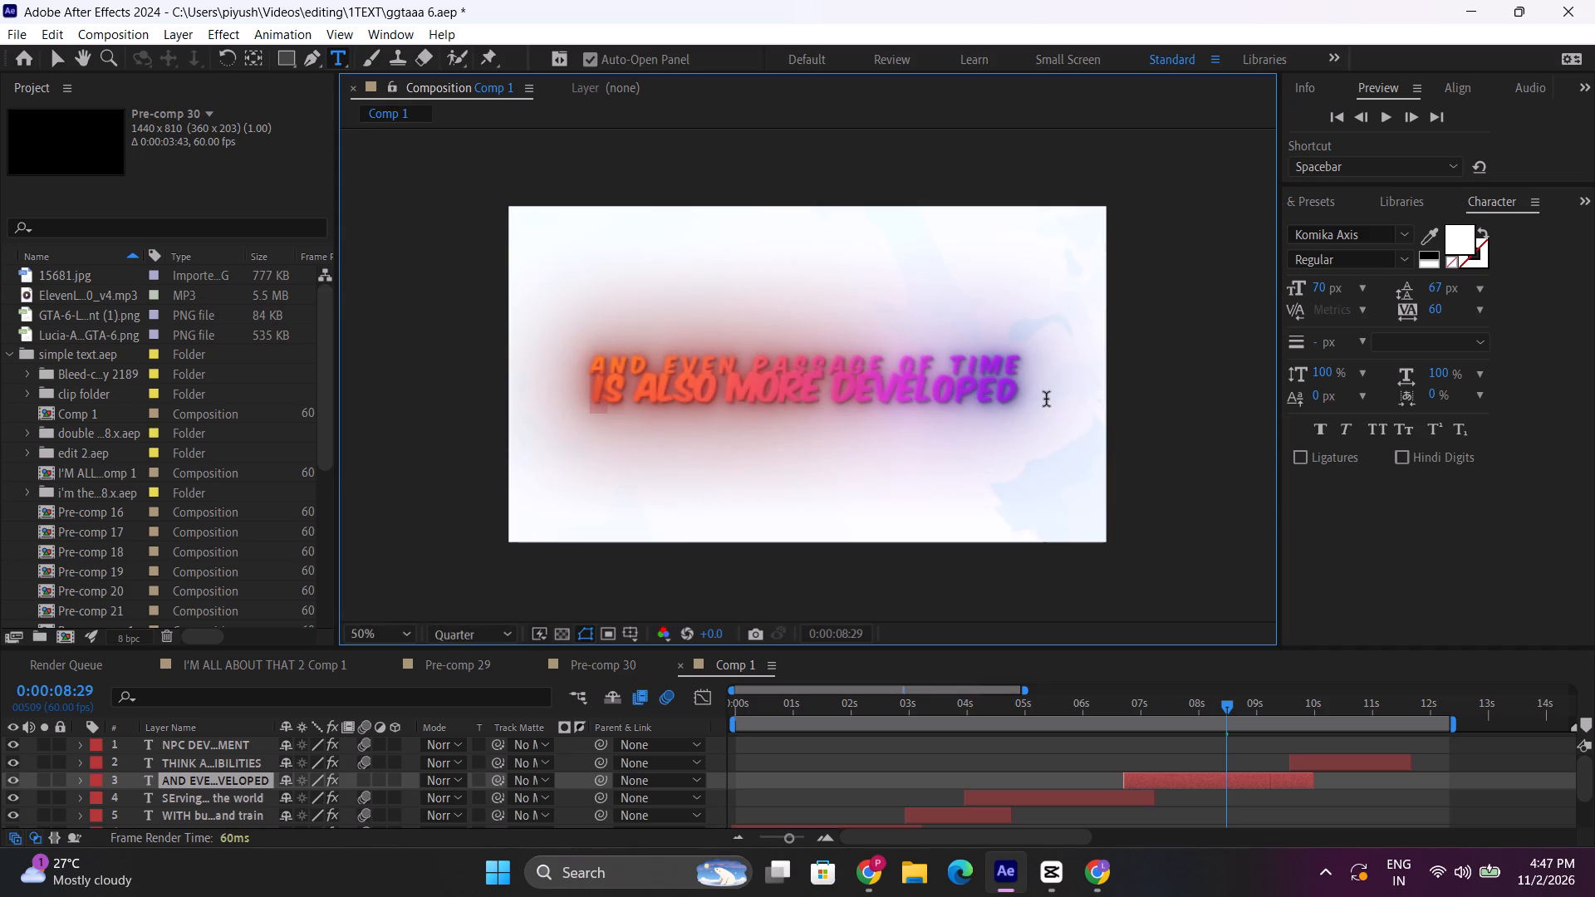
pyautogui.click(1043, 398)
pyautogui.click(1028, 395)
pyautogui.press('BackSpace')
pyautogui.press('BackSpace')
pyautogui.press('BackSpace')
pyautogui.press('BackSpace')
pyautogui.press('BackSpace')
pyautogui.press('BackSpace')
pyautogui.press('BackSpace')
pyautogui.press('BackSpace')
pyautogui.press('BackSpace')
pyautogui.press('BackSpace')
pyautogui.press('BackSpace')
pyautogui.press('BackSpace')
pyautogui.press('BackSpace')
pyautogui.press('BackSpace')
pyautogui.press('BackSpace')
pyautogui.press('BackSpace')
pyautogui.press('BackSpace')
pyautogui.press('BackSpace')
pyautogui.press('BackSpace')
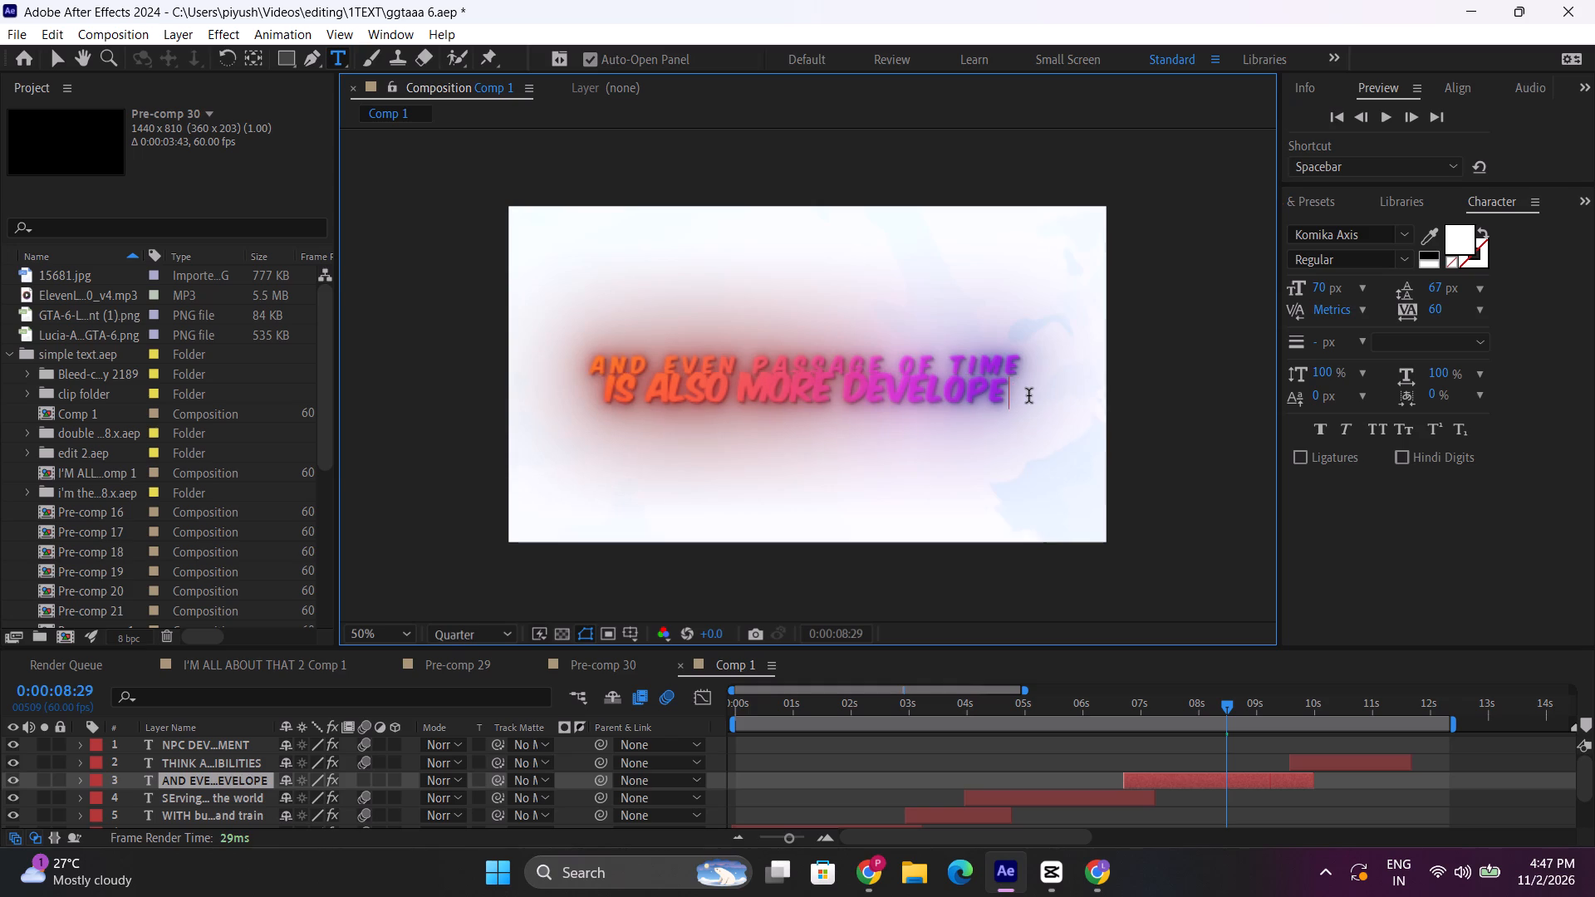
pyautogui.press('BackSpace')
pyautogui.press('BackSpace')
pyautogui.press('BackSpace')
pyautogui.press('BackSpace')
pyautogui.press('BackSpace')
pyautogui.press('BackSpace')
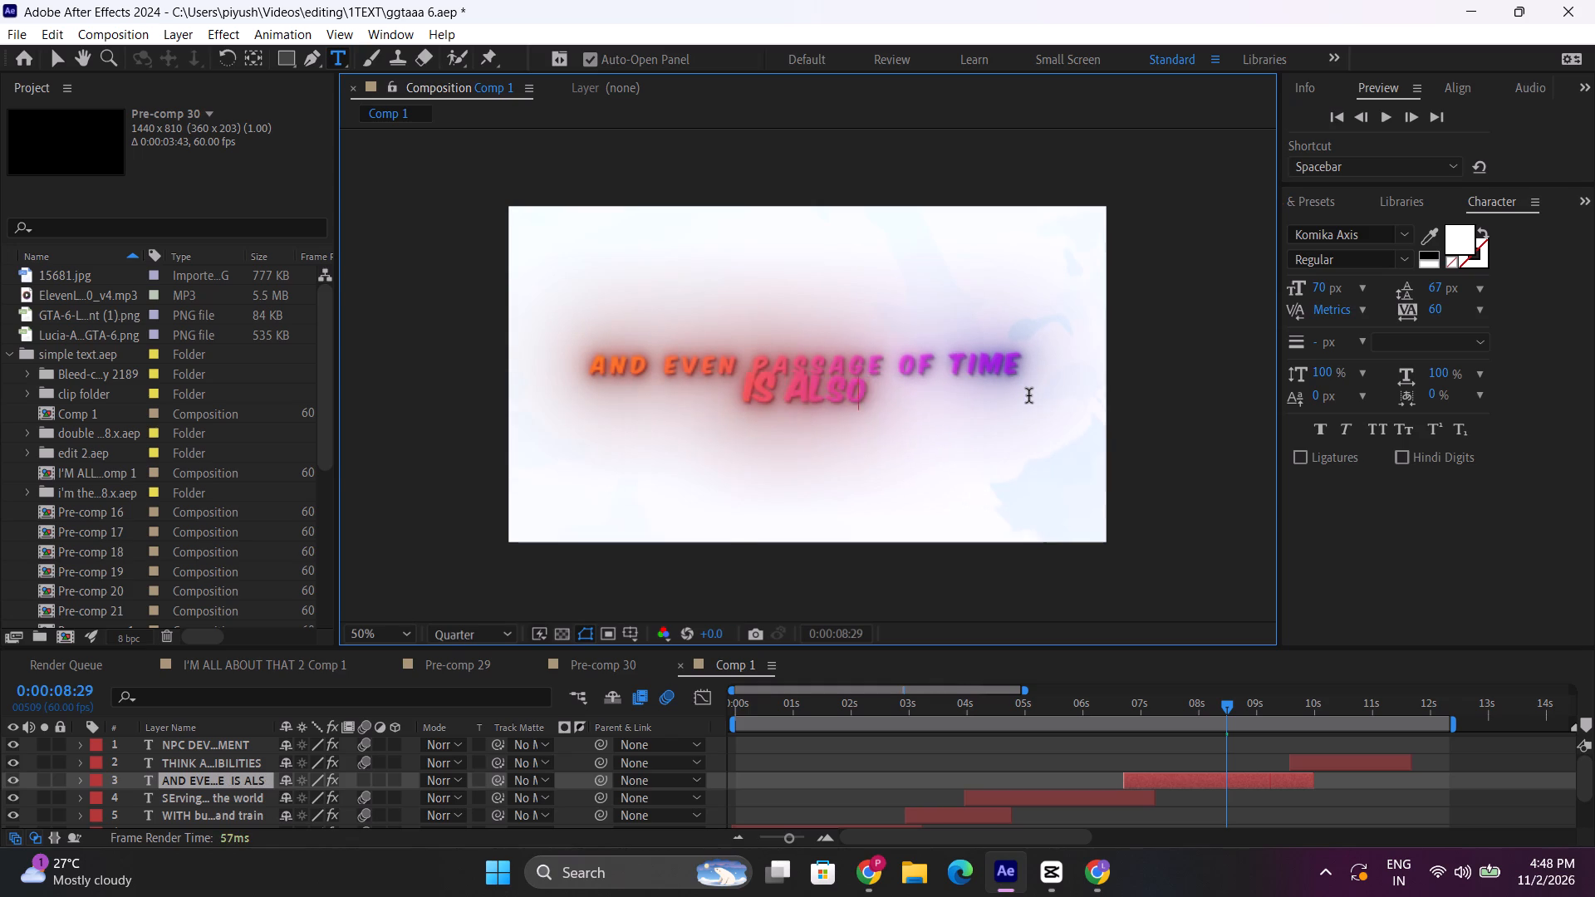
pyautogui.press('BackSpace')
pyautogui.press('BackSpace')
pyautogui.press('BackSpace')
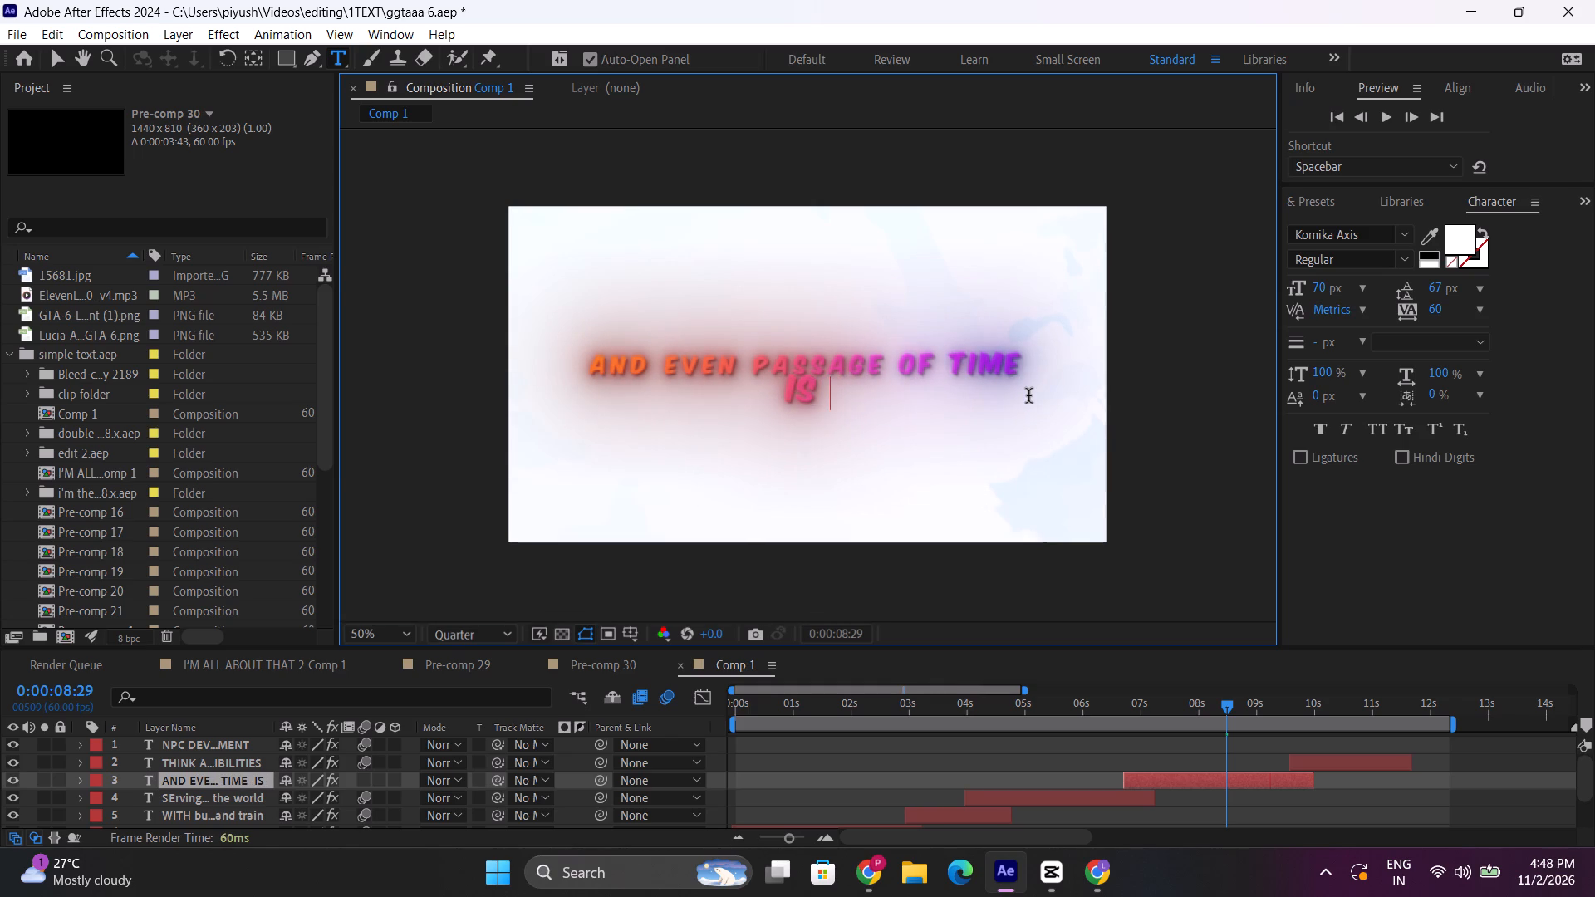
pyautogui.write('GETT')
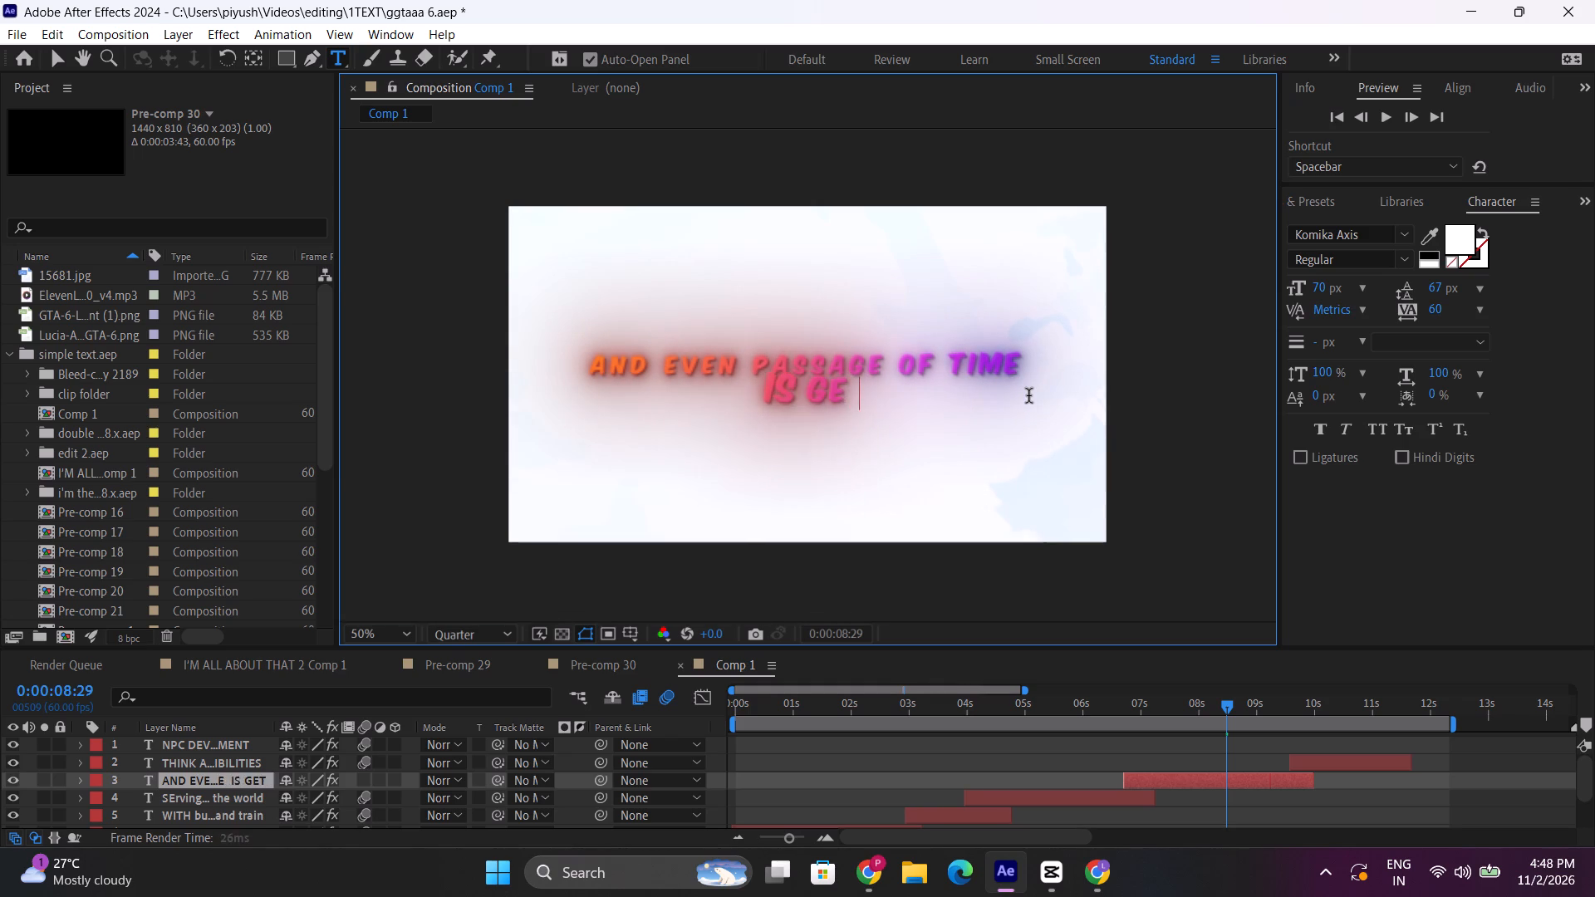
pyautogui.write('ING')
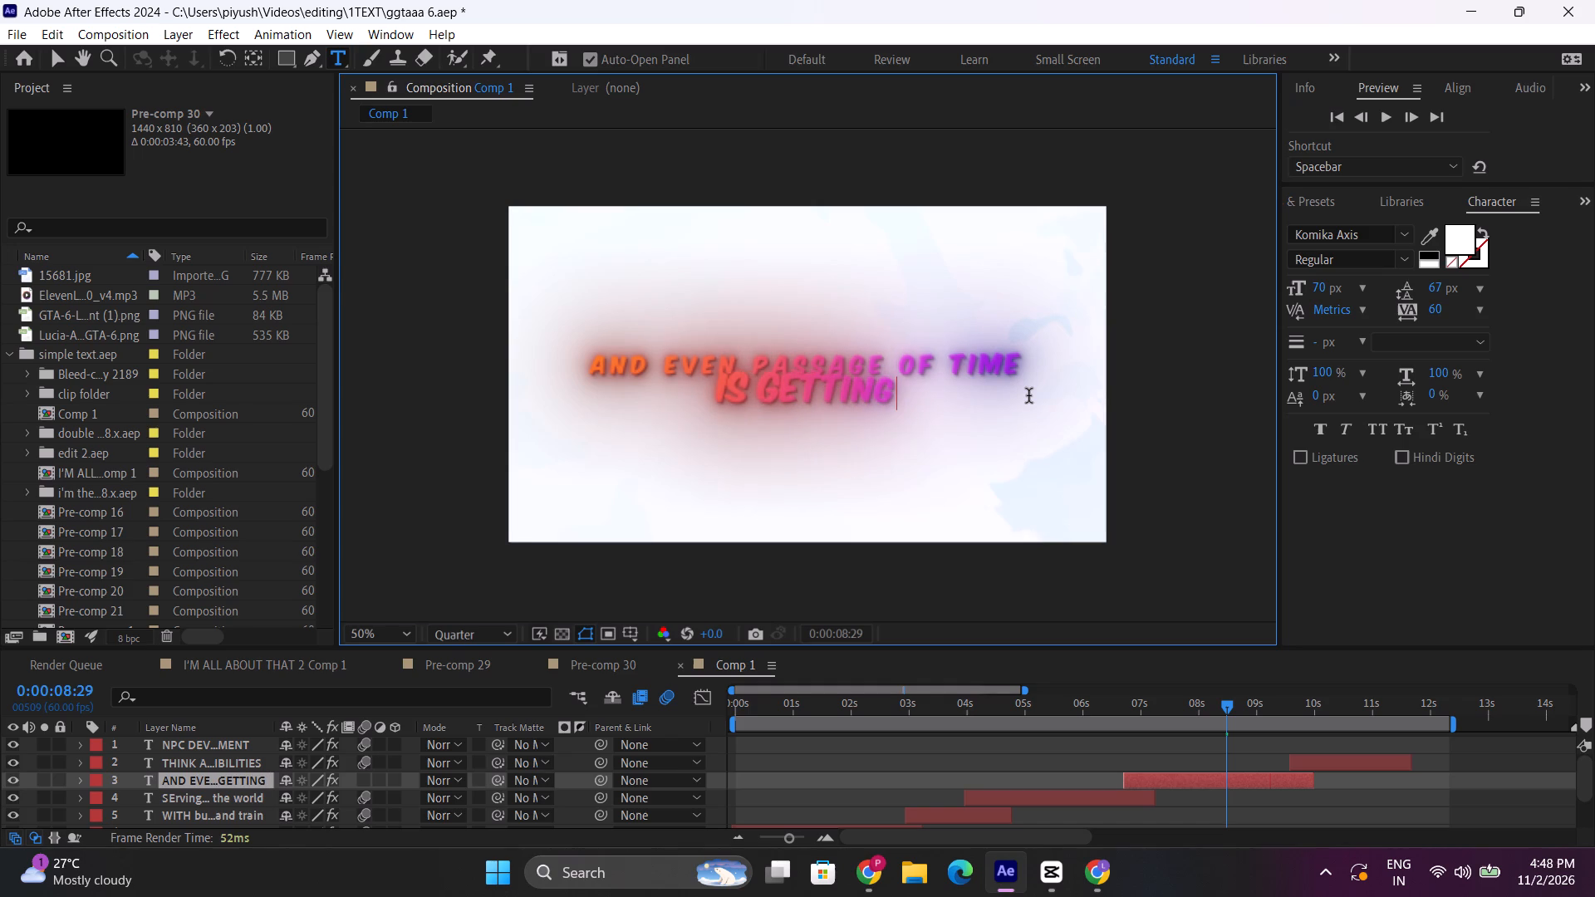
pyautogui.press('space')
pyautogui.write('A')
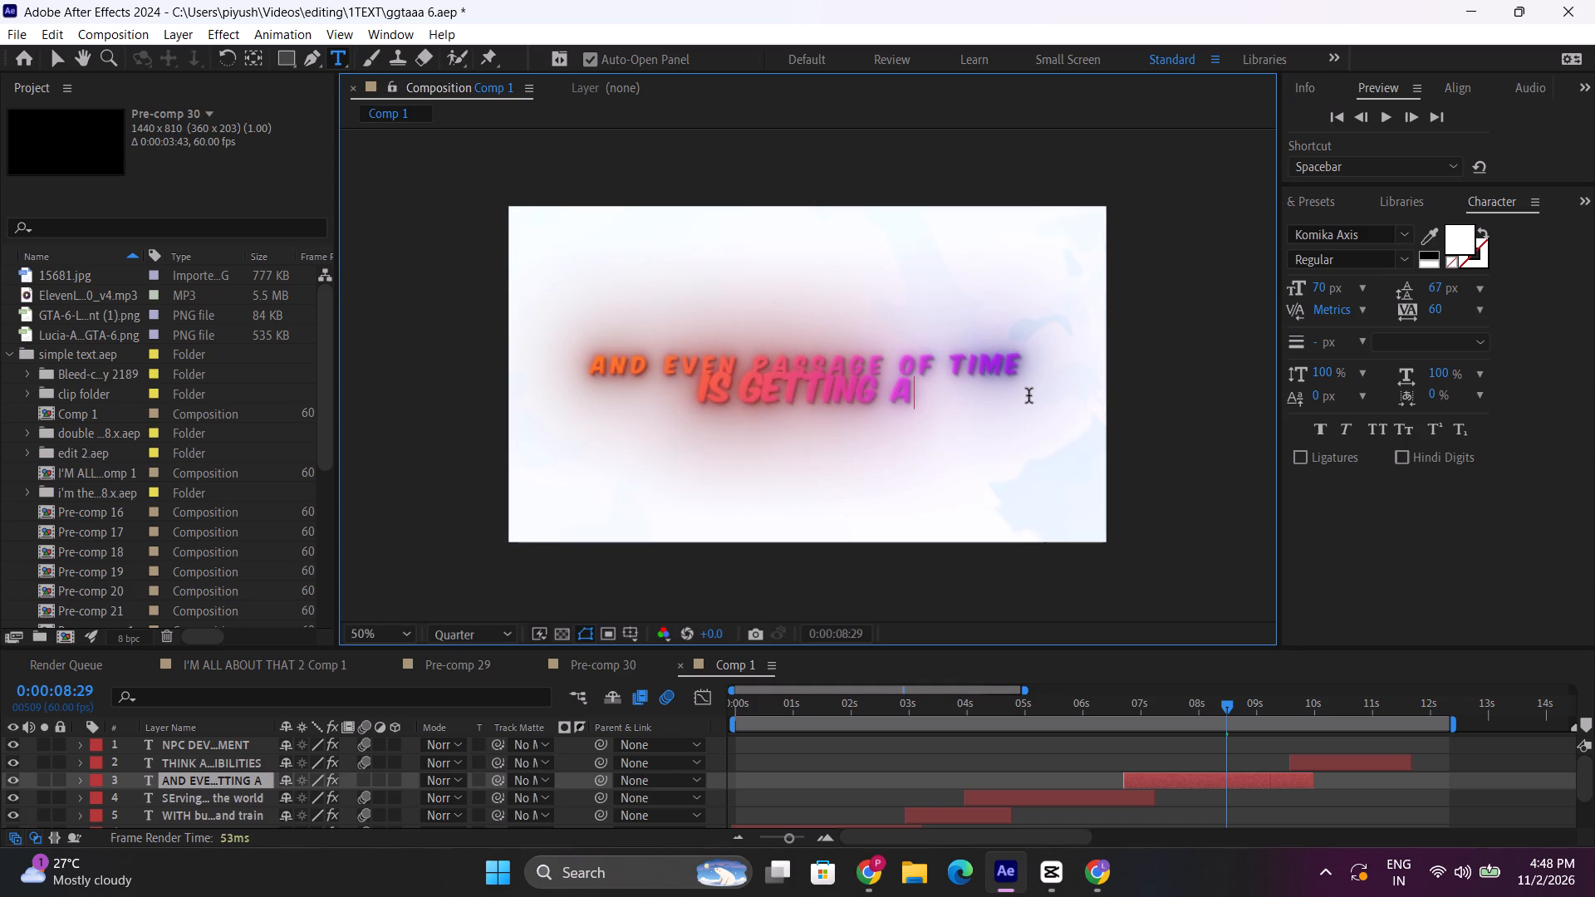
pyautogui.write('TTENTION')
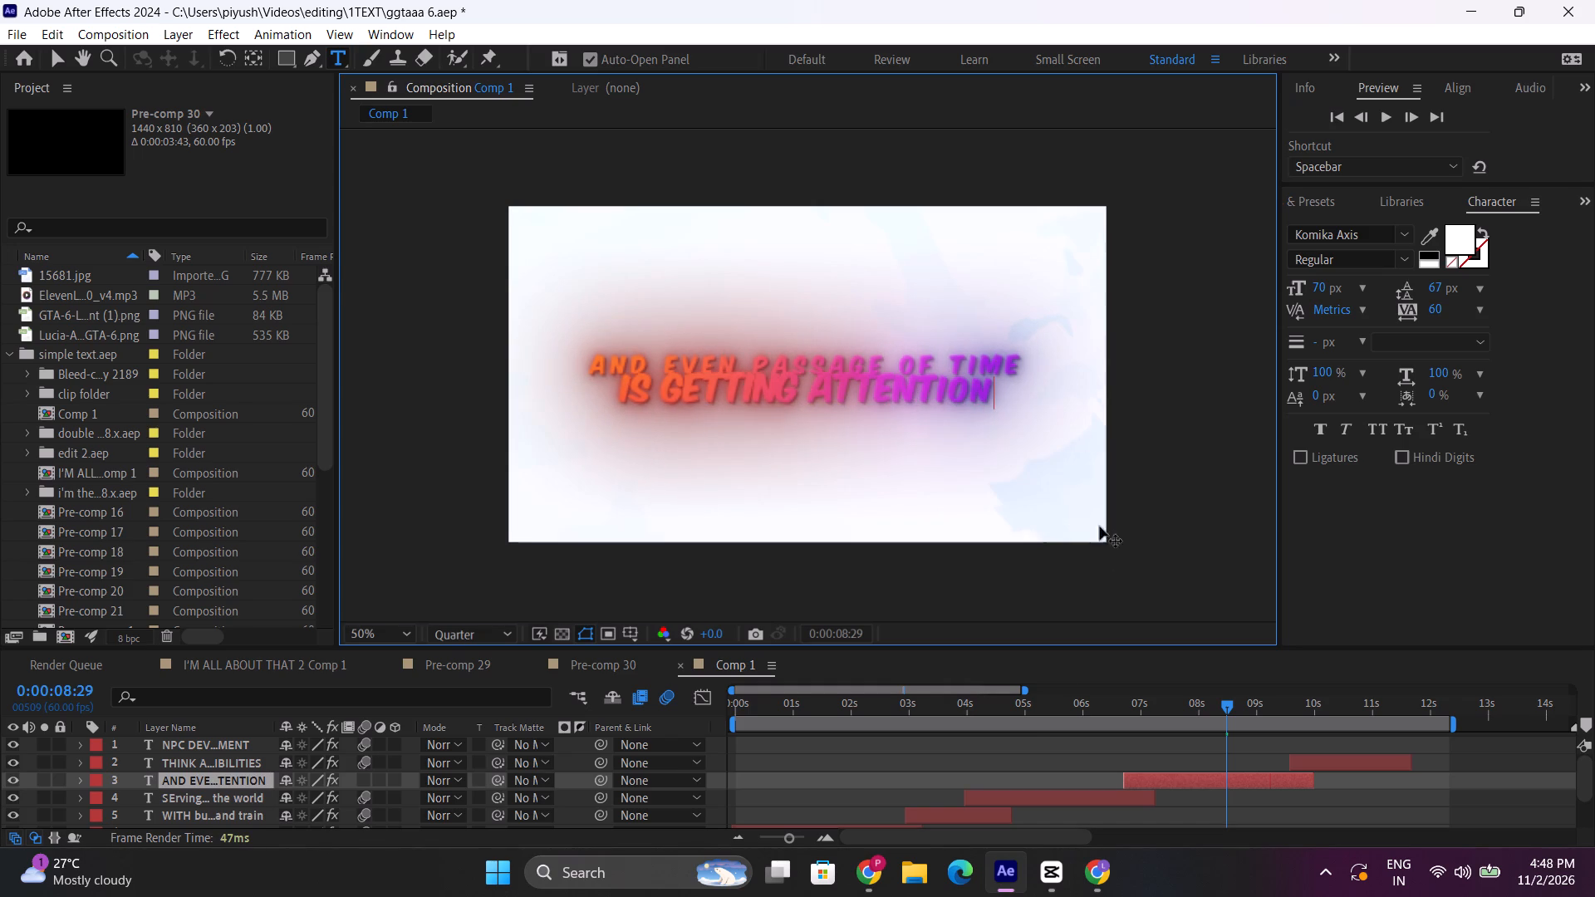
# Switch to Chrome to check the script's passage-of-time line in the ChatGPT chat, and return to After Effects.
pyautogui.click(1119, 875)
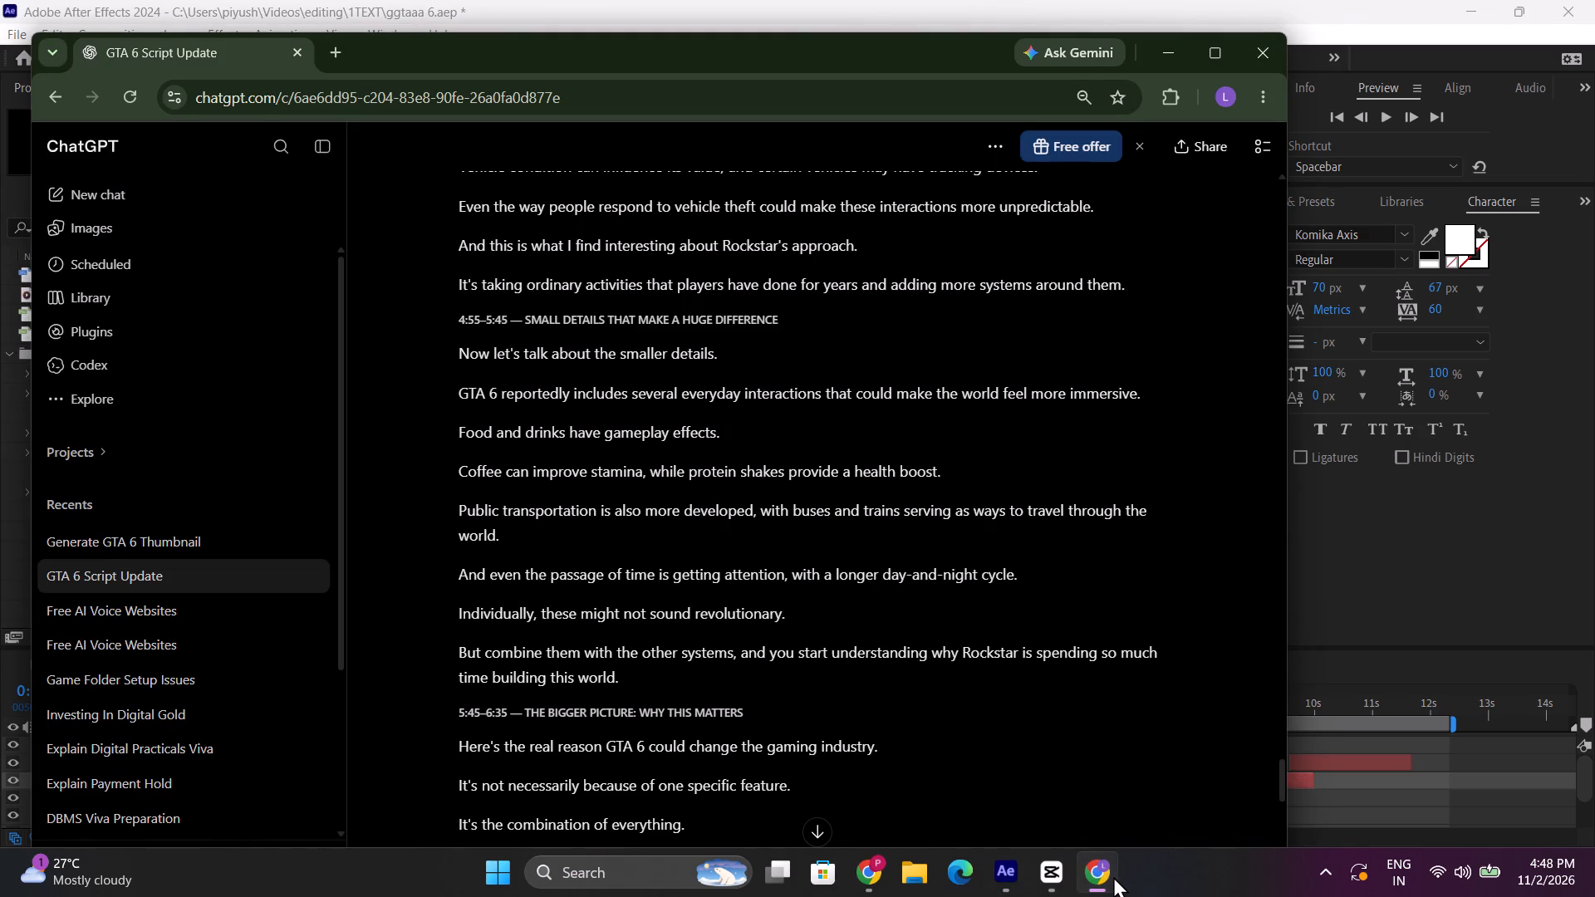
pyautogui.click(1113, 876)
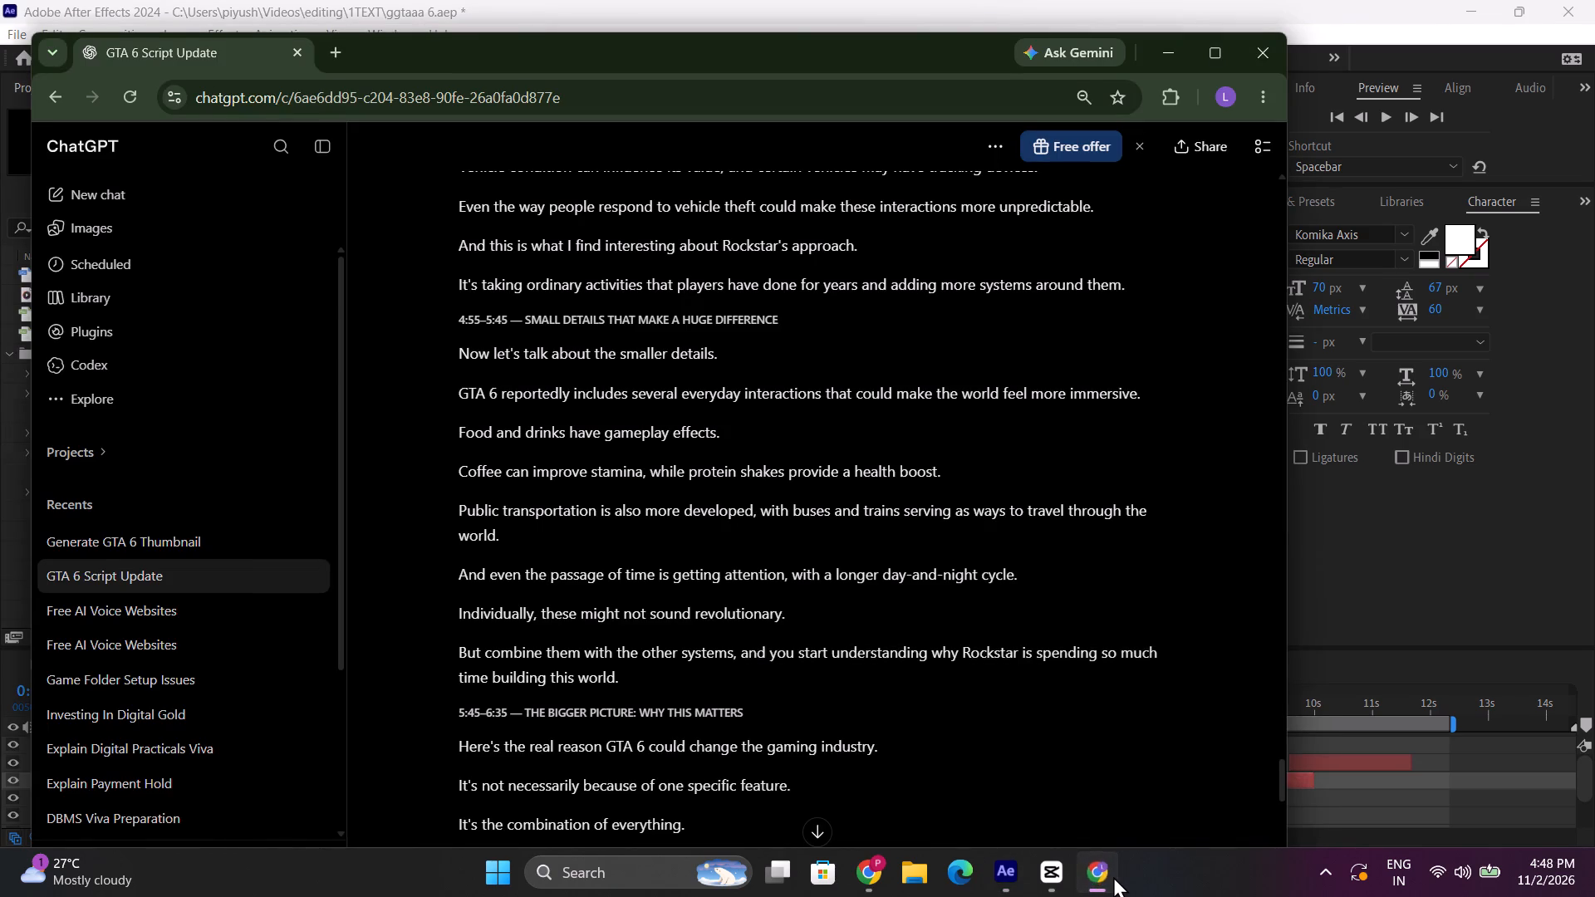
# Preview the new title from about 6.7 s and extend the end of the work area to about 14 s.
pyautogui.click(1123, 704)
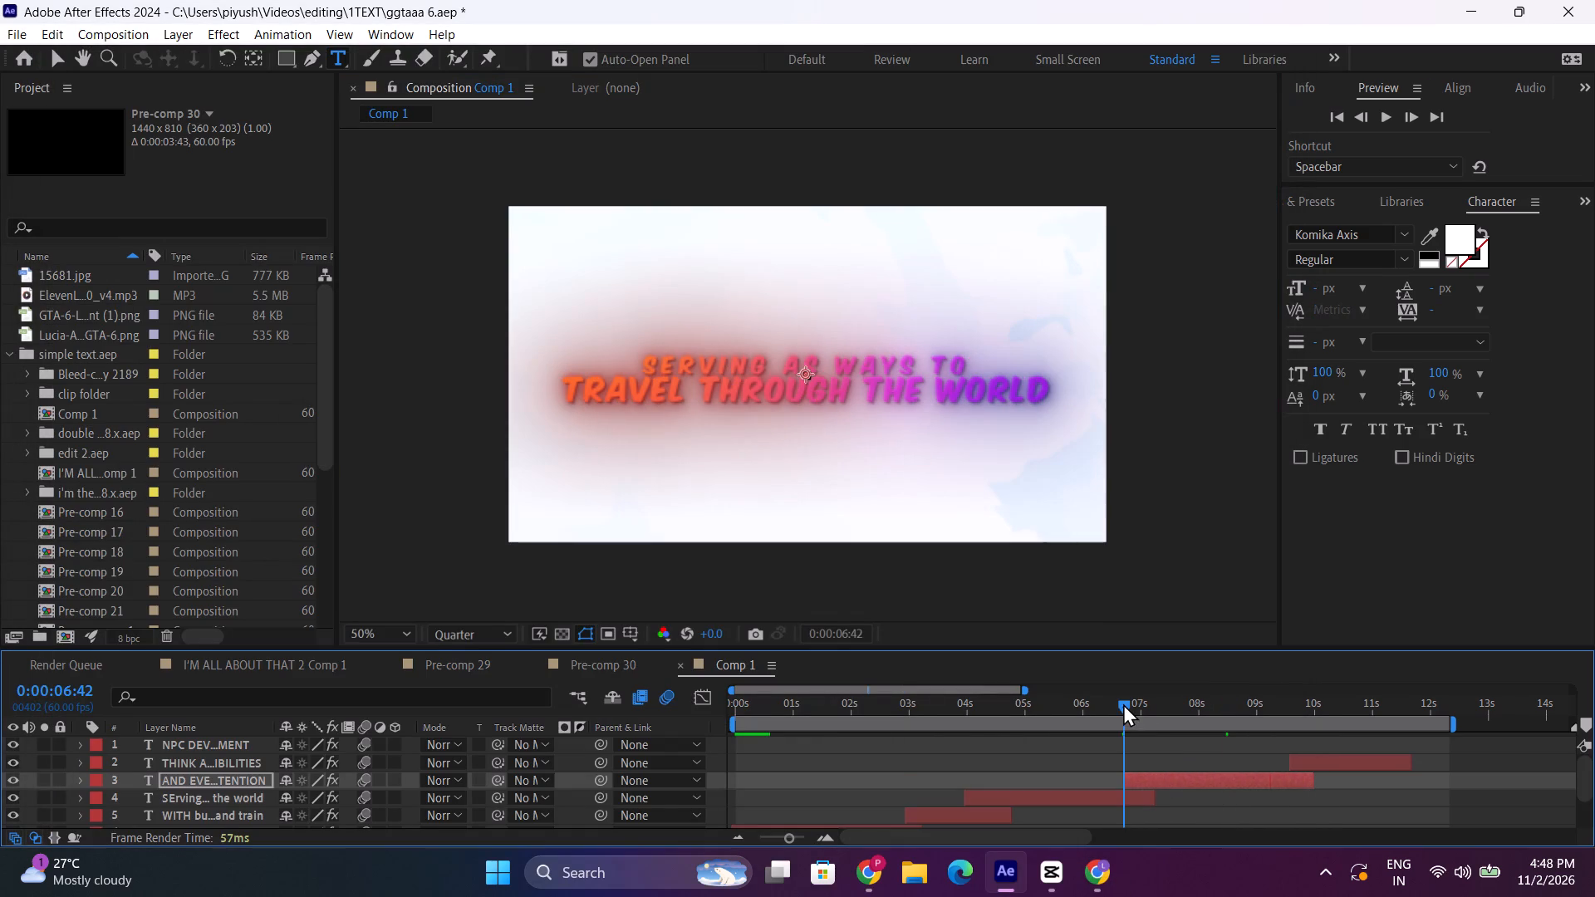
pyautogui.press('space')
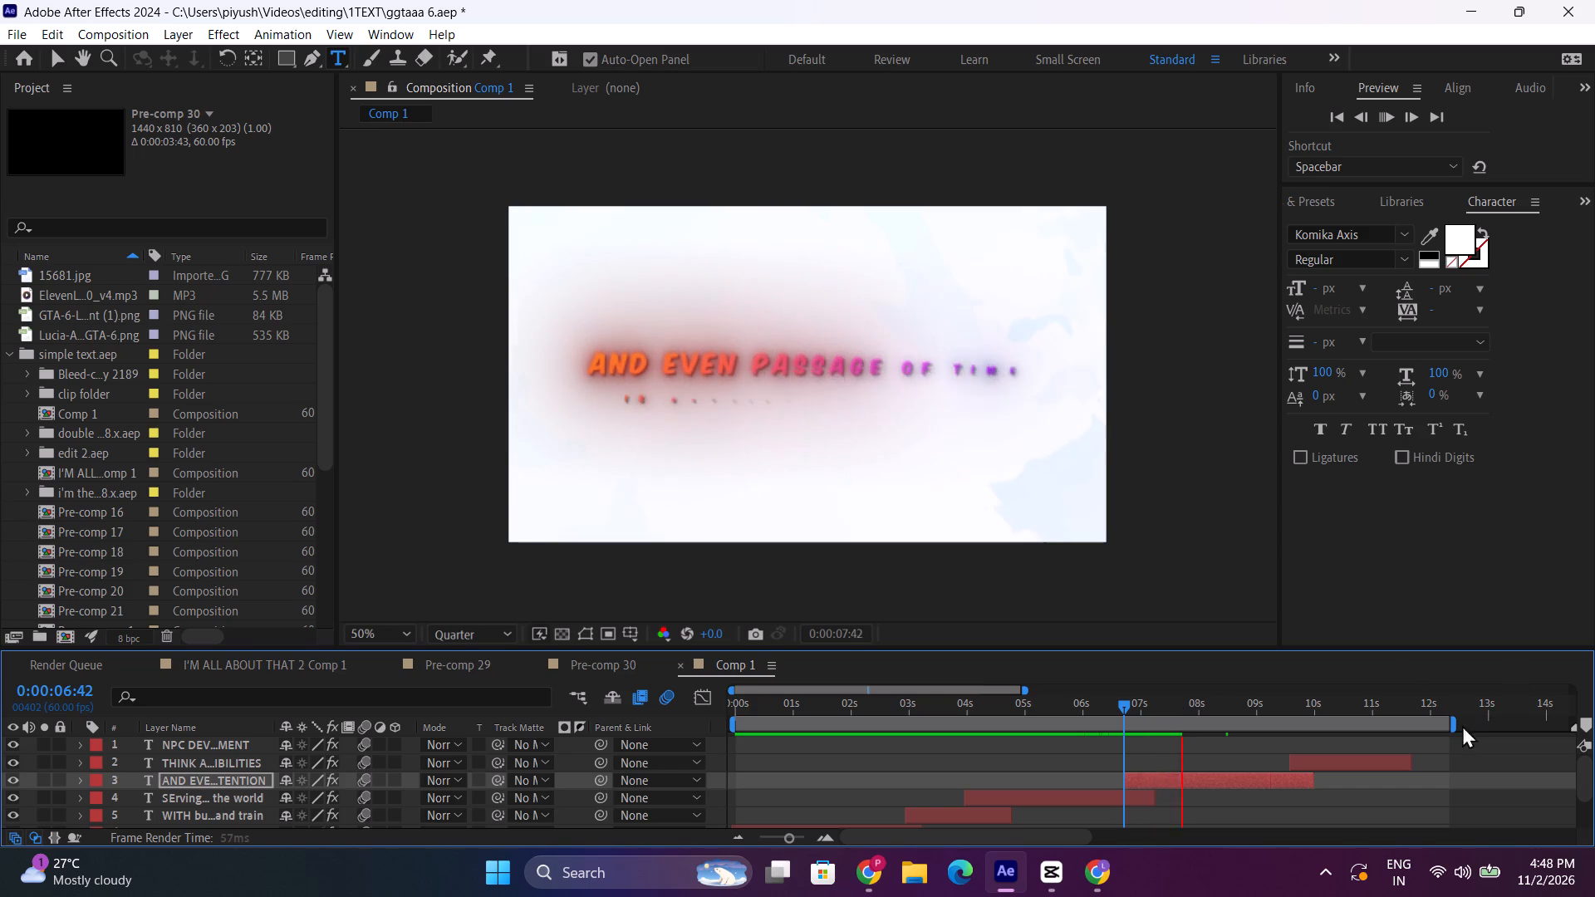
pyautogui.moveTo(1455, 730); pyautogui.dragTo(1552, 731)
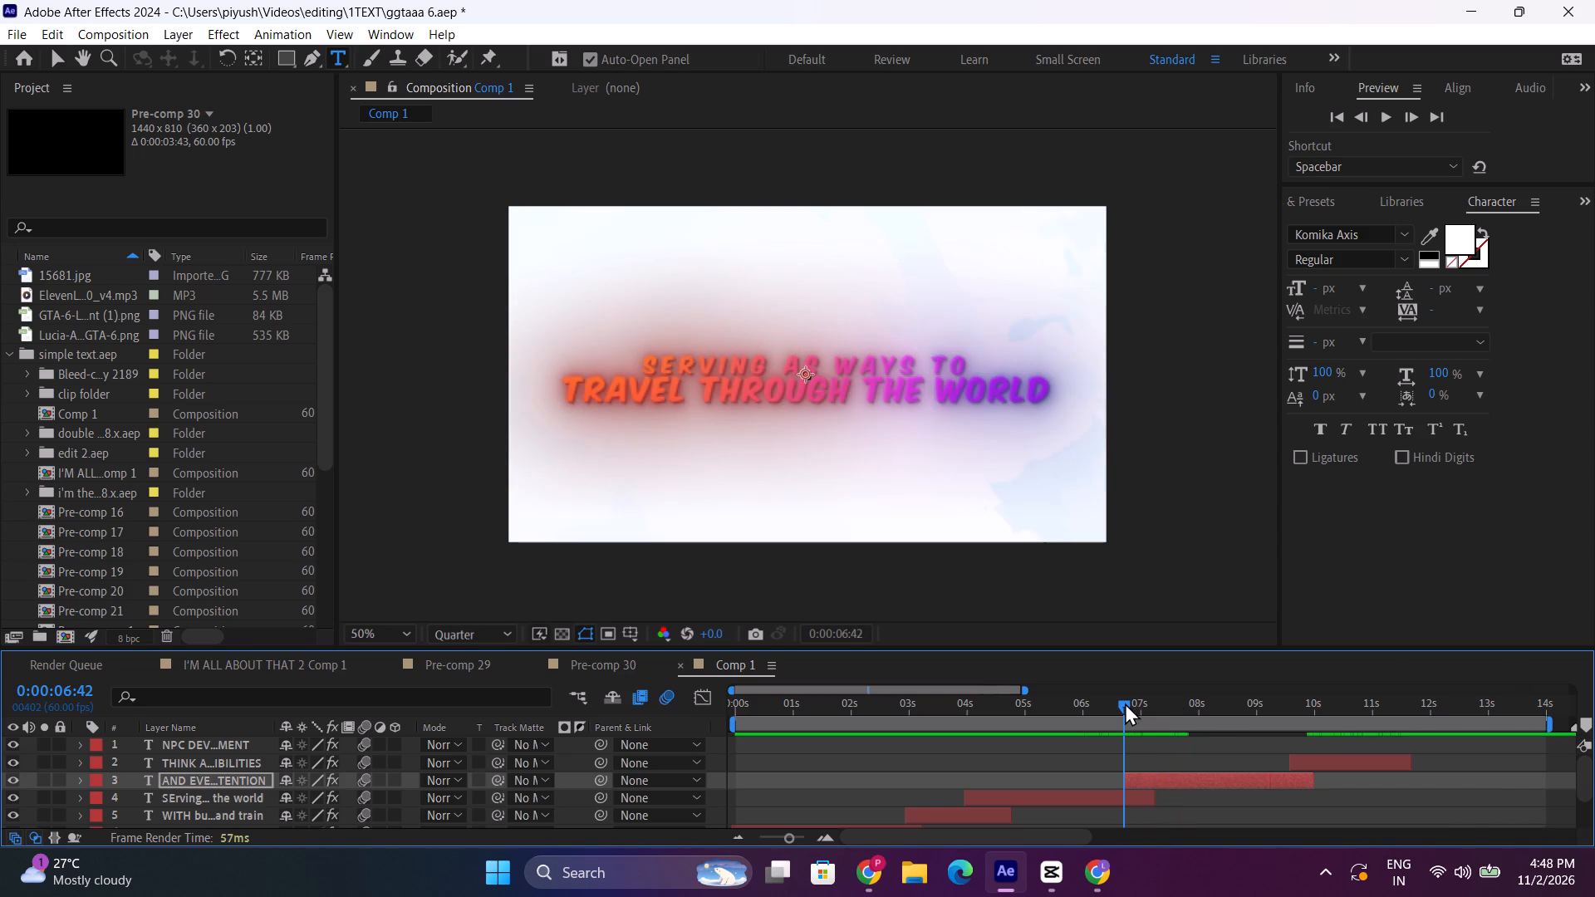
# Preview the passage-of-time title against the narration and shift the "THINK A…IBILITIES" layer to start at about 9.4 s.
pyautogui.click(1125, 703)
pyautogui.press('space')
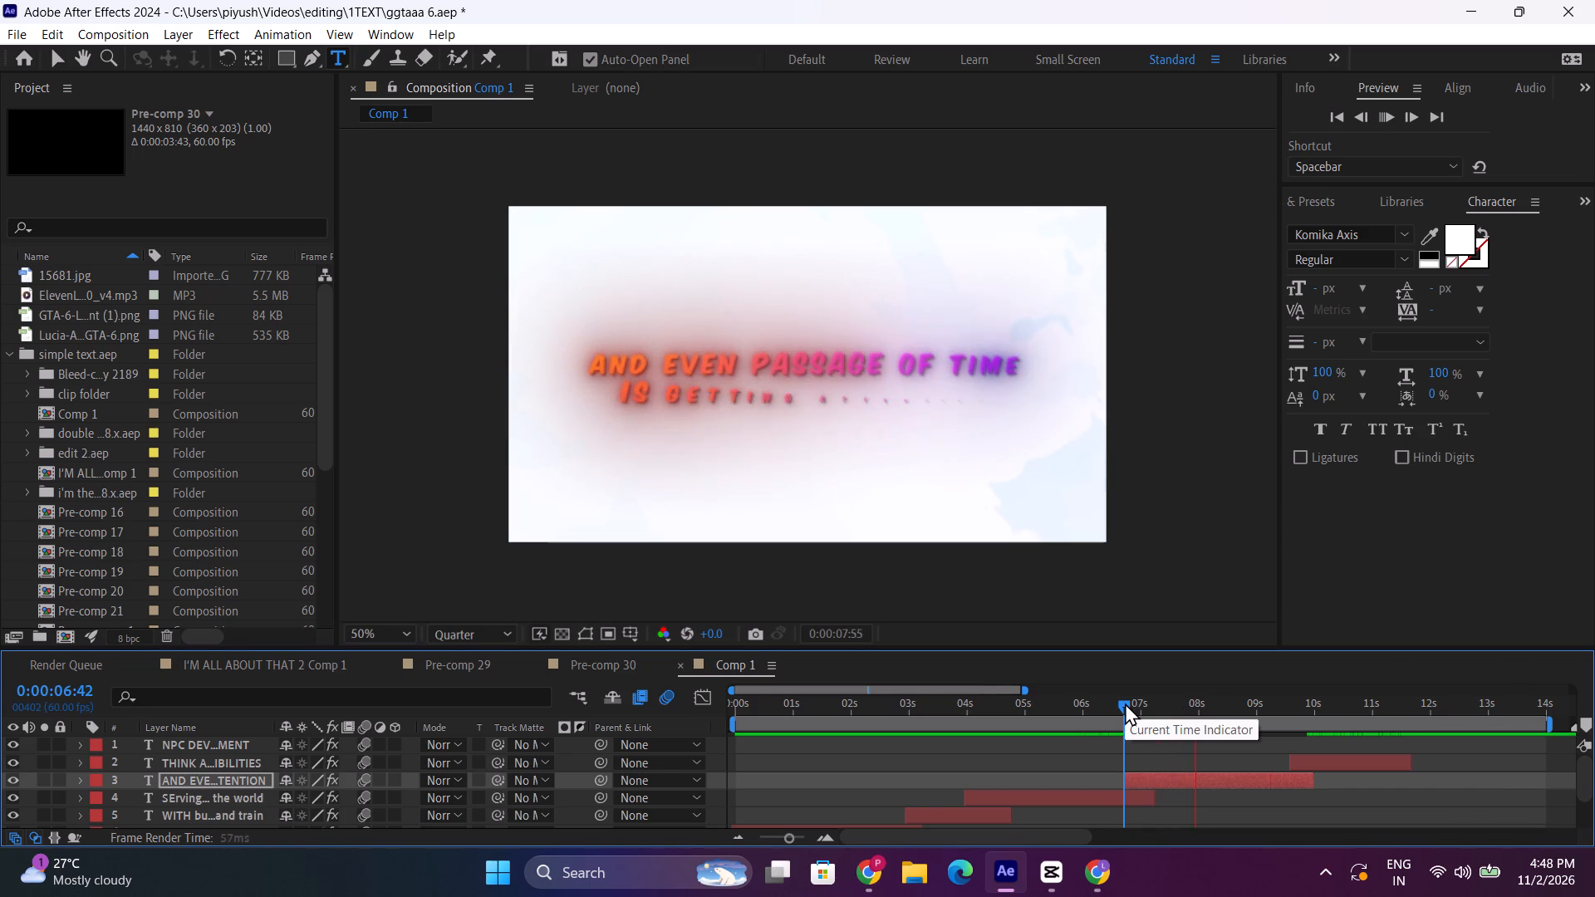
pyautogui.click(1119, 699)
pyautogui.press('space')
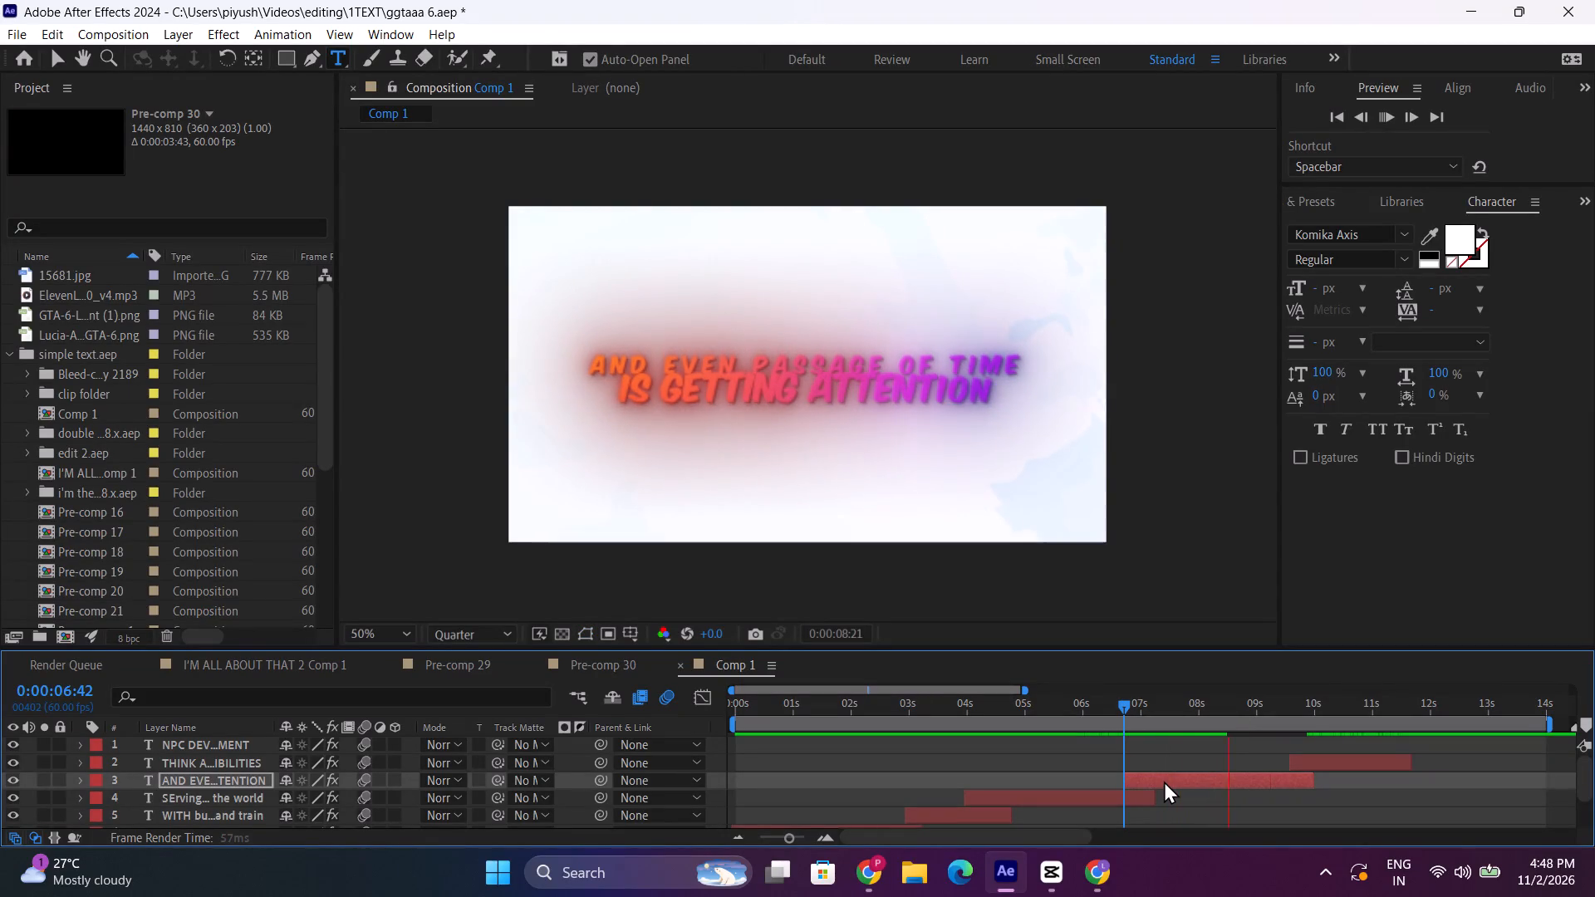
pyautogui.click(1242, 708)
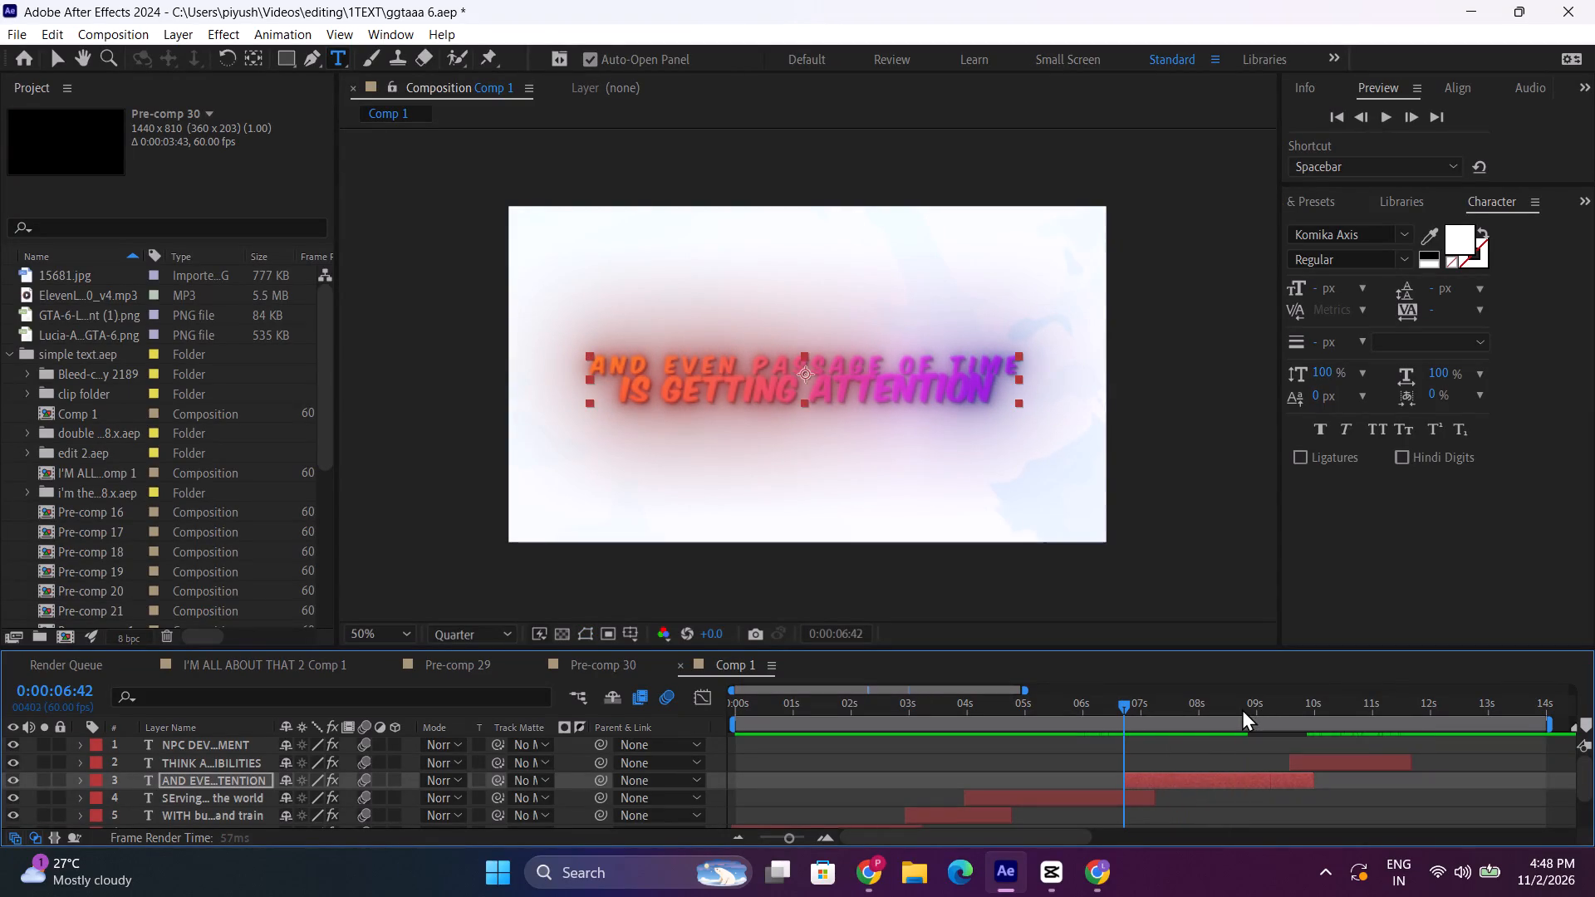
pyautogui.press('space')
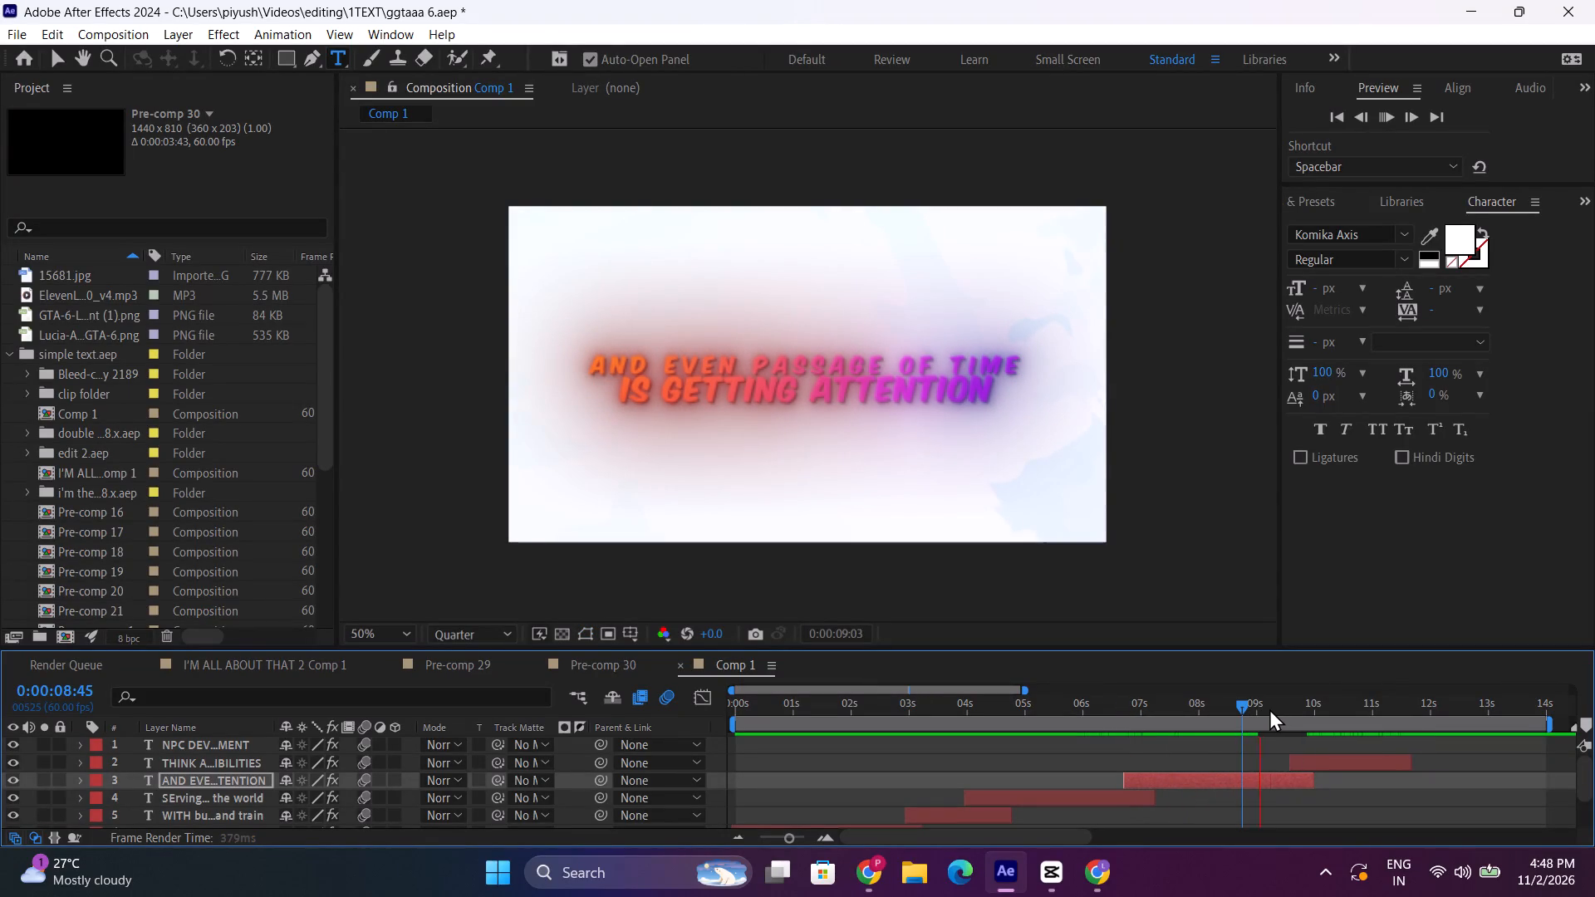
pyautogui.press('space')
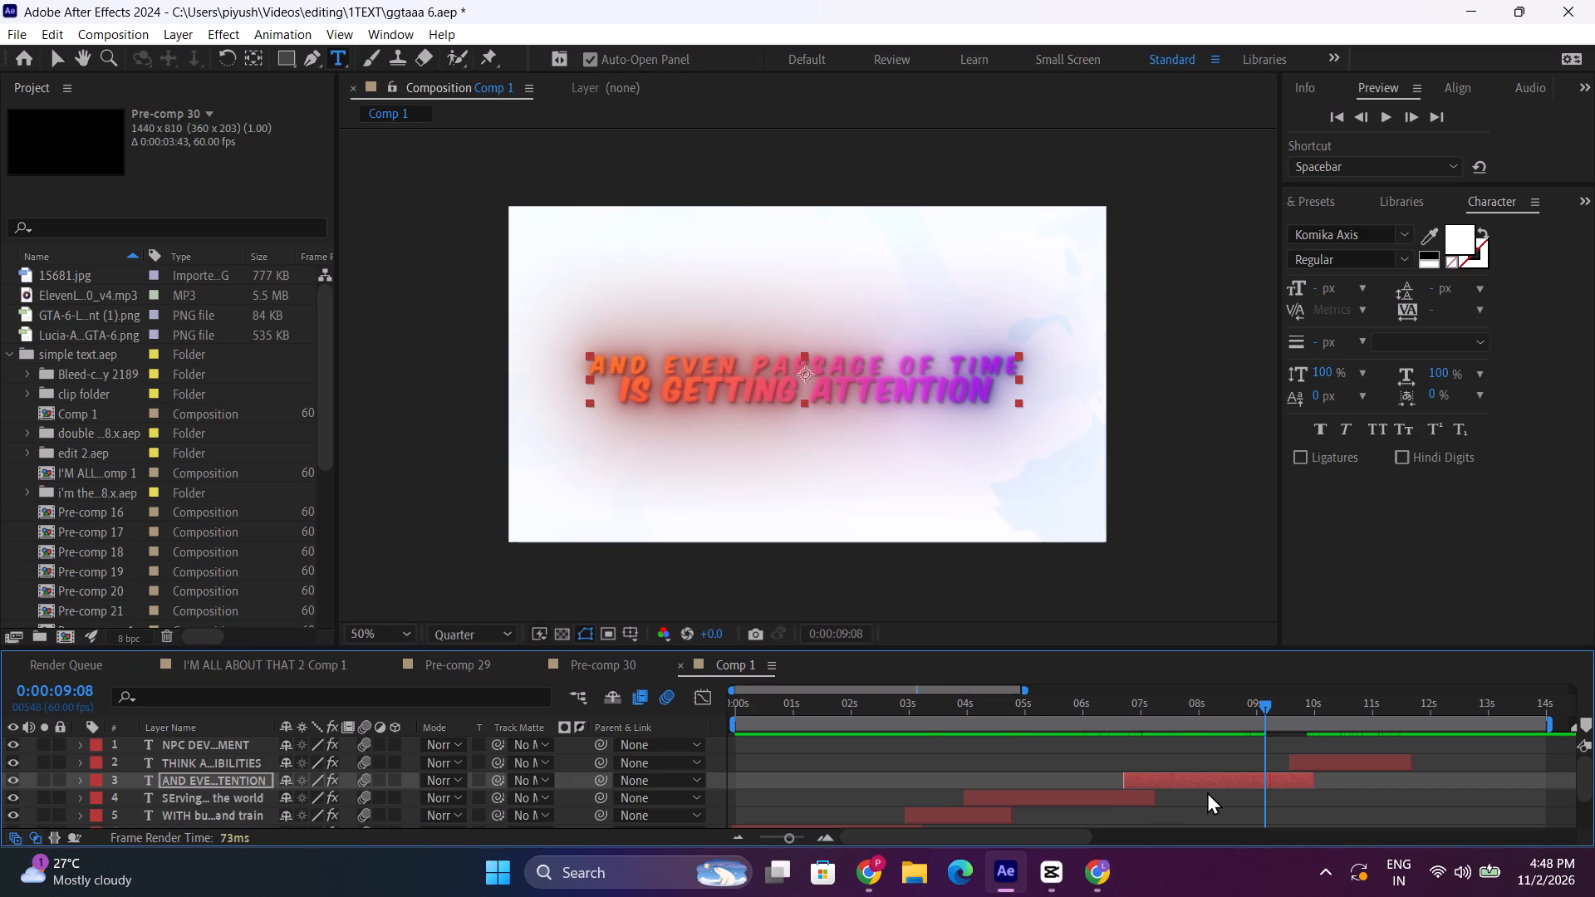
pyautogui.moveTo(1310, 710); pyautogui.dragTo(1314, 710)
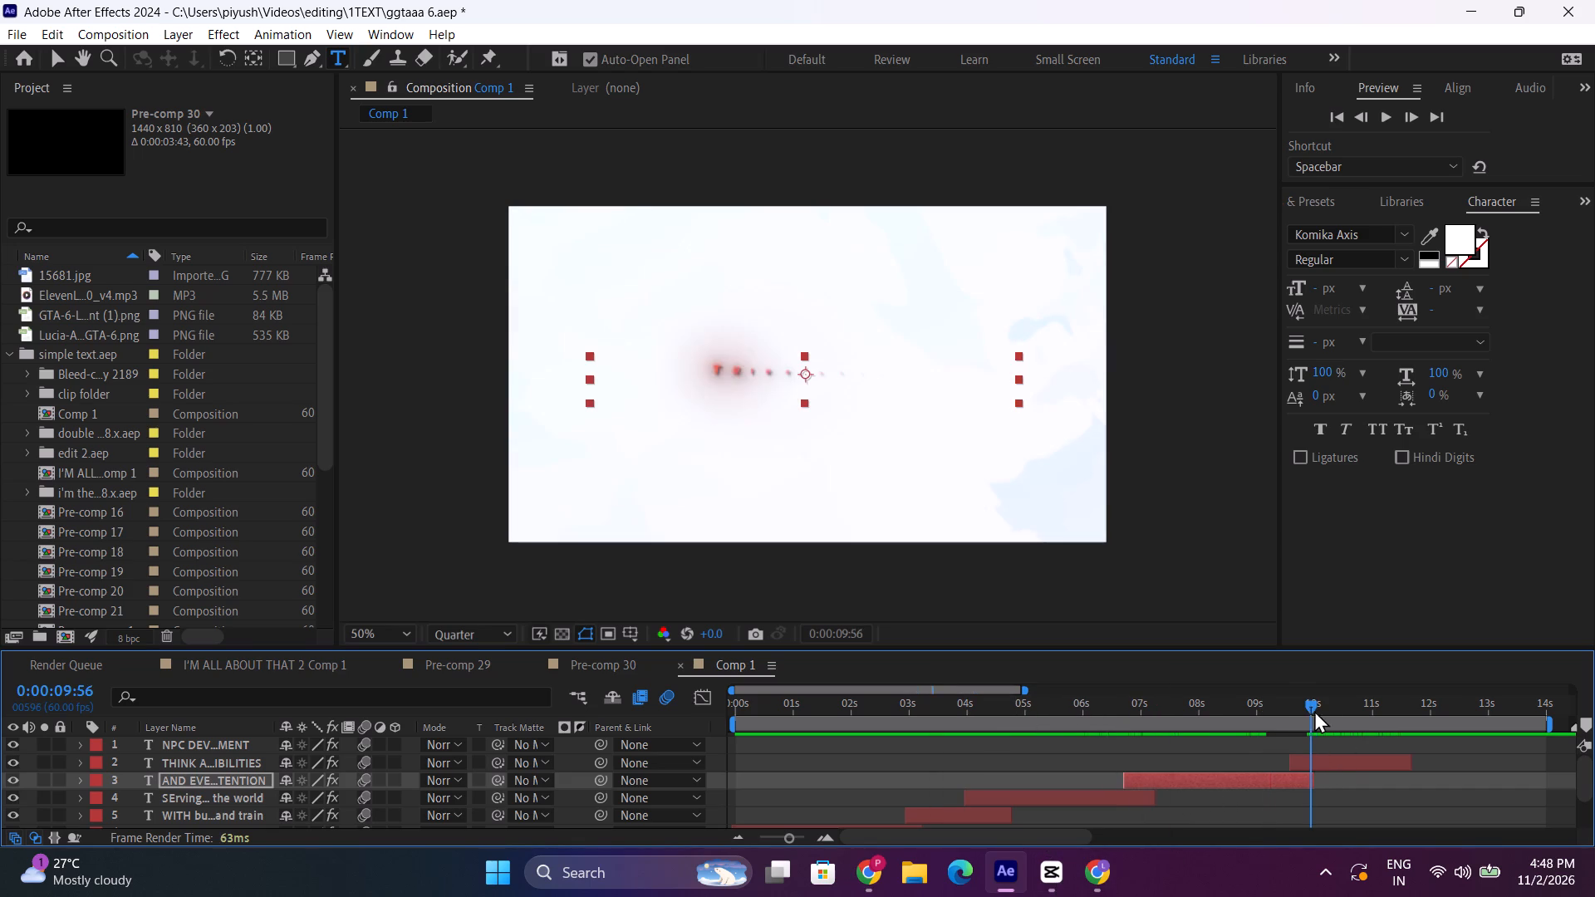
pyautogui.moveTo(1314, 710); pyautogui.dragTo(1256, 723)
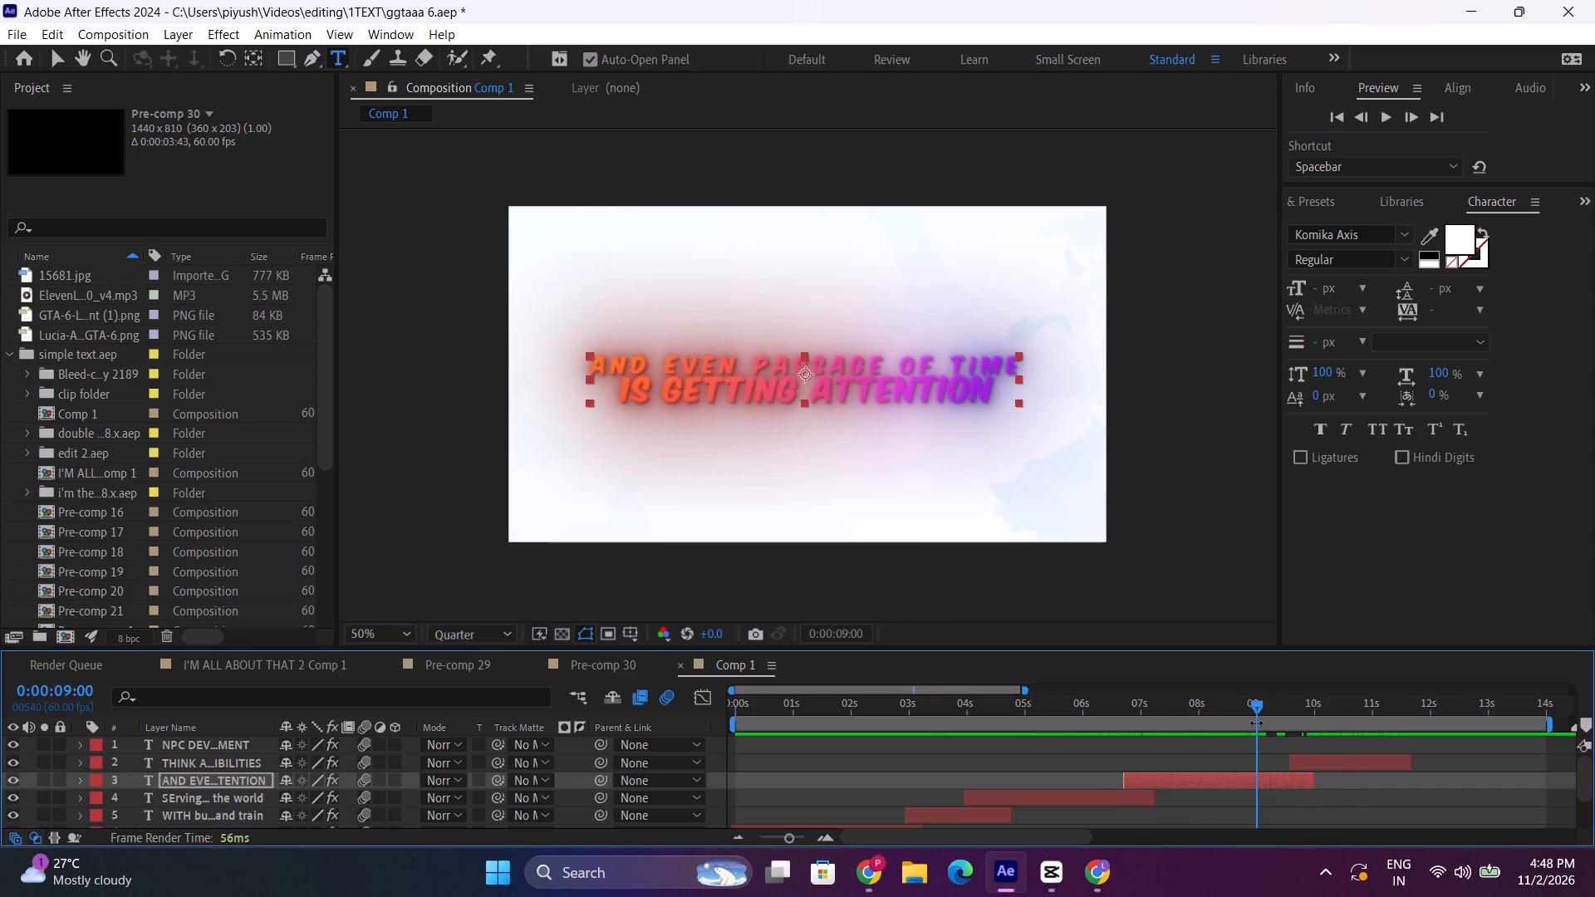
pyautogui.press('space')
pyautogui.press('space')
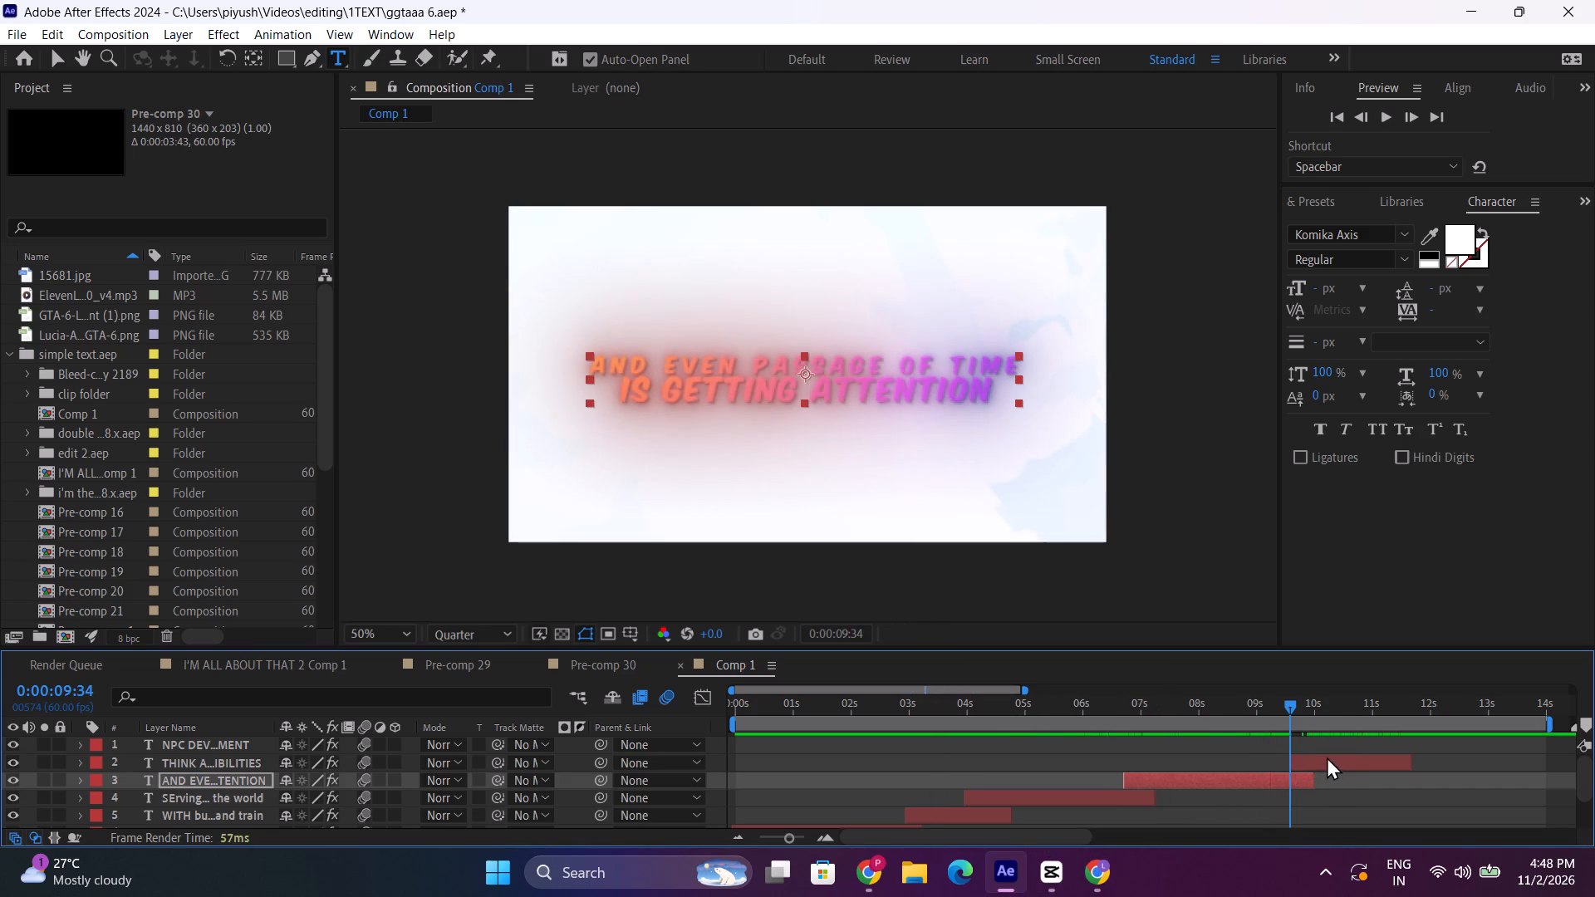
pyautogui.moveTo(1326, 757); pyautogui.dragTo(1318, 759)
pyautogui.press('space')
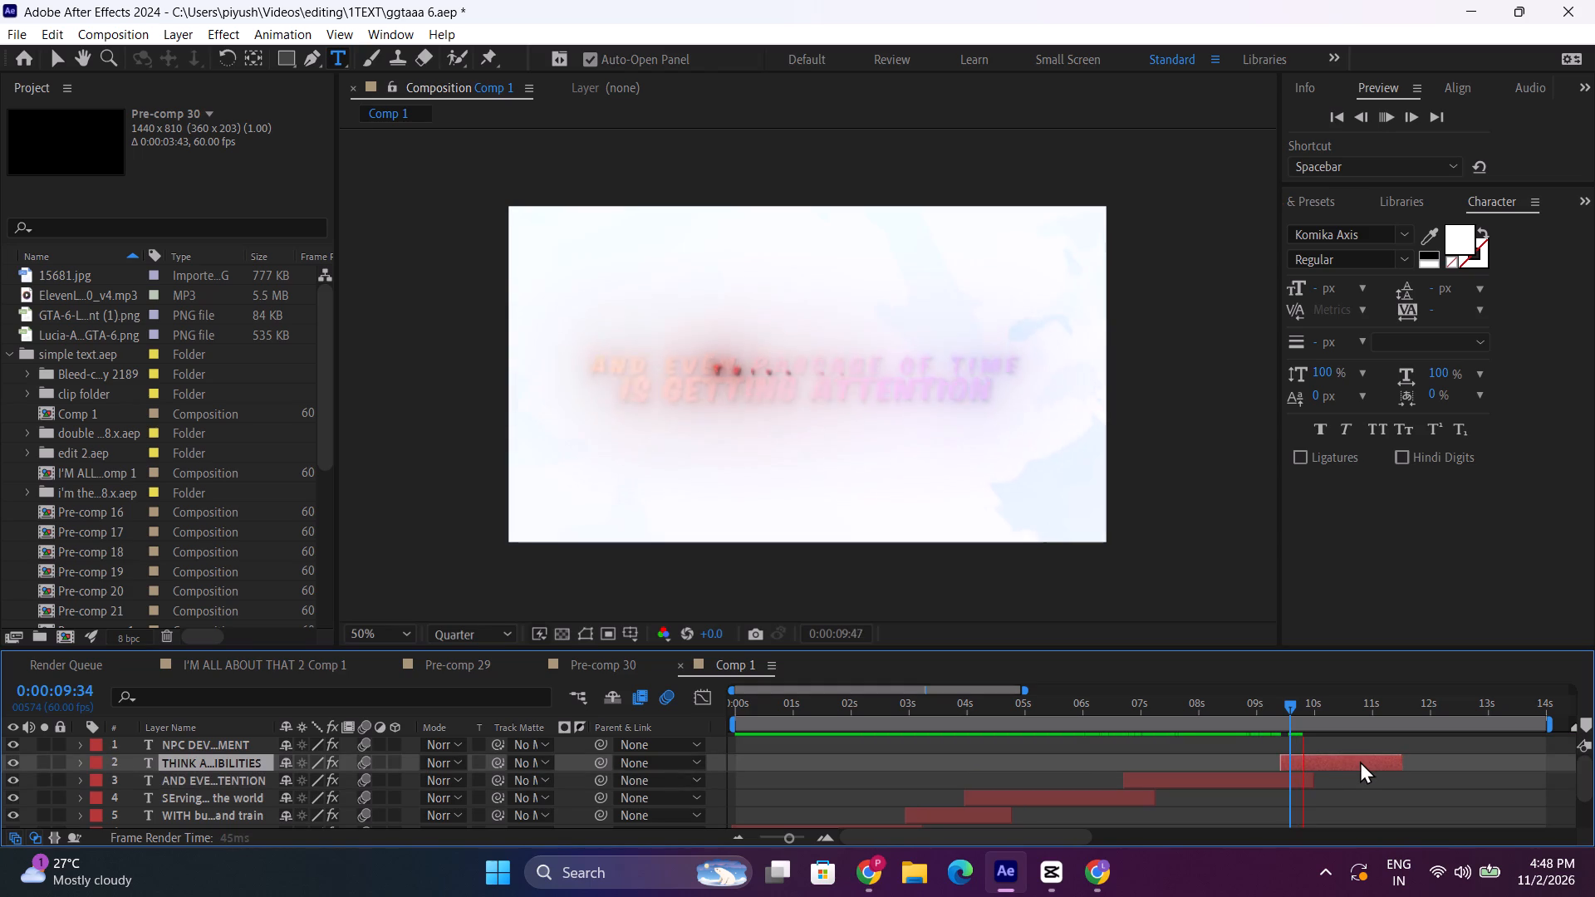
# Change the upper line of the "THINK ABOUT THE POSSIBILITIES" title to "WITH A LONGER".
pyautogui.moveTo(1318, 707); pyautogui.dragTo(1330, 707)
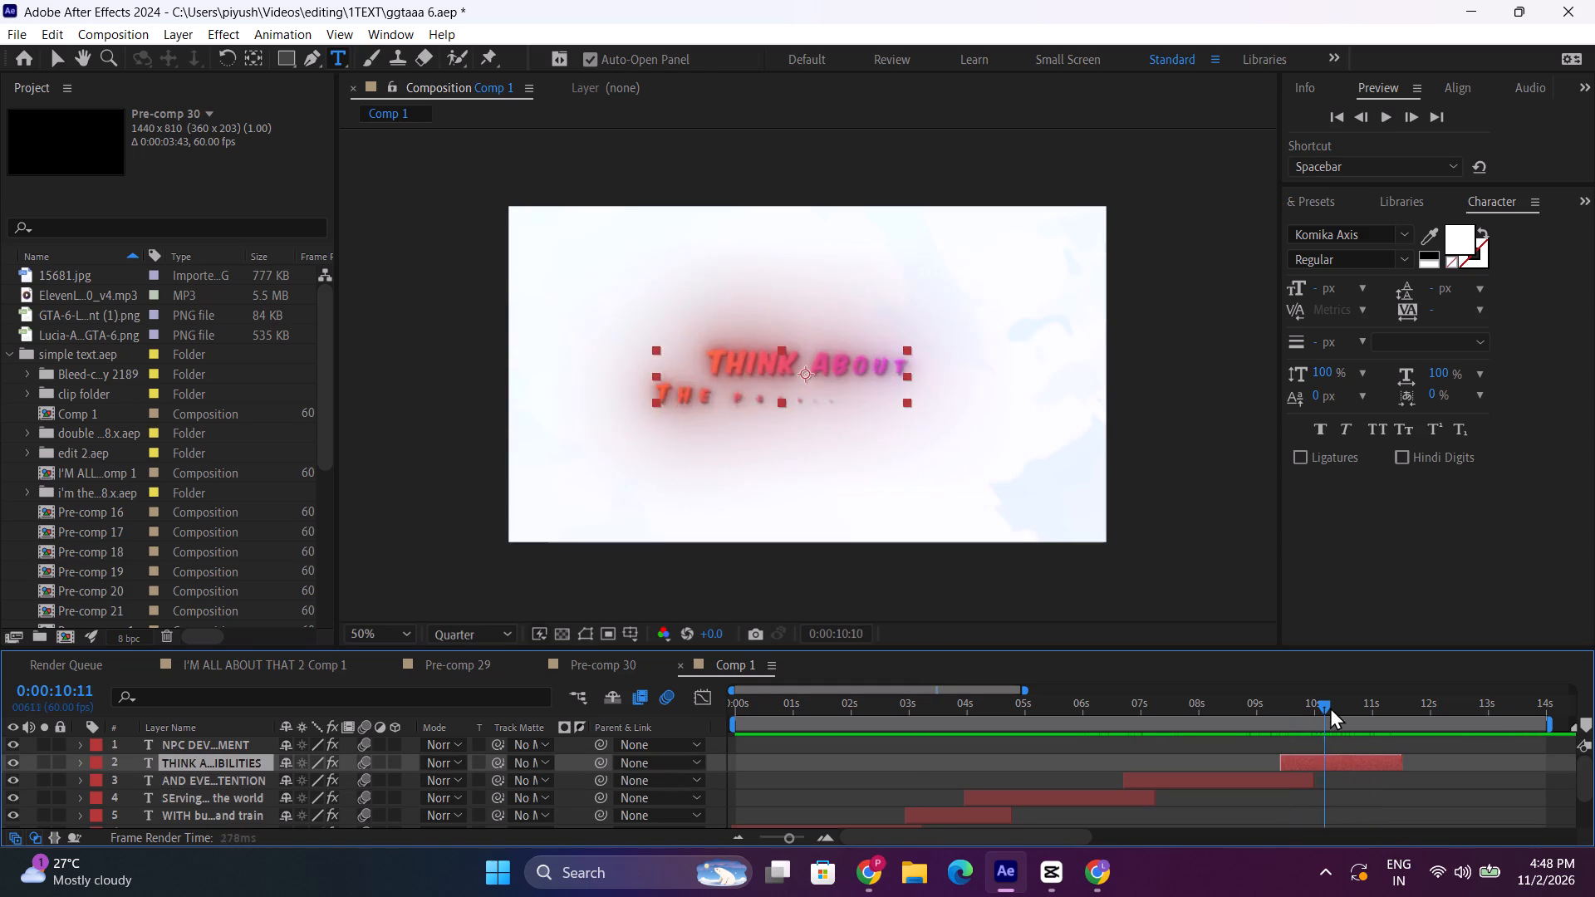
pyautogui.moveTo(1330, 707); pyautogui.dragTo(1353, 709)
pyautogui.moveTo(905, 357); pyautogui.dragTo(699, 357)
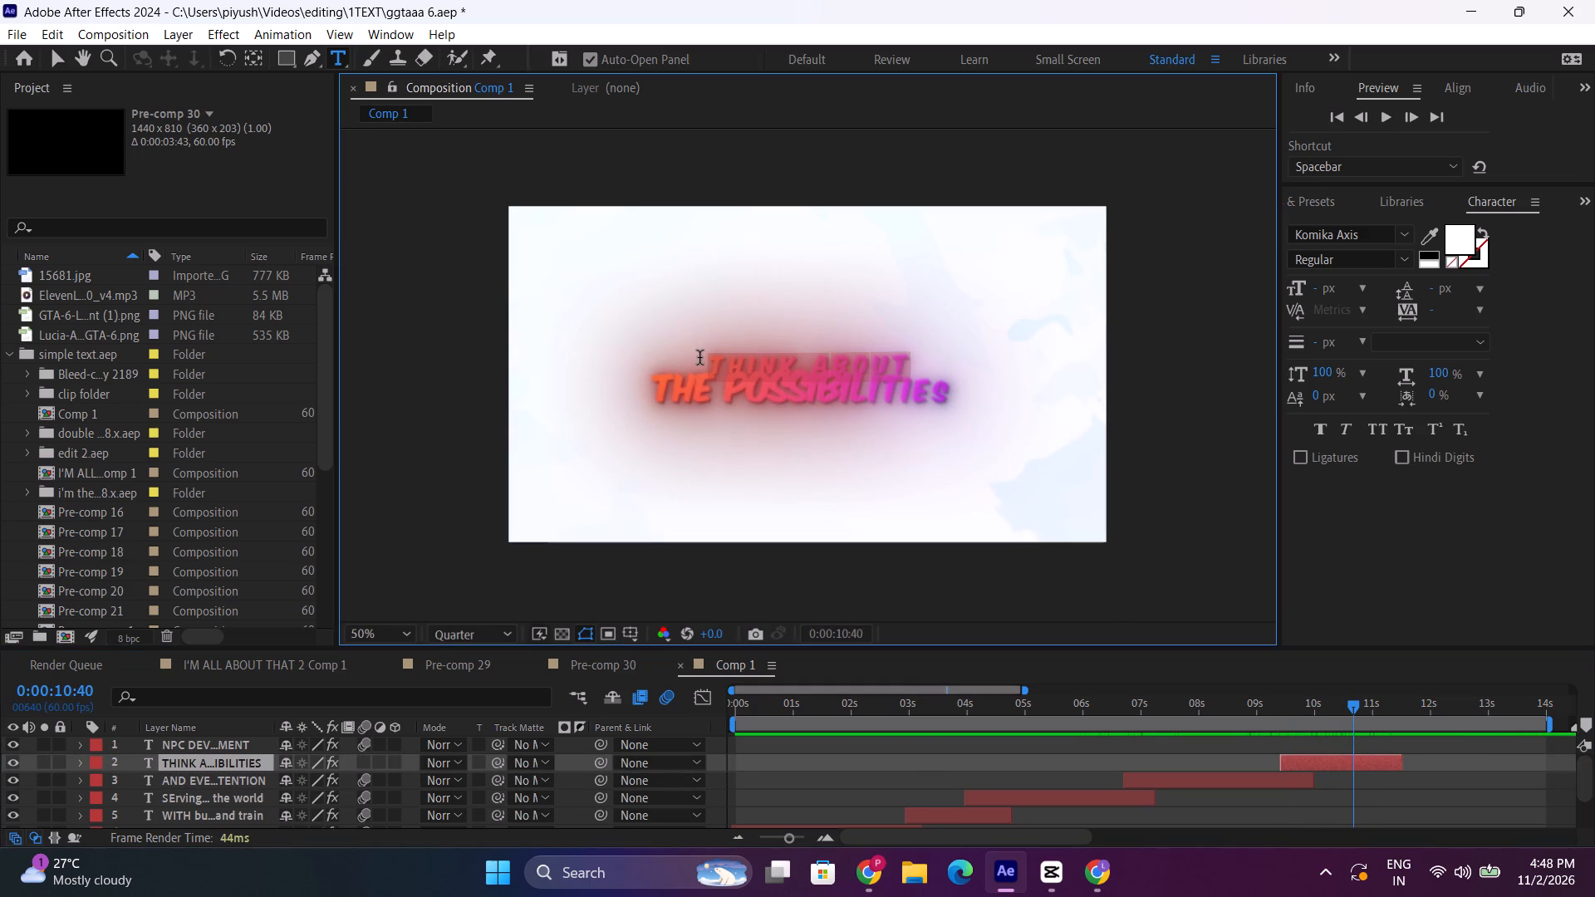
pyautogui.moveTo(699, 357); pyautogui.dragTo(697, 354)
pyautogui.write('WITHA')
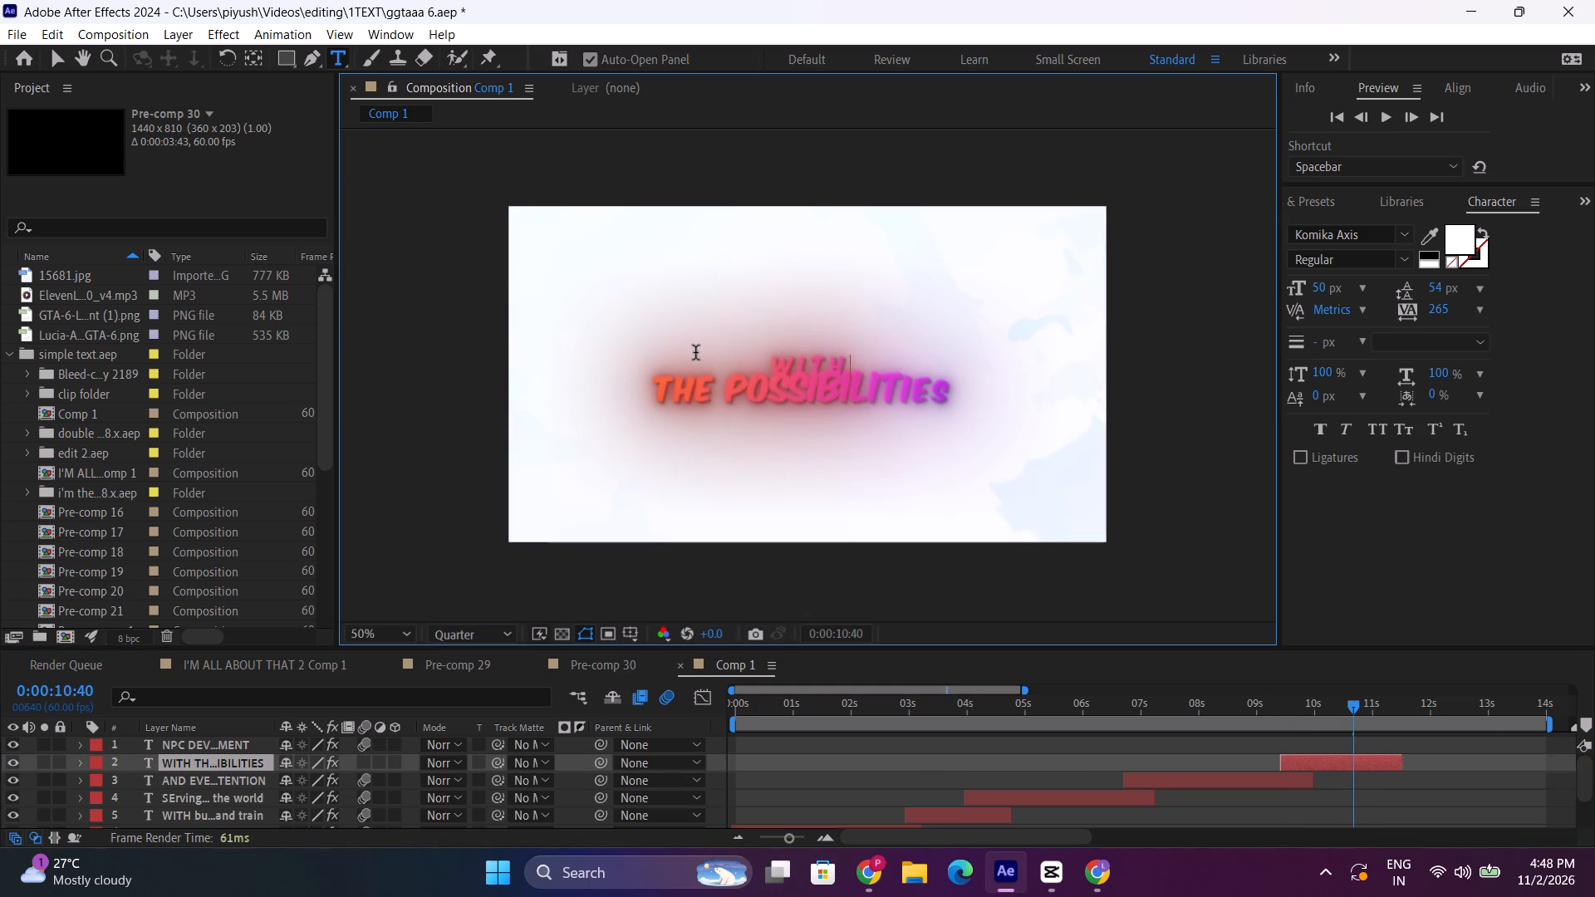
pyautogui.press('space')
pyautogui.press('BackSpace')
pyautogui.press('BackSpace')
pyautogui.press('space')
pyautogui.write('A LONGER')
# Change the lower line of the same title to "DAY AND NIGHT CYCLE".
pyautogui.moveTo(952, 389); pyautogui.dragTo(678, 396)
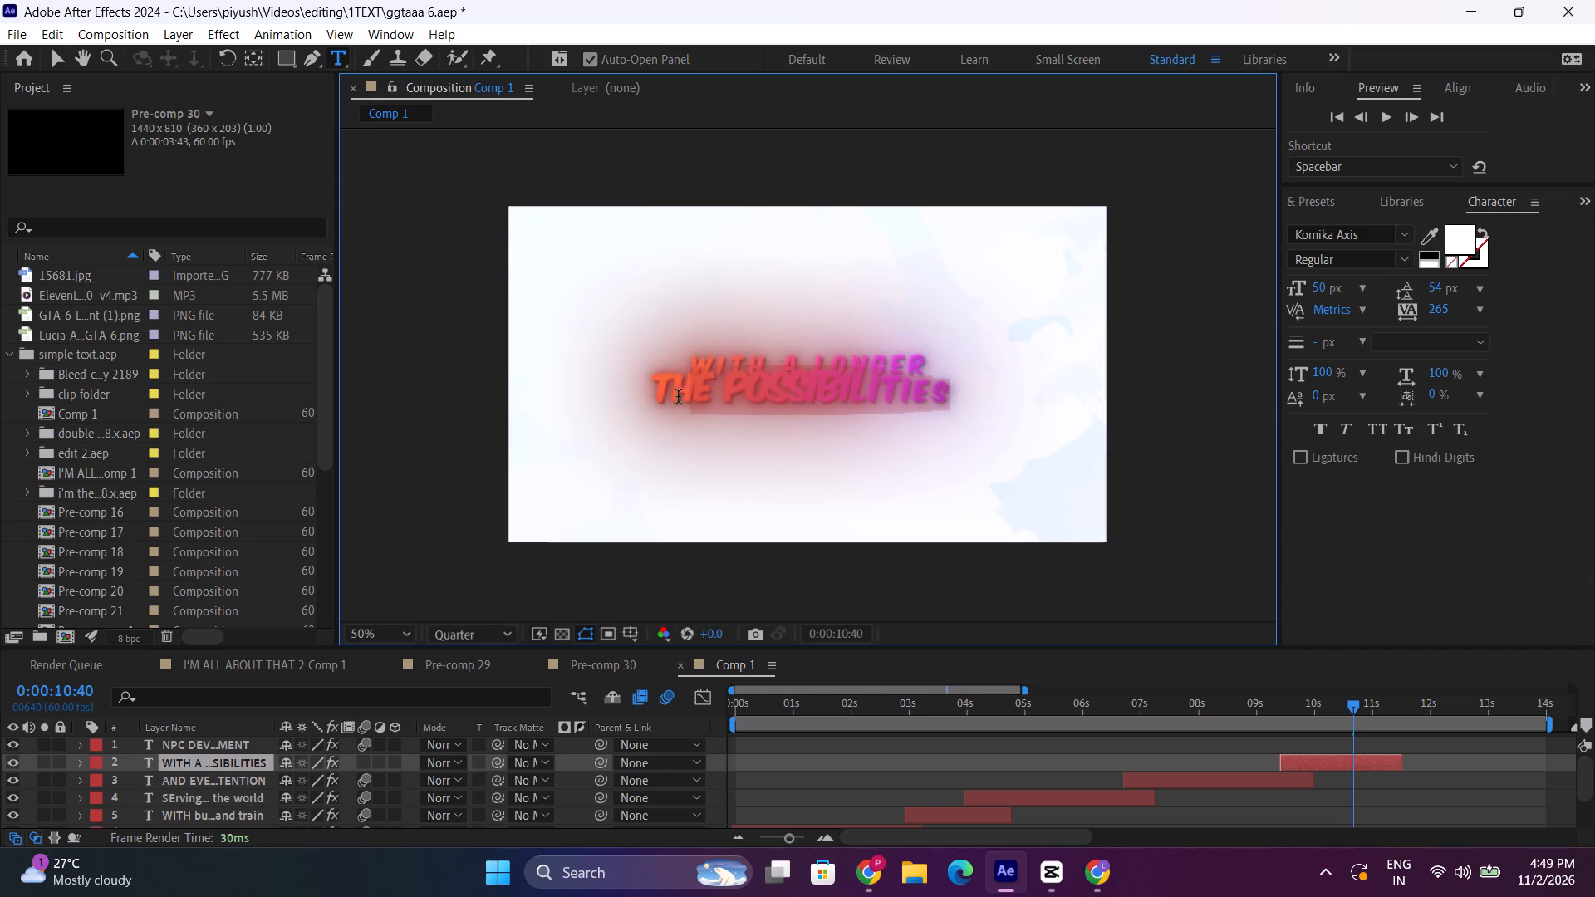
pyautogui.moveTo(678, 396); pyautogui.dragTo(662, 397)
pyautogui.write('DAY AND')
pyautogui.press('space')
pyautogui.write('NIGHT')
pyautogui.press('space')
pyautogui.write('CYCLE')
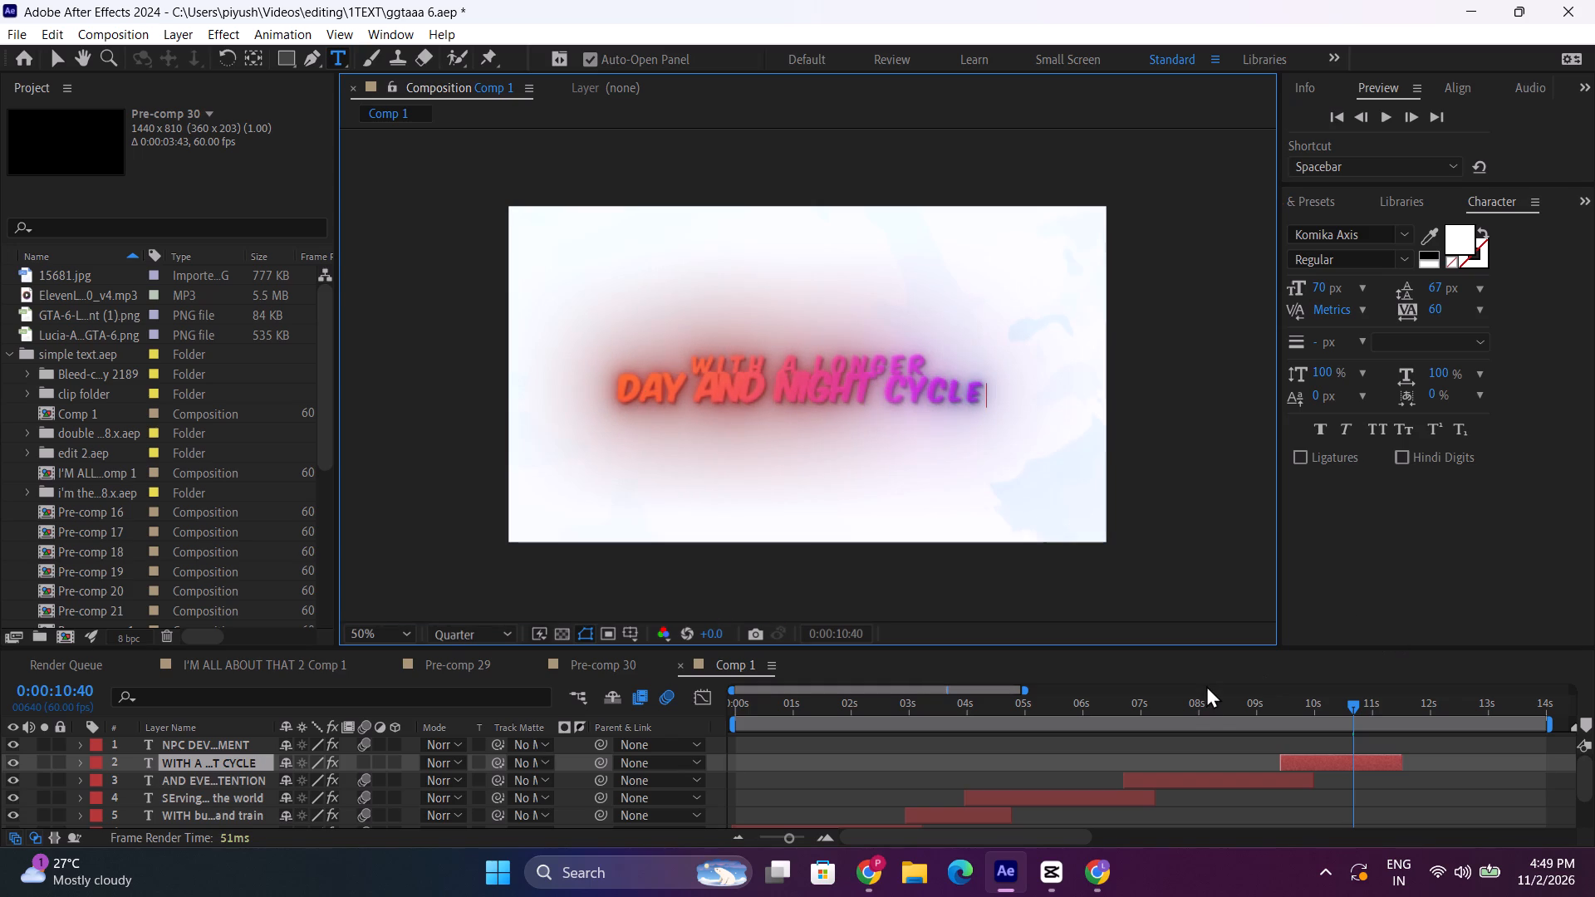
# Preview the day-and-night title from about 8.3 s and extend its layer's end to about 12.4 s.
pyautogui.click(1215, 706)
pyautogui.press('v')
pyautogui.press('space')
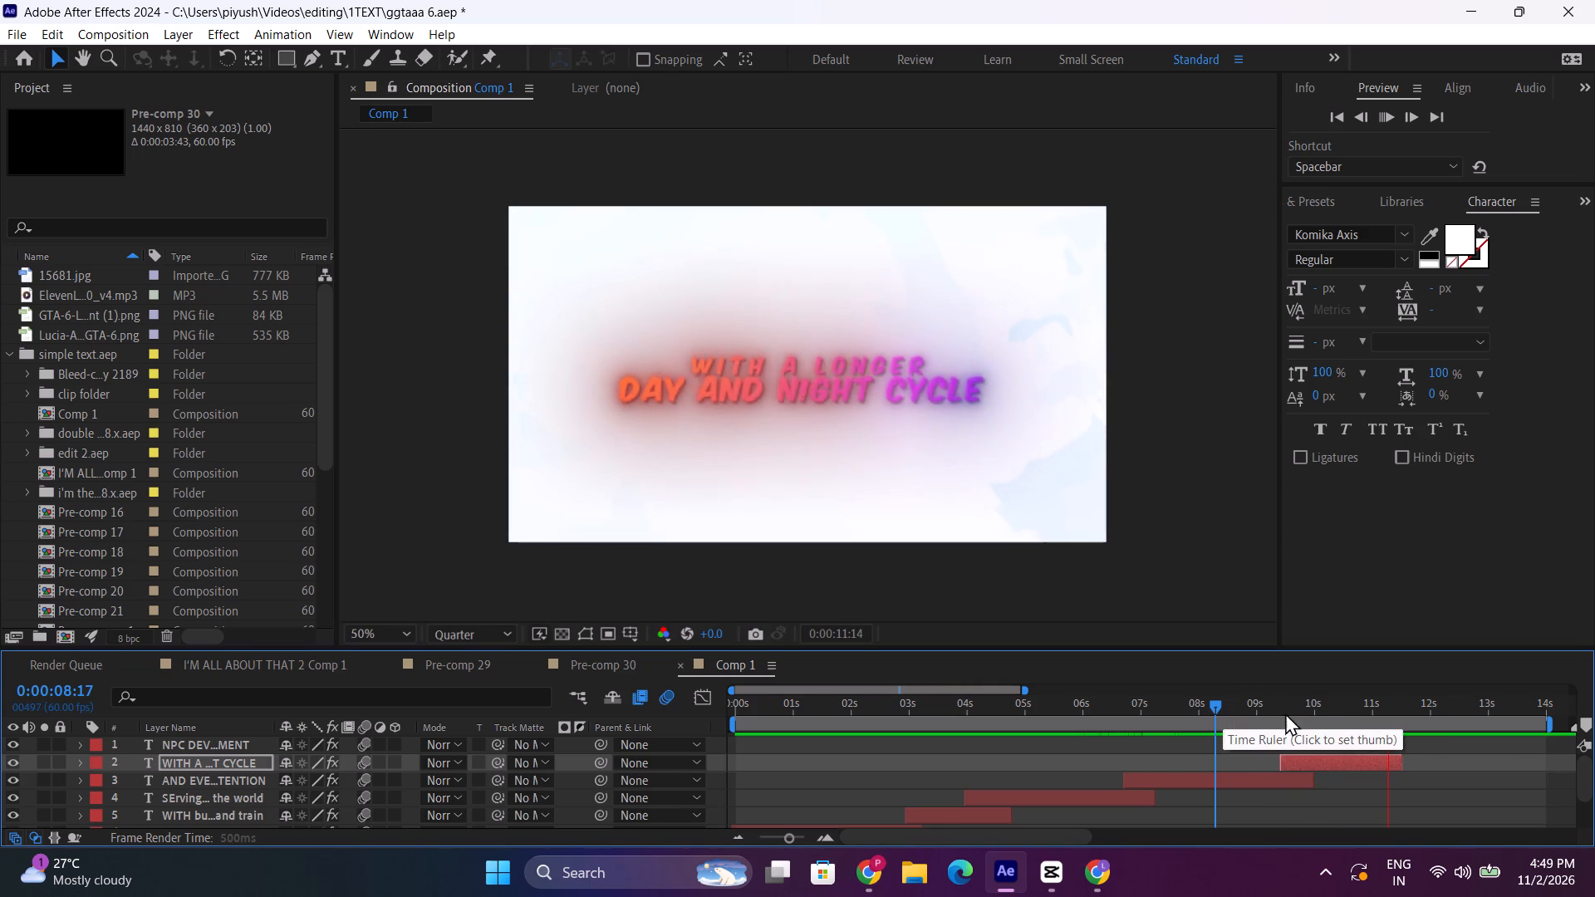
pyautogui.moveTo(1215, 707); pyautogui.dragTo(1226, 709)
pyautogui.press('space')
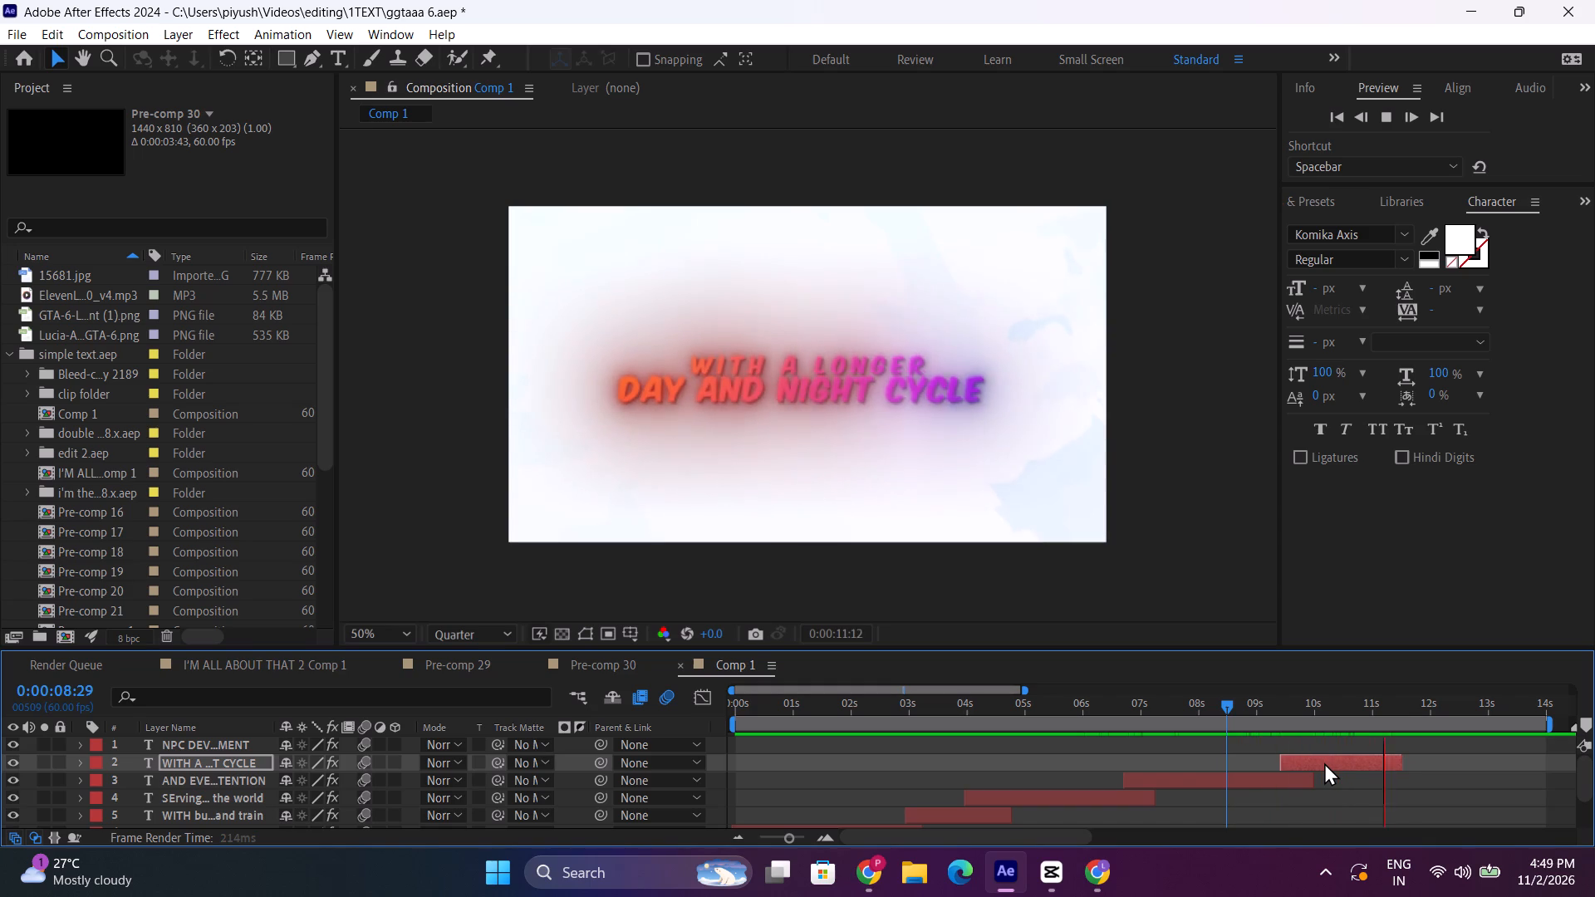
pyautogui.press('space')
pyautogui.moveTo(1408, 760); pyautogui.dragTo(1460, 760)
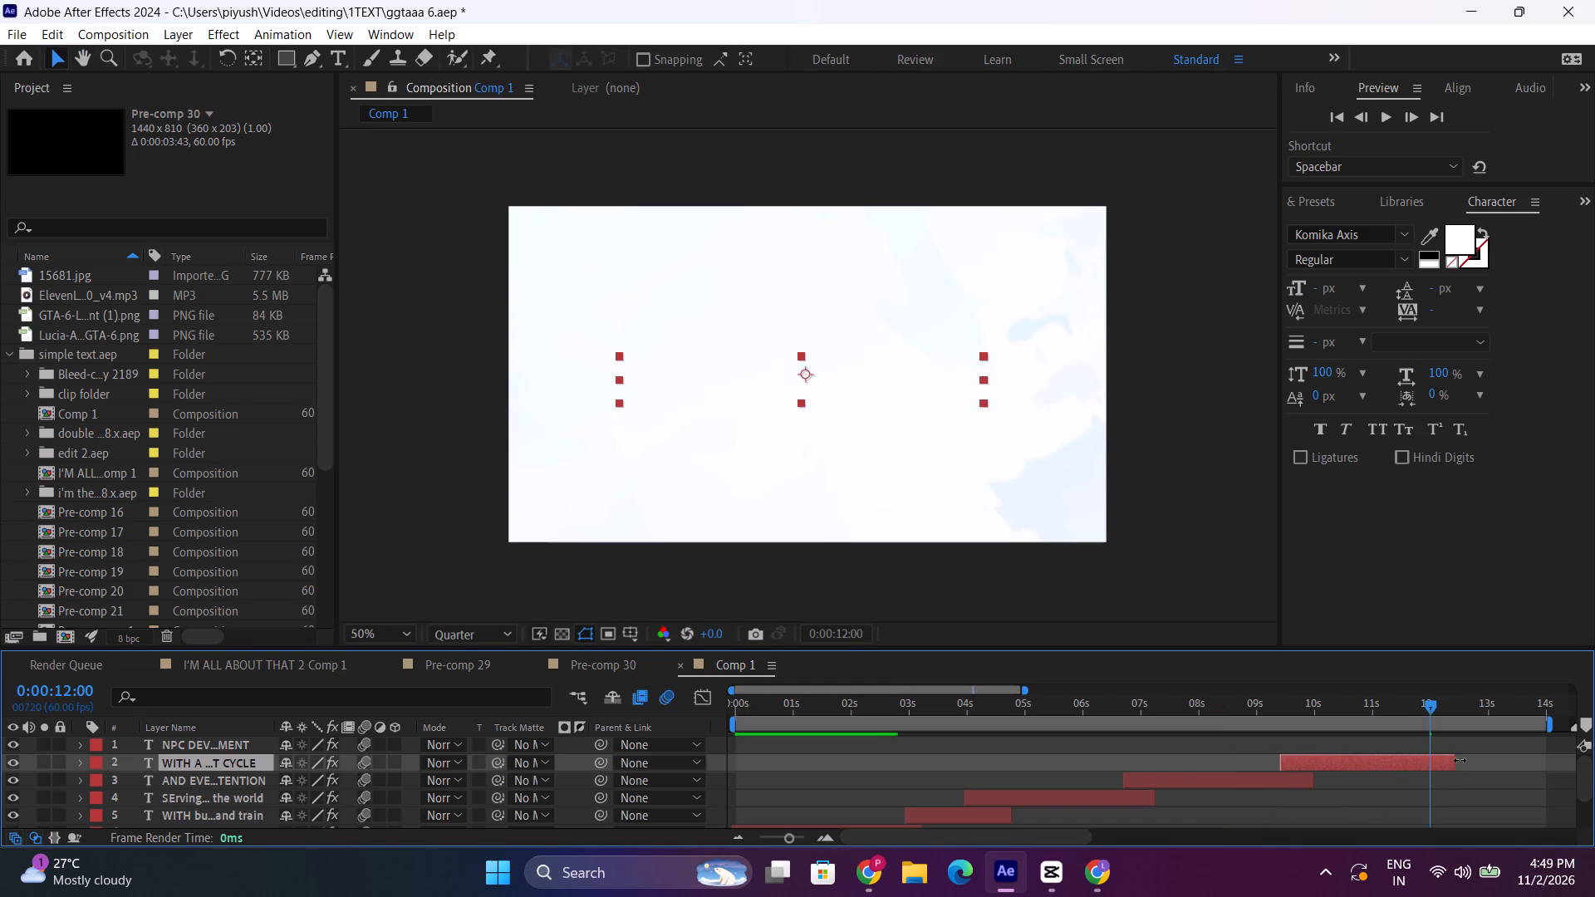
# Move the title's closing opacity keyframes to about 12.2 s and 12.5 s, then preview and collapse the layer.
pyautogui.press('u')
pyautogui.scroll(-1, 1436, 783)
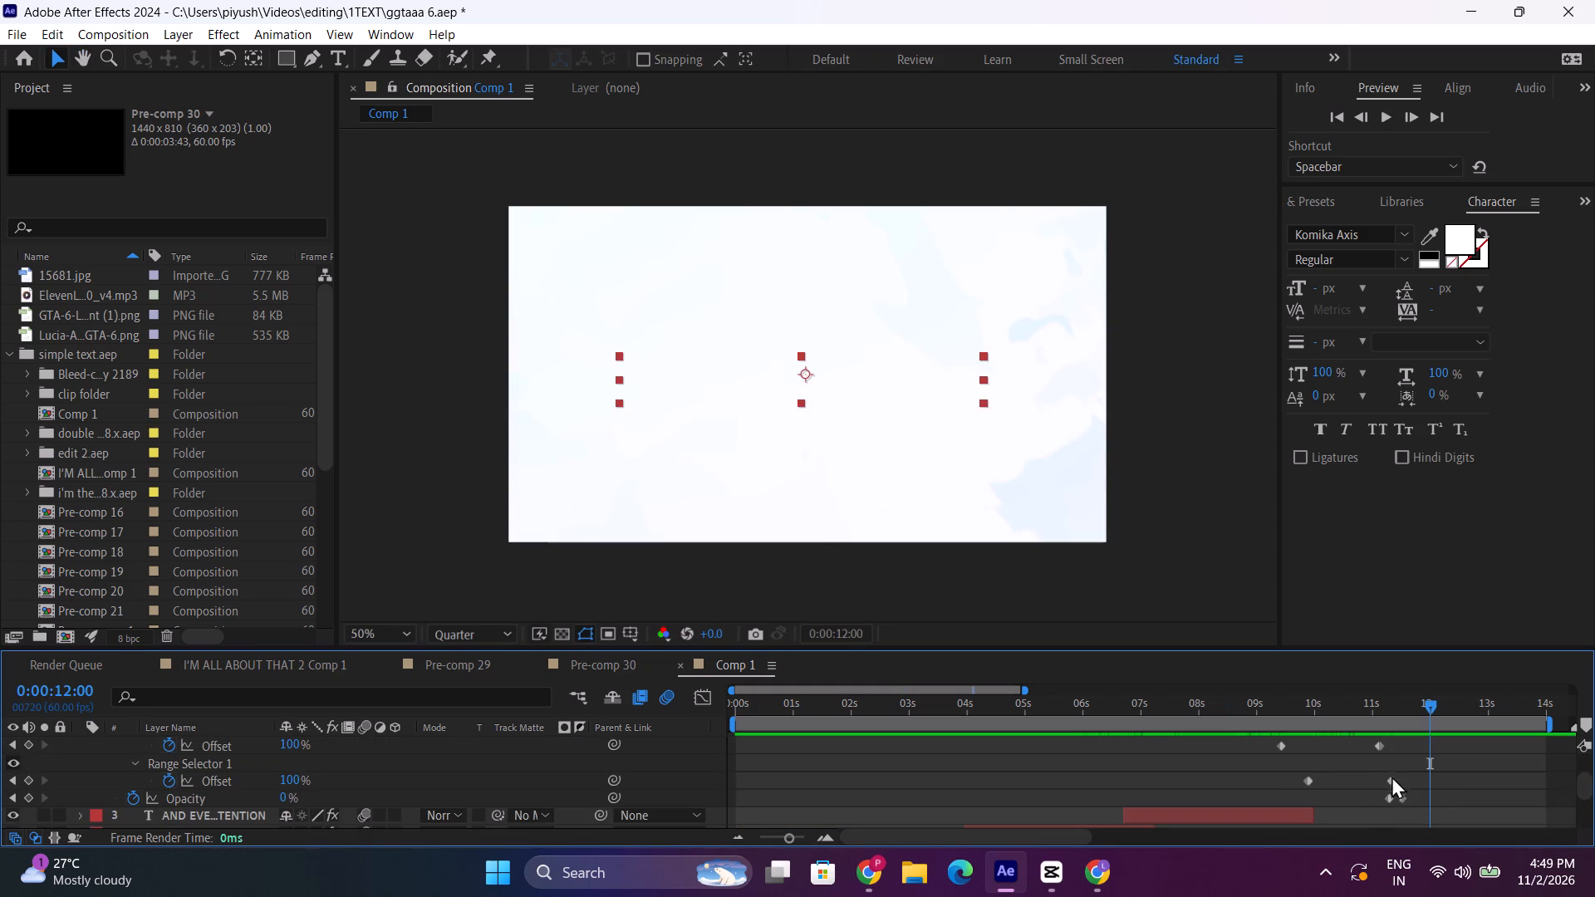
pyautogui.moveTo(1371, 797); pyautogui.dragTo(1428, 817)
pyautogui.moveTo(1402, 796); pyautogui.dragTo(1456, 800)
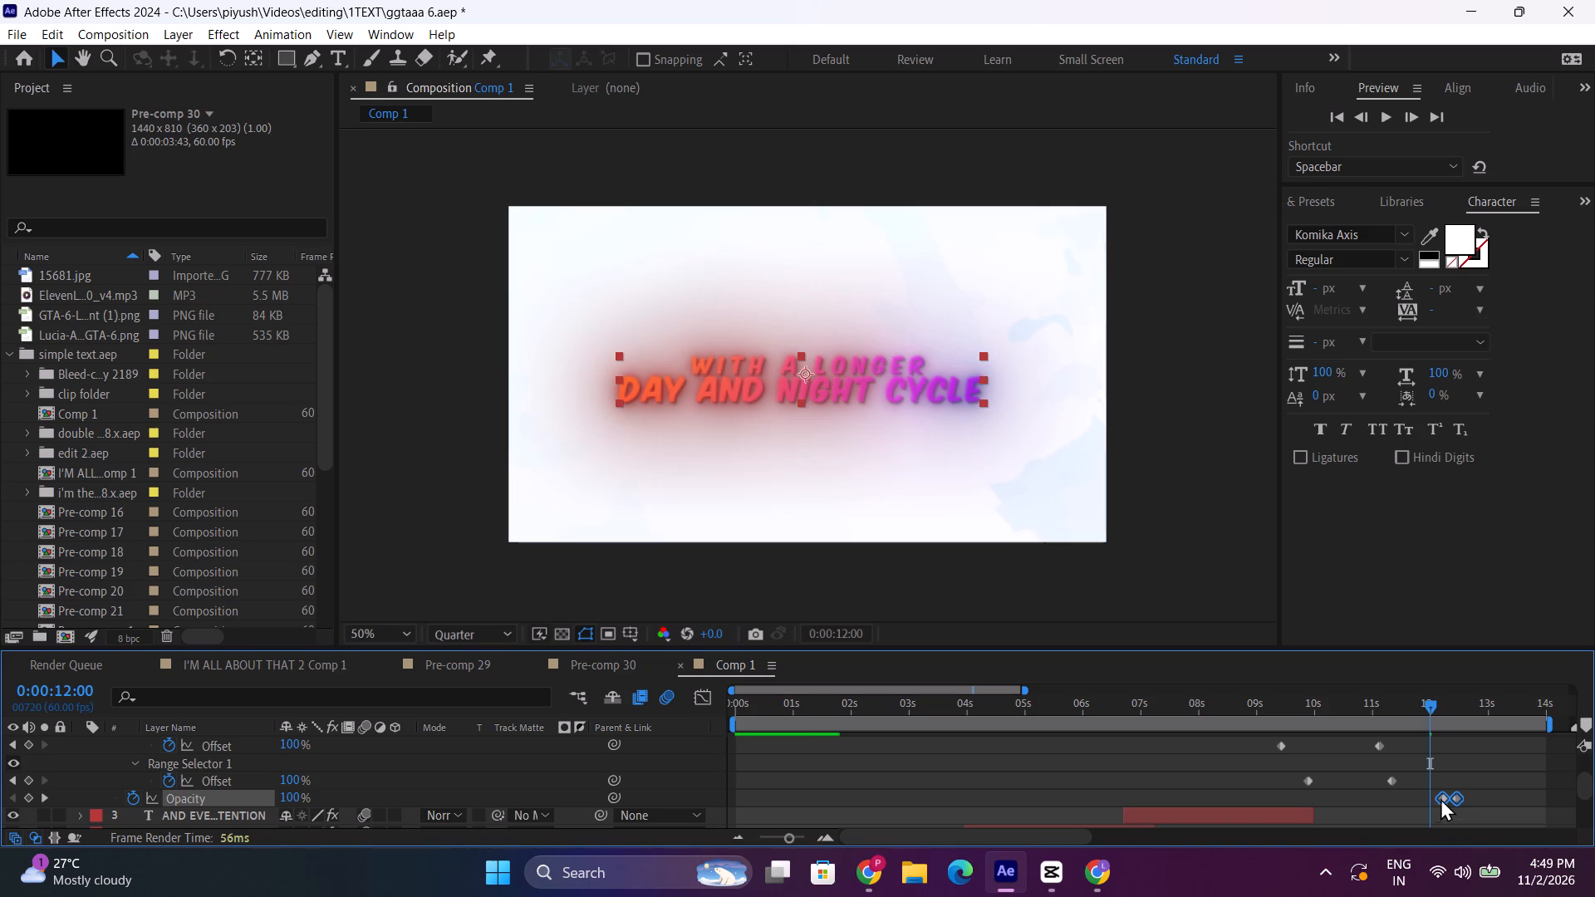
pyautogui.press('space')
pyautogui.scroll(1, 120, 756)
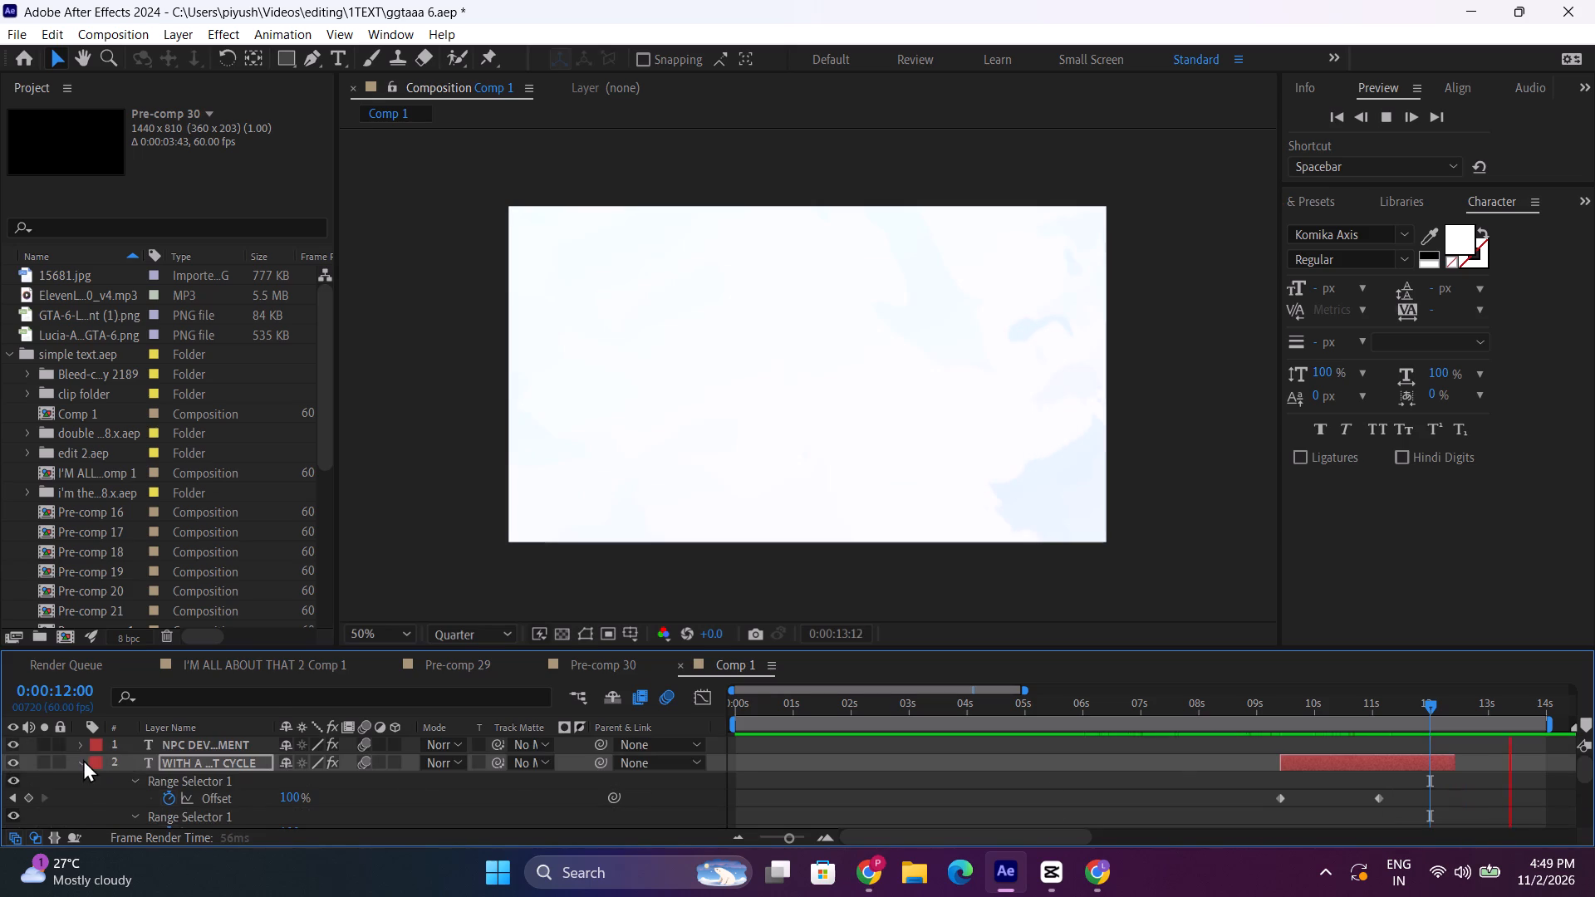
pyautogui.click(82, 759)
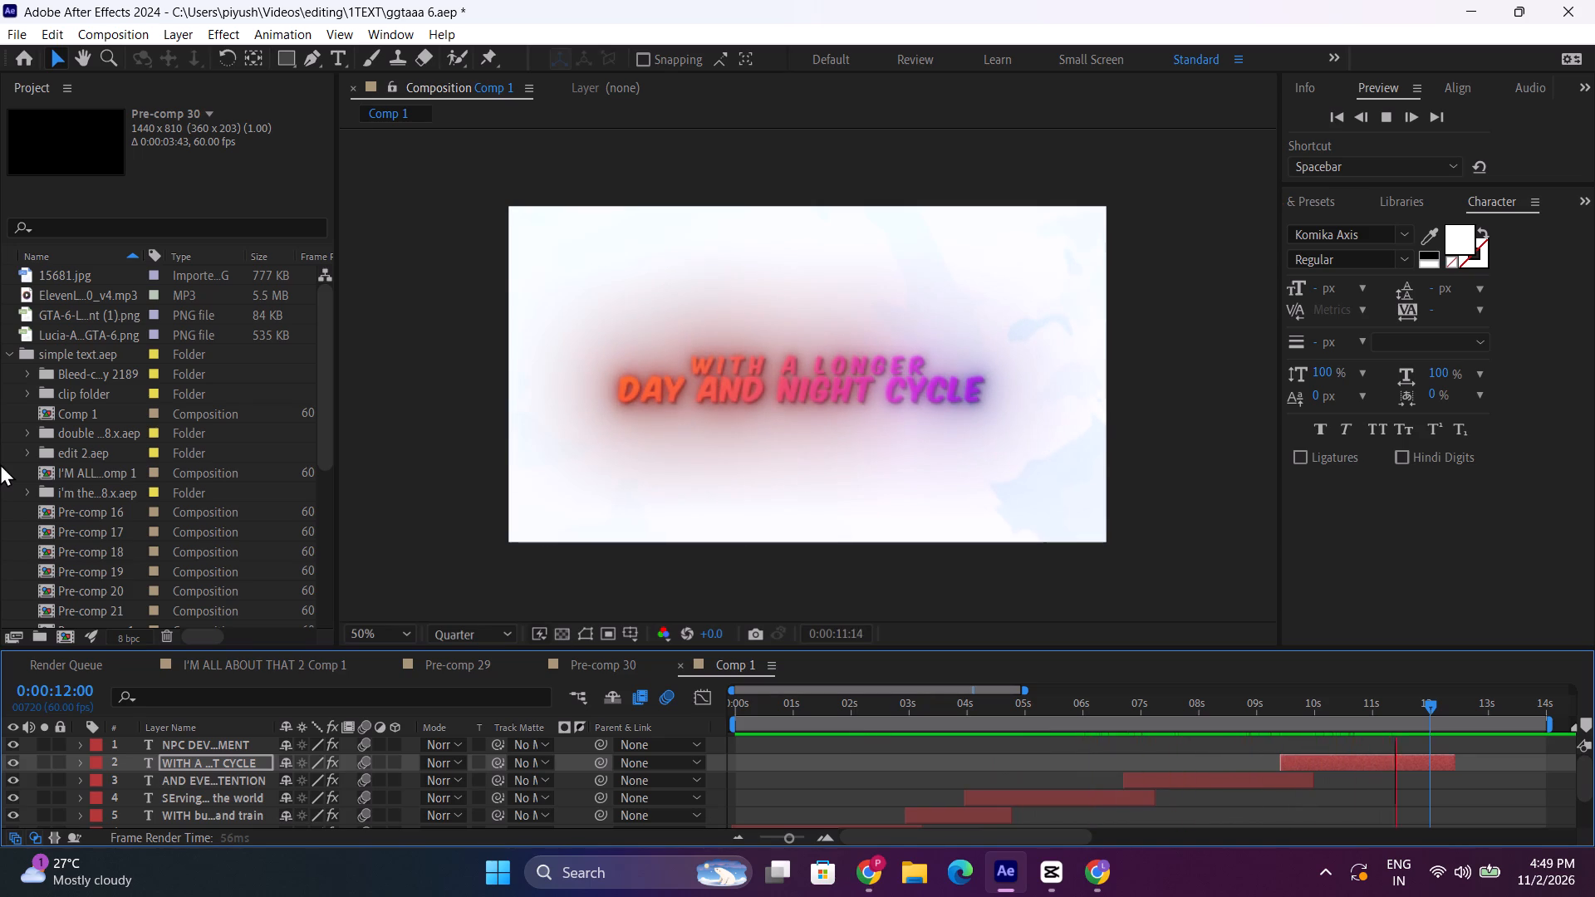
# Save the project.
pyautogui.click(0, 33)
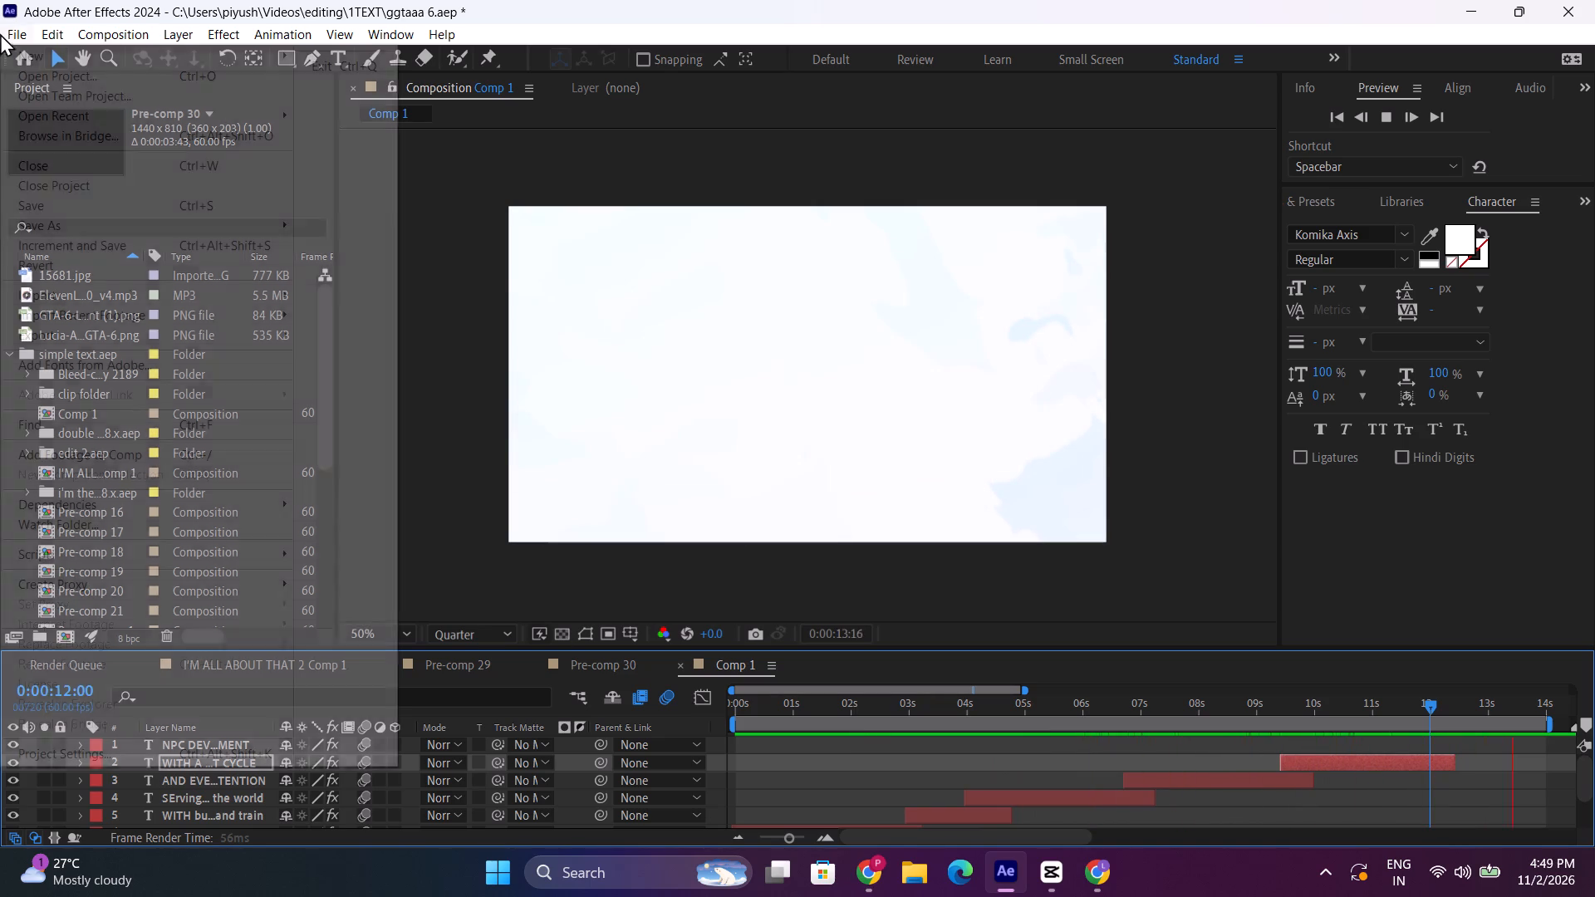
pyautogui.click(32, 199)
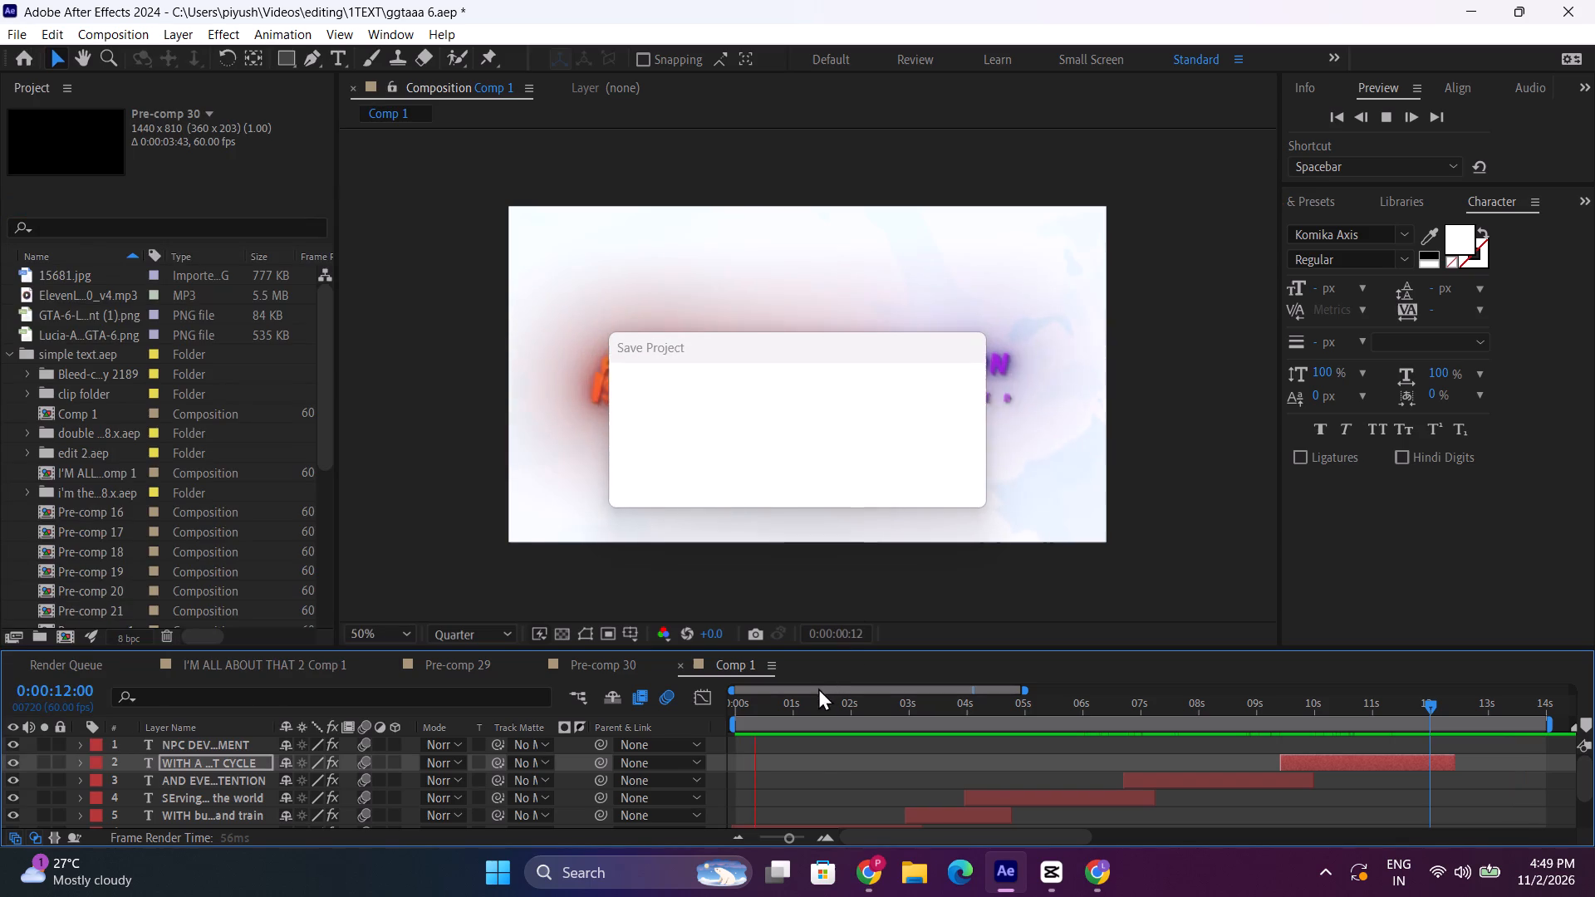
pyautogui.click(1045, 862)
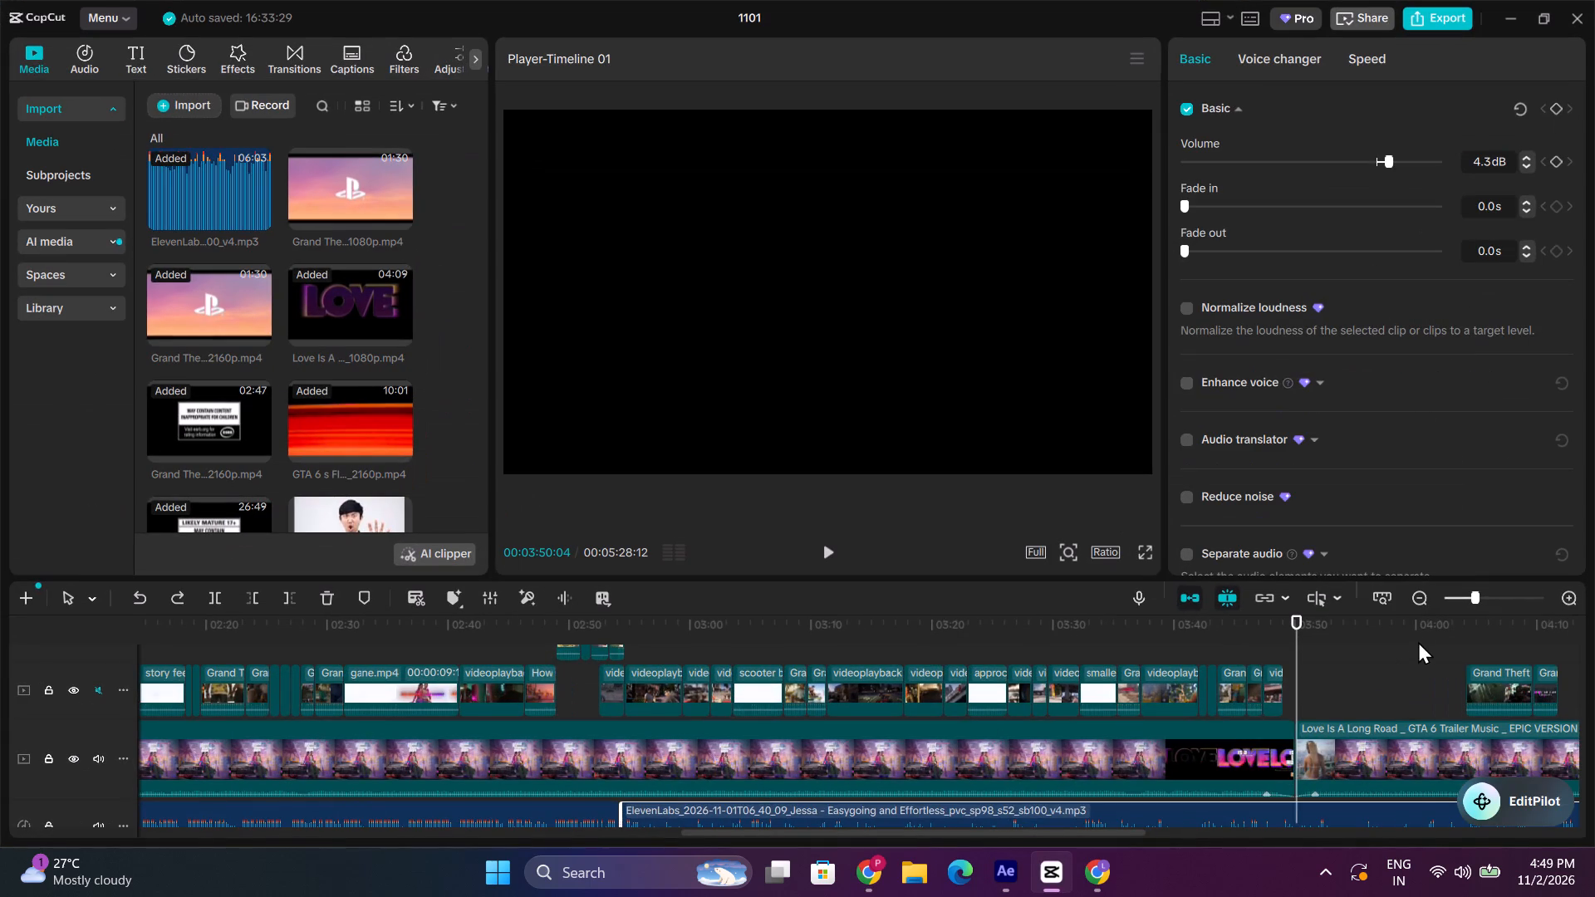
pyautogui.click(1421, 635)
pyautogui.press('space')
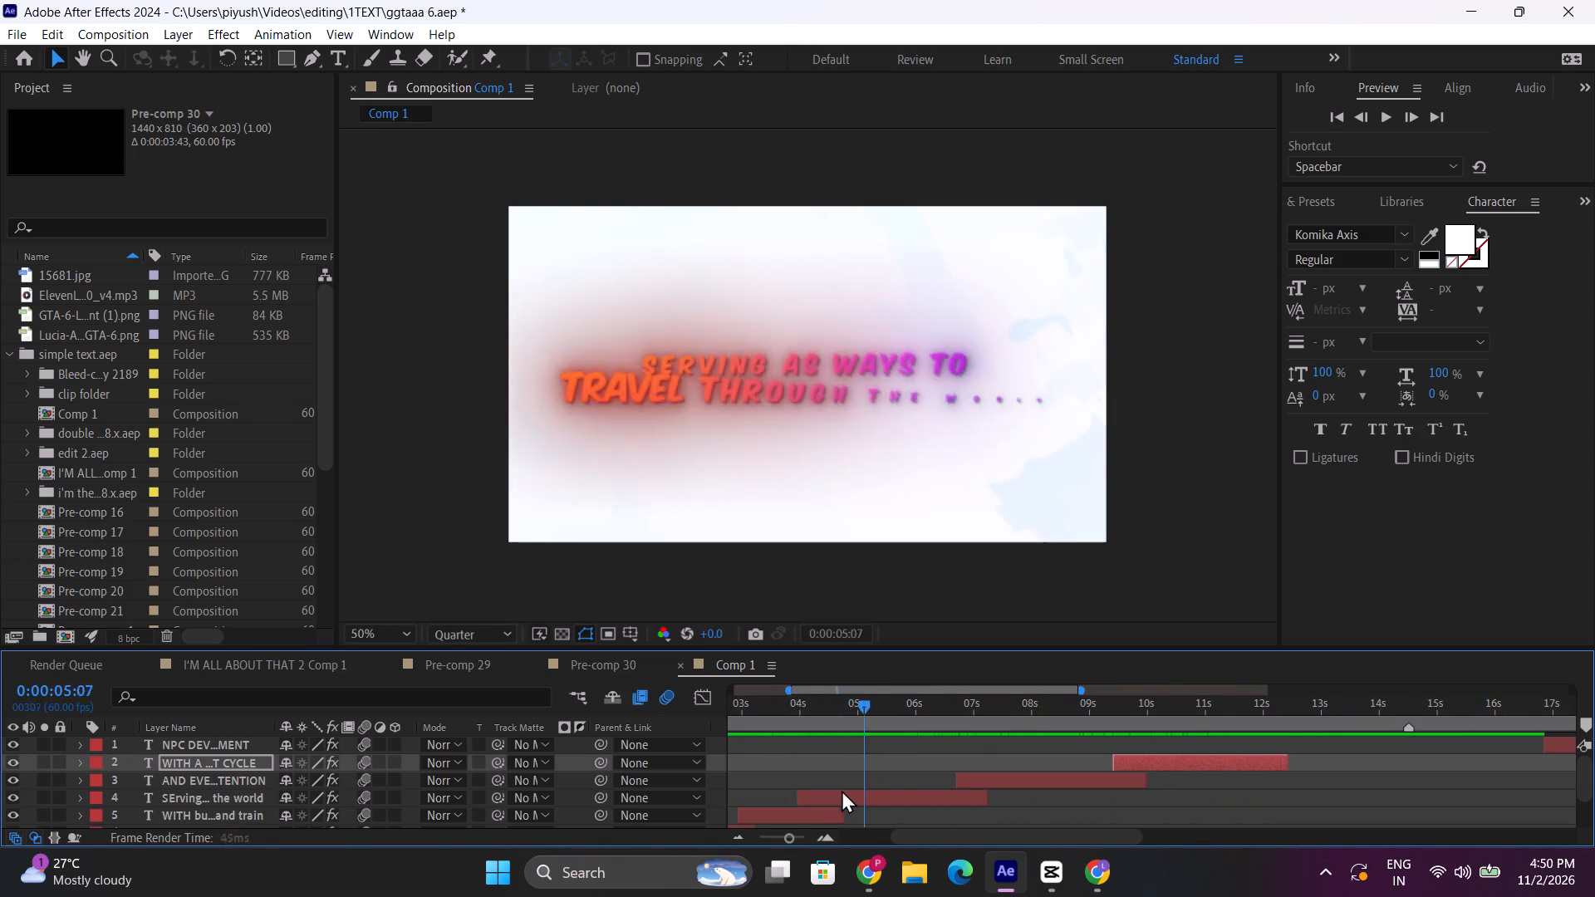
pyautogui.moveTo(842, 790); pyautogui.dragTo(869, 792)
pyautogui.click(861, 787)
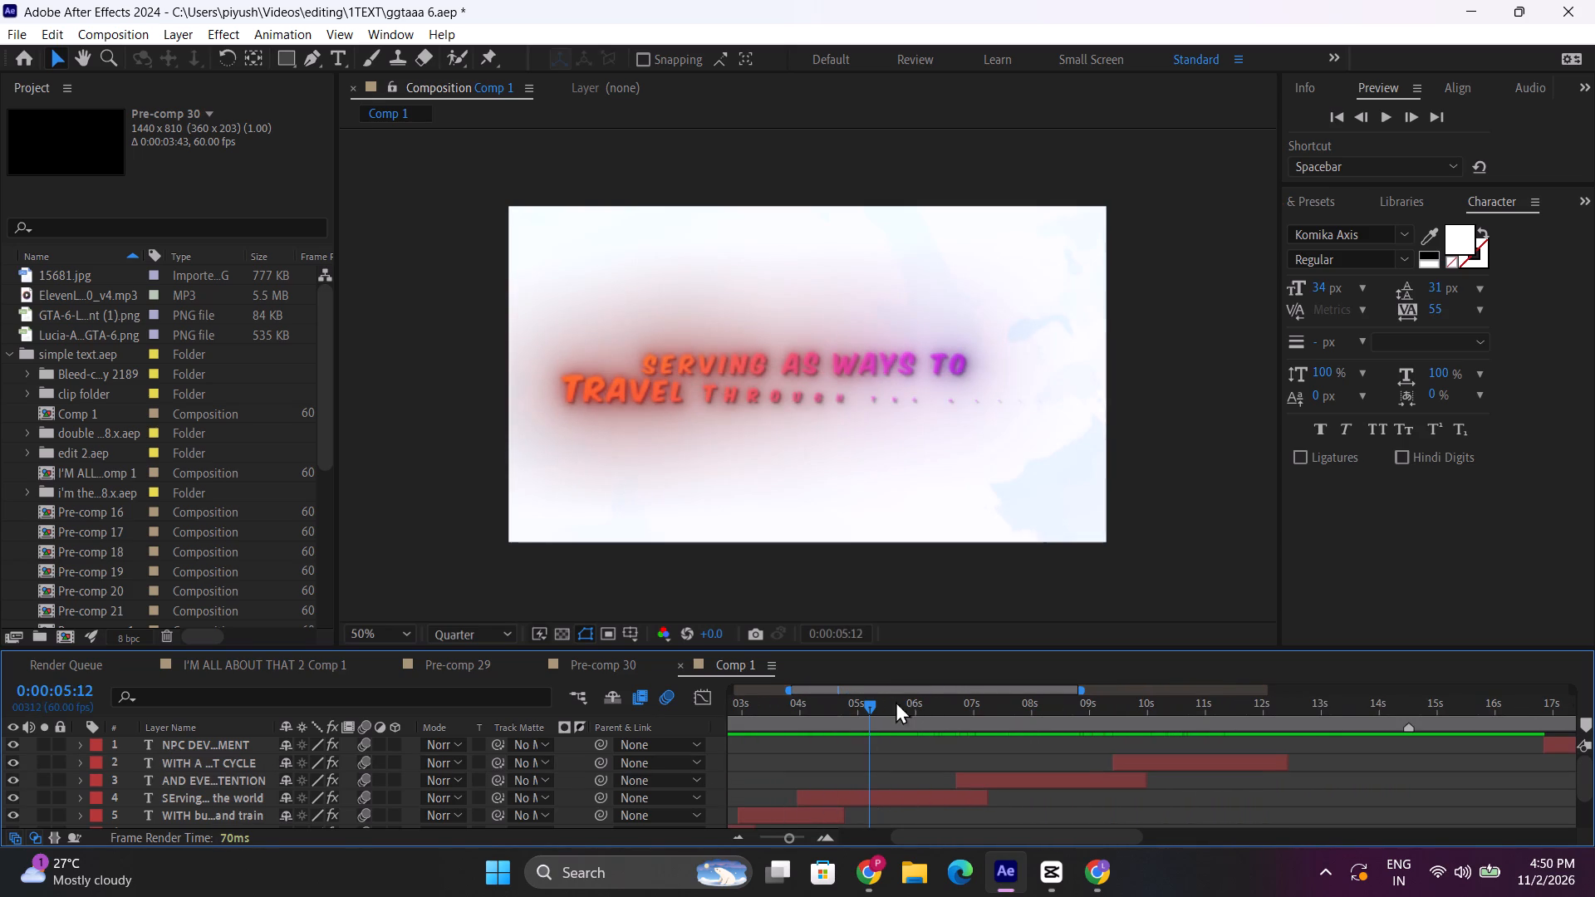
pyautogui.moveTo(856, 705); pyautogui.dragTo(763, 728)
pyautogui.click(768, 810)
pyautogui.hotkey('ctrl', 'd')
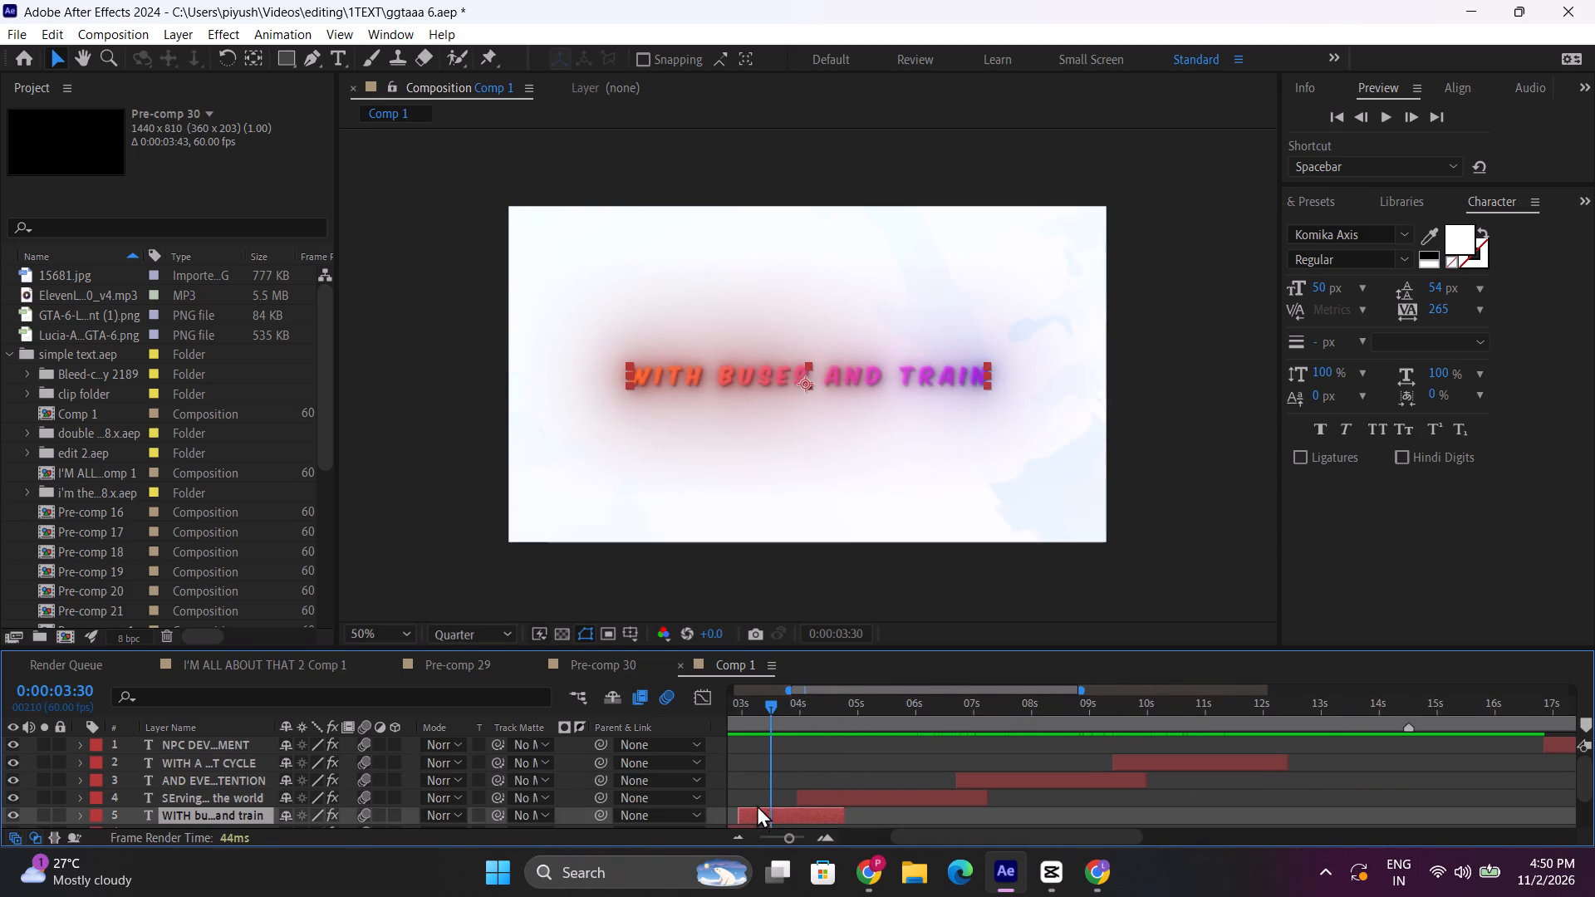
pyautogui.moveTo(237, 812); pyautogui.dragTo(238, 747)
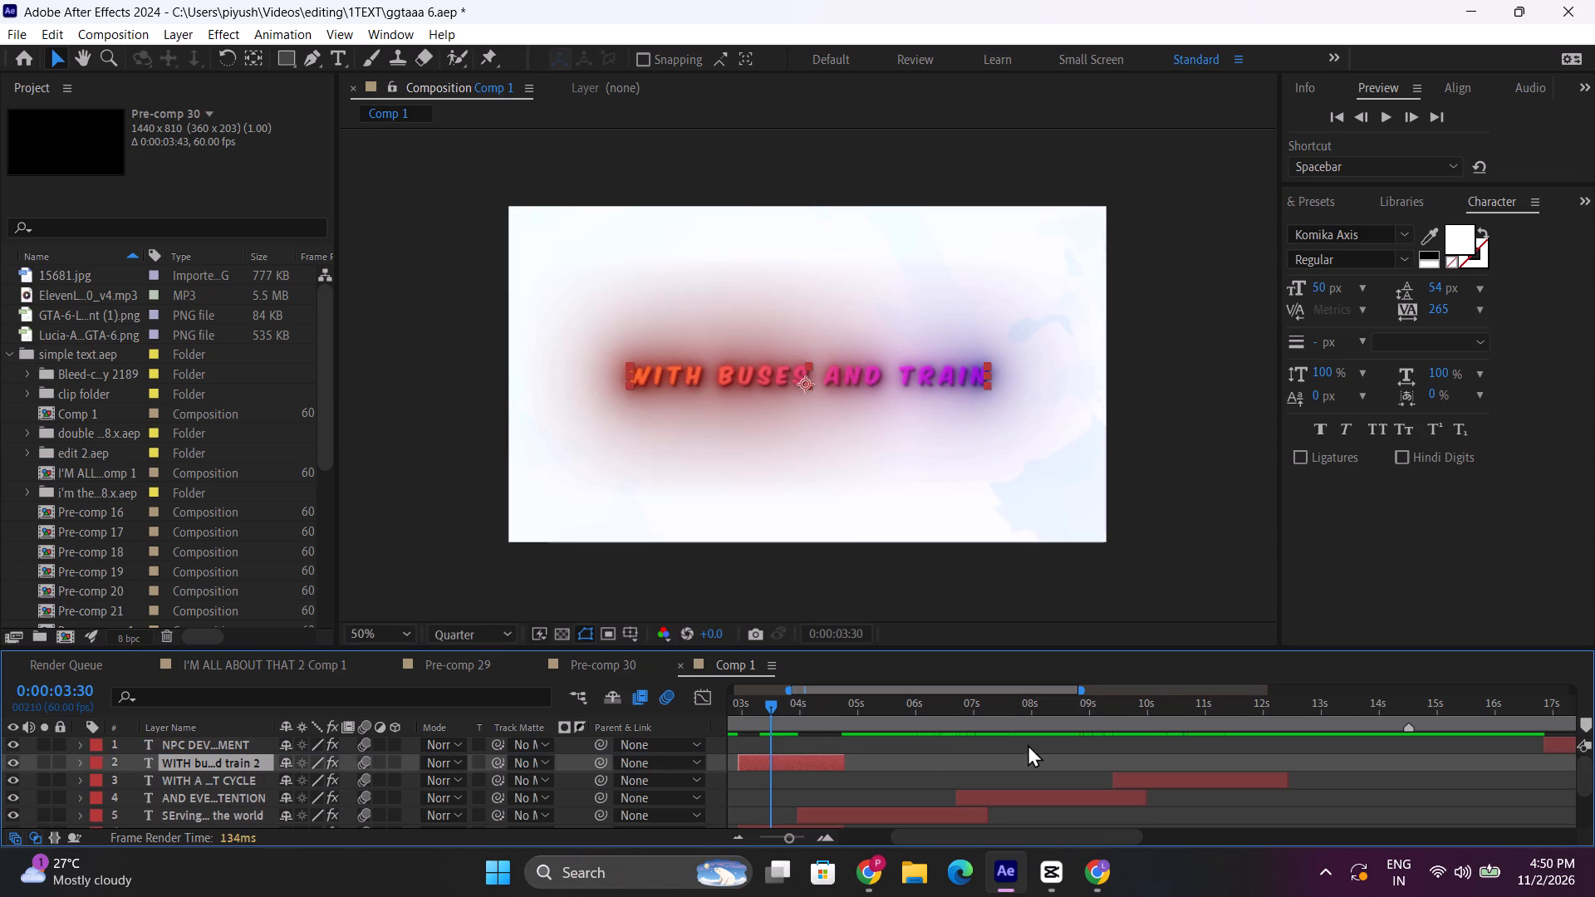
# Shift the duplicated layer to start at about 12.1 s and preview it from about 11.7 s.
pyautogui.moveTo(827, 759); pyautogui.dragTo(1355, 767)
pyautogui.click(1245, 699)
pyautogui.press('space')
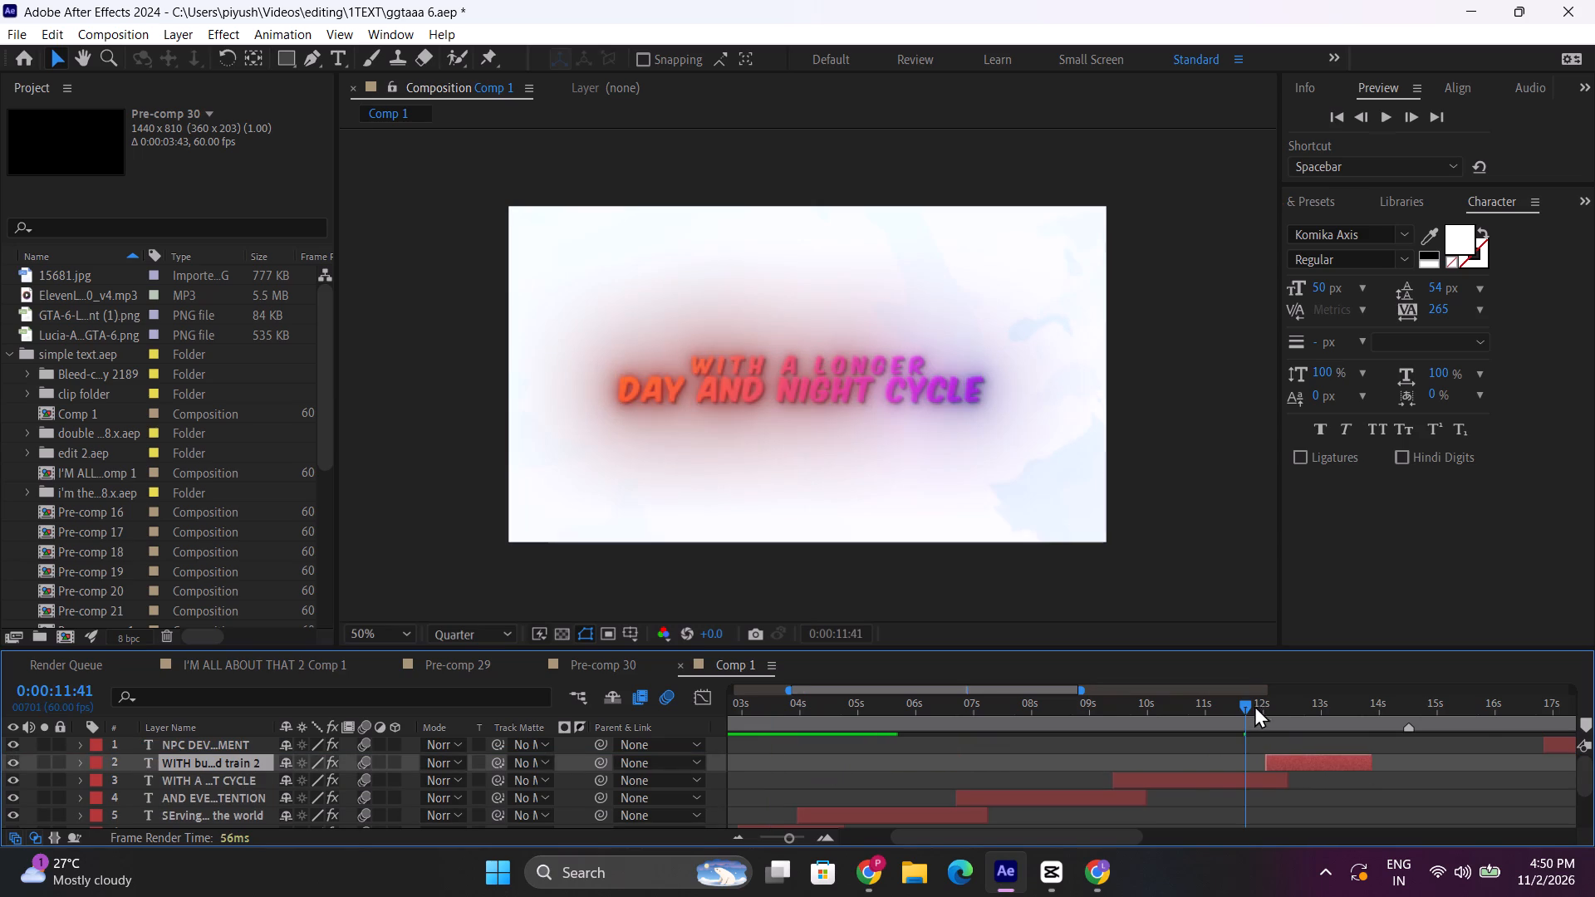
pyautogui.press('space')
pyautogui.press('space')
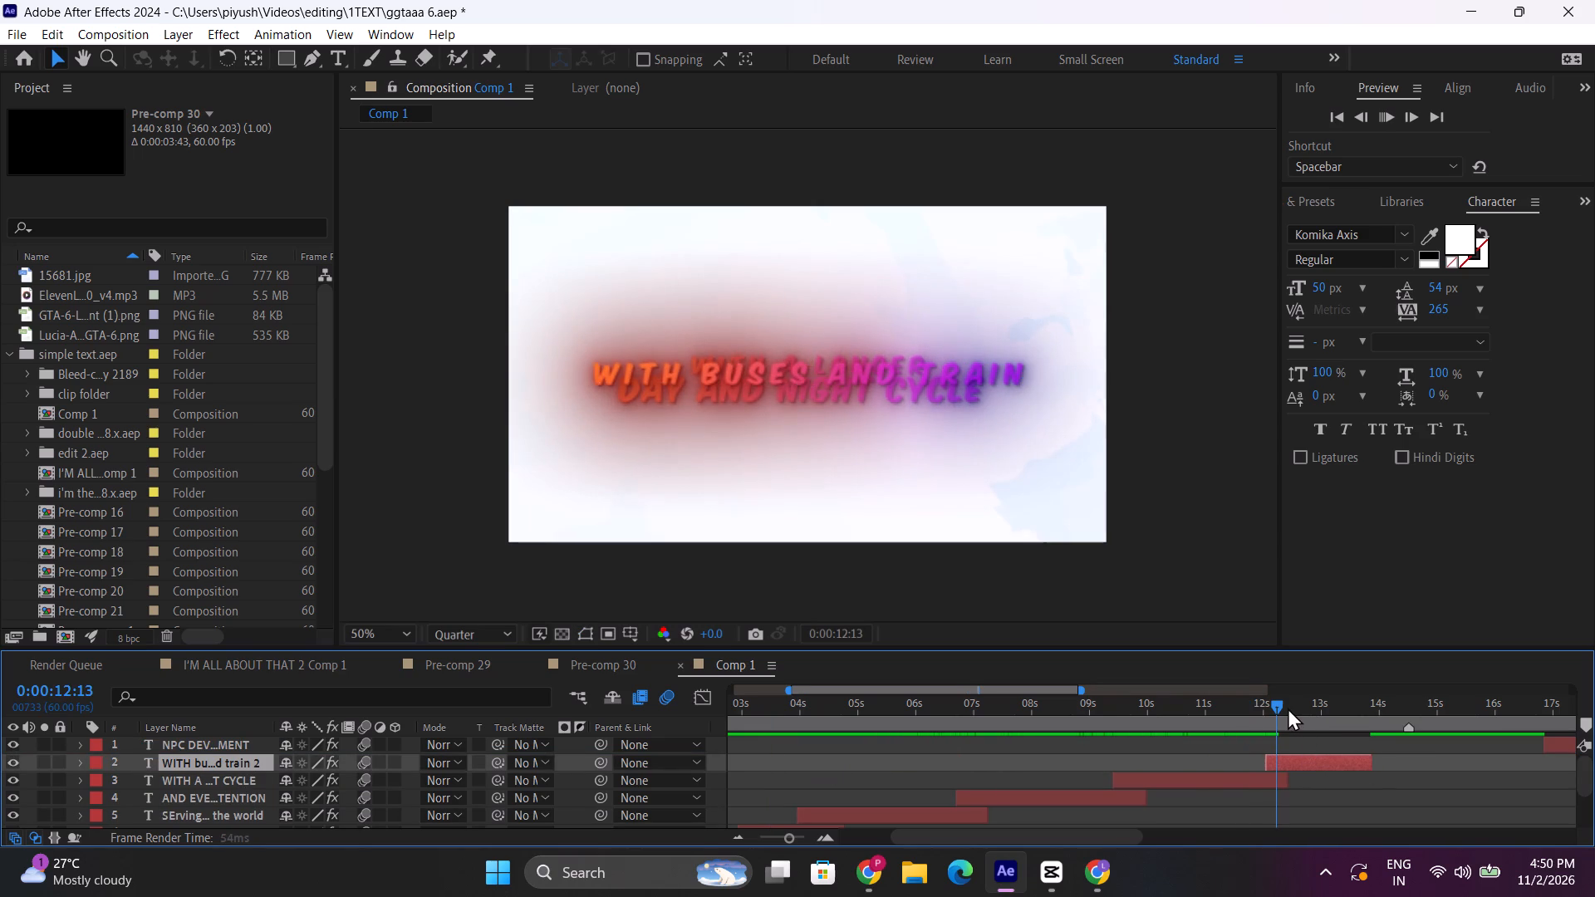
# Replace the duplicated title's text with "INDIVIUALLY".
pyautogui.moveTo(1286, 706); pyautogui.dragTo(1315, 707)
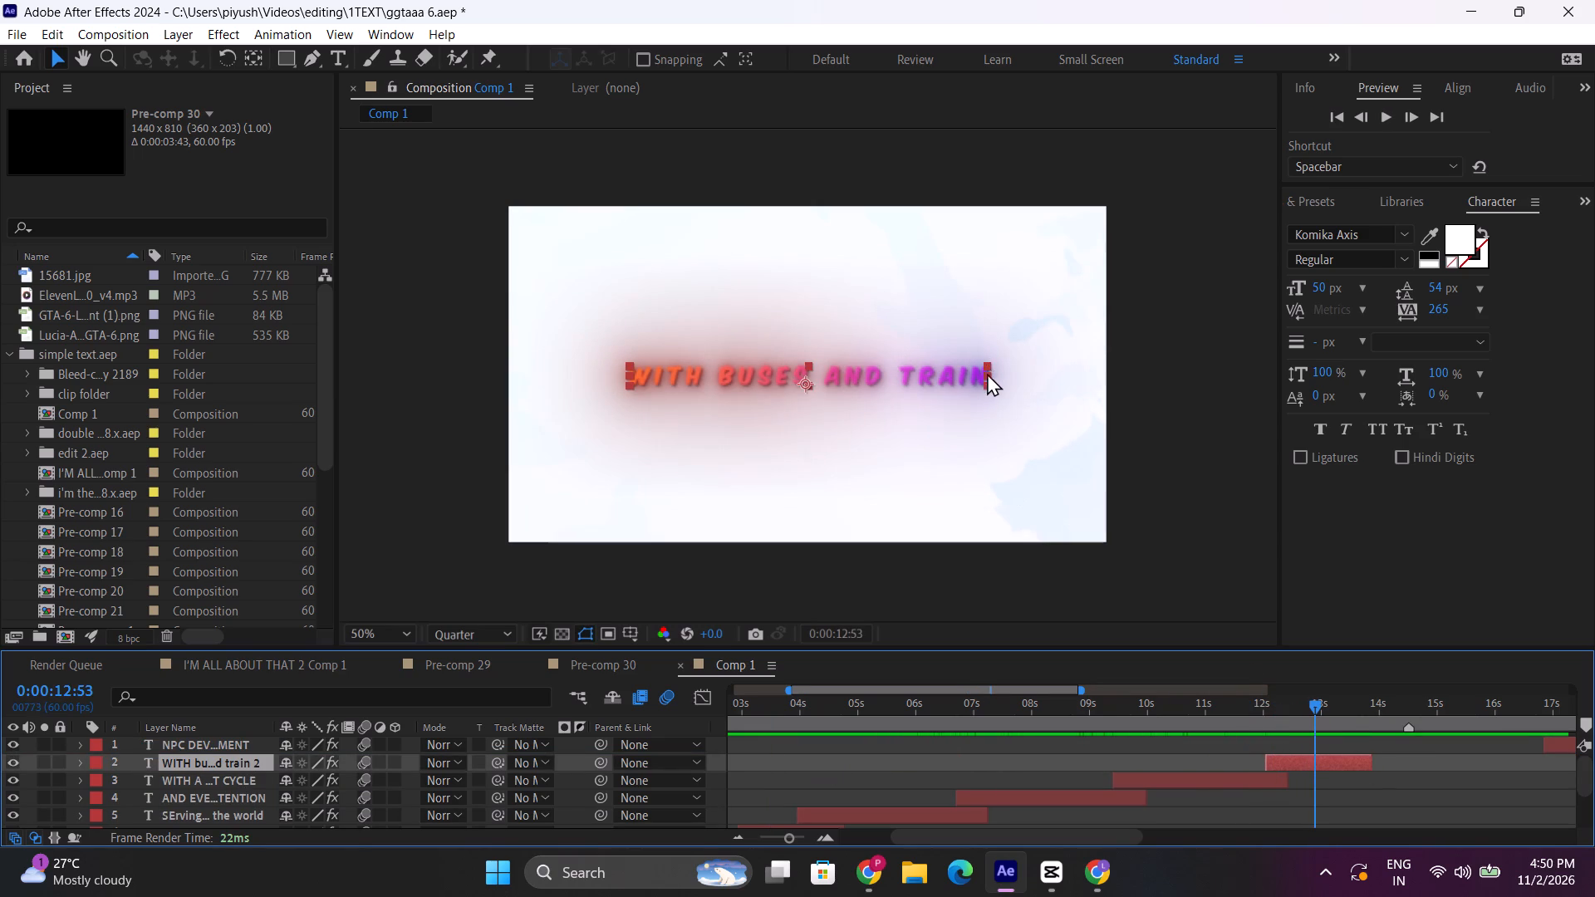
pyautogui.doubleClick(978, 376)
pyautogui.moveTo(987, 376); pyautogui.dragTo(548, 372)
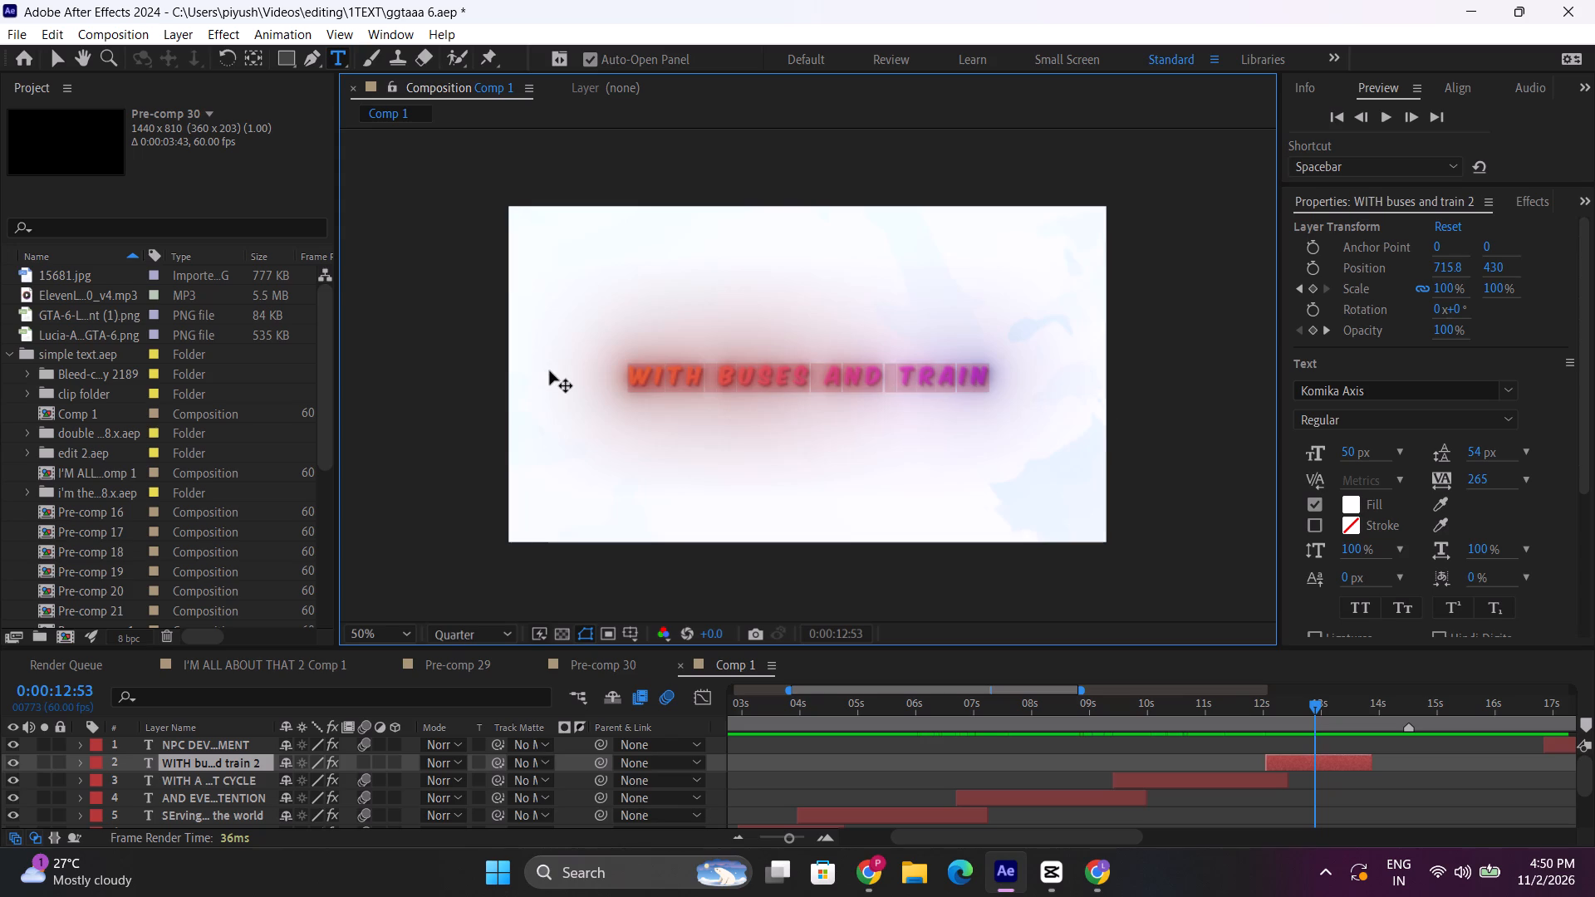
pyautogui.hotkey('shift', 'i')
pyautogui.write('NDI')
pyautogui.write('VI')
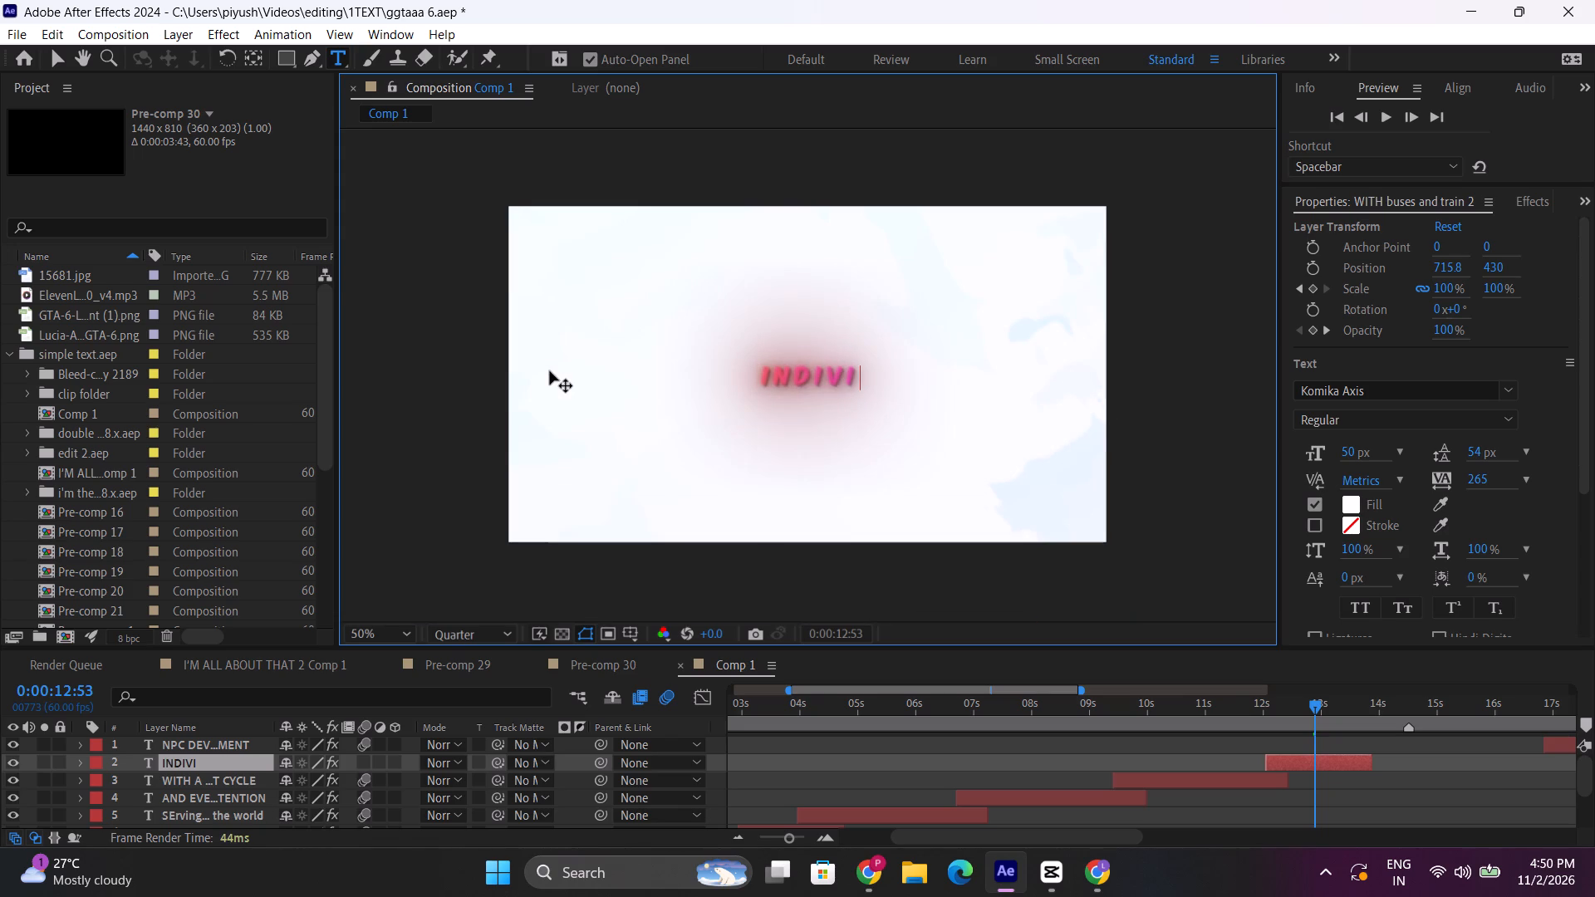
pyautogui.write('UALLY')
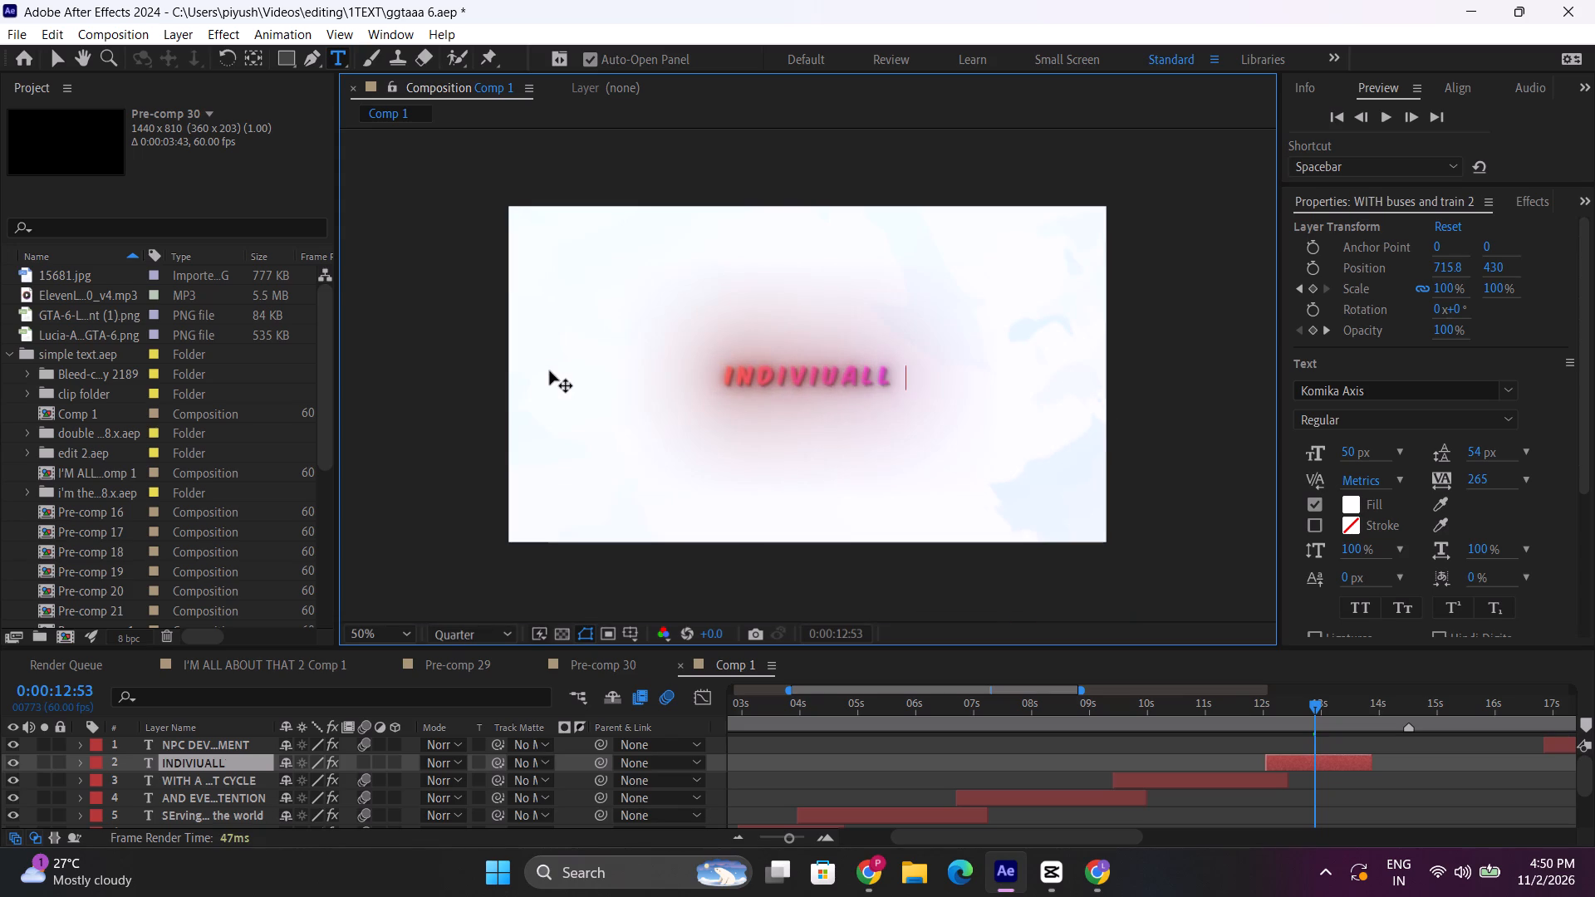
pyautogui.press('space')
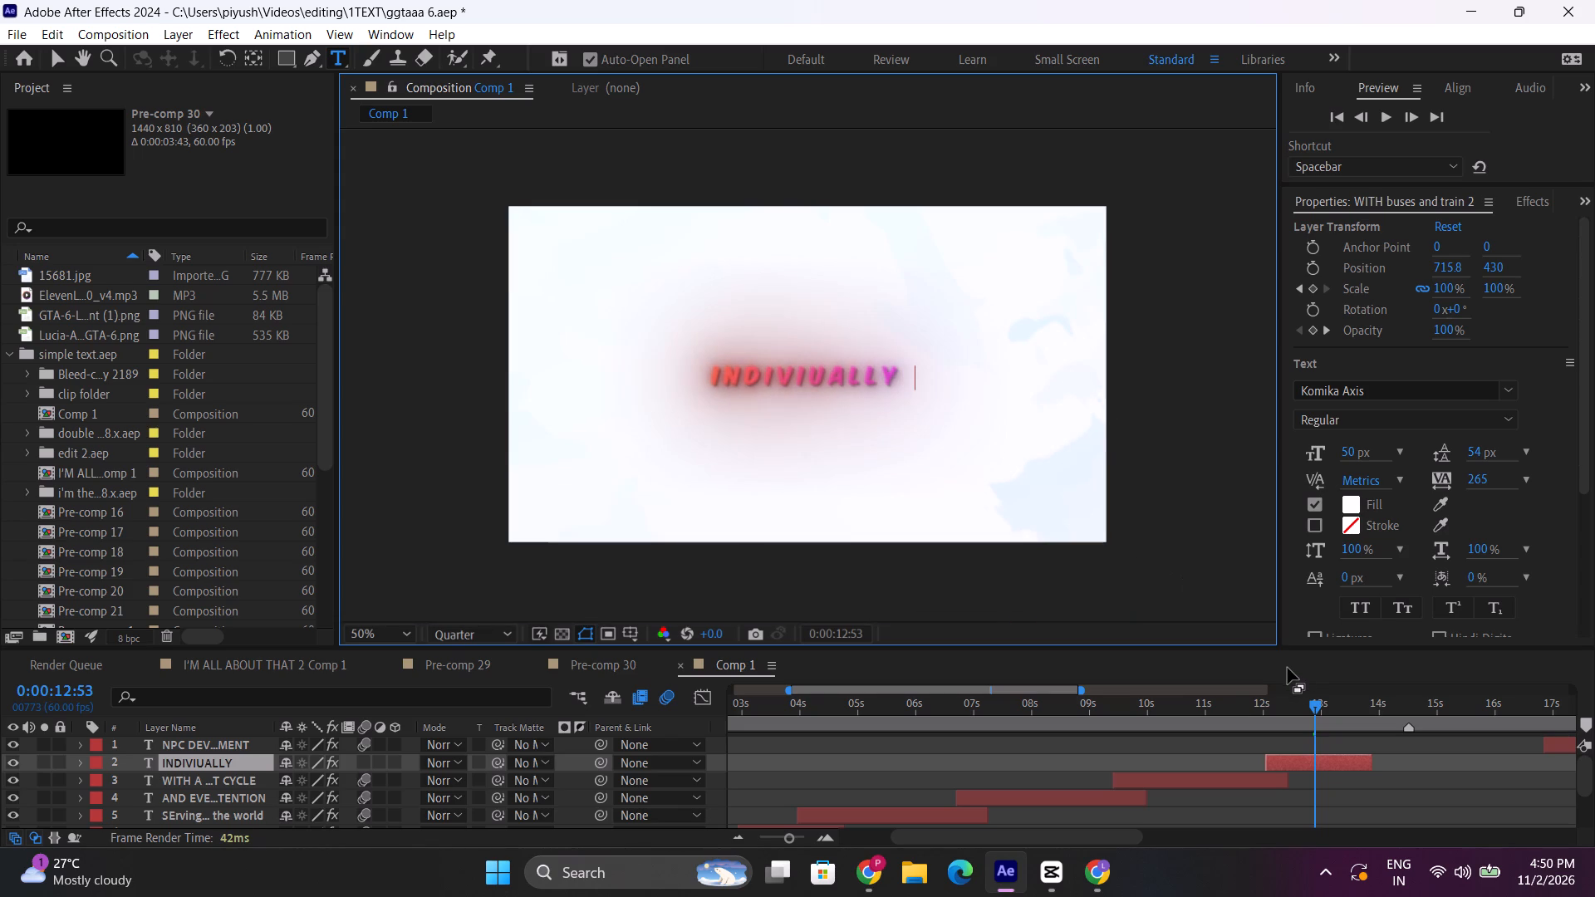
pyautogui.press('BackSpace')
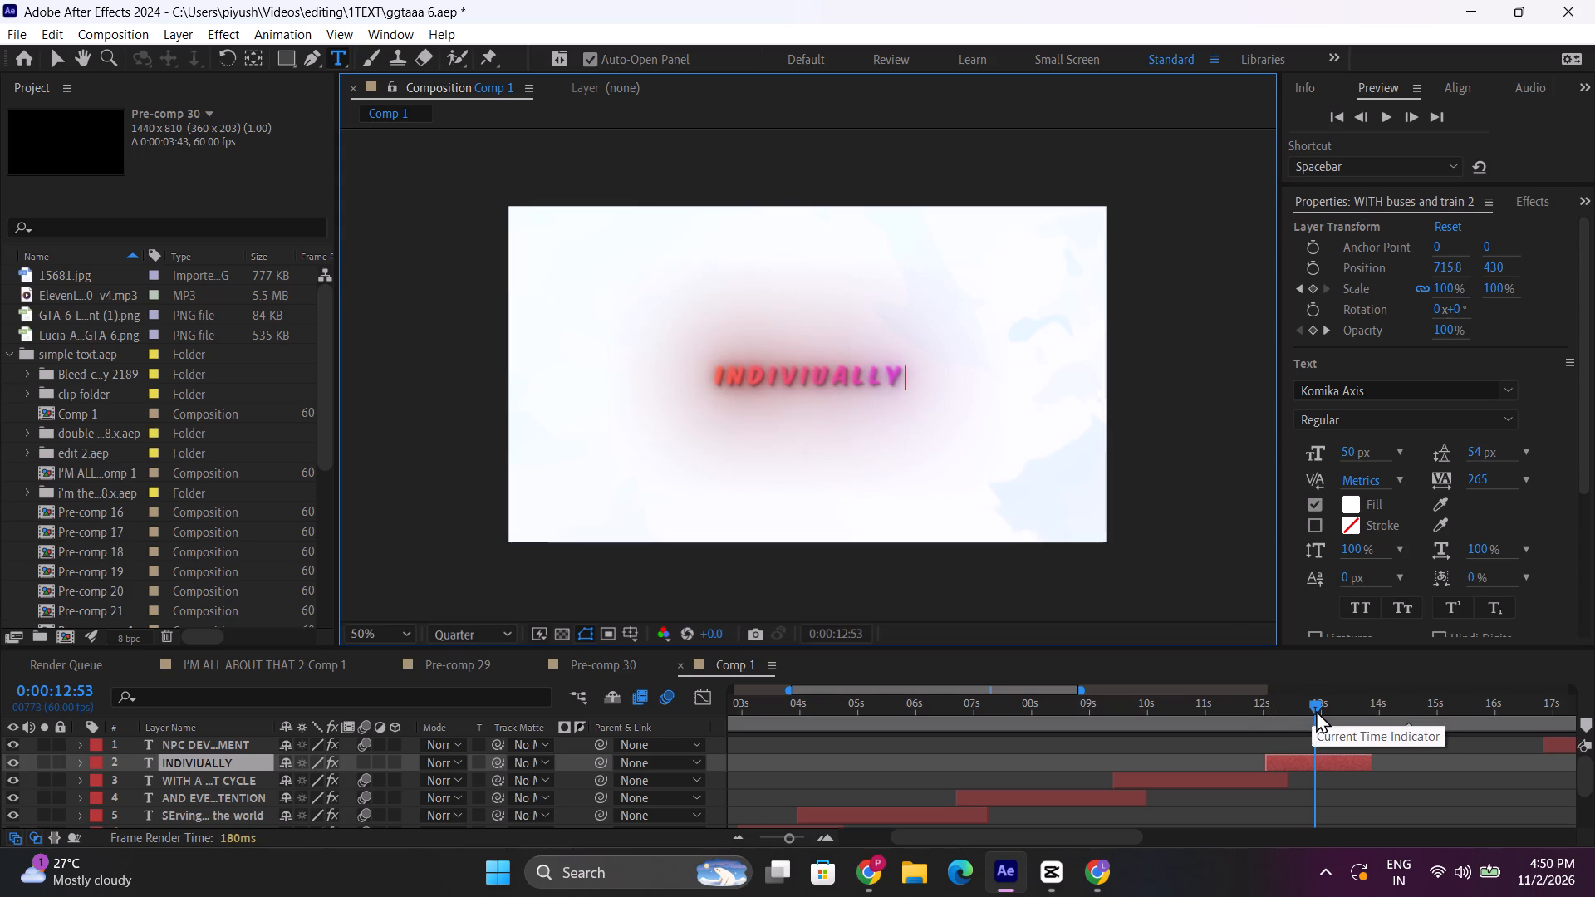
pyautogui.press('space')
pyautogui.press('BackSpace')
# Preview the new single-word title from about 12.3 s.
pyautogui.click(1284, 698)
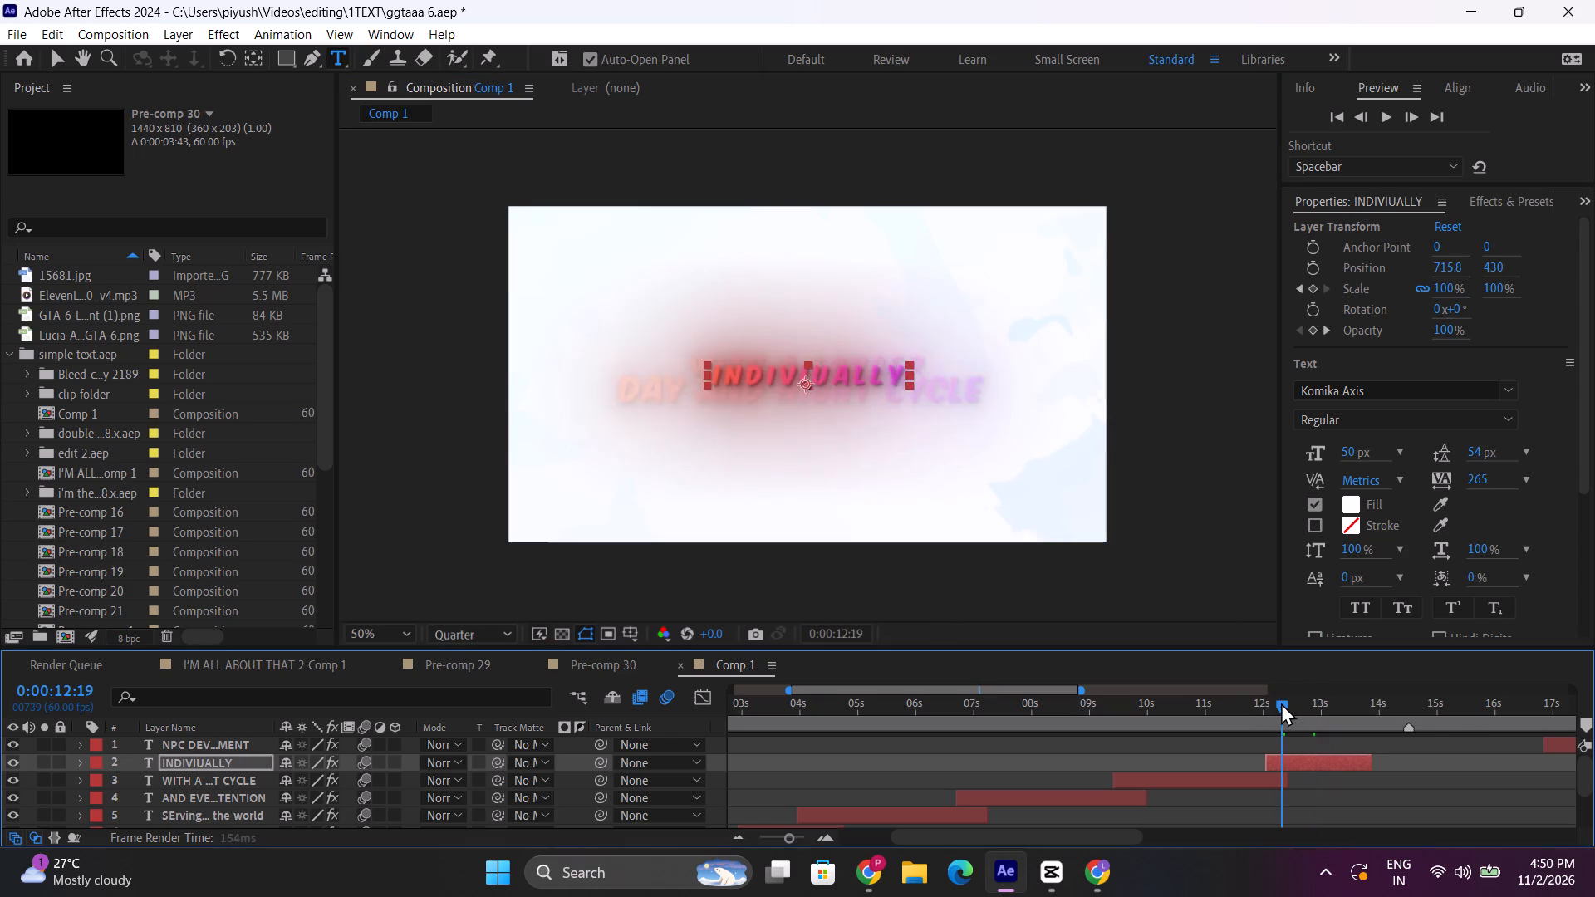
pyautogui.press('space')
pyautogui.press('space')
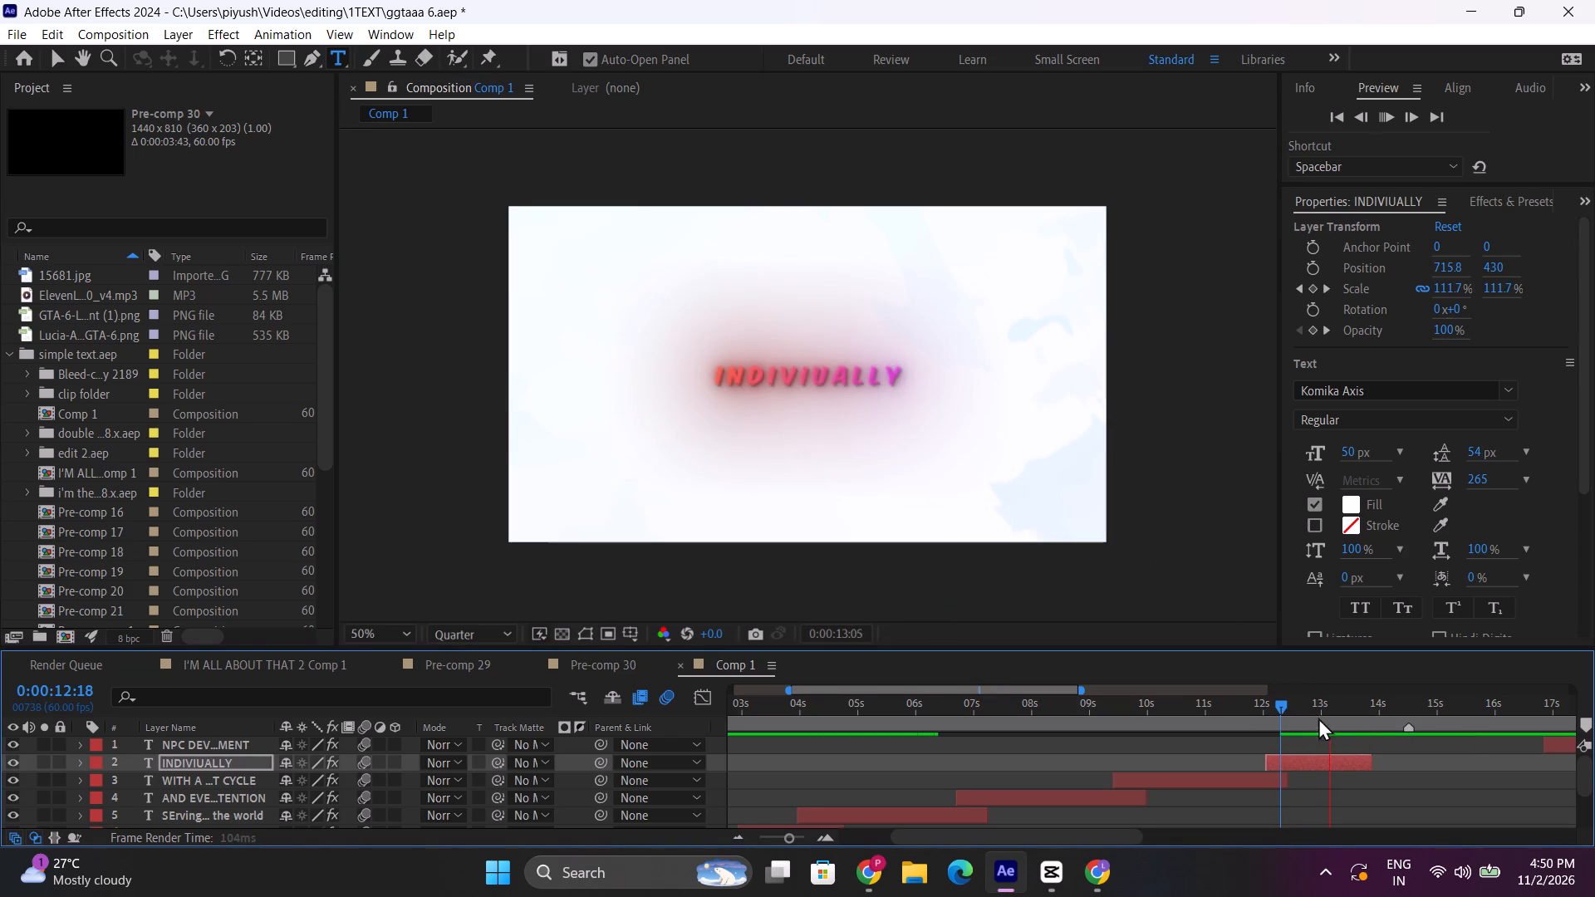
# Preview the "INDIVIUALLY" title from about 12.7 s and trim its layer to end at about 13.2 s.
pyautogui.moveTo(1321, 706); pyautogui.dragTo(1305, 708)
pyautogui.press('space')
pyautogui.press('space')
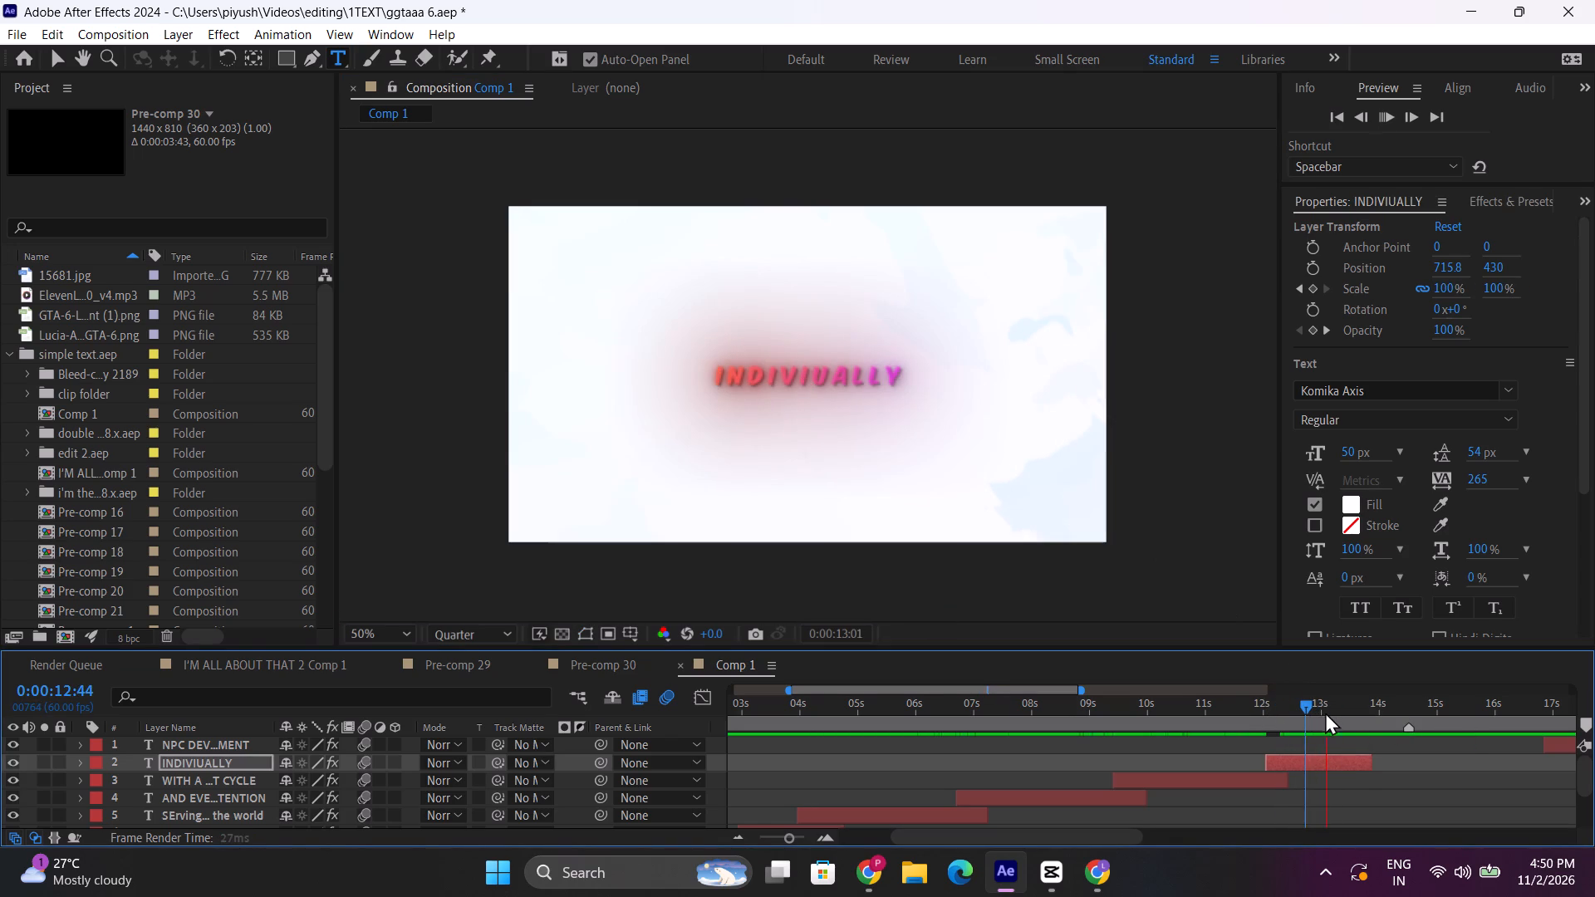
pyautogui.moveTo(1372, 762); pyautogui.dragTo(1331, 773)
# Duplicate the "WITH A…T CYCLE" text layer and place the copy just above the "INDIVIUALLY" layer.
pyautogui.click(1224, 779)
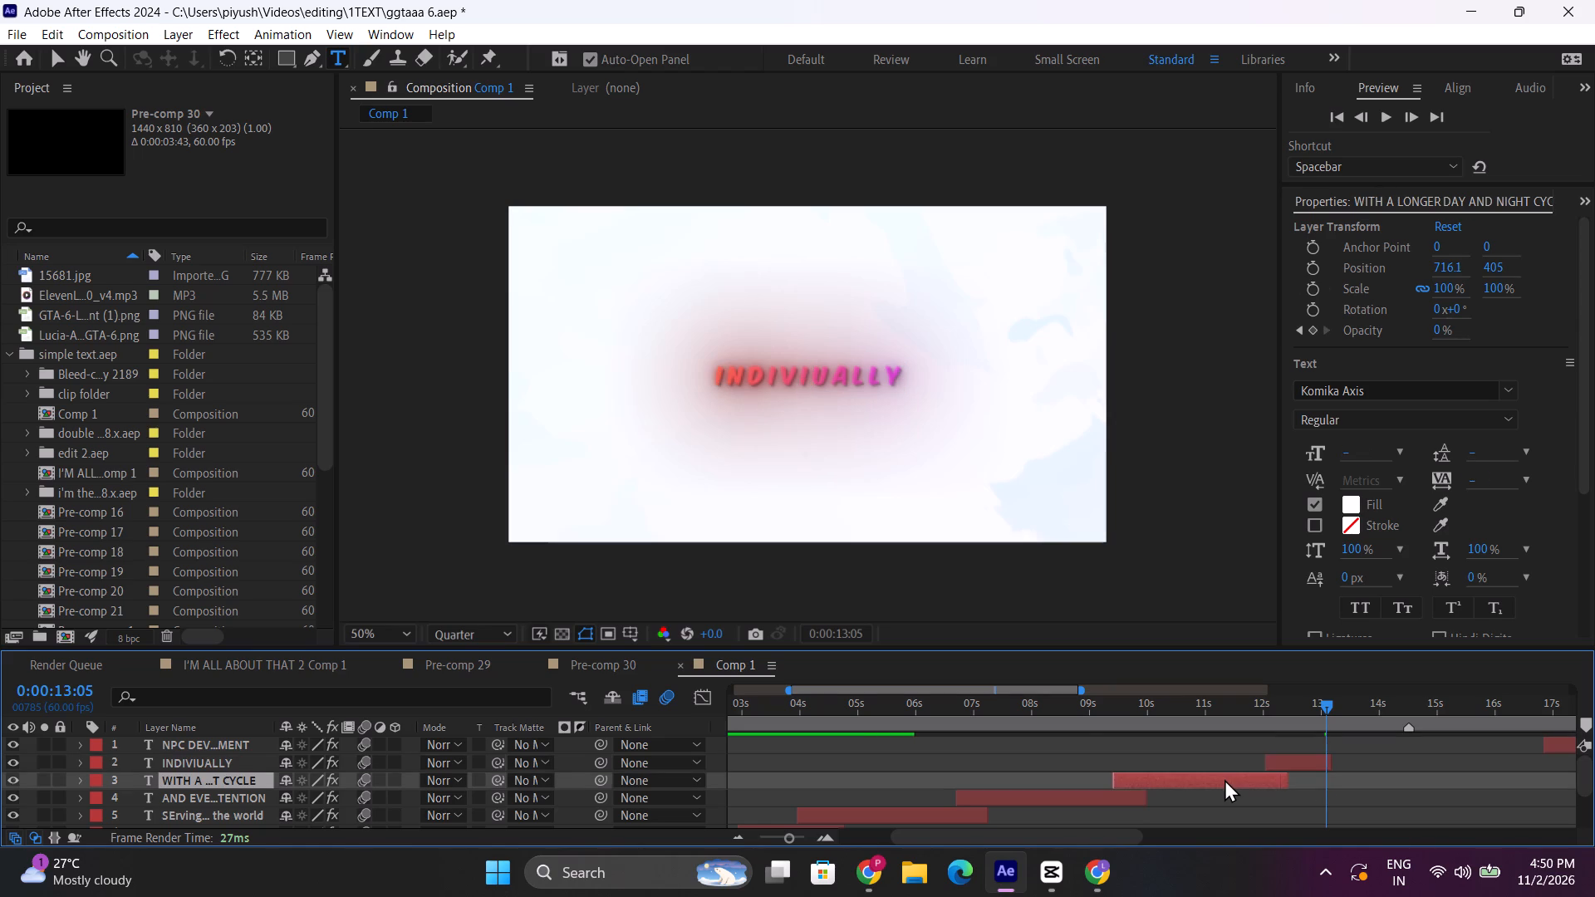
pyautogui.hotkey('ctrl', 'd')
pyautogui.moveTo(186, 775); pyautogui.dragTo(192, 758)
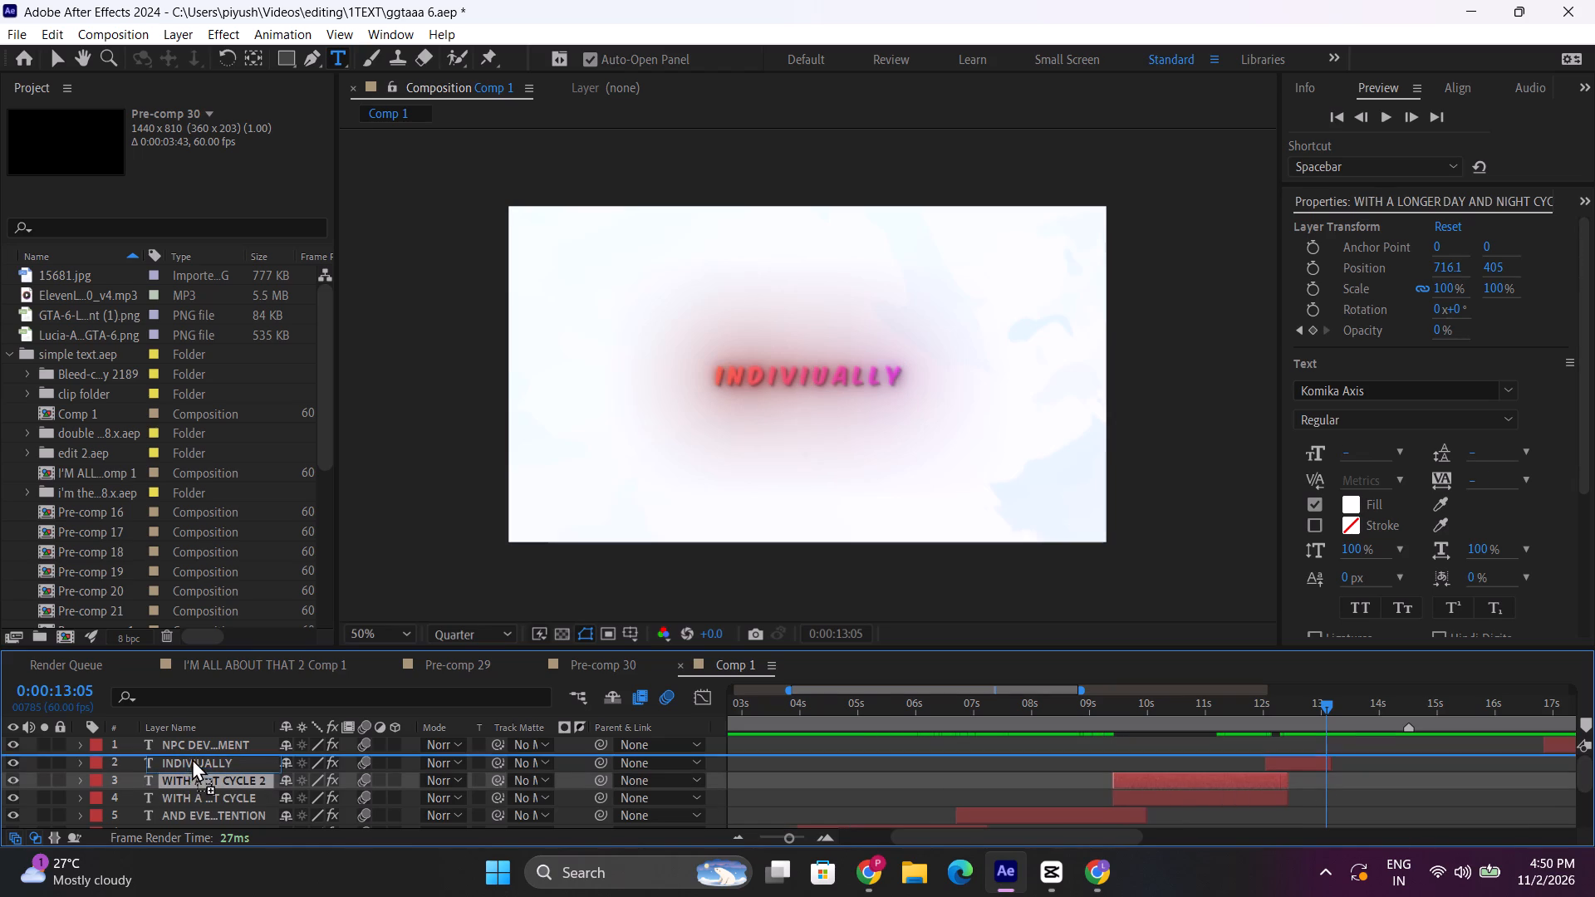
pyautogui.moveTo(192, 758); pyautogui.dragTo(192, 757)
# Shift the duplicated layer to start at about 12.7 s and preview its timing against the narration.
pyautogui.moveTo(1232, 763); pyautogui.dragTo(1441, 790)
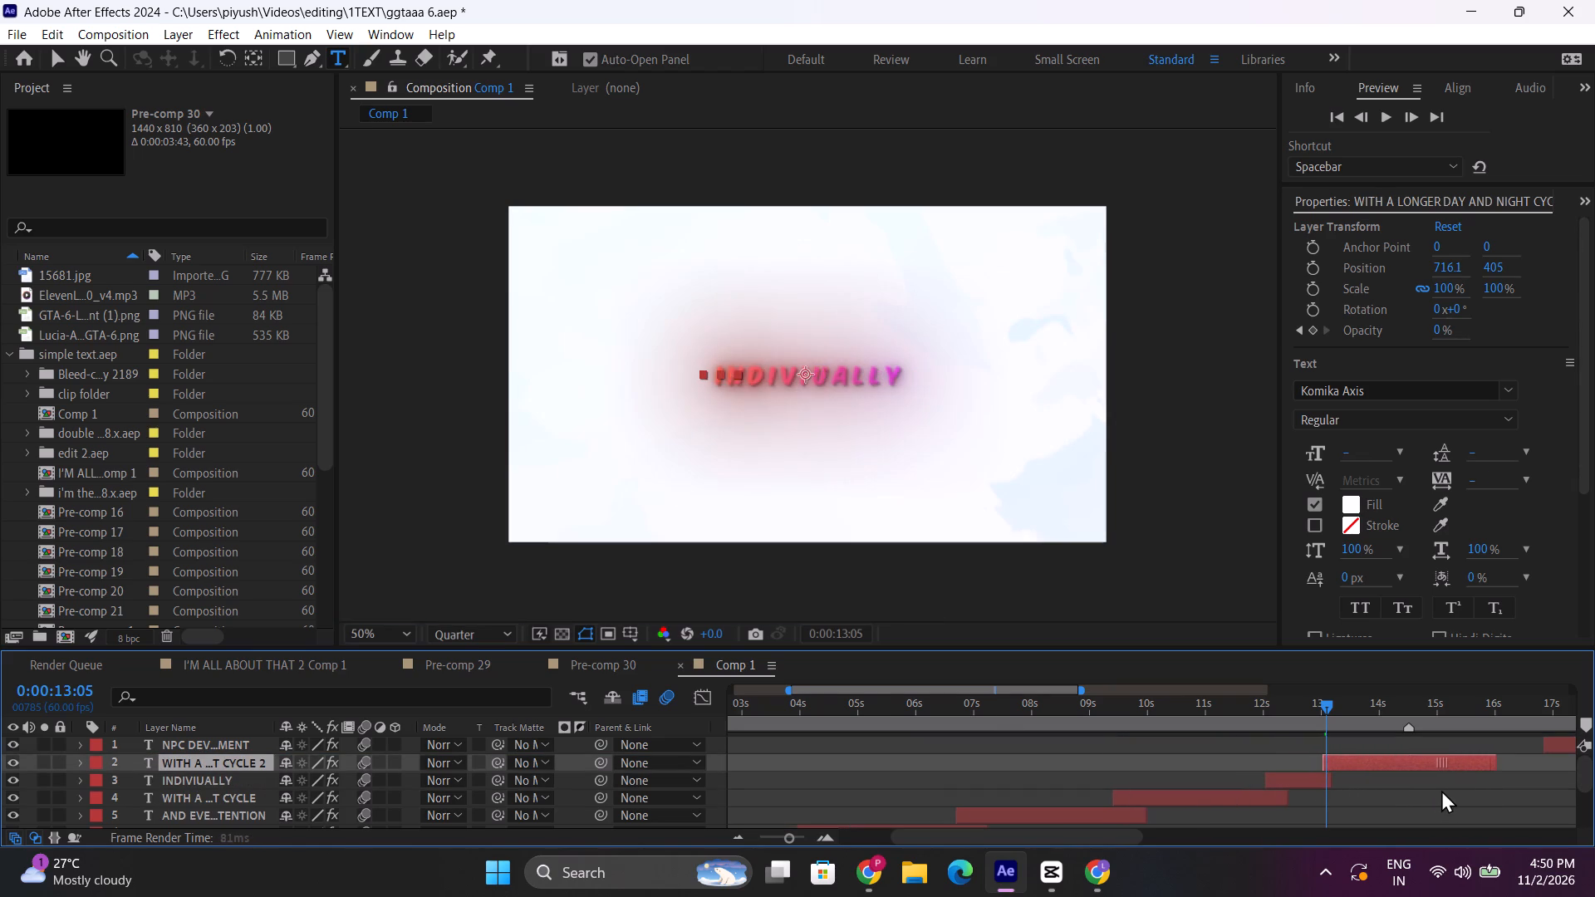
pyautogui.moveTo(1441, 790); pyautogui.dragTo(1421, 799)
pyautogui.press('space')
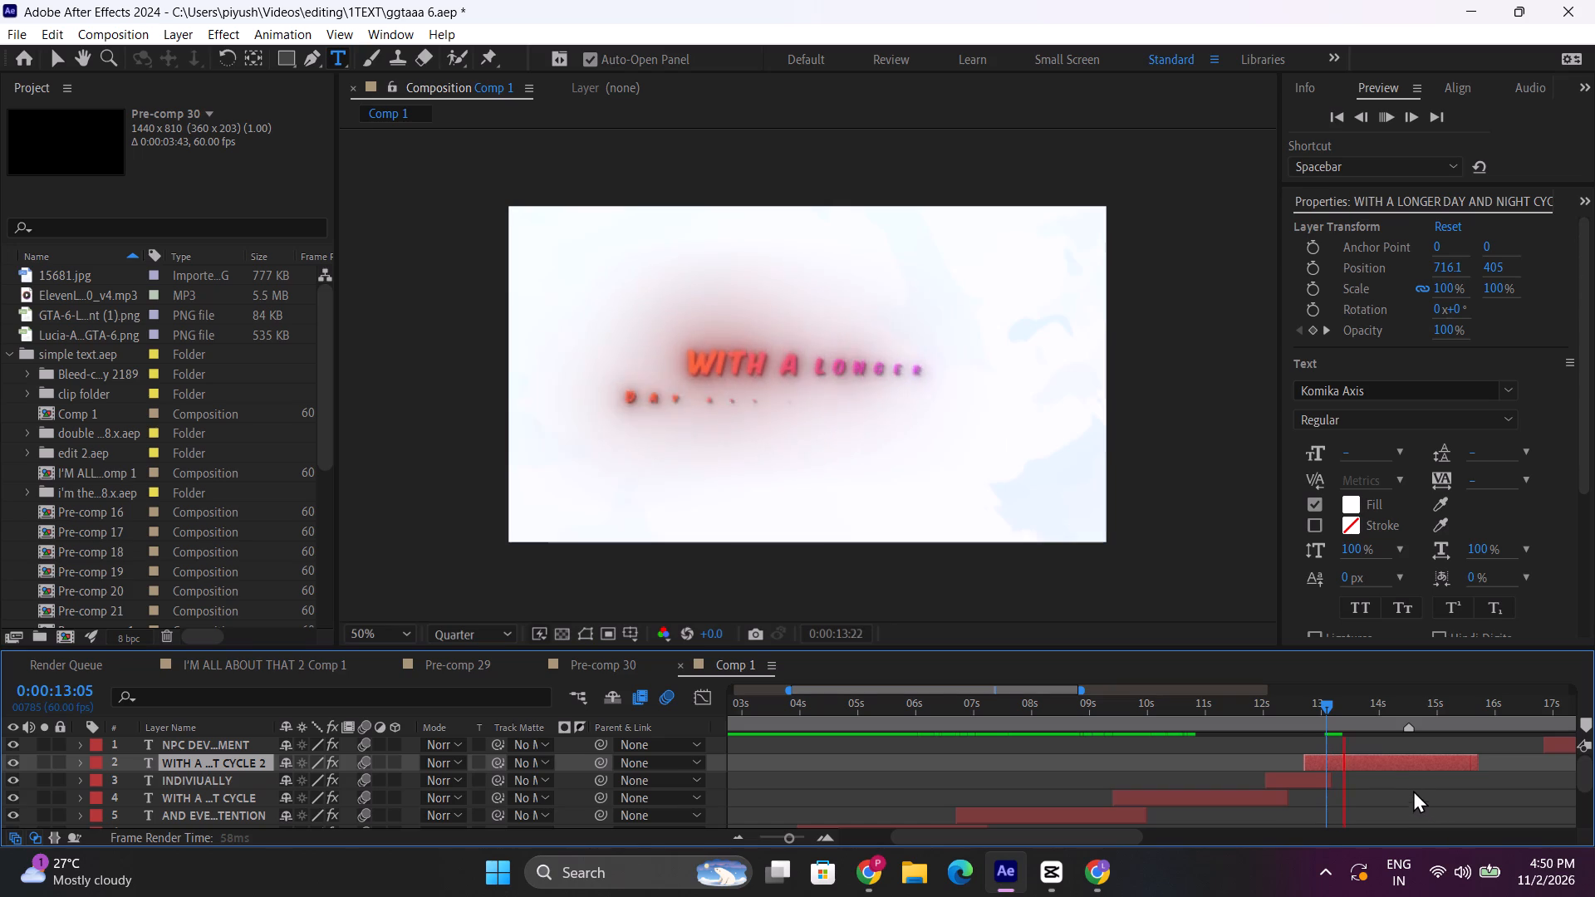
pyautogui.moveTo(1340, 707); pyautogui.dragTo(1351, 708)
pyautogui.press('space')
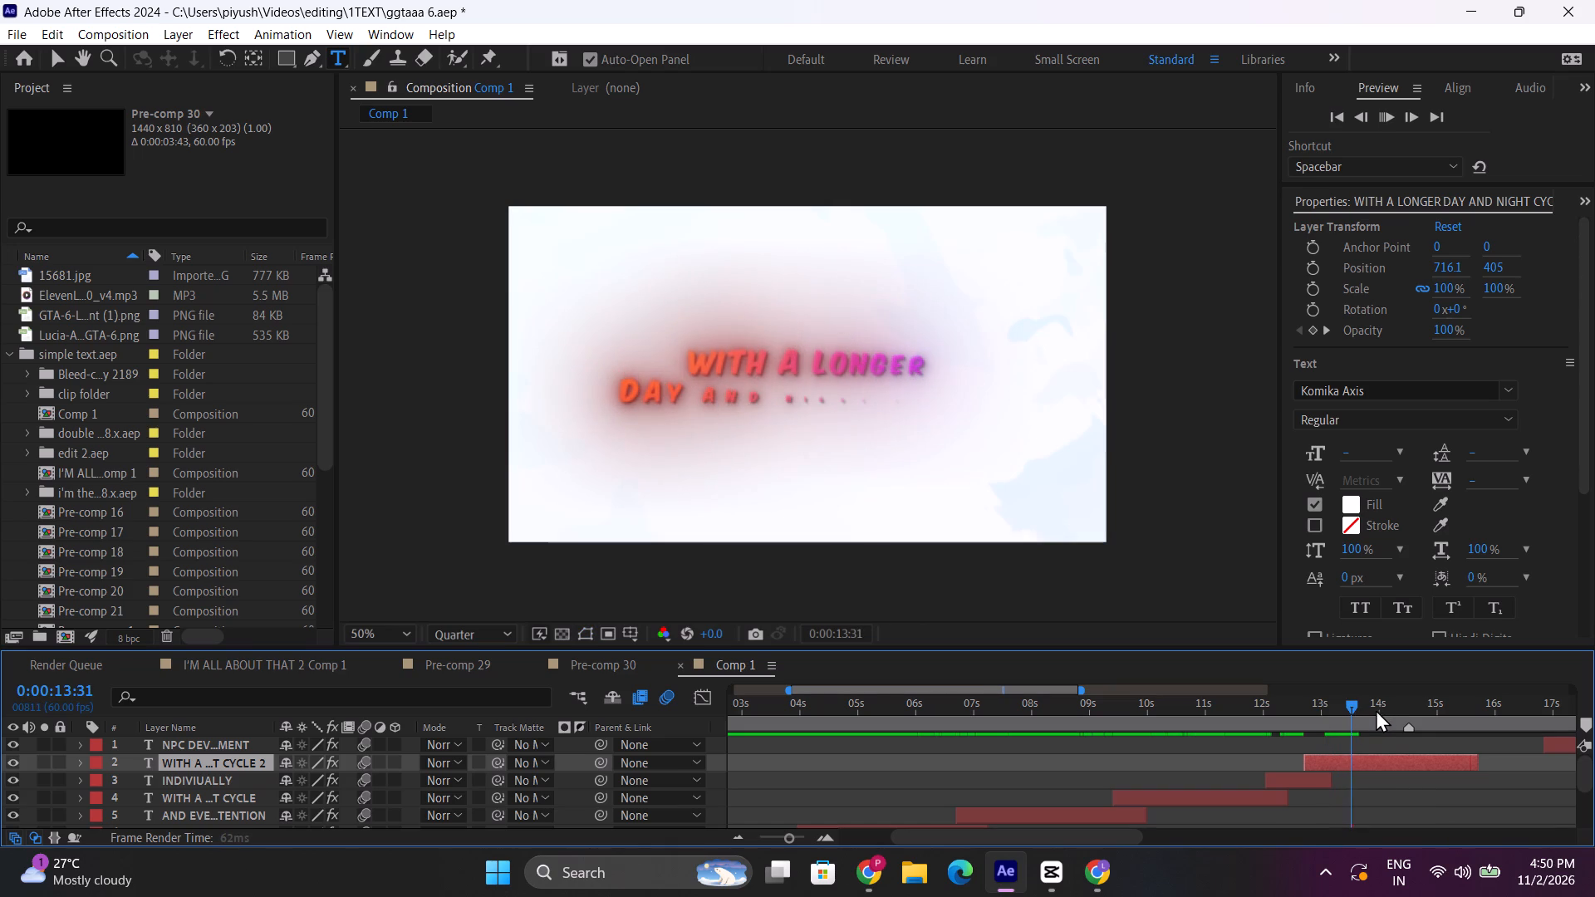
# Replace the first line of the duplicated title with "THESE MIght not sound".
pyautogui.moveTo(1369, 703); pyautogui.dragTo(1377, 703)
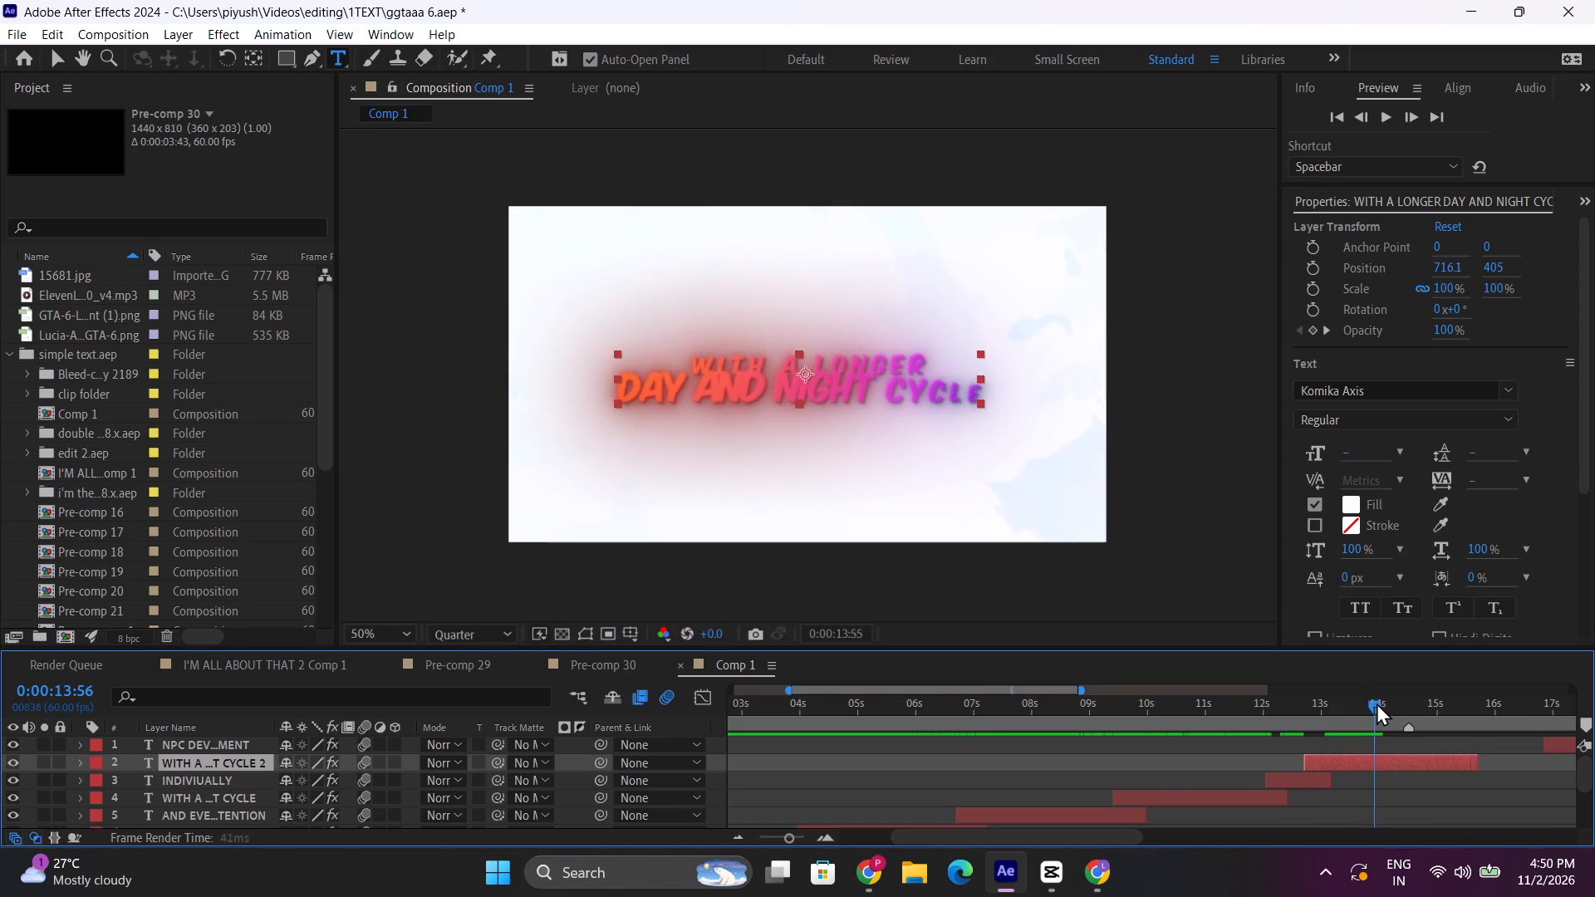
pyautogui.moveTo(1377, 703); pyautogui.dragTo(1377, 703)
pyautogui.moveTo(924, 365); pyautogui.dragTo(693, 360)
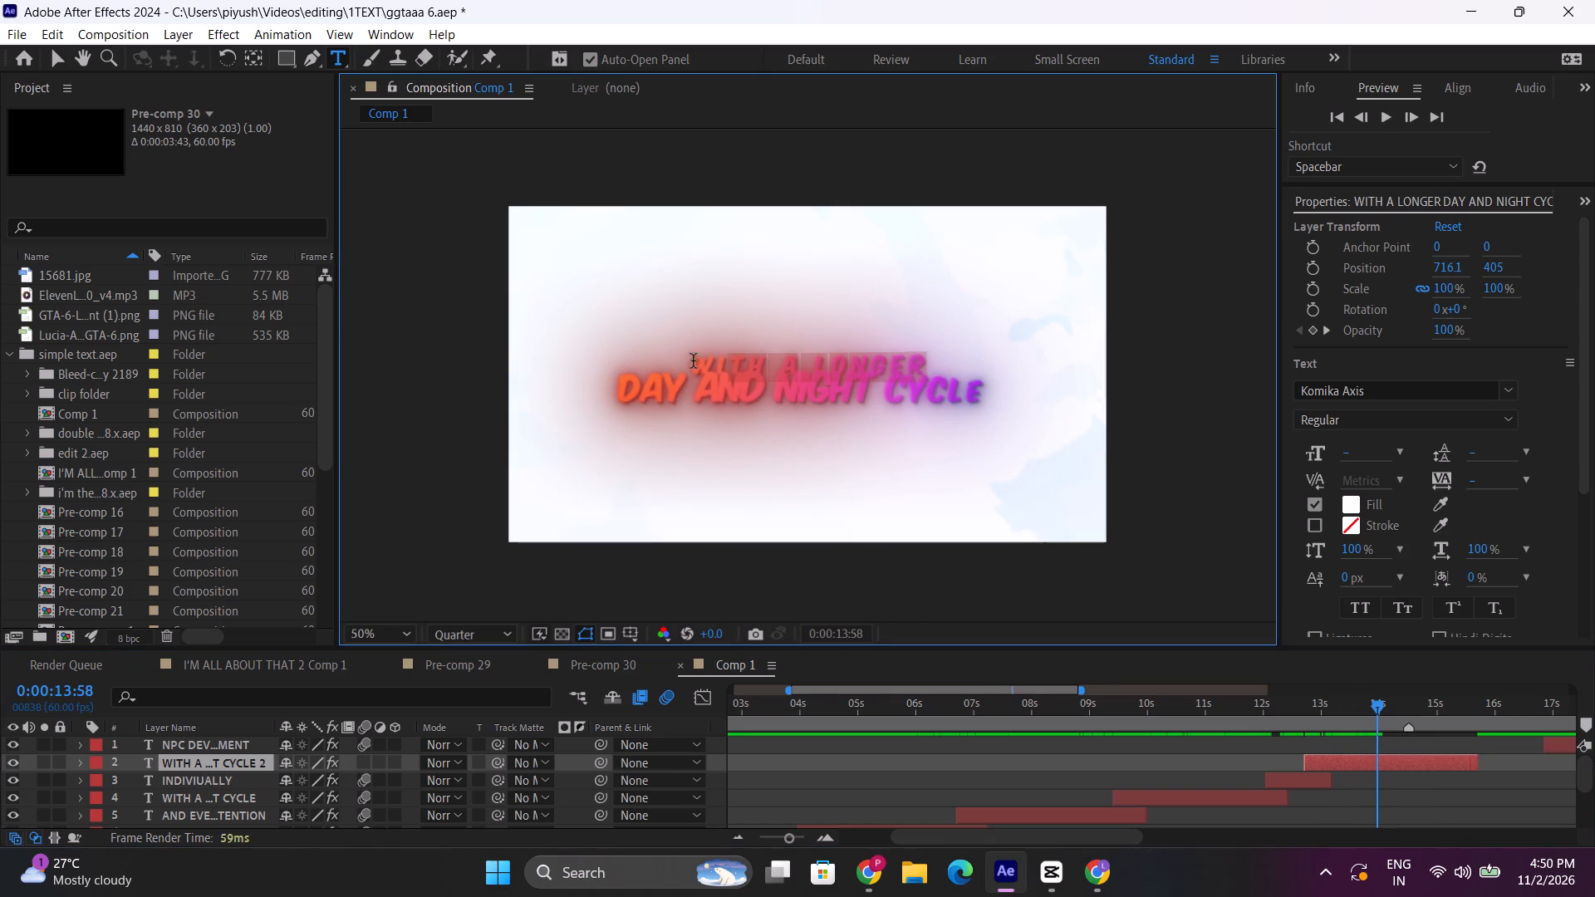
pyautogui.moveTo(693, 360); pyautogui.dragTo(682, 359)
pyautogui.write('THESE')
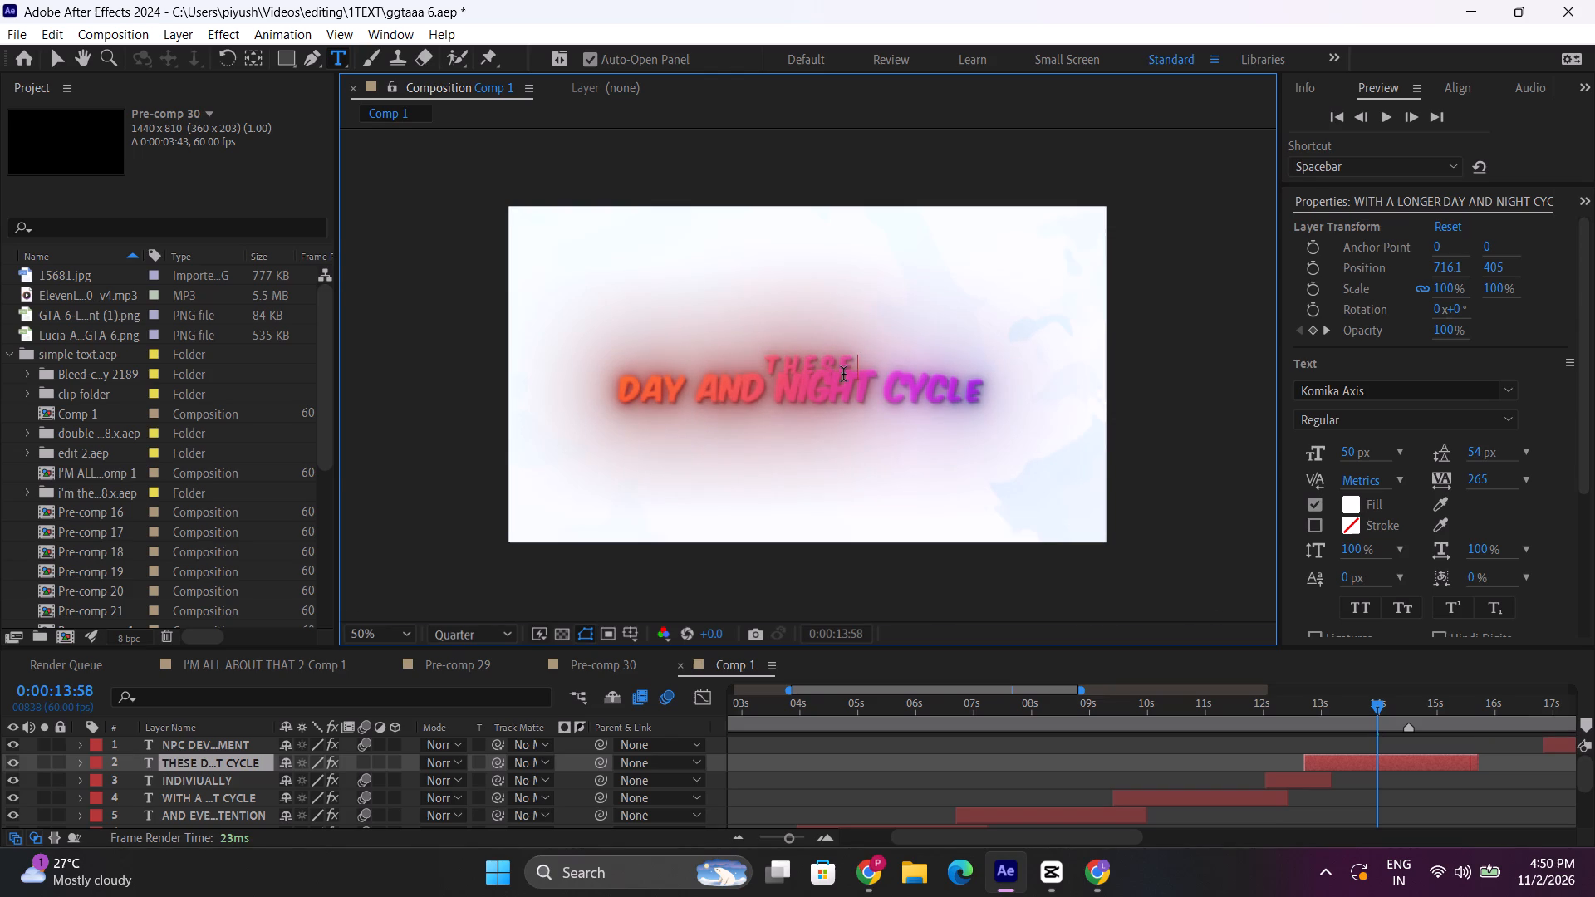
pyautogui.press('space')
pyautogui.write('MOGNT')
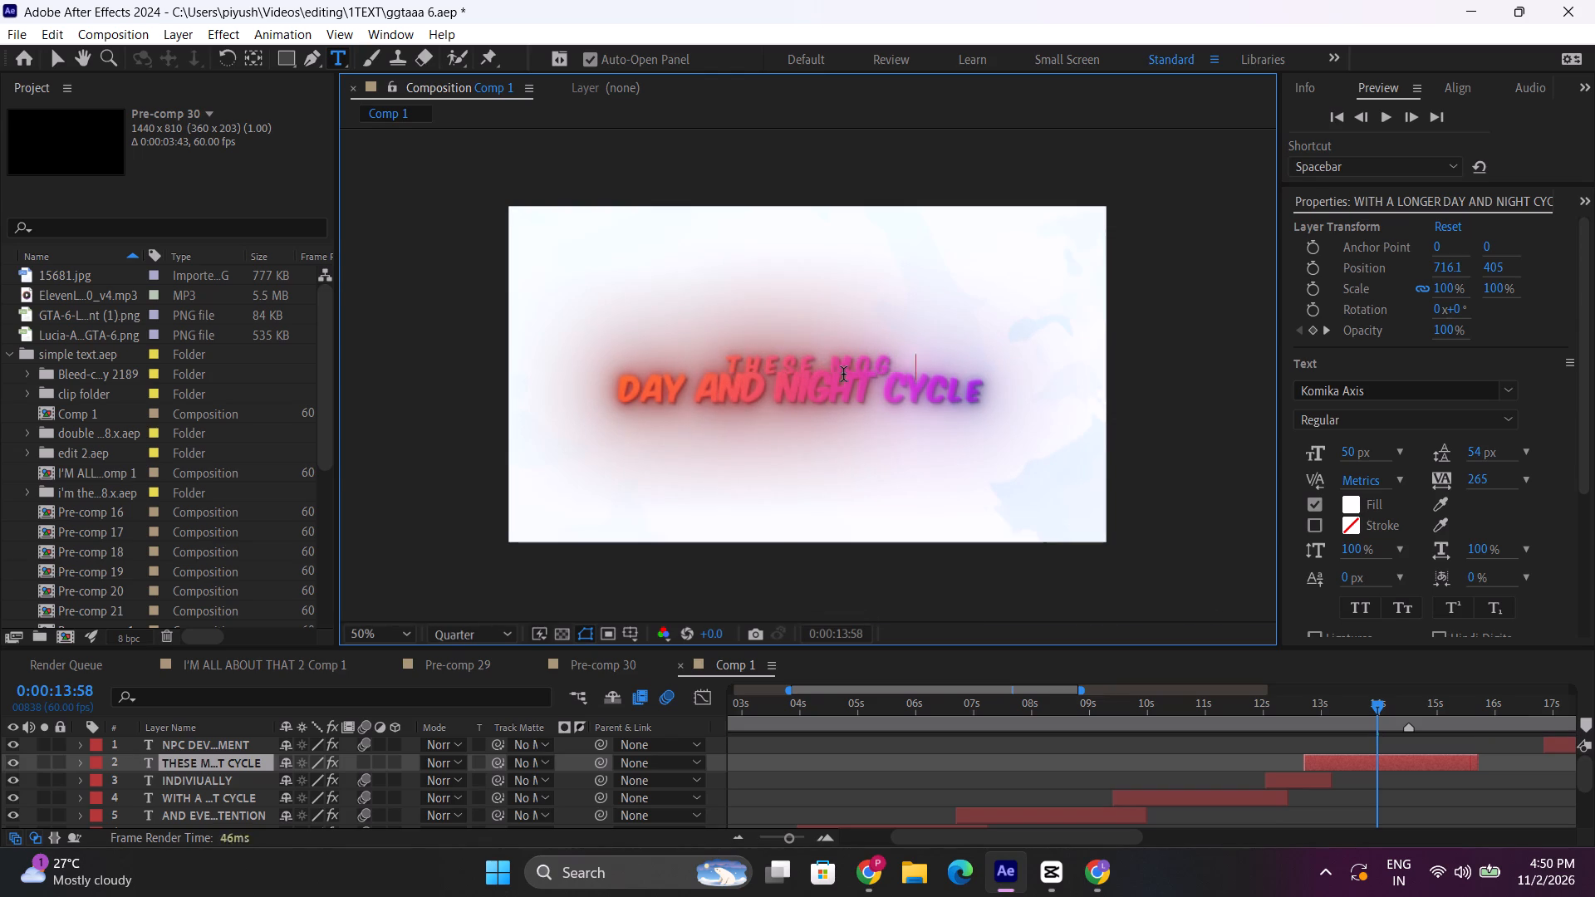
pyautogui.press('BackSpace')
pyautogui.press('BackSpace')
pyautogui.press('BackSpace')
pyautogui.press('BackSpace')
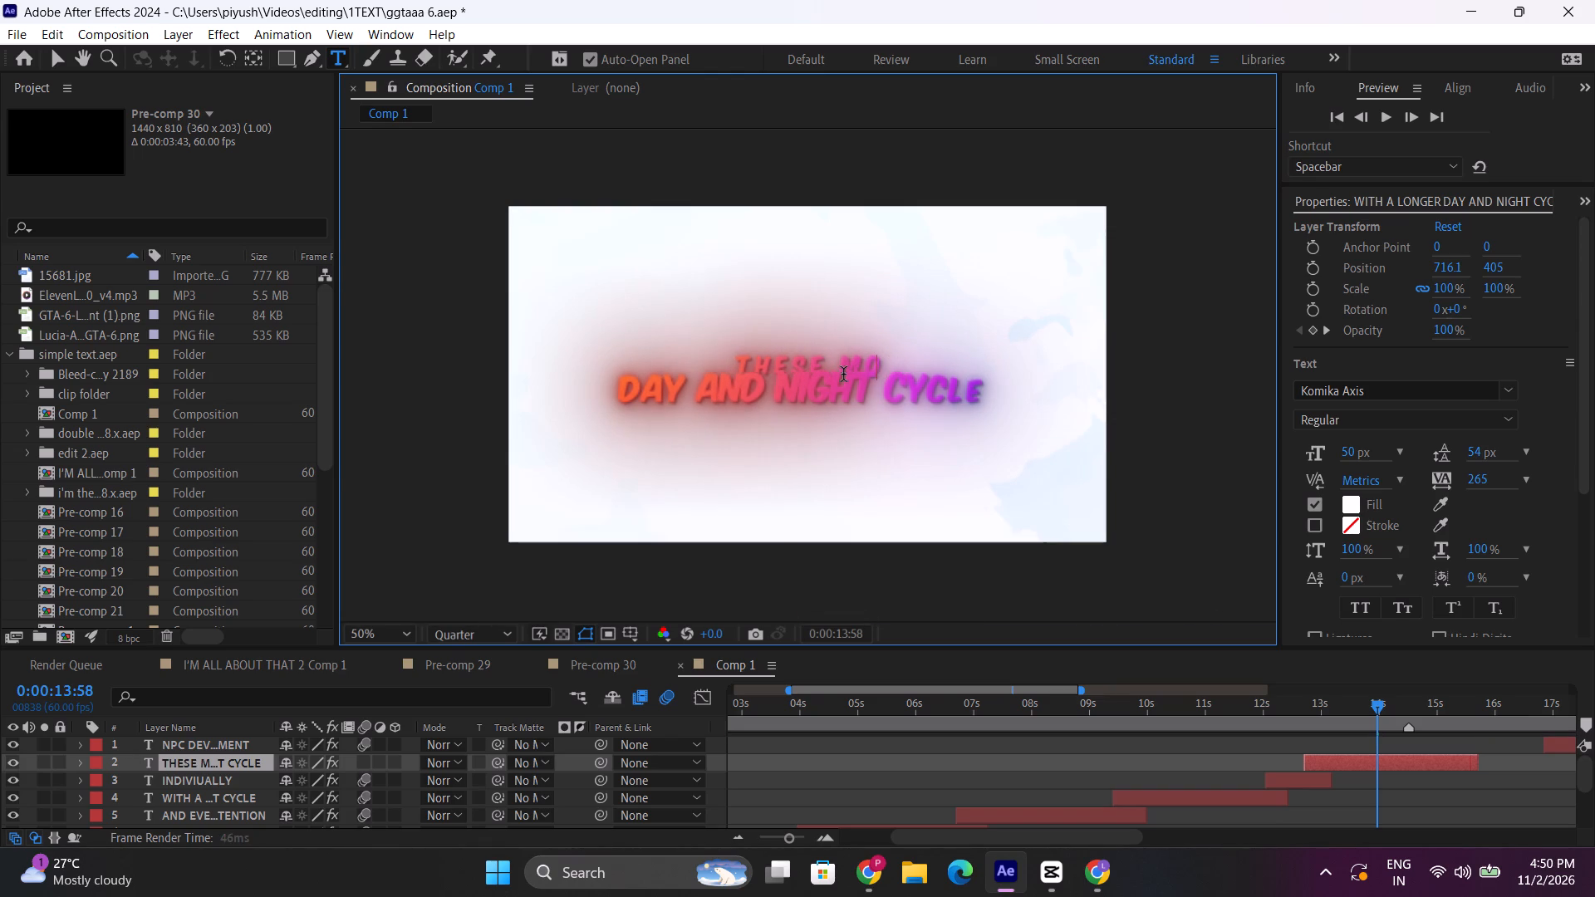
pyautogui.write('IGT')
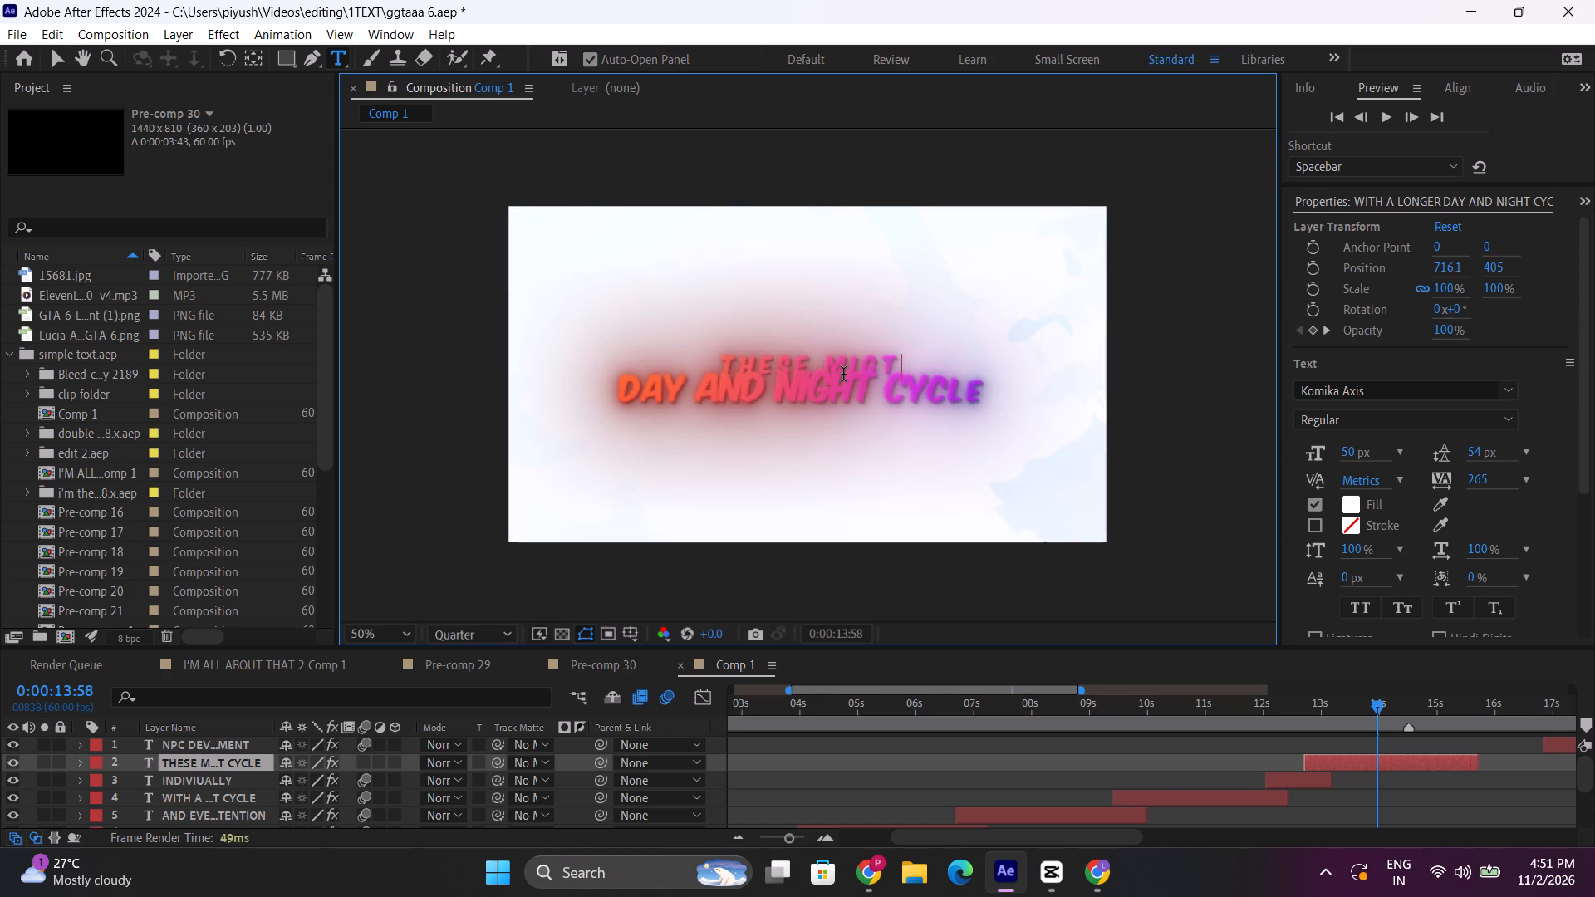
pyautogui.press('BackSpace')
pyautogui.write('HNT')
pyautogui.press('BackSpace')
pyautogui.press('BackSpace')
pyautogui.press('BackSpace')
pyautogui.press('BackSpace')
pyautogui.write('GNT')
pyautogui.press('BackSpace')
pyautogui.press('BackSpace')
pyautogui.press('BackSpace')
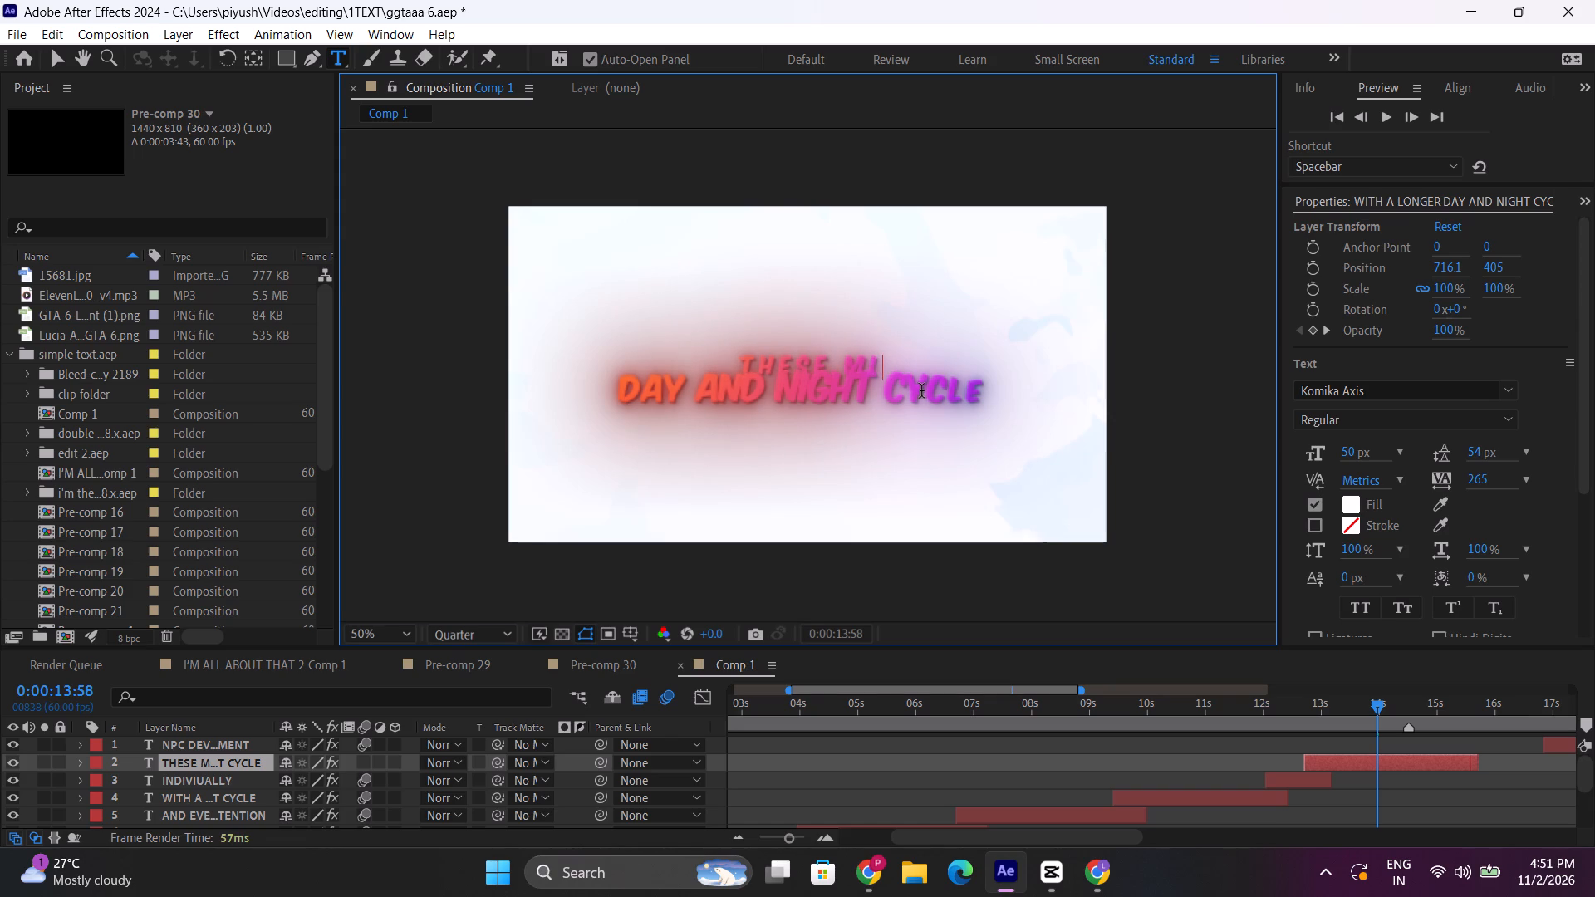
pyautogui.write('ght')
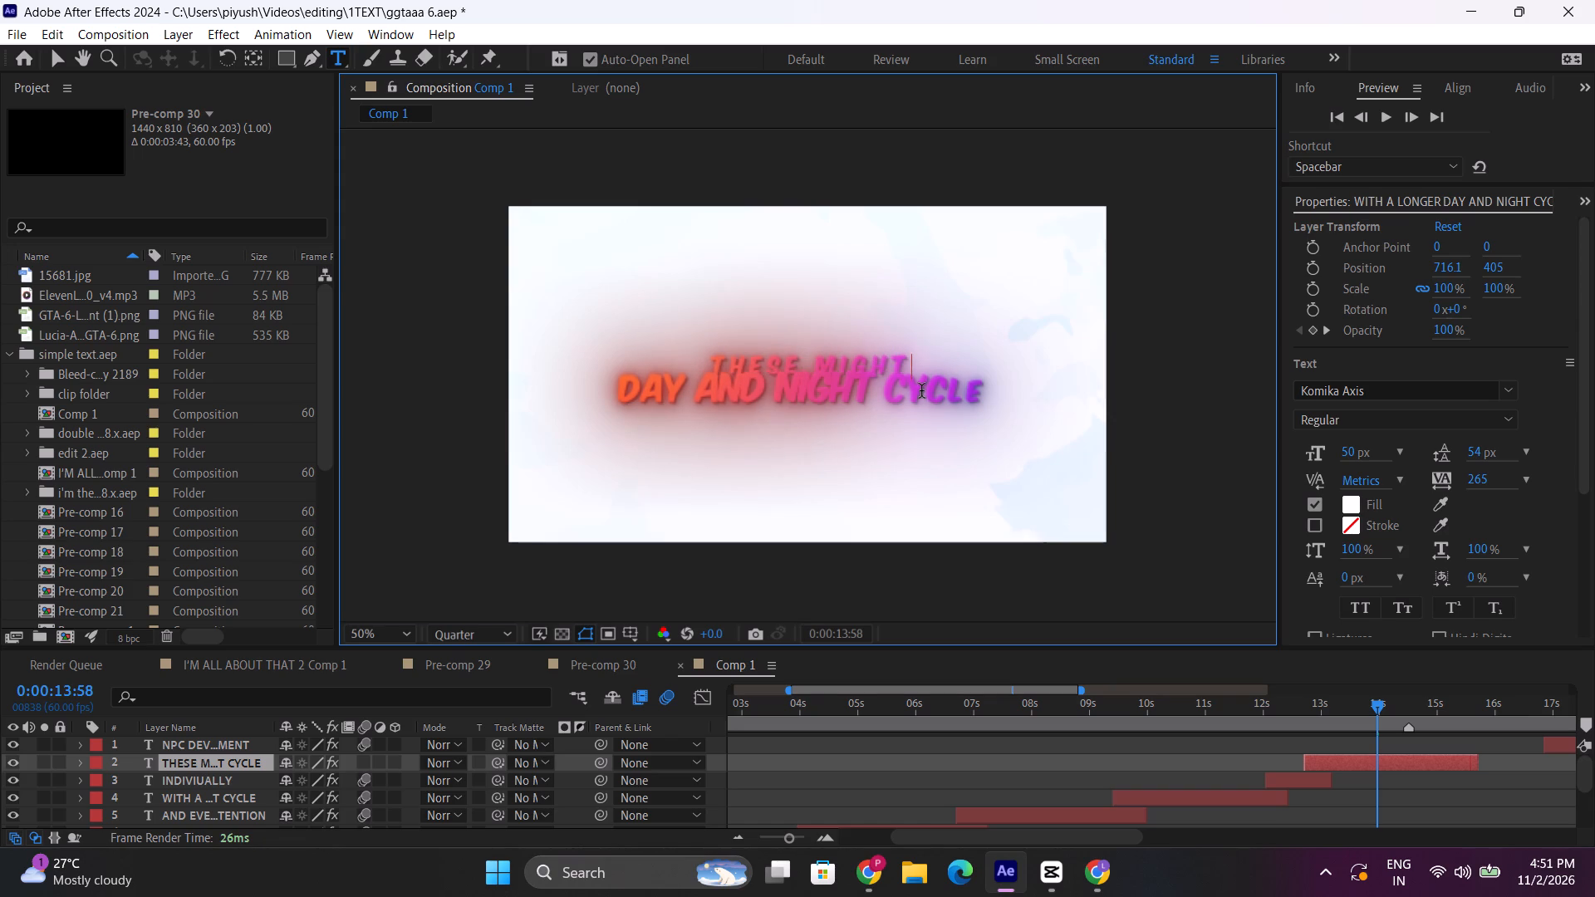
pyautogui.press('space')
pyautogui.press('BackSpace')
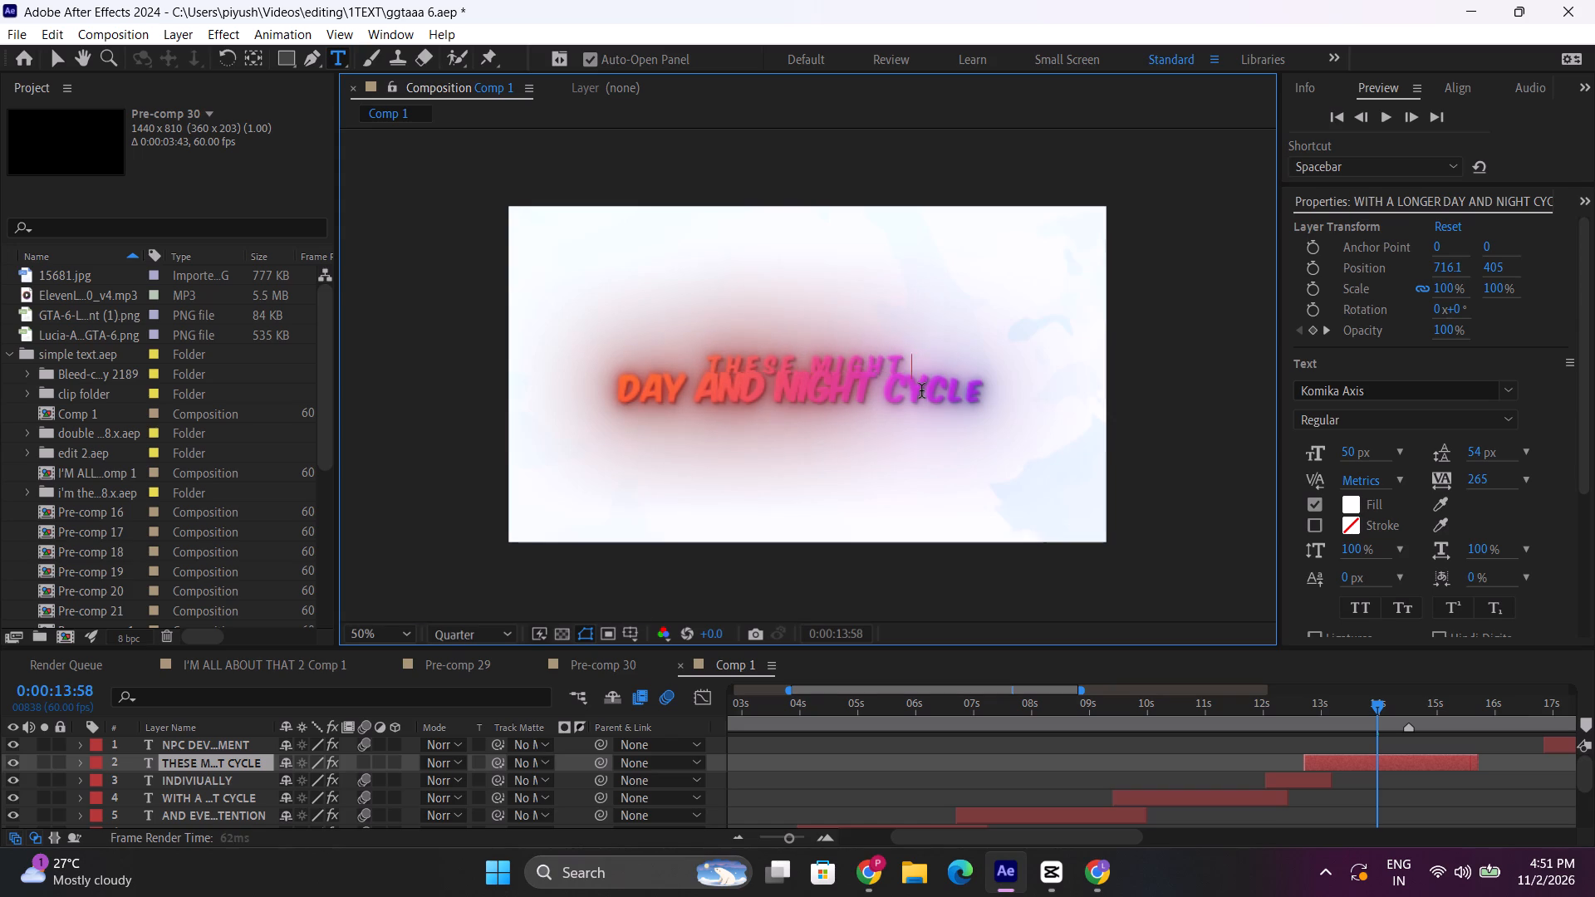
pyautogui.press('space')
pyautogui.write('not')
pyautogui.press('space')
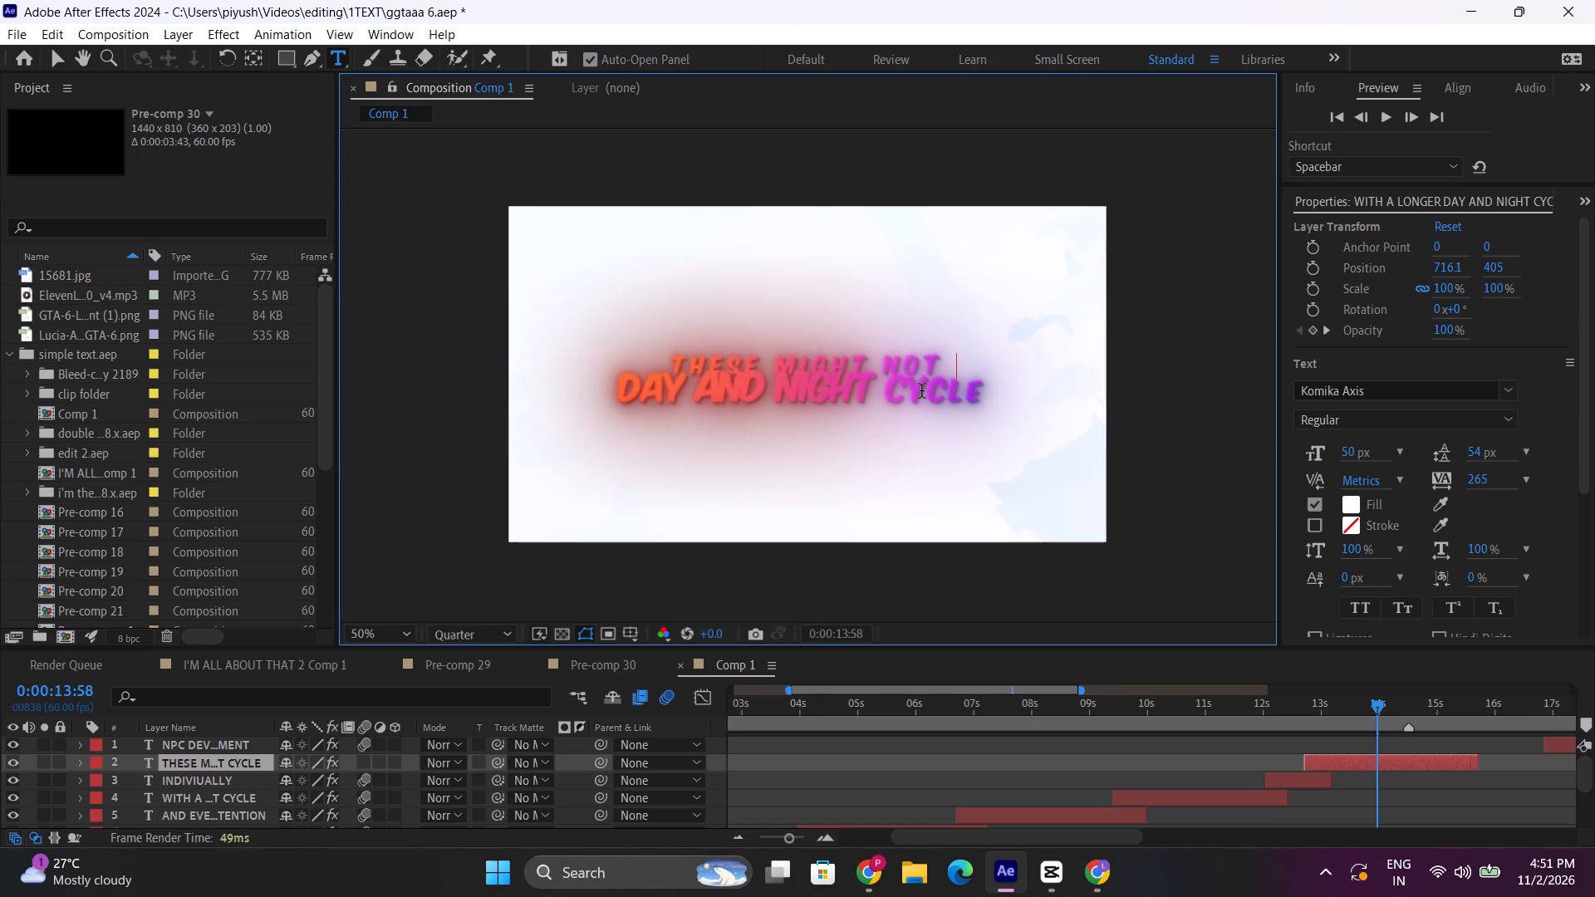
pyautogui.write('sound')
pyautogui.scroll(1, 921, 390)
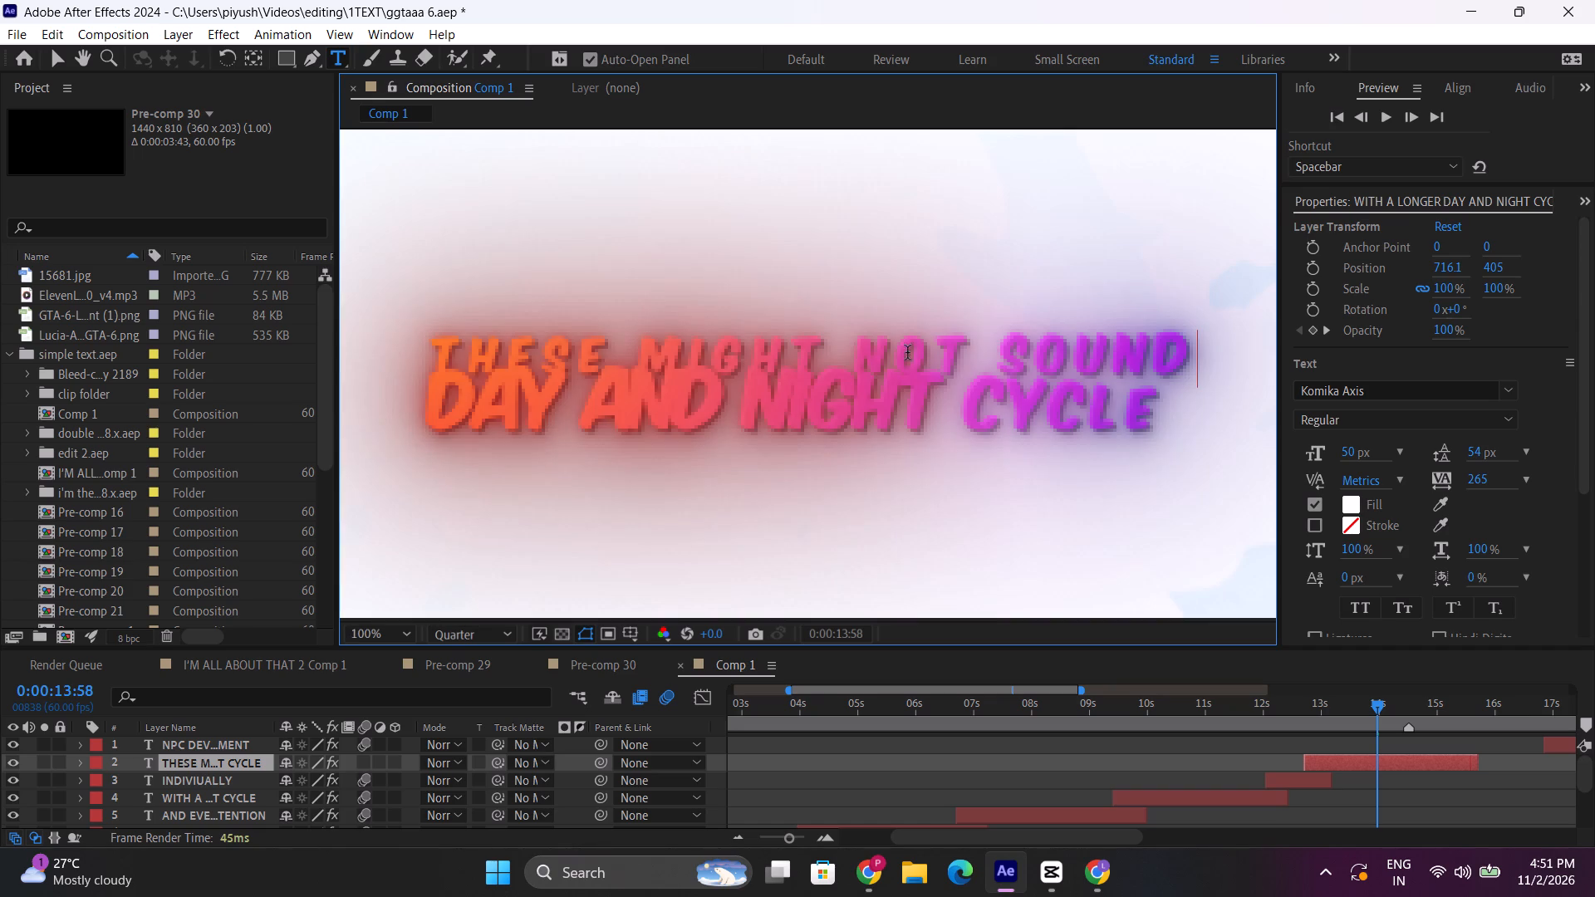
pyautogui.scroll(-1, 1087, 393)
pyautogui.click(971, 390)
pyautogui.moveTo(983, 394); pyautogui.dragTo(962, 395)
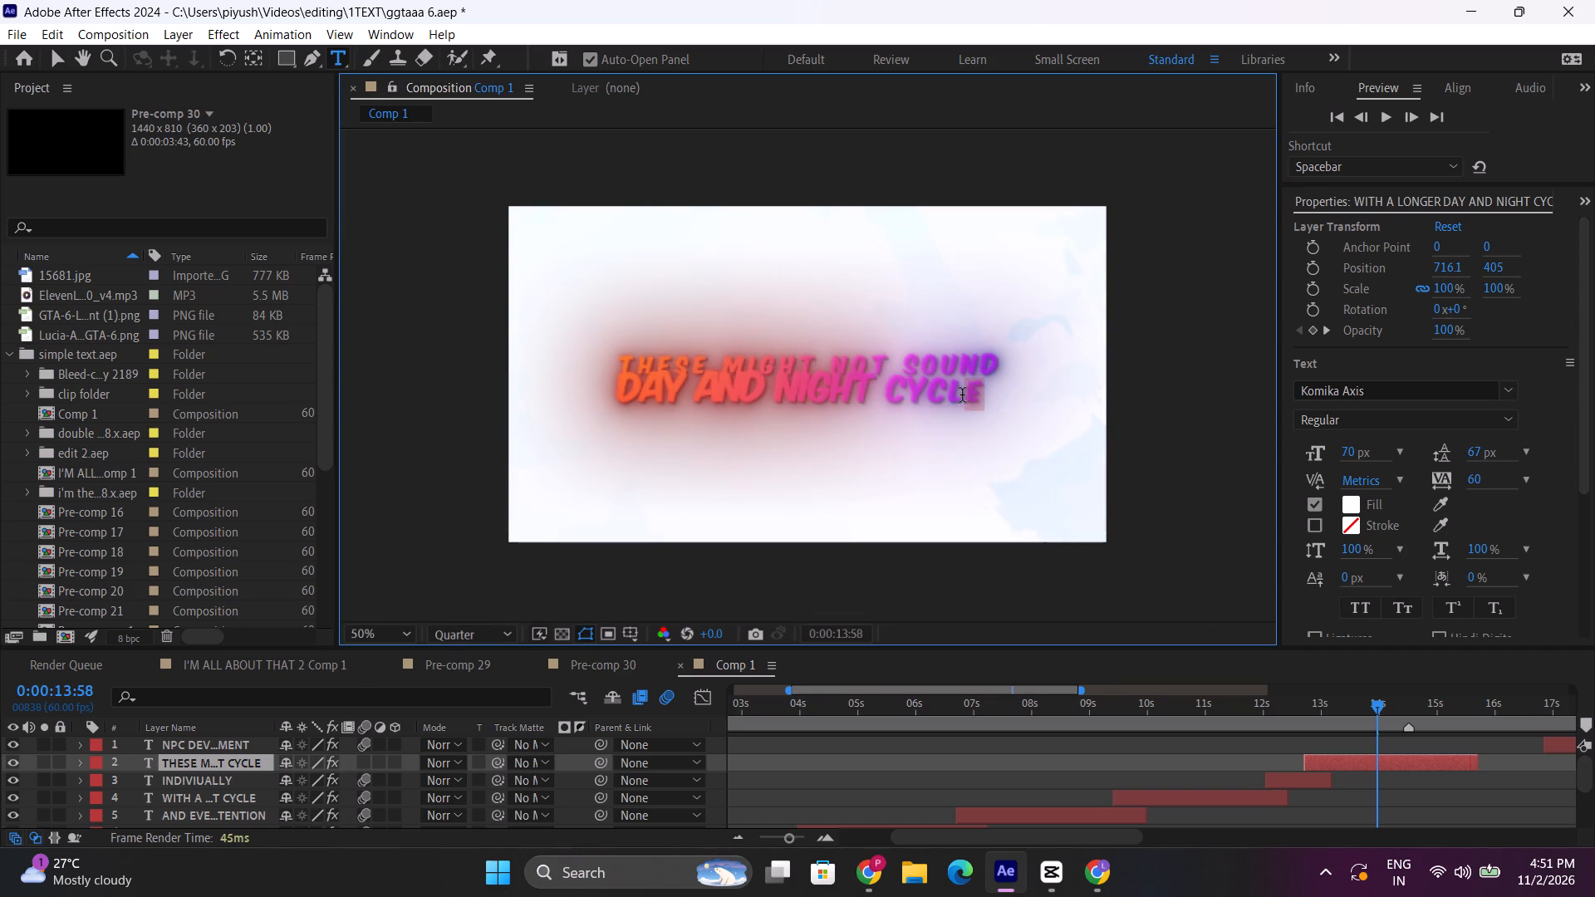
pyautogui.moveTo(962, 395); pyautogui.dragTo(619, 396)
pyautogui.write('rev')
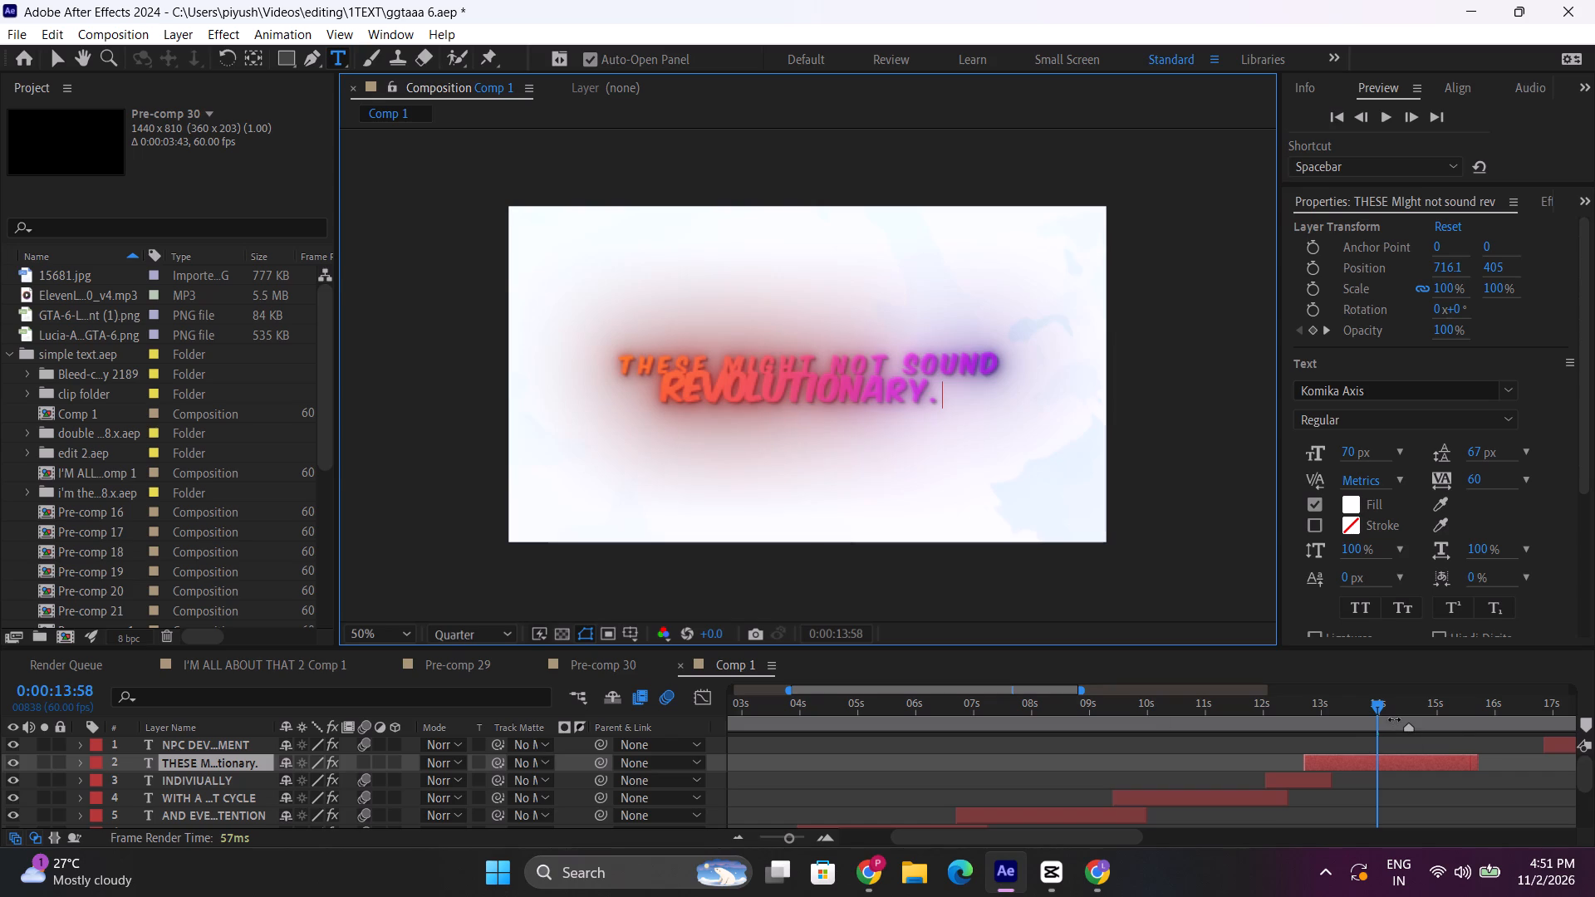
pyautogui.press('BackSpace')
# Preview the "THESE MIght not sound revolutionary" title from about 12.8 s through its fade-out.
pyautogui.click(1311, 703)
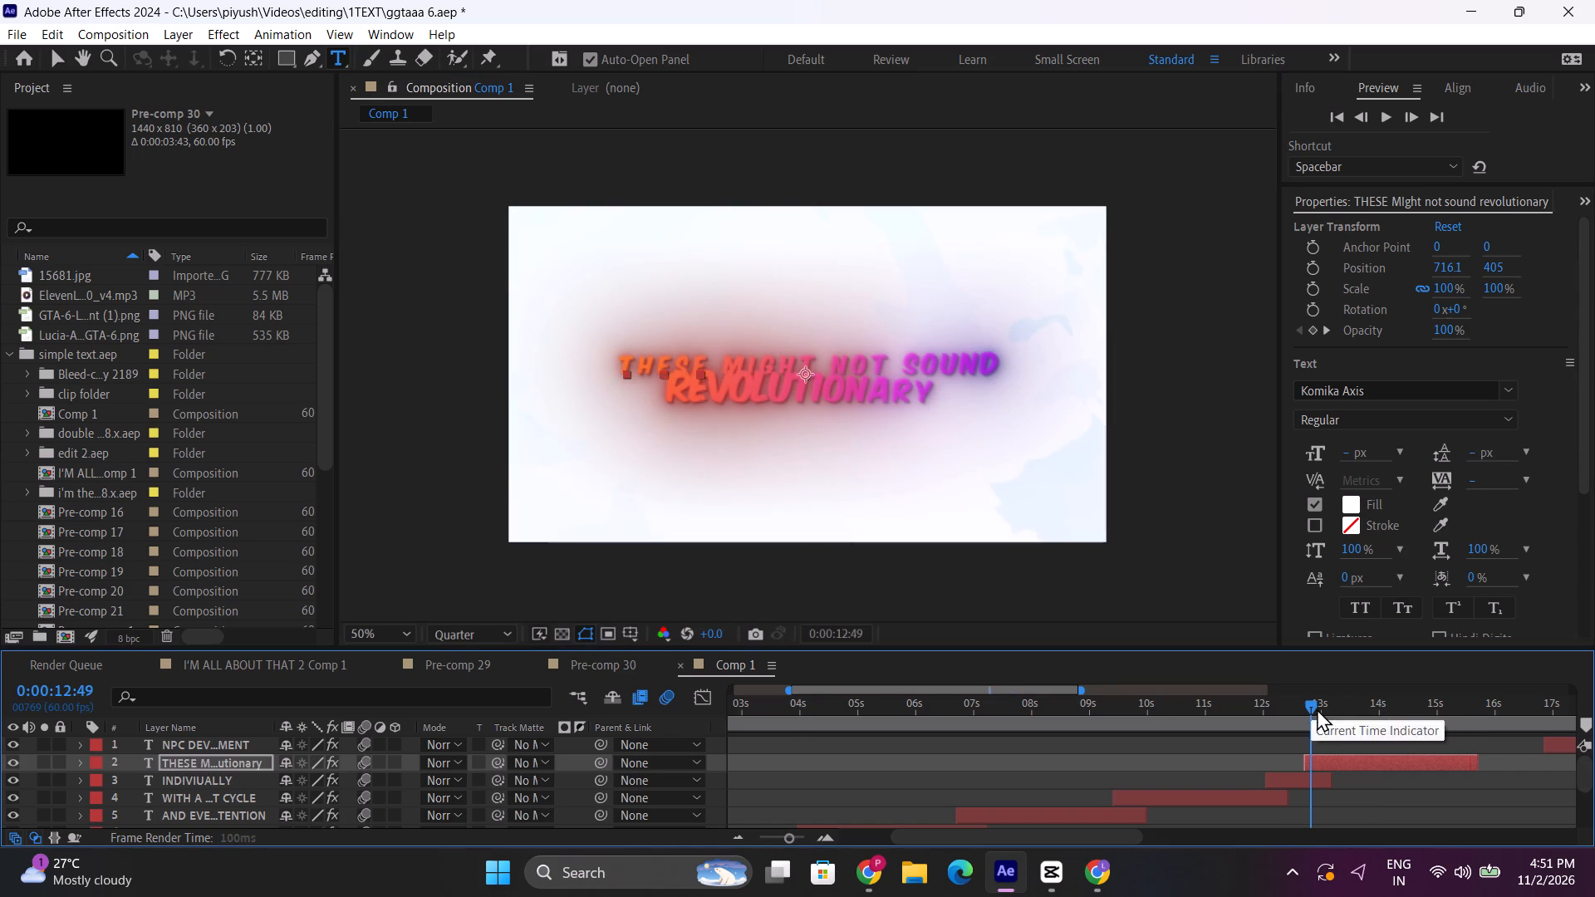
pyautogui.press('space')
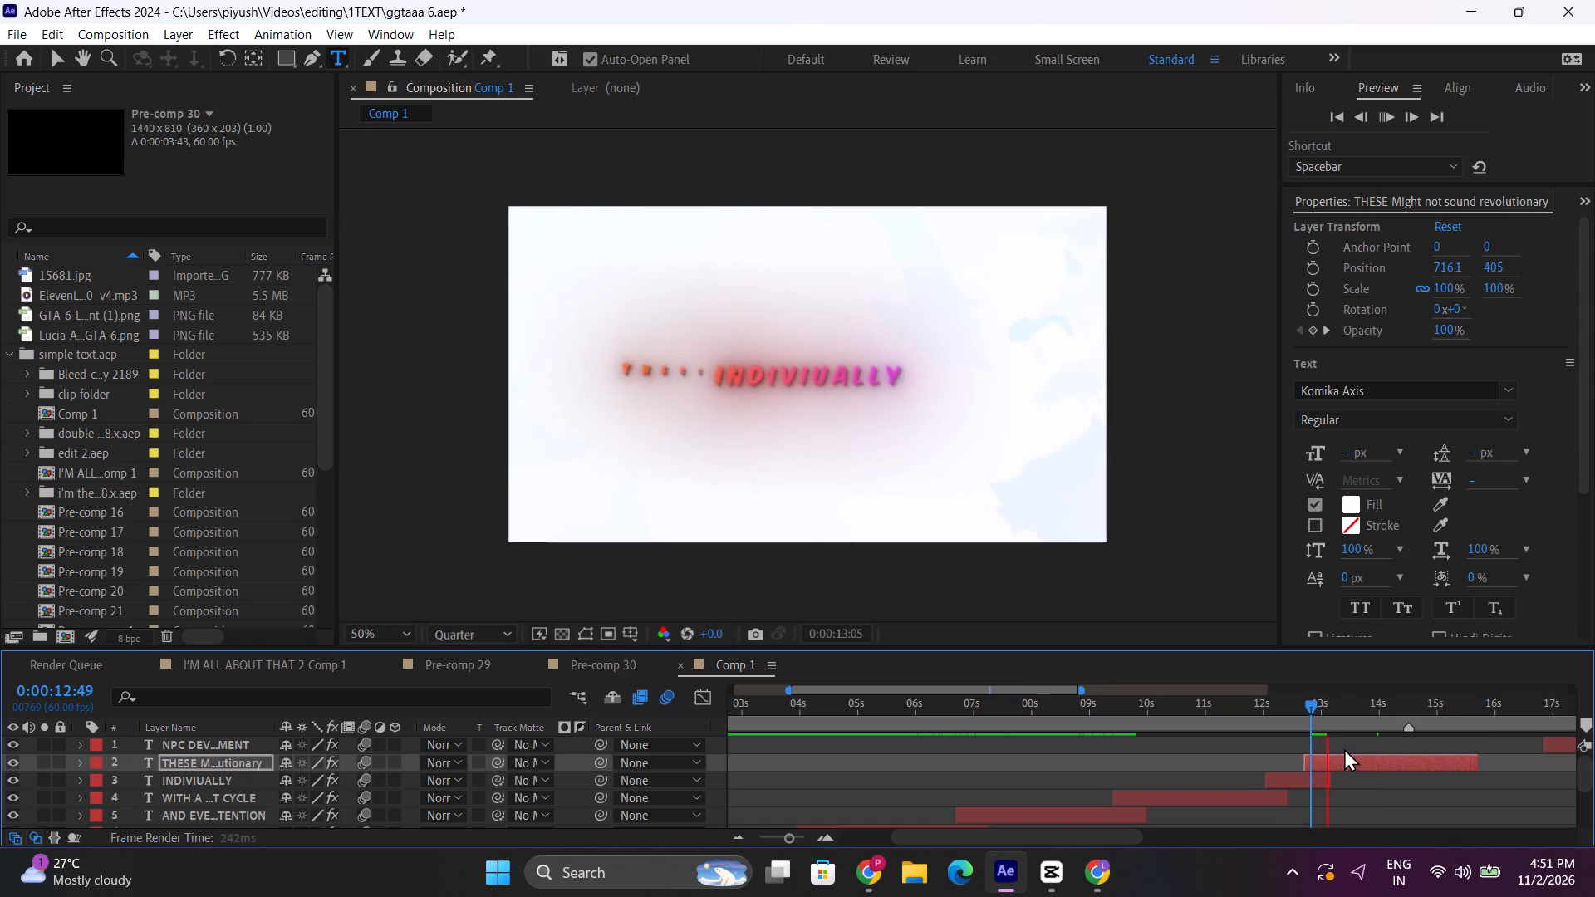
pyautogui.click(1313, 707)
pyautogui.press('space')
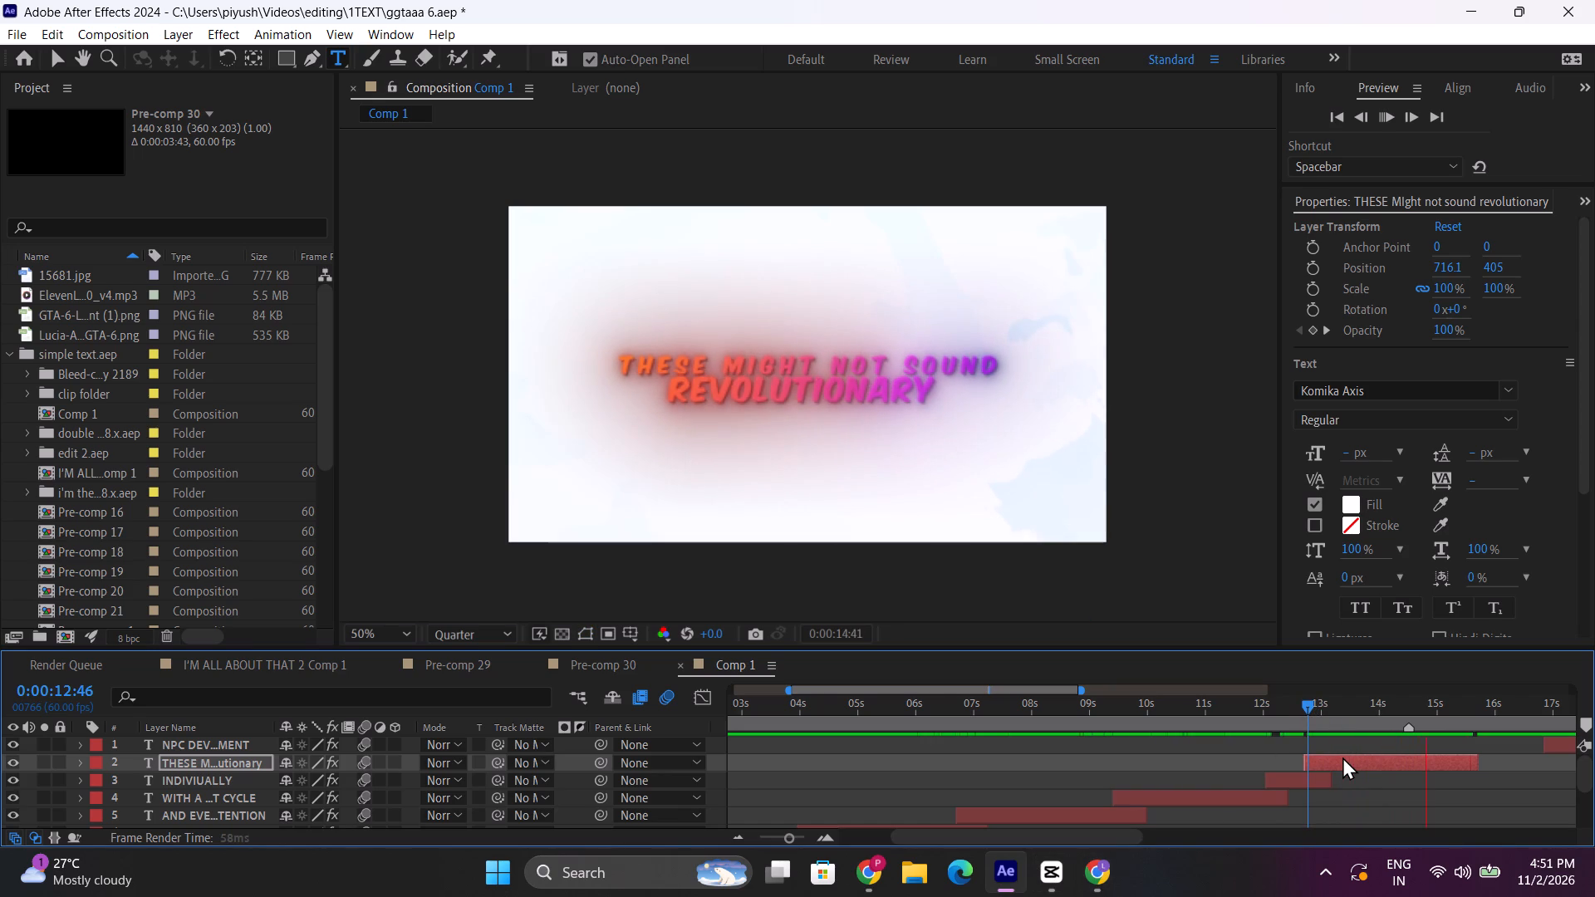
pyautogui.press('space')
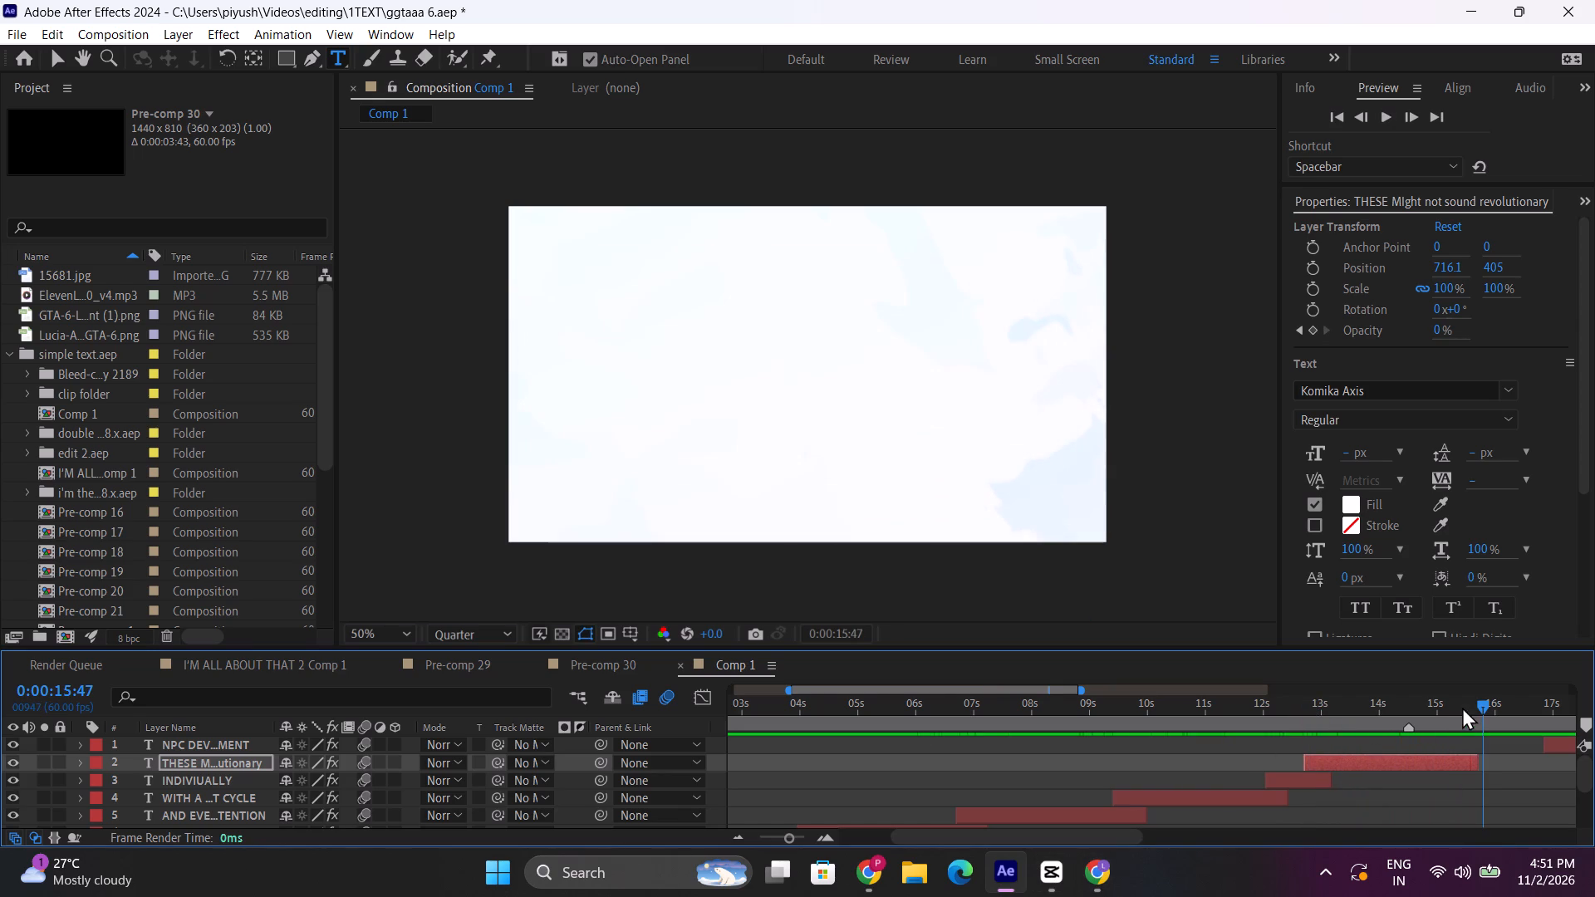
pyautogui.click(1446, 705)
pyautogui.press('space')
pyautogui.press('space')
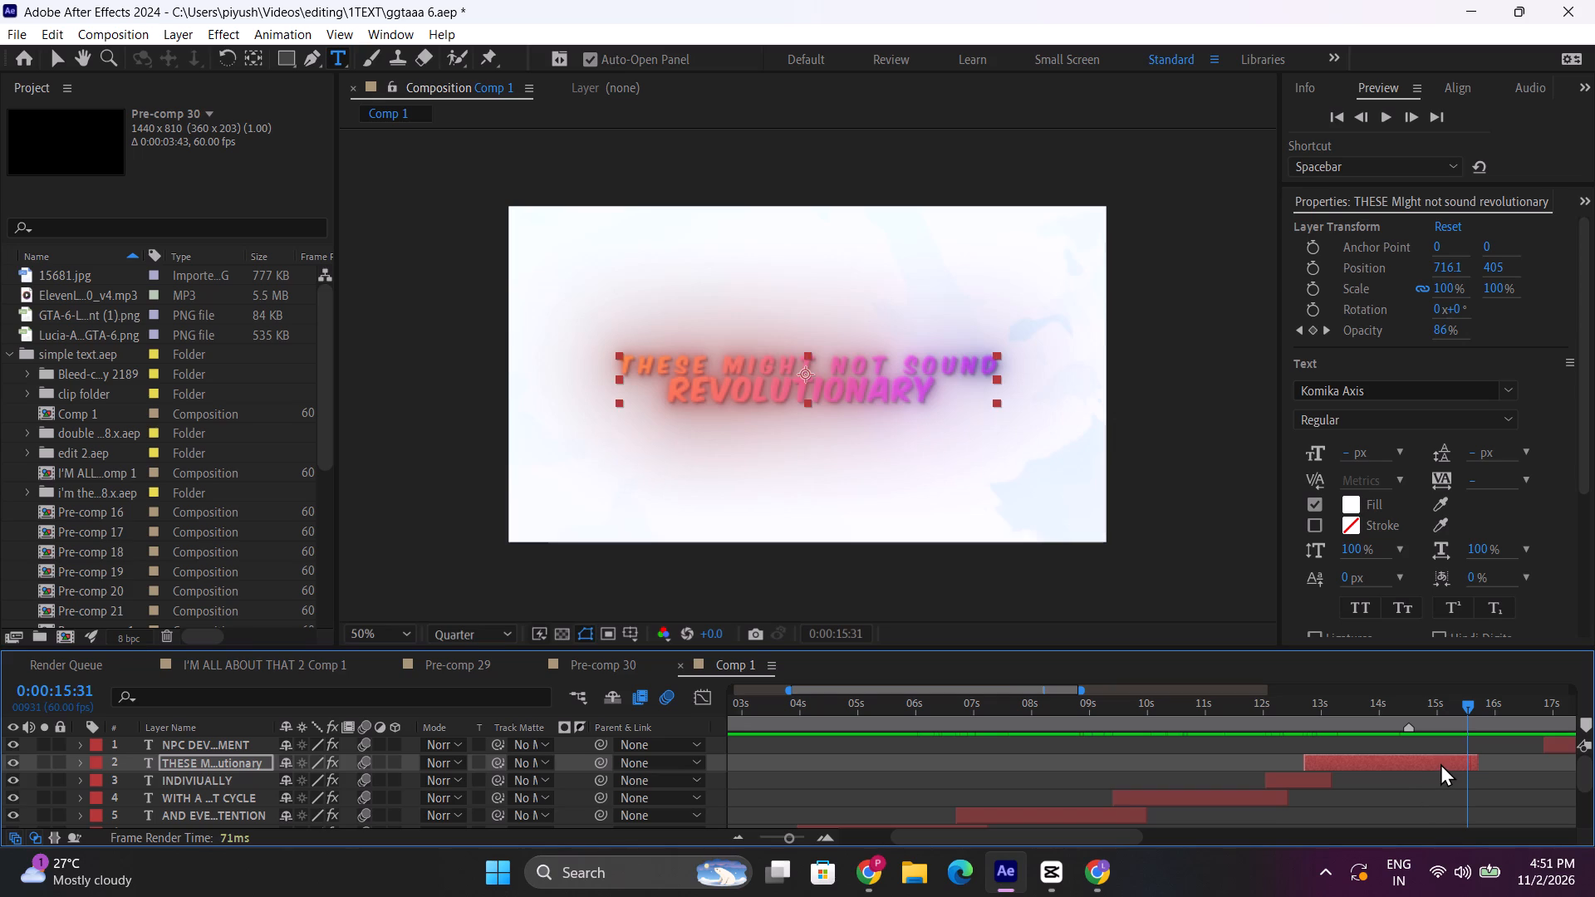
# Move the title's two closing Opacity keyframes to about 15.7 s and 15.9 s, preview the fade, and collapse the layer's properties.
pyautogui.press('u')
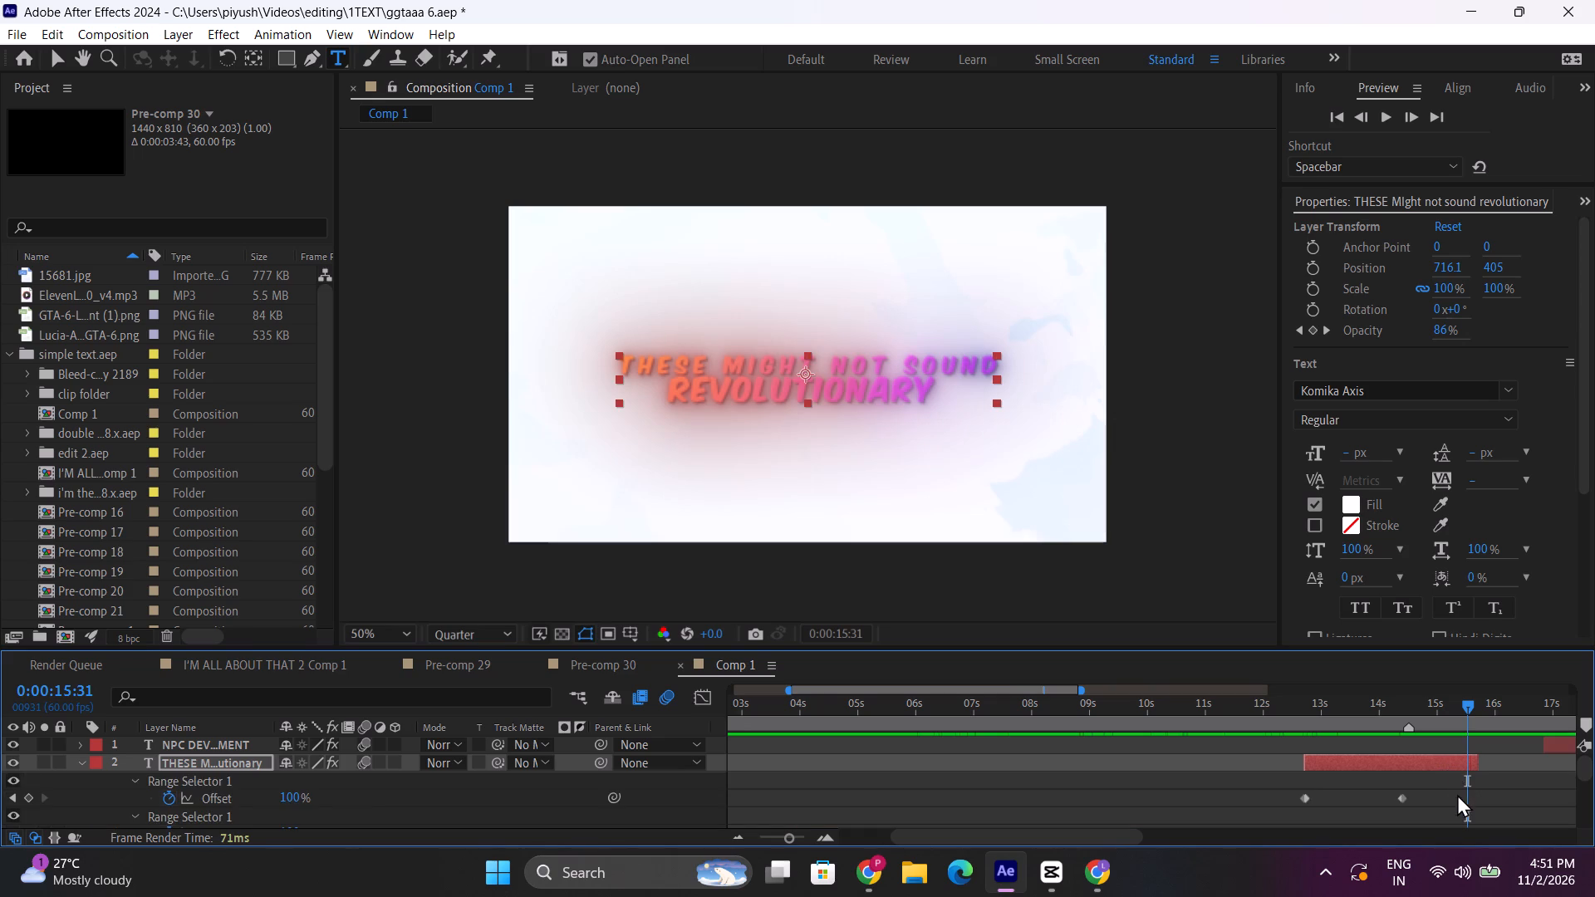
pyautogui.scroll(-2, 1460, 797)
pyautogui.moveTo(1453, 739); pyautogui.dragTo(1524, 768)
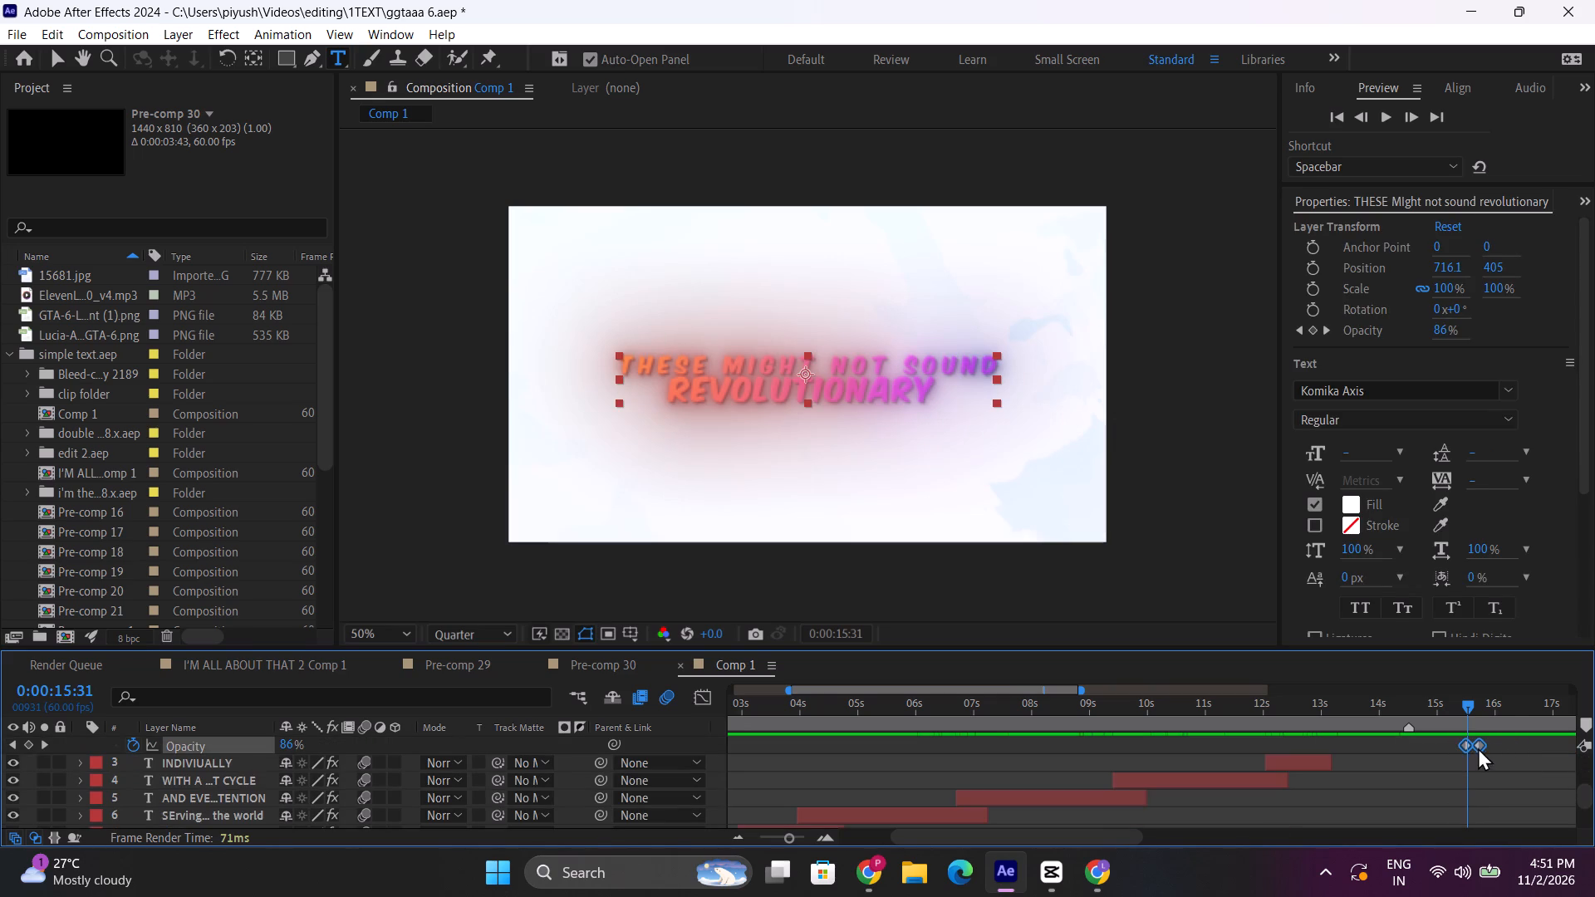
pyautogui.moveTo(1478, 747); pyautogui.dragTo(1489, 746)
pyautogui.press('space')
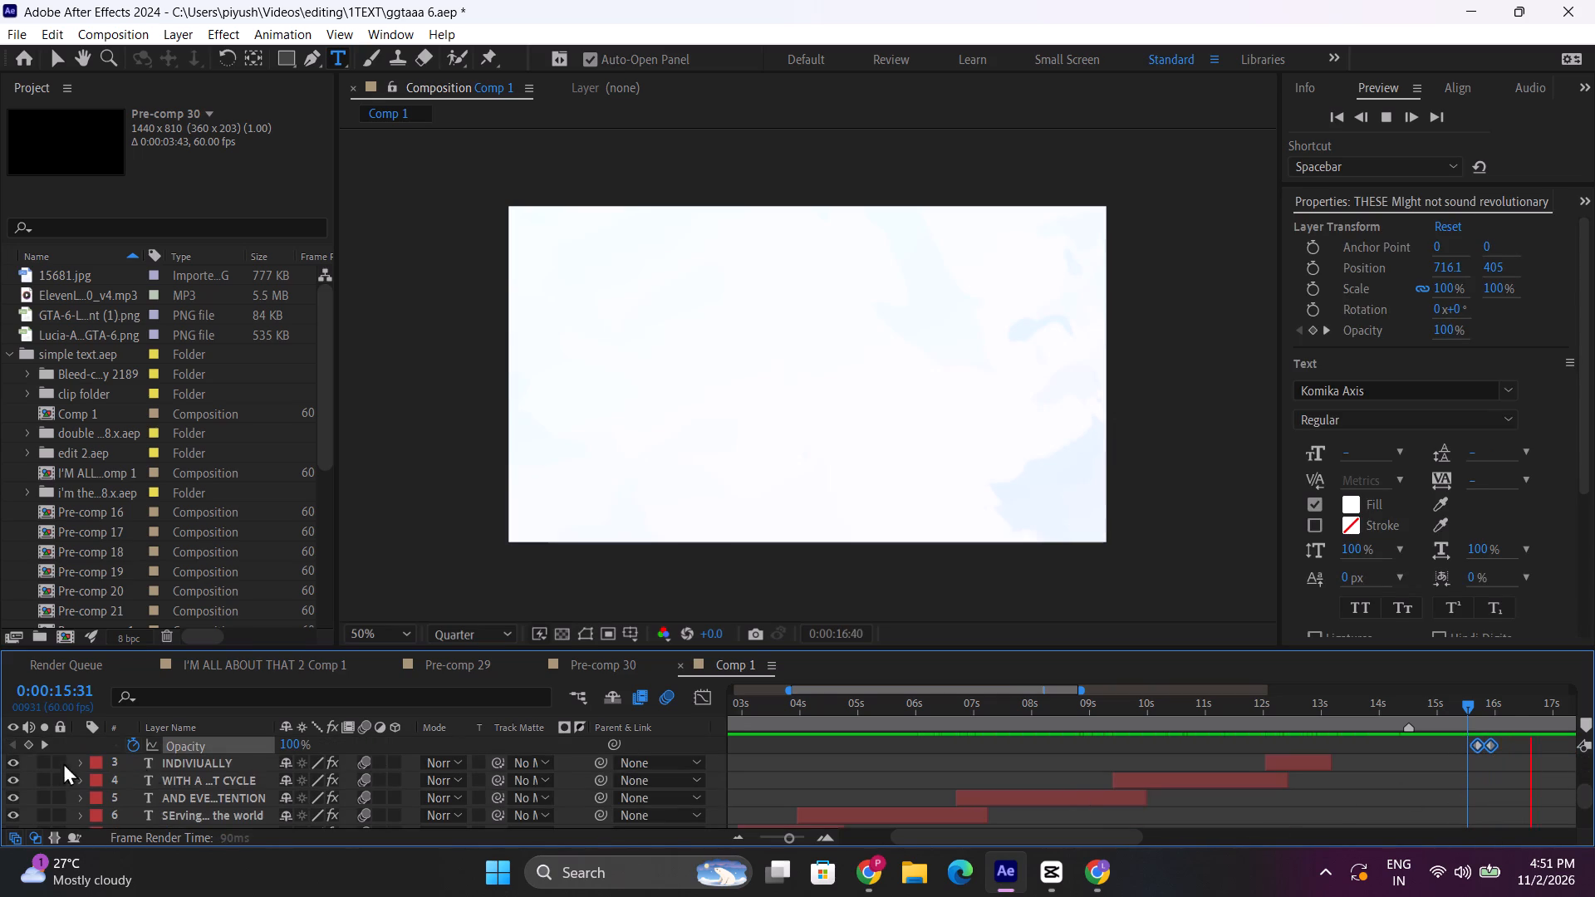
pyautogui.scroll(3, 91, 773)
pyautogui.click(76, 760)
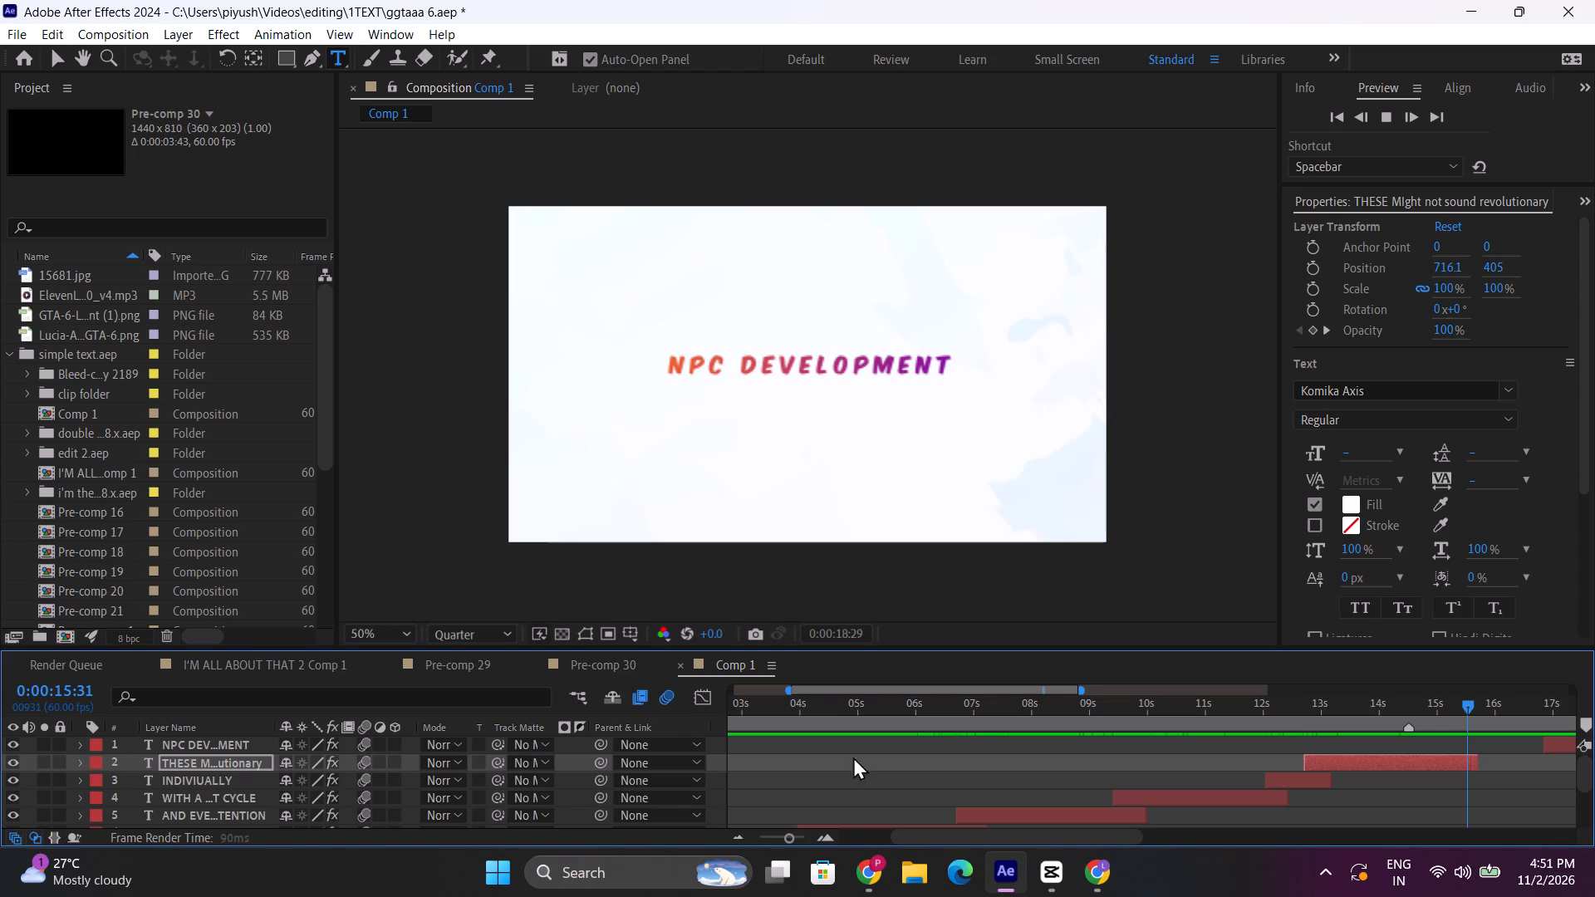
# Scrub back through the earlier titles to about 6.3 s.
pyautogui.moveTo(1176, 703); pyautogui.dragTo(1121, 703)
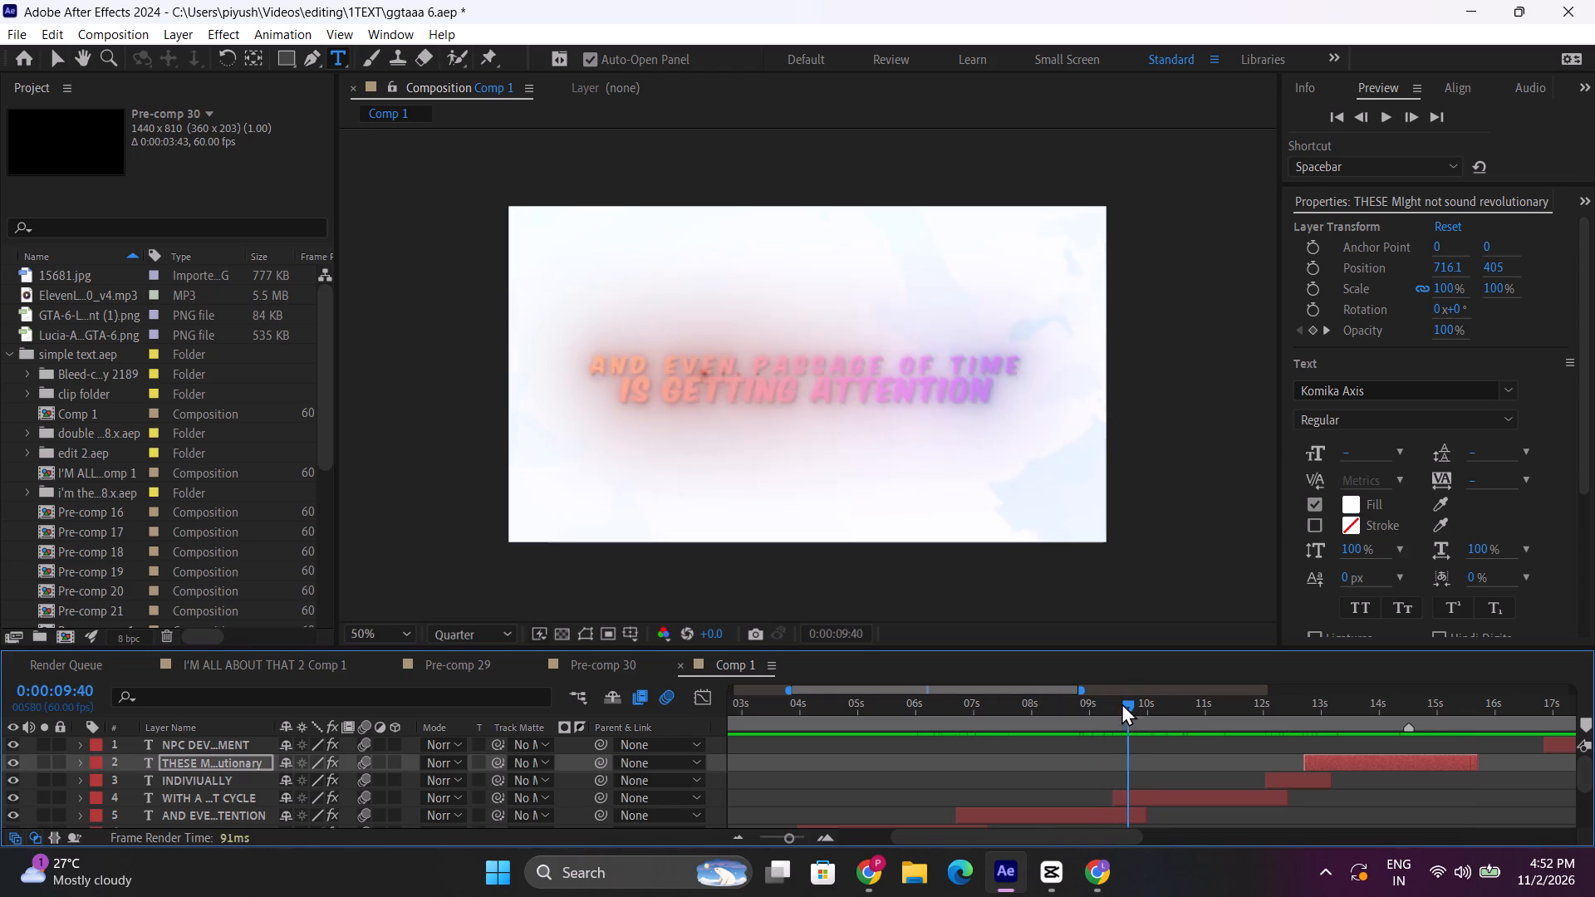
pyautogui.moveTo(1121, 703); pyautogui.dragTo(934, 718)
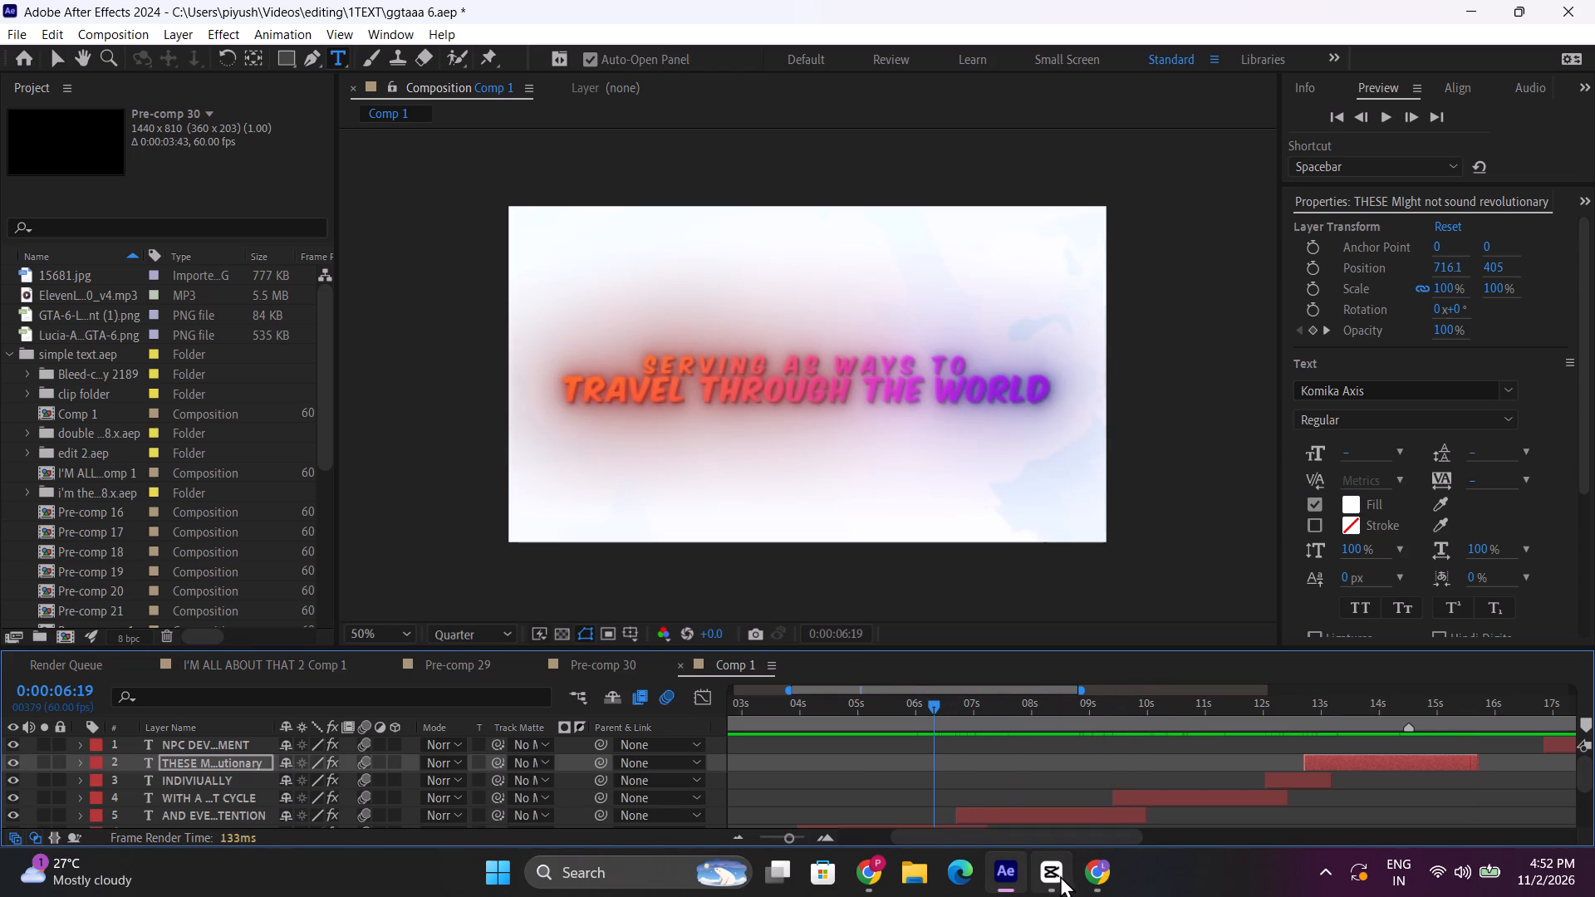
# Switch to Chrome, close the finished YouTube Video Downloader page and open a new blank tab.
pyautogui.click(886, 875)
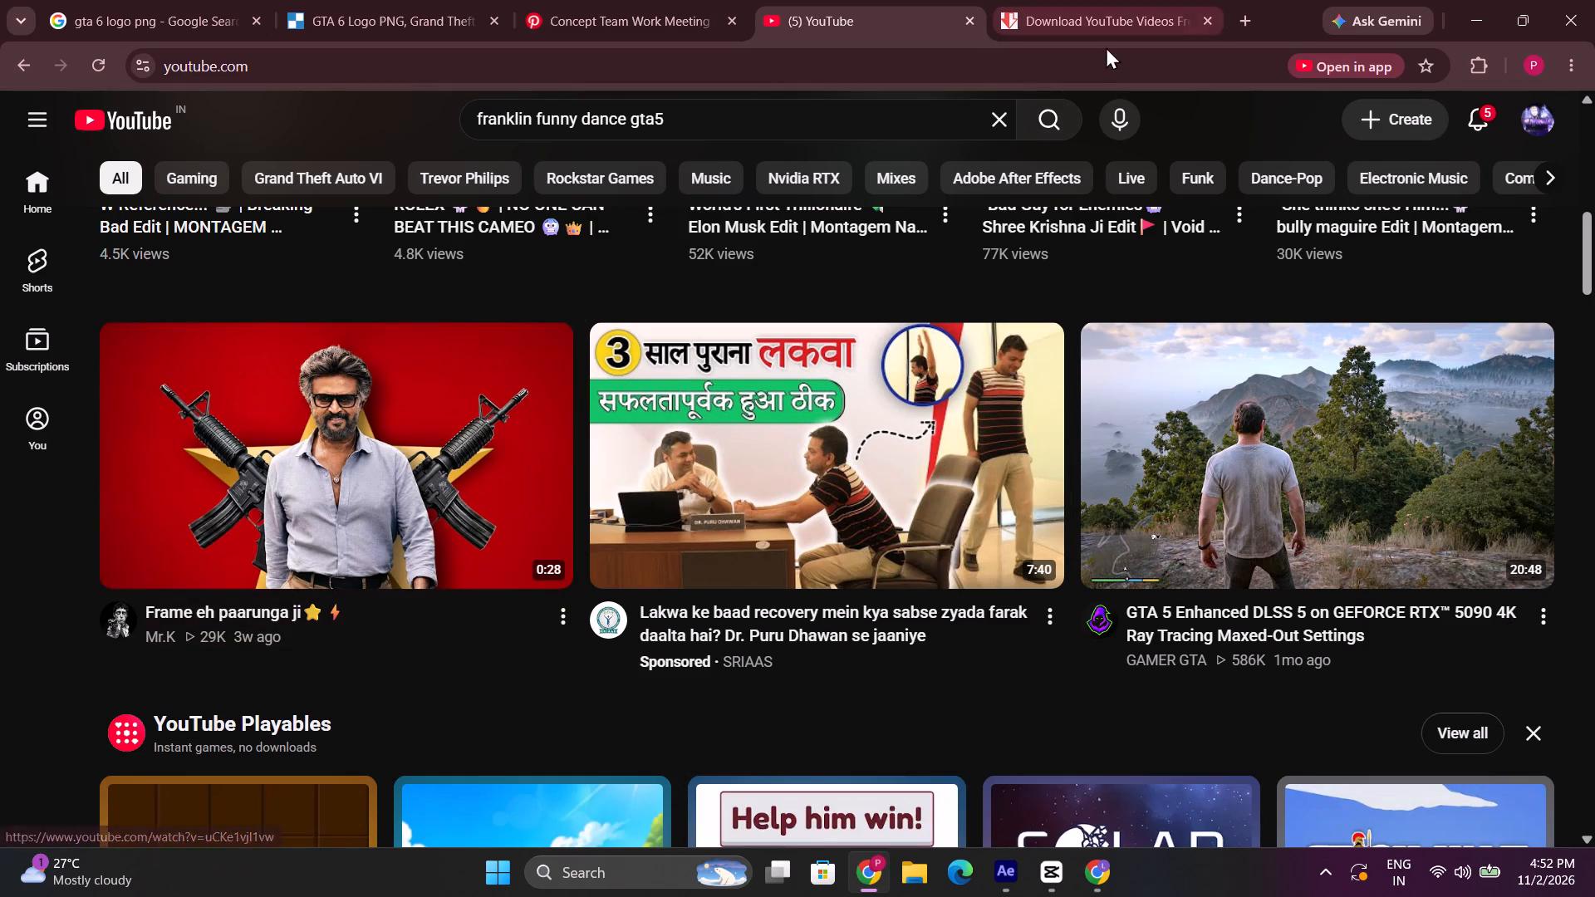
pyautogui.moveTo(1205, 17); pyautogui.dragTo(1119, 42)
pyautogui.click(1216, 19)
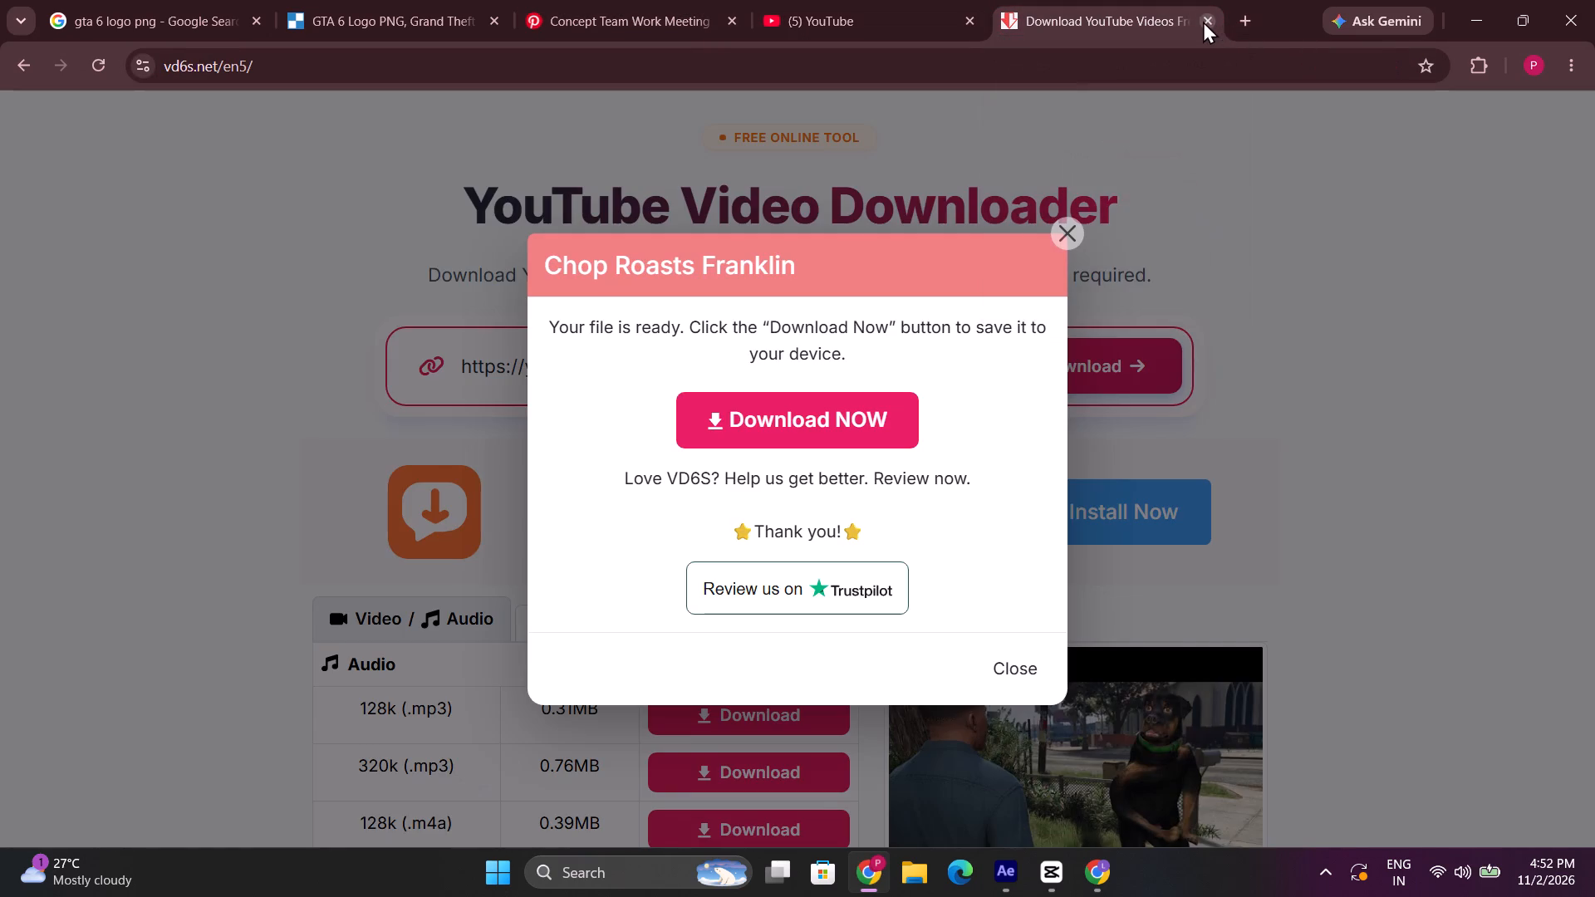
pyautogui.click(1211, 20)
pyautogui.click(1046, 17)
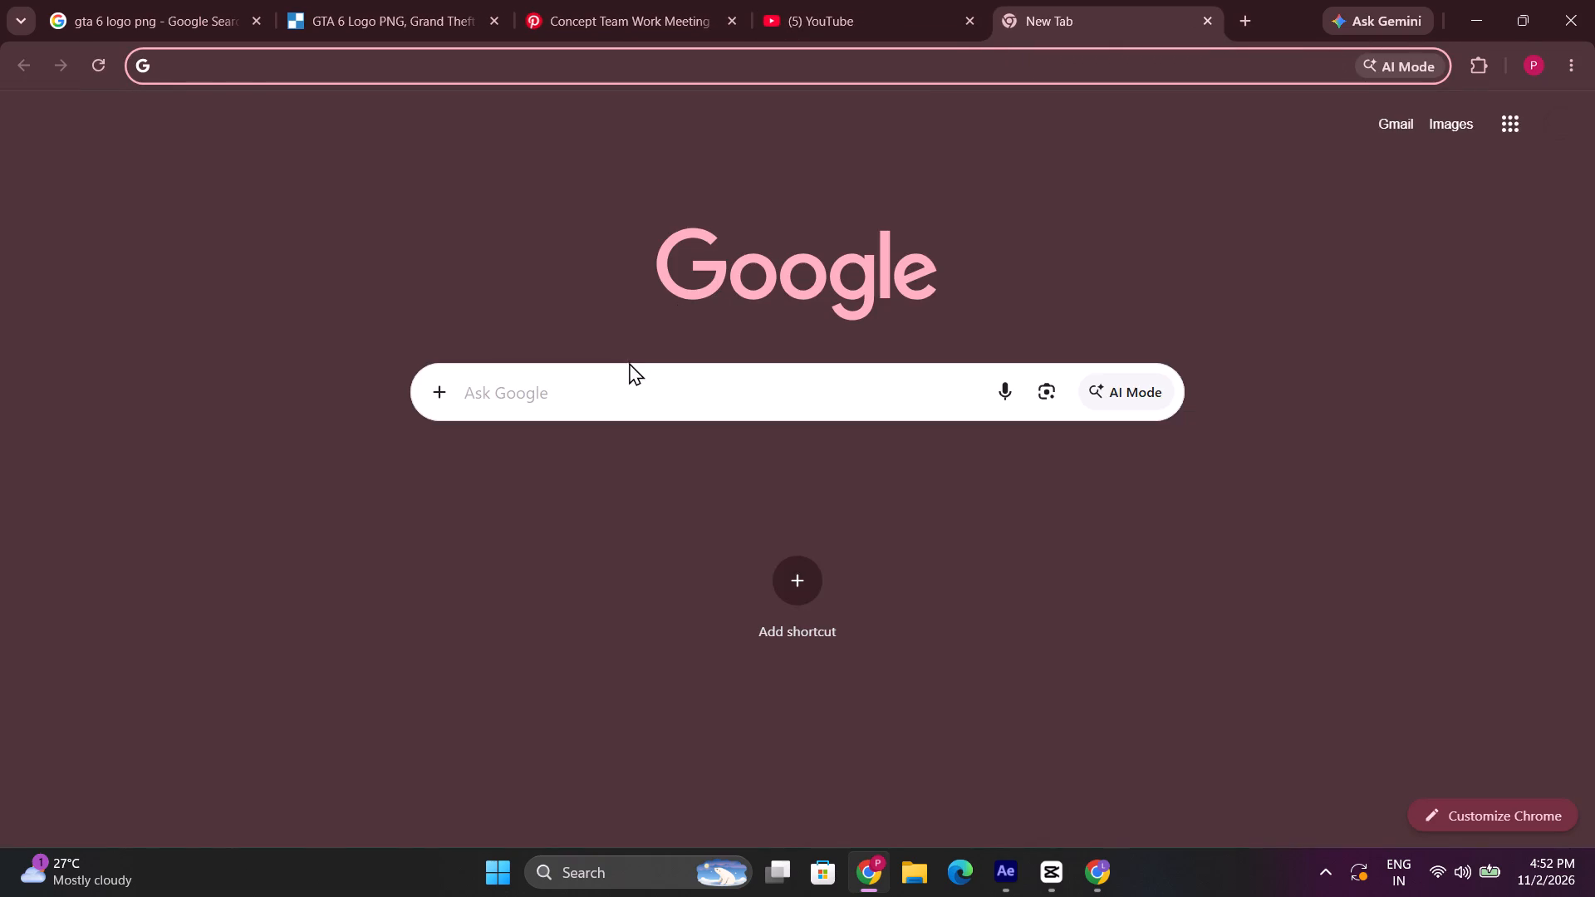
pyautogui.click(626, 399)
pyautogui.press('d')
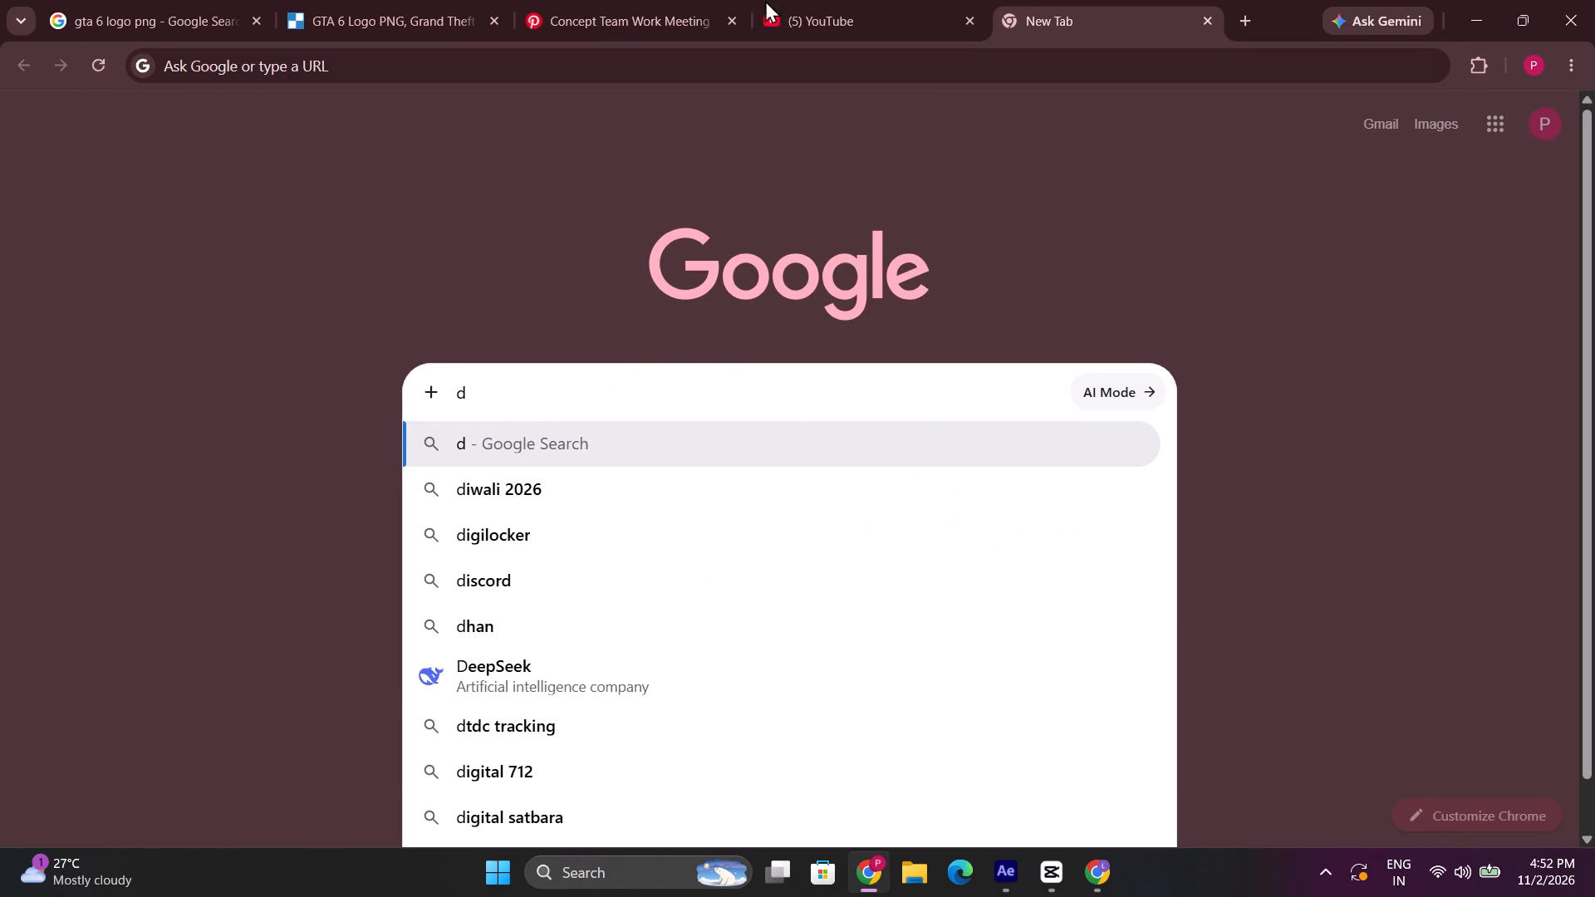
# Search YouTube for "day night animation" in place of the previous query.
pyautogui.click(783, 0)
pyautogui.moveTo(725, 125); pyautogui.dragTo(410, 119)
pyautogui.write('day n')
pyautogui.write('ight anima')
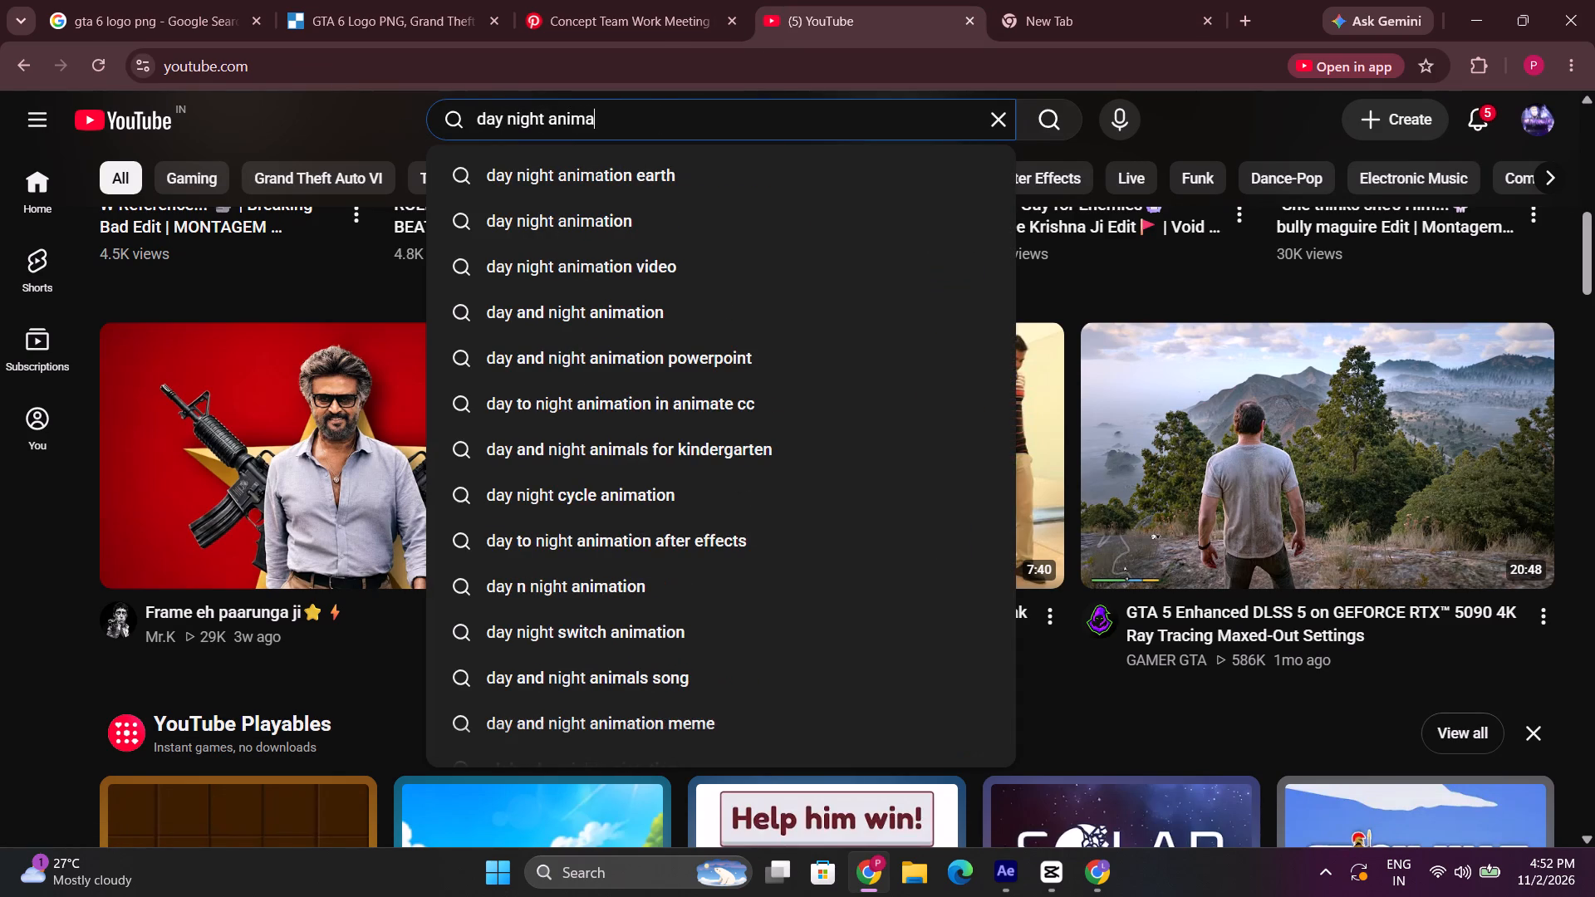
pyautogui.write('tion')
pyautogui.press('Return')
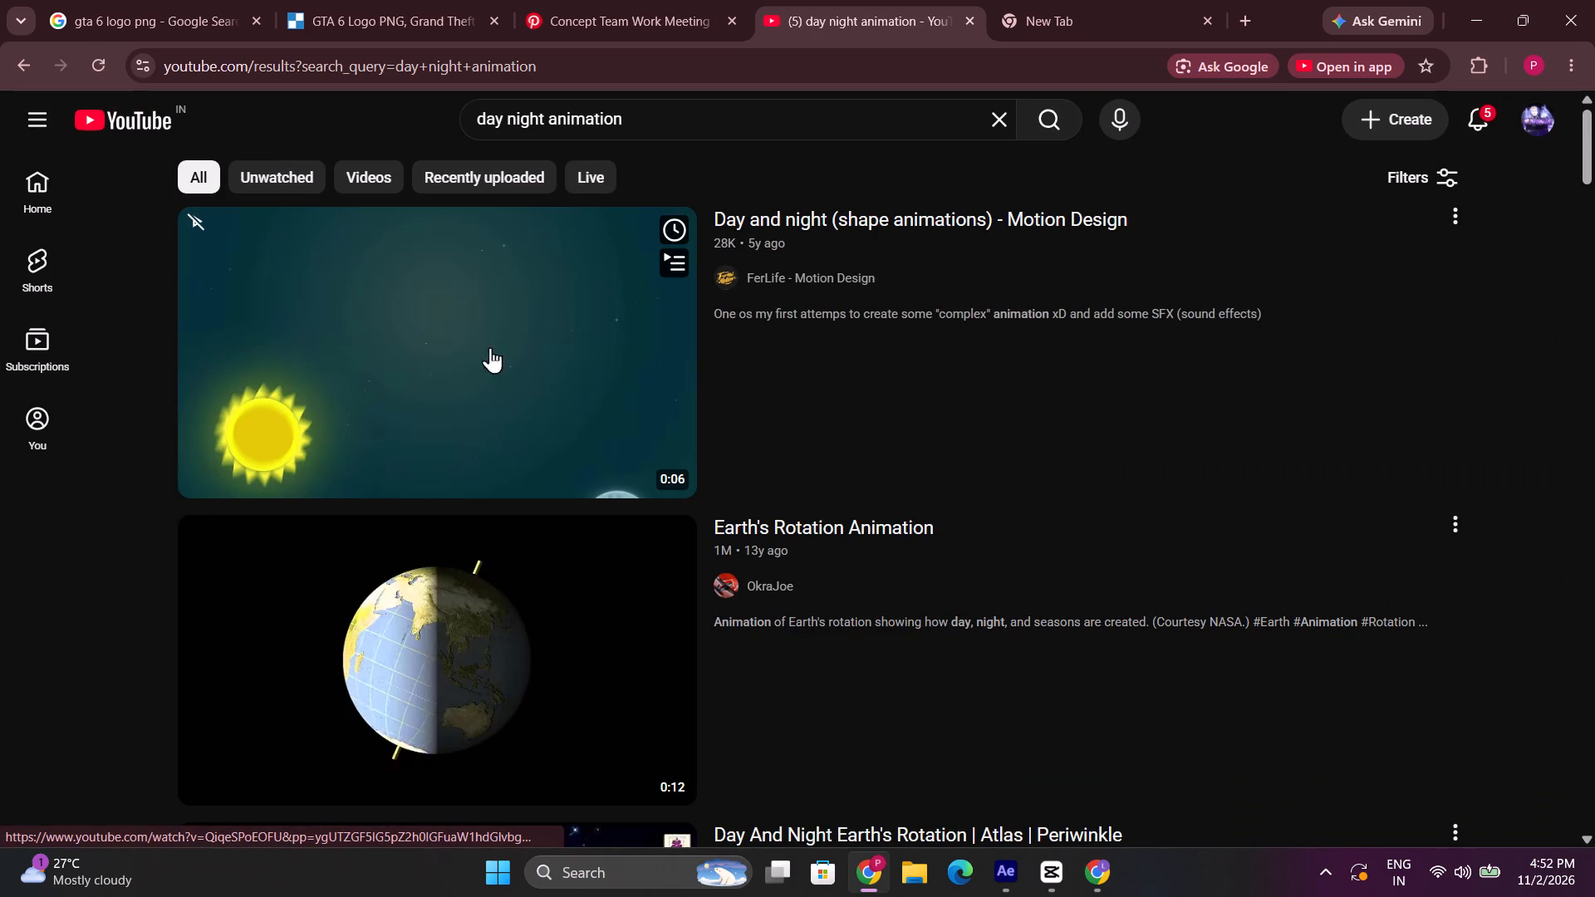
# Browse the search results for a short day-to-night animation suited to the cycle title.
pyautogui.scroll(-17, 449, 386)
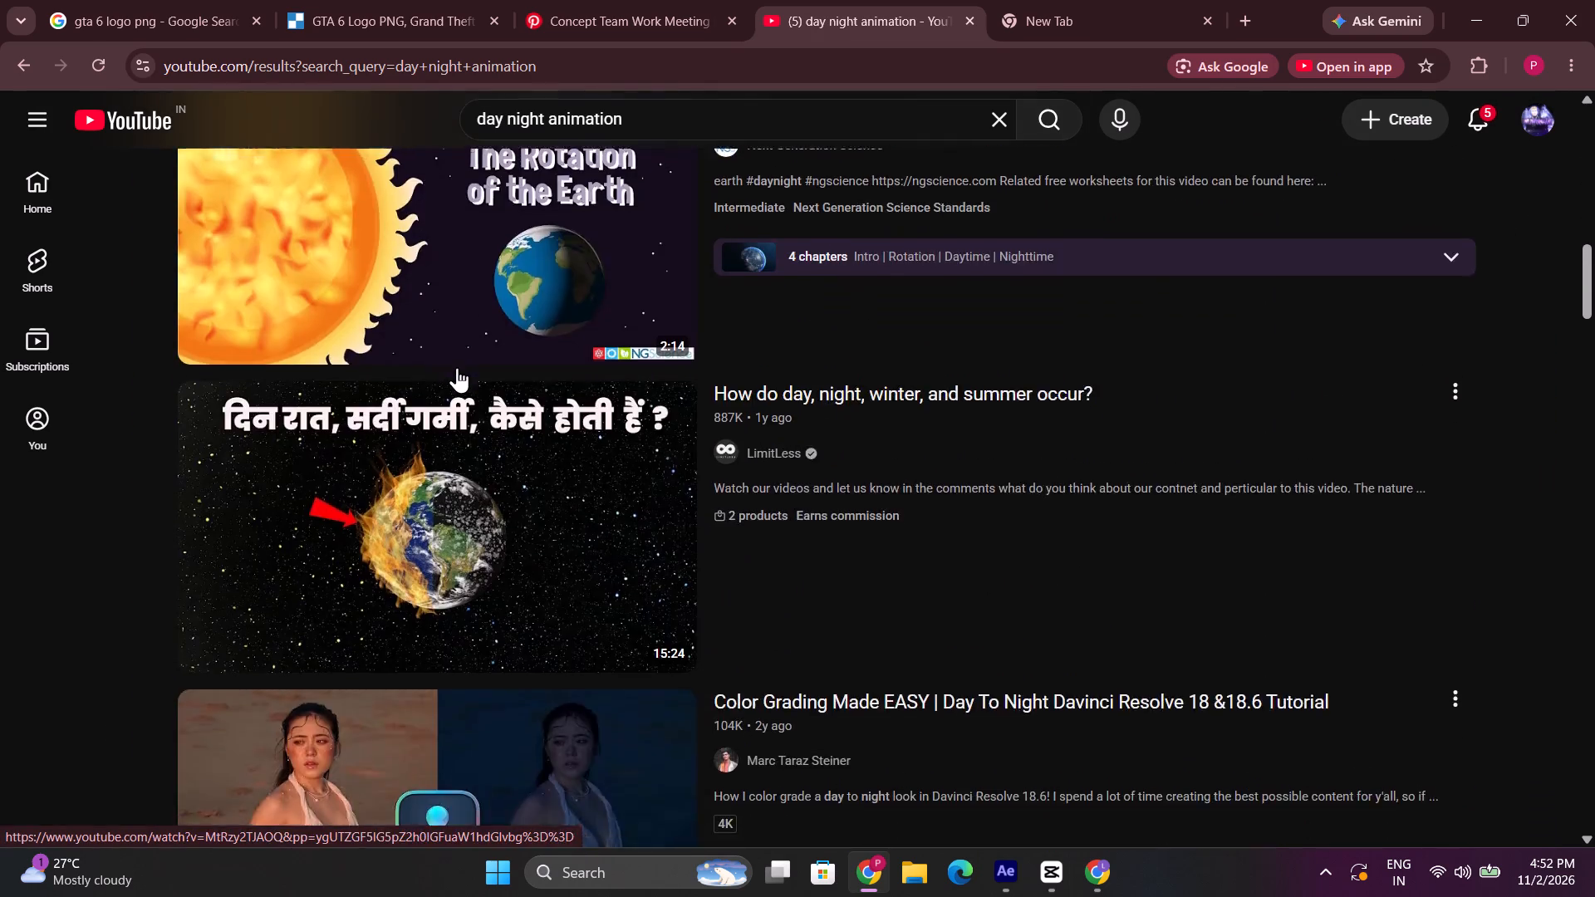
pyautogui.scroll(-8, 457, 367)
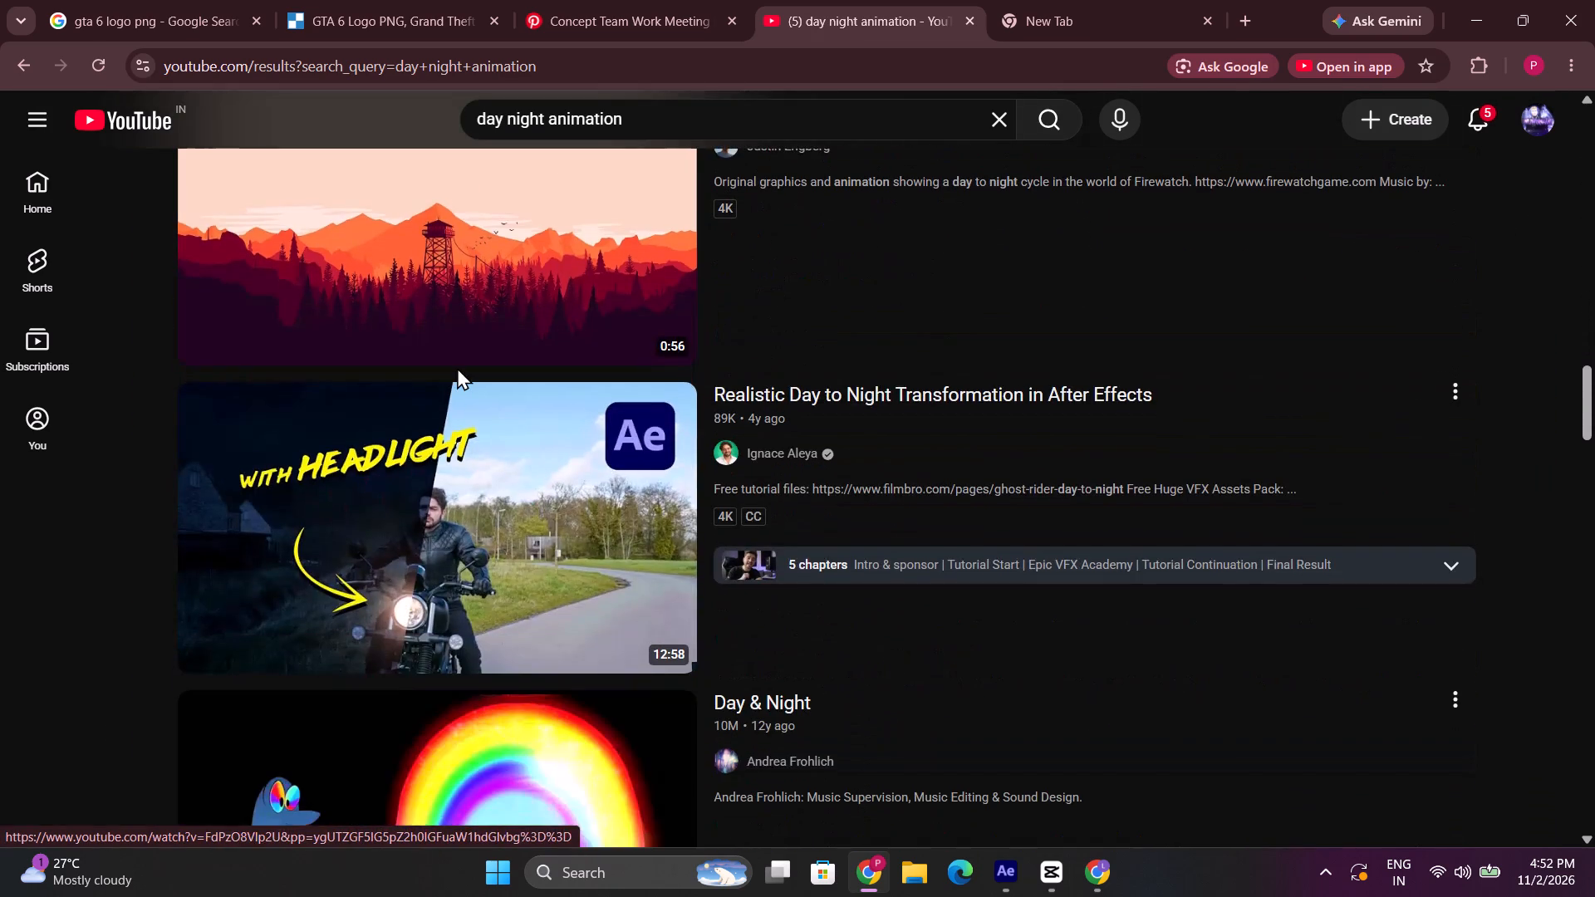
pyautogui.scroll(-3, 457, 367)
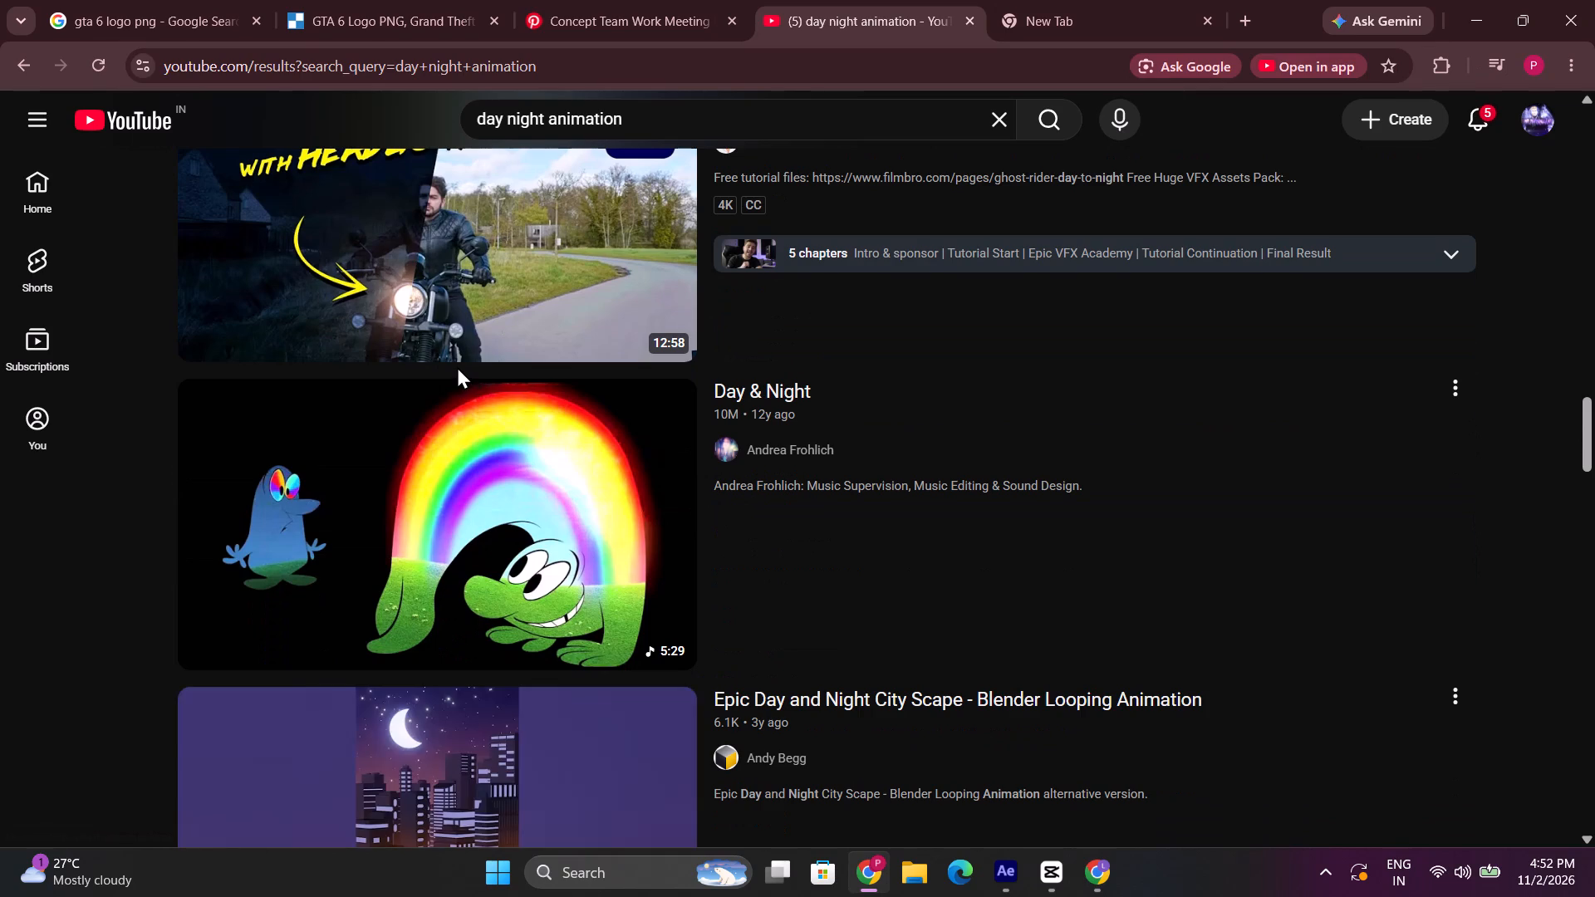
pyautogui.scroll(1, 532, 277)
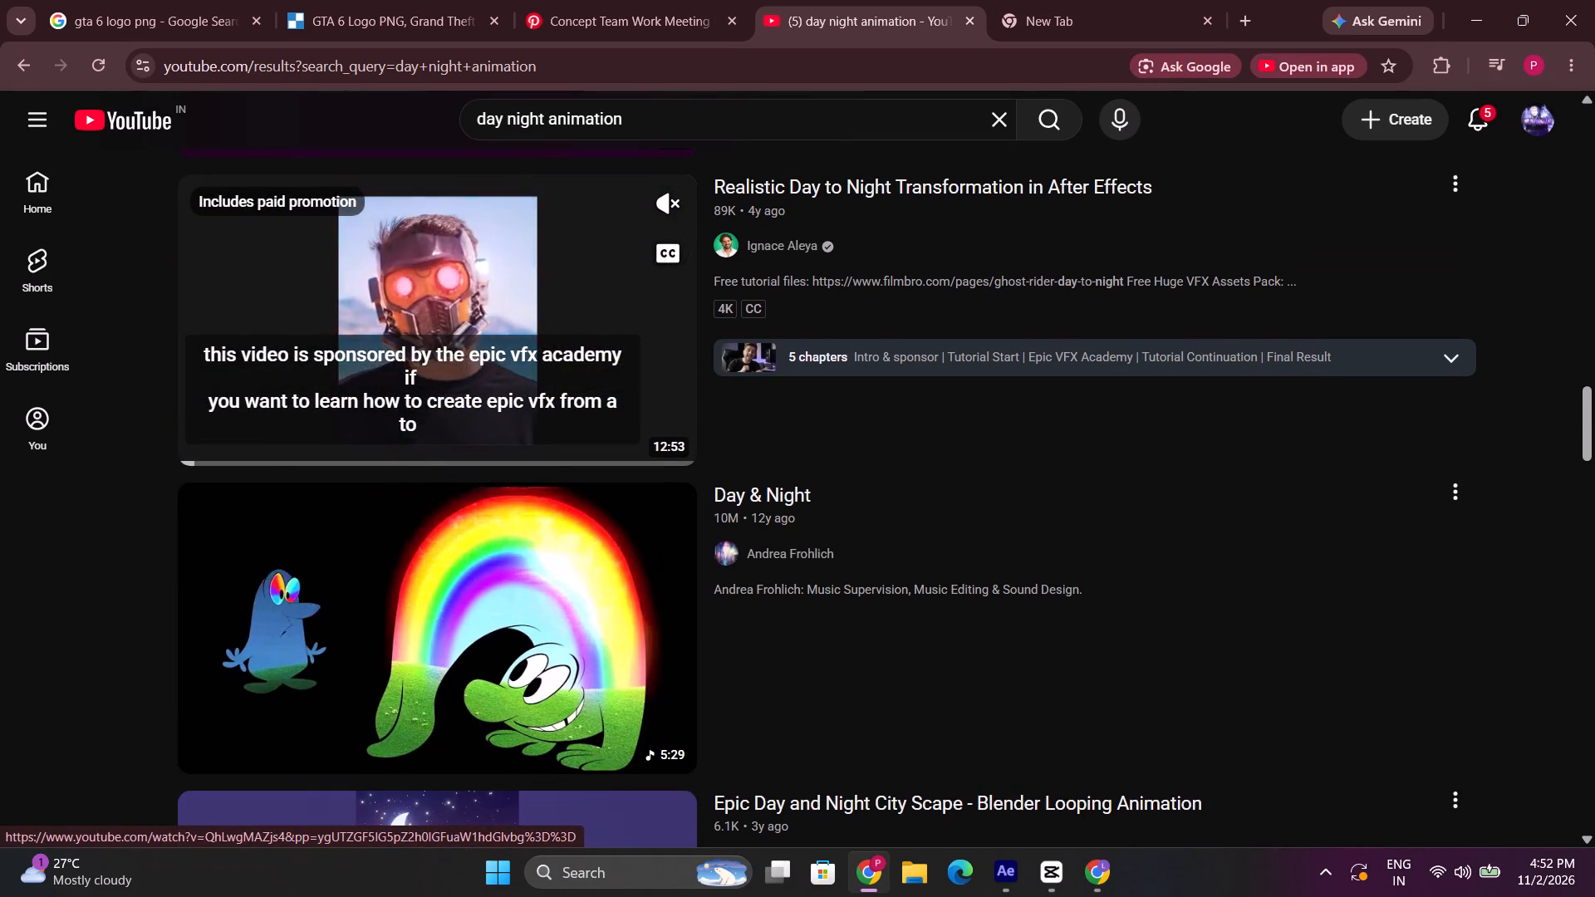
pyautogui.scroll(-15, 522, 311)
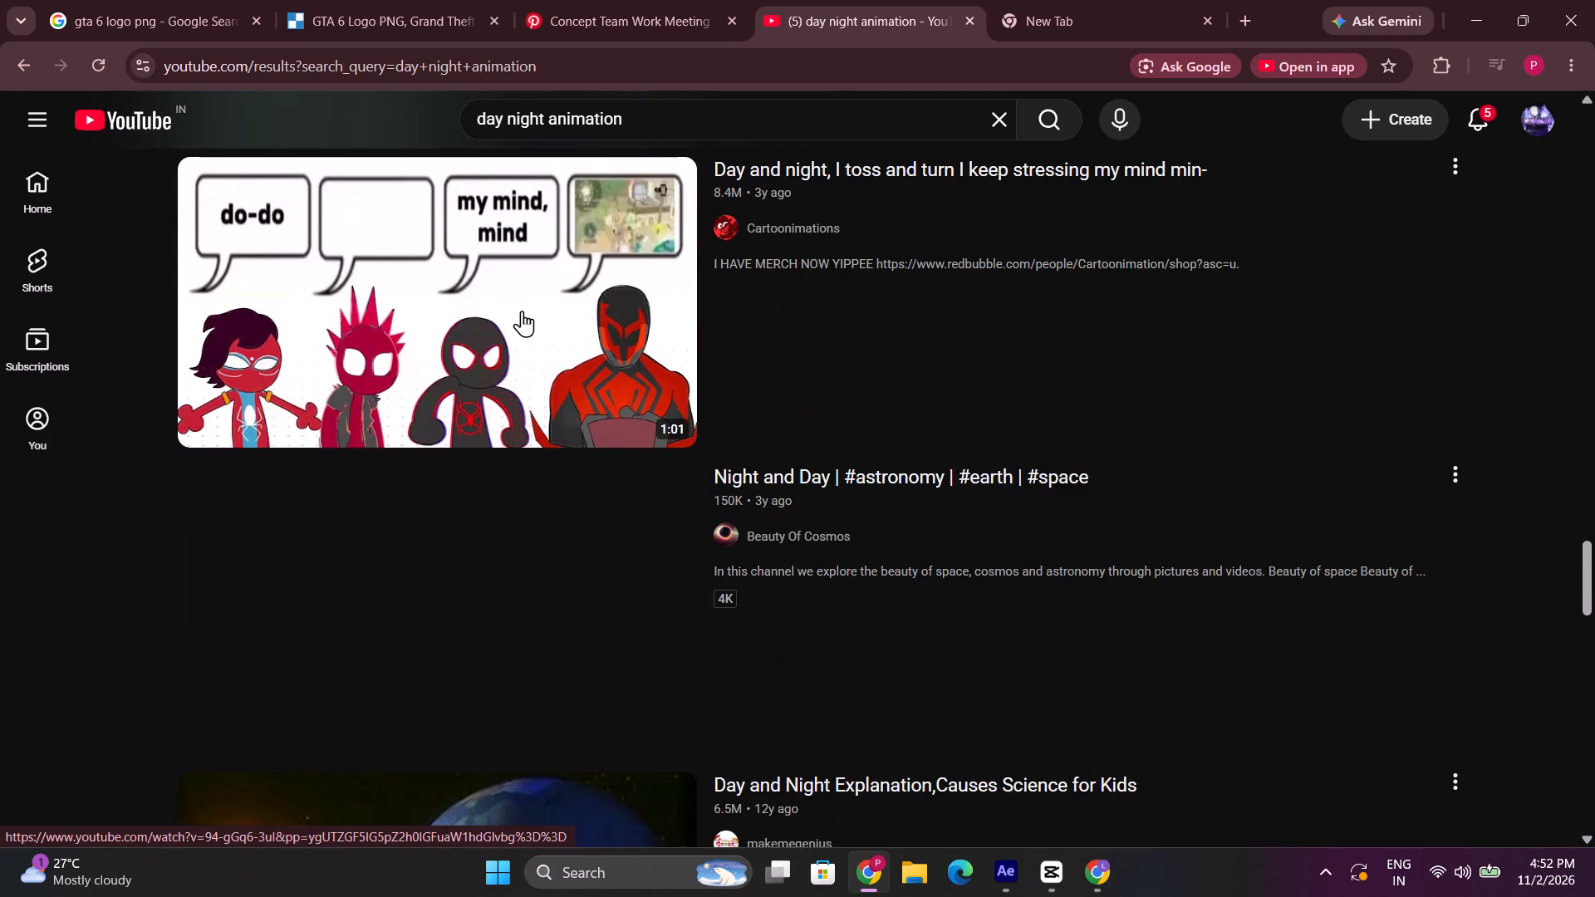
pyautogui.scroll(5, 522, 311)
pyautogui.scroll(20, 557, 448)
pyautogui.scroll(6, 557, 448)
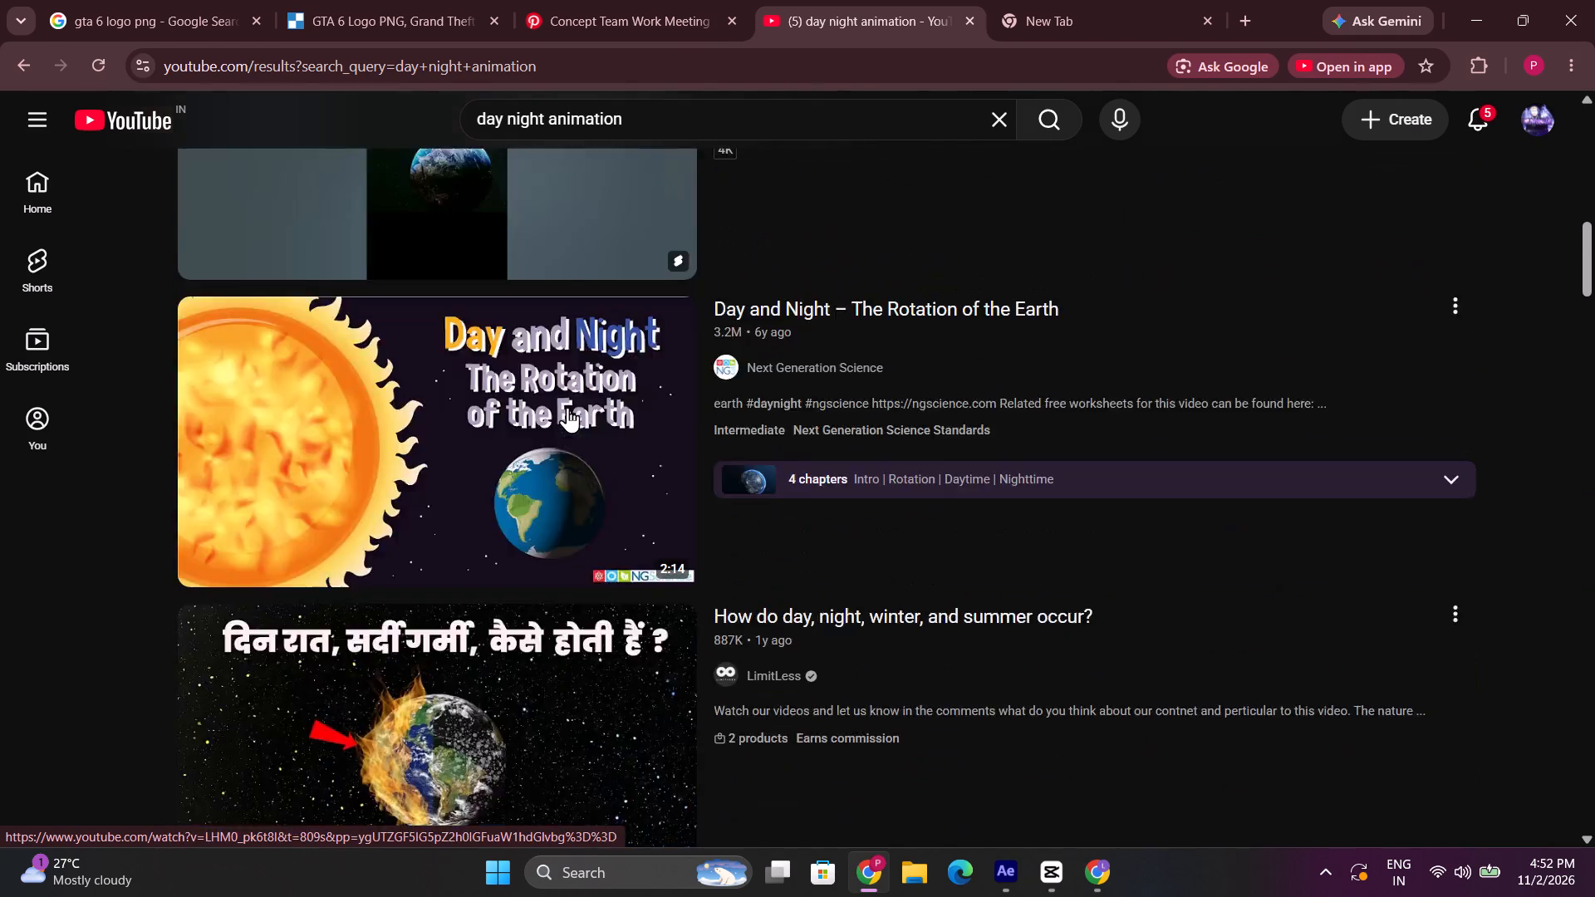
pyautogui.scroll(15, 567, 407)
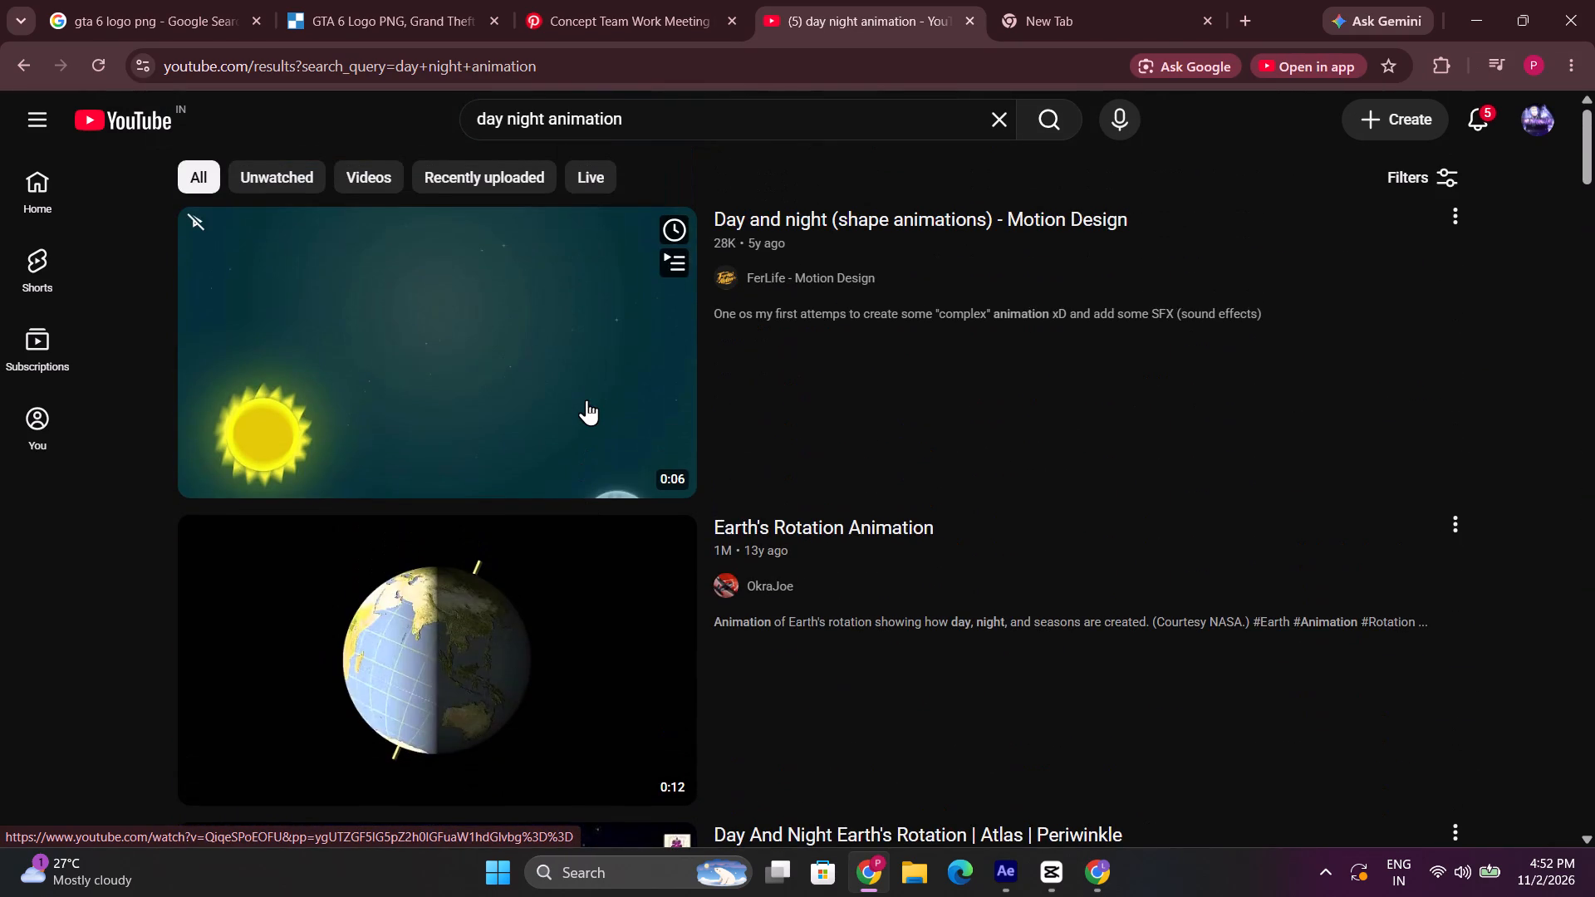
# Open the video "Day and night (shape animations) - Motion Design" and get past its opening adverts.
pyautogui.click(586, 399)
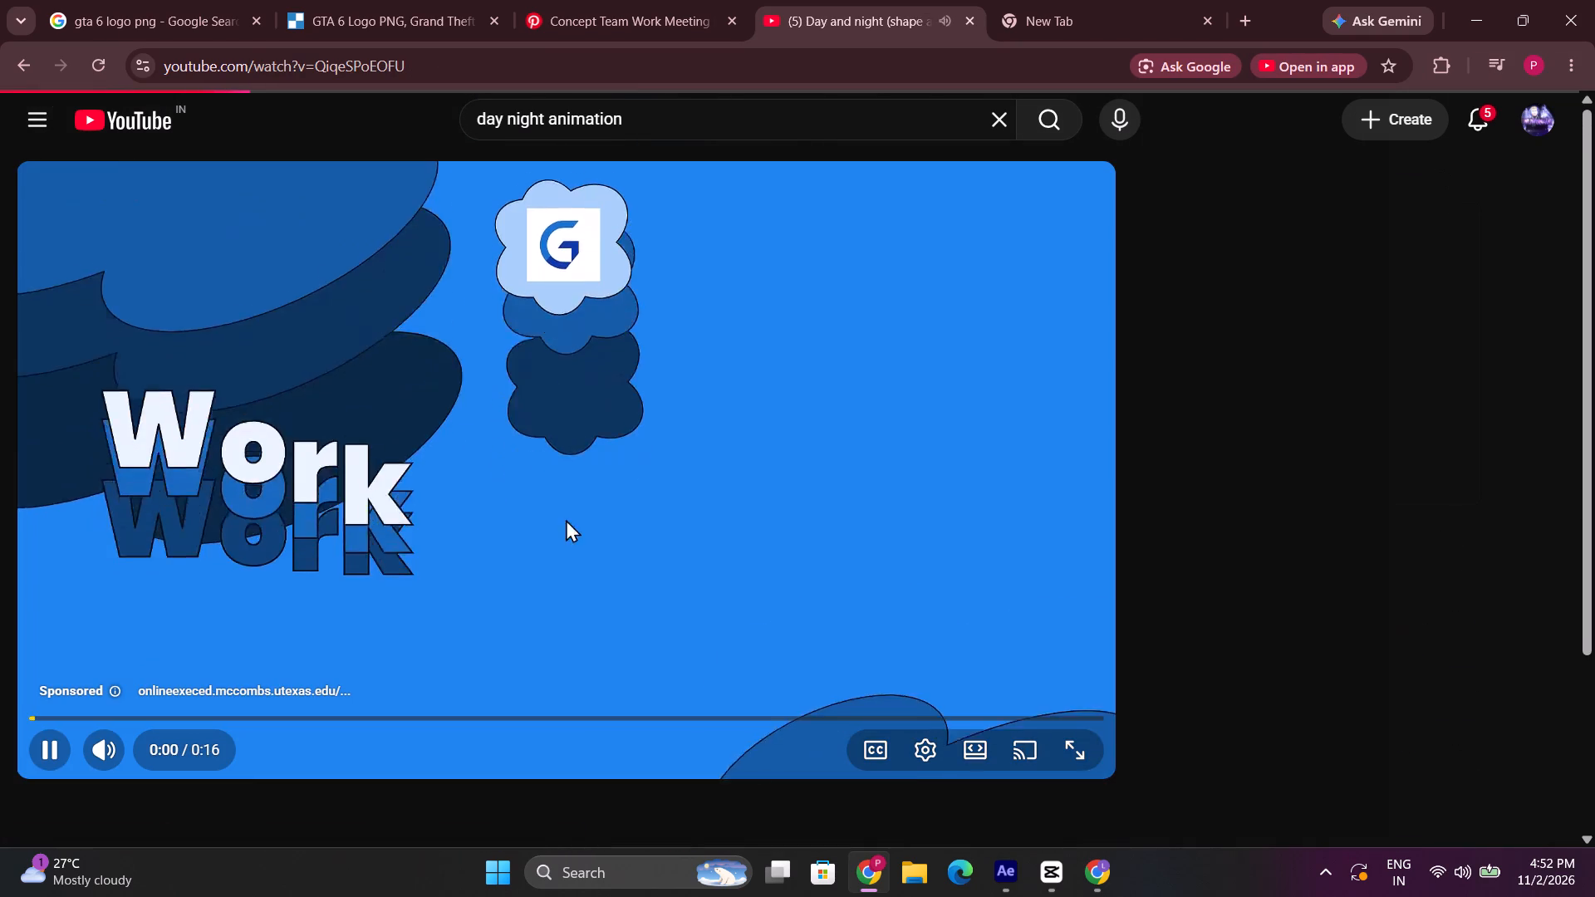
pyautogui.press('super+bracketleft')
pyautogui.click(552, 547)
pyautogui.moveTo(551, 547); pyautogui.dragTo(562, 542)
pyautogui.press('super+bracketright')
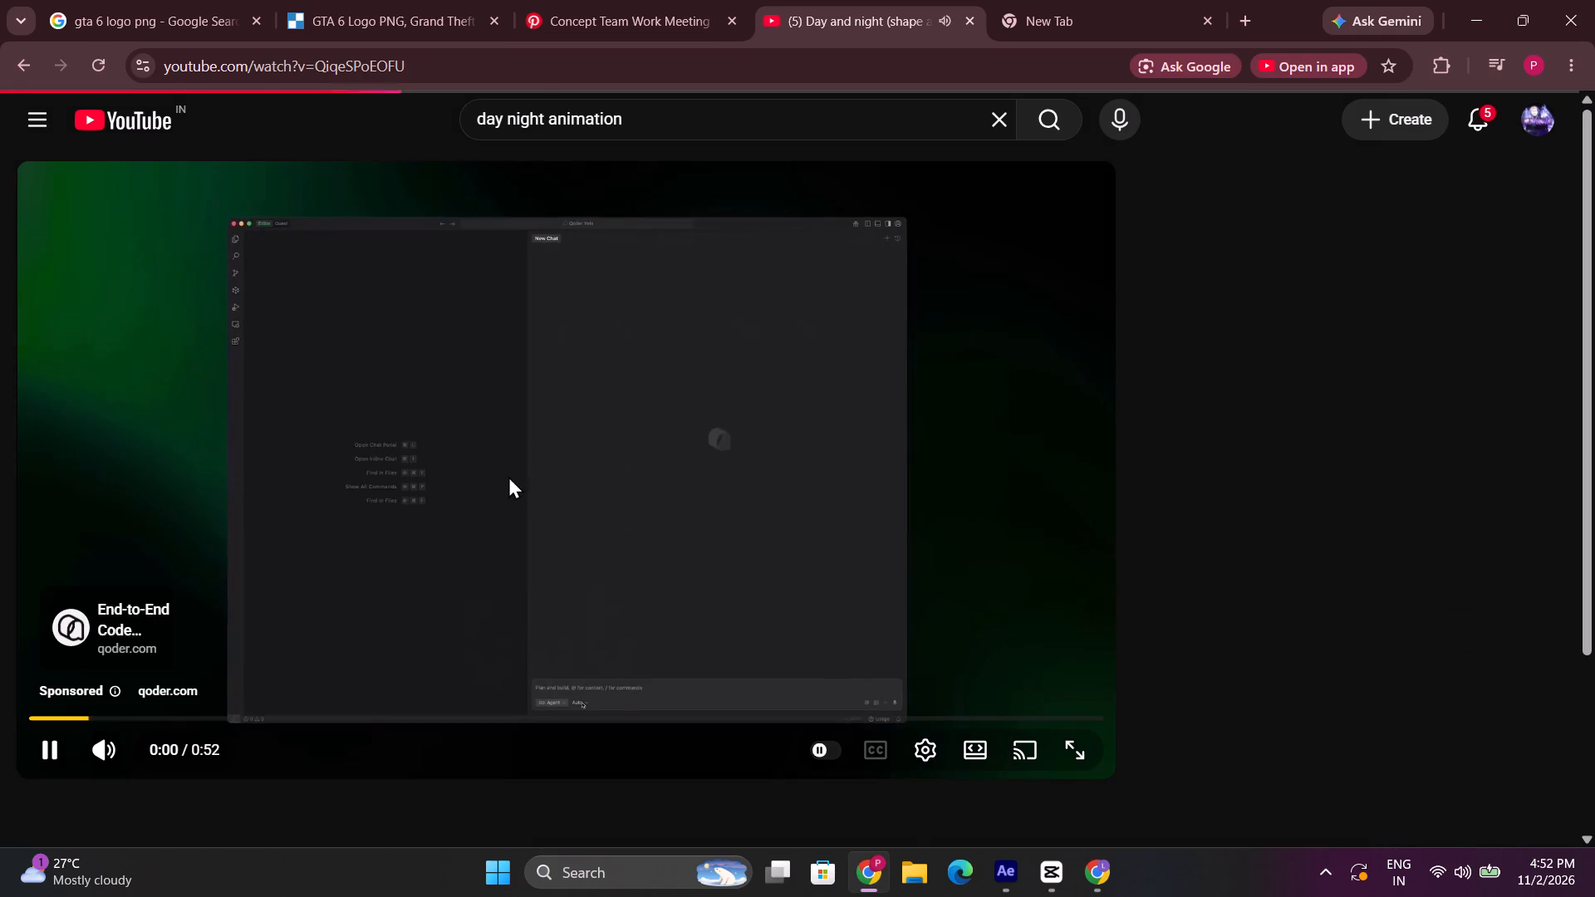
pyautogui.moveTo(491, 416); pyautogui.dragTo(490, 407)
pyautogui.press('super+bracketleft')
pyautogui.press('super+bracketright')
pyautogui.moveTo(490, 407); pyautogui.dragTo(488, 422)
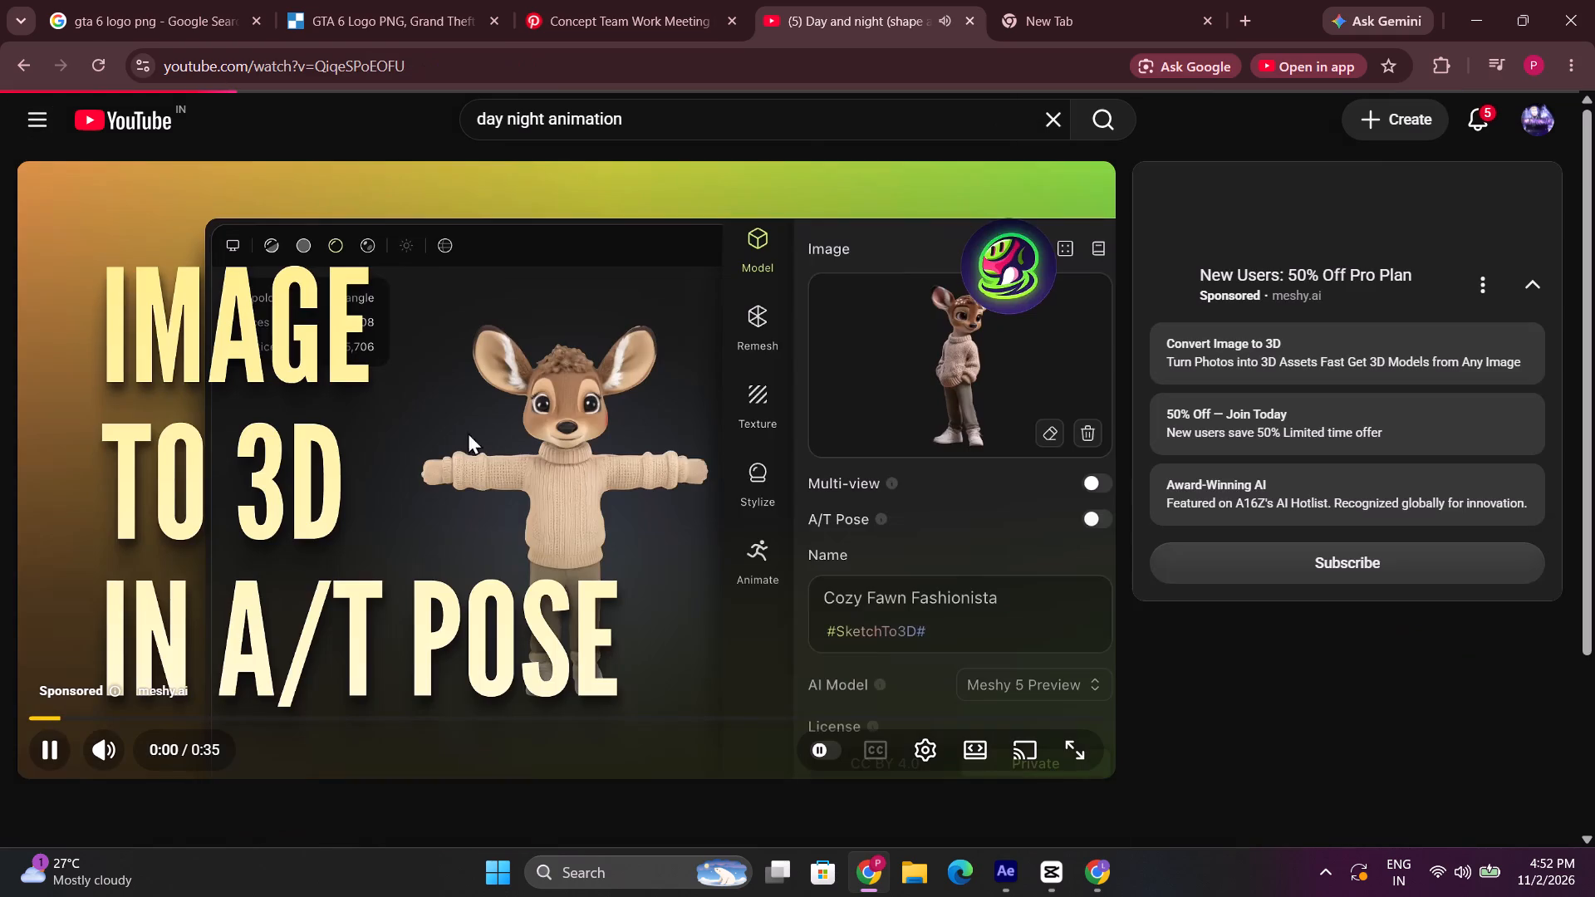
pyautogui.press('super+bracketleft')
pyautogui.moveTo(371, 478); pyautogui.dragTo(375, 454)
pyautogui.press('super+bracketright')
pyautogui.click(405, 439)
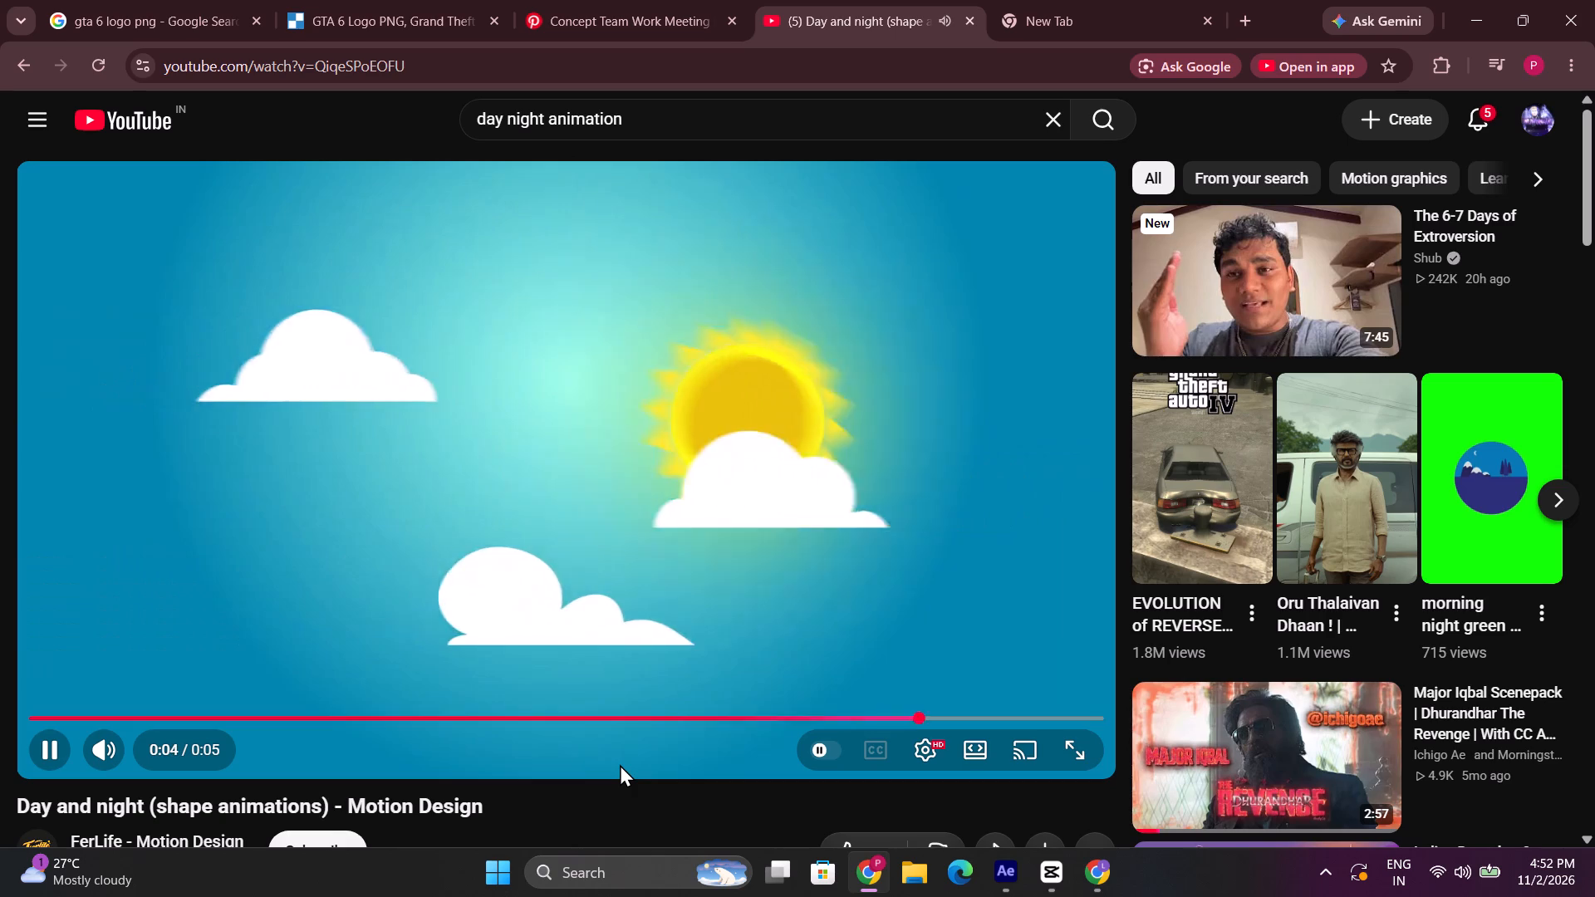
# Replay the day and night animation from its start, pausing along the way to examine the sun and moon transitions.
pyautogui.moveTo(145, 712); pyautogui.dragTo(61, 712)
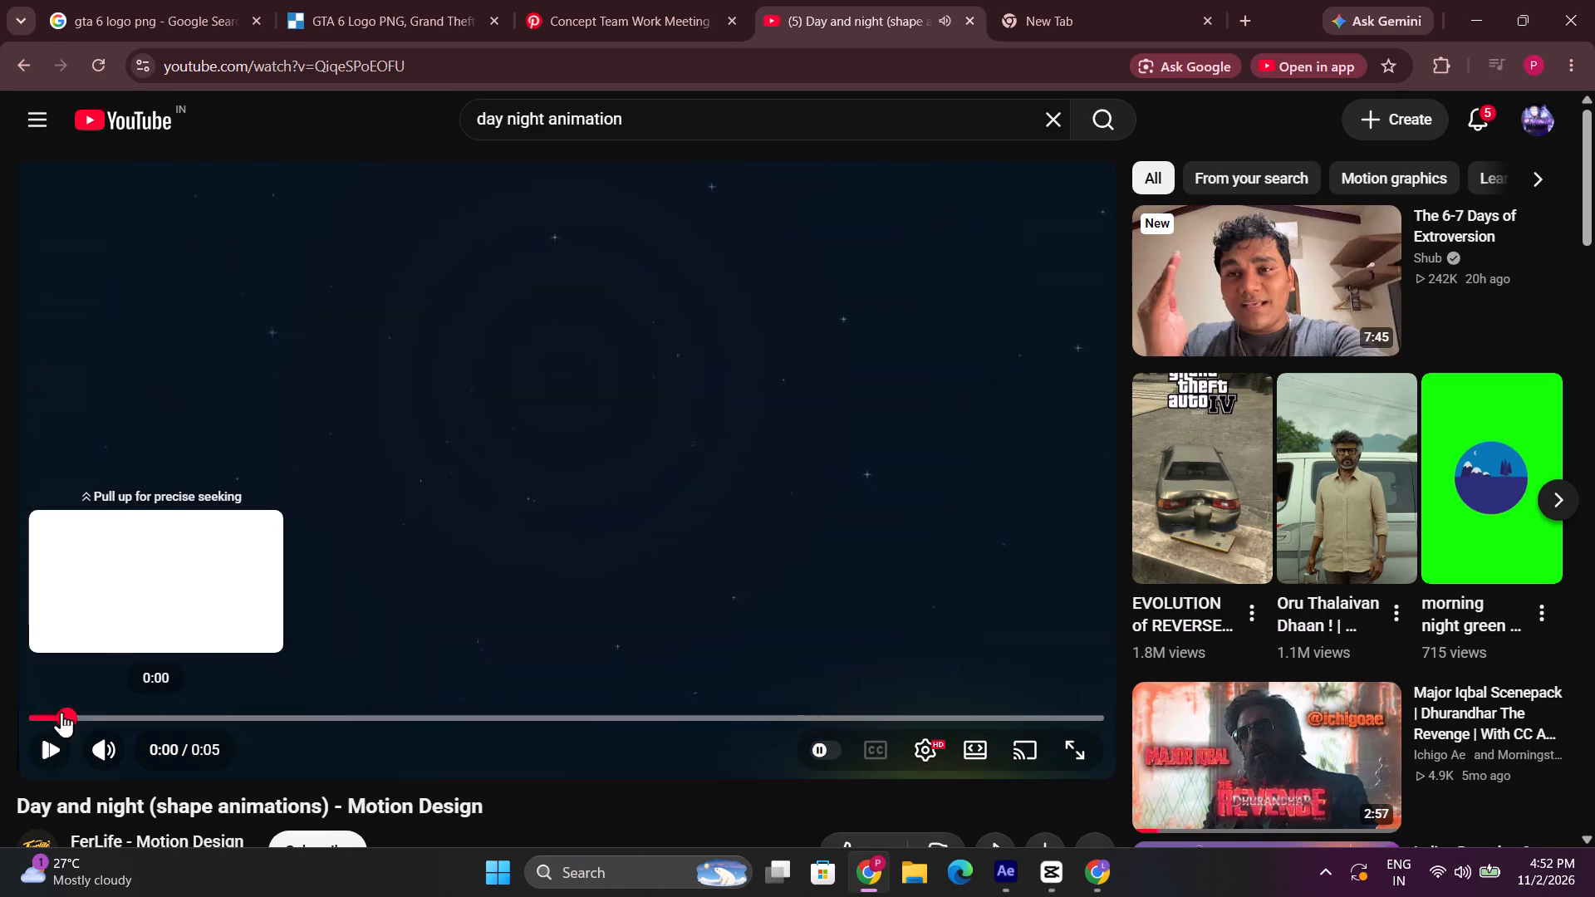
pyautogui.moveTo(61, 712); pyautogui.dragTo(0, 712)
pyautogui.press('space')
pyautogui.press('space')
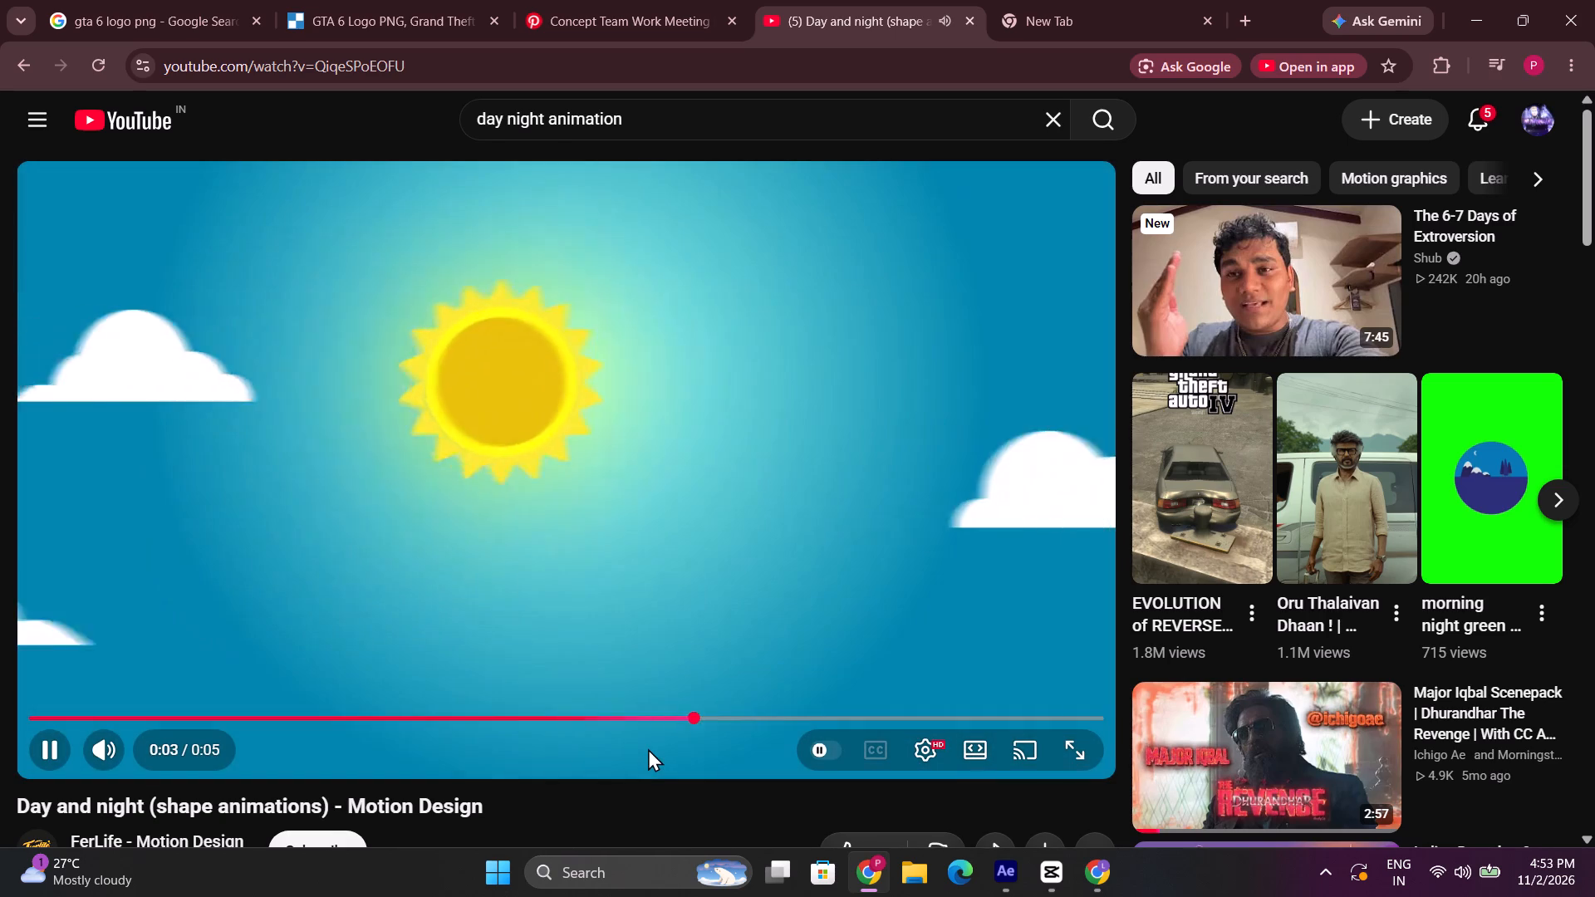
pyautogui.press('space')
pyautogui.press('space')
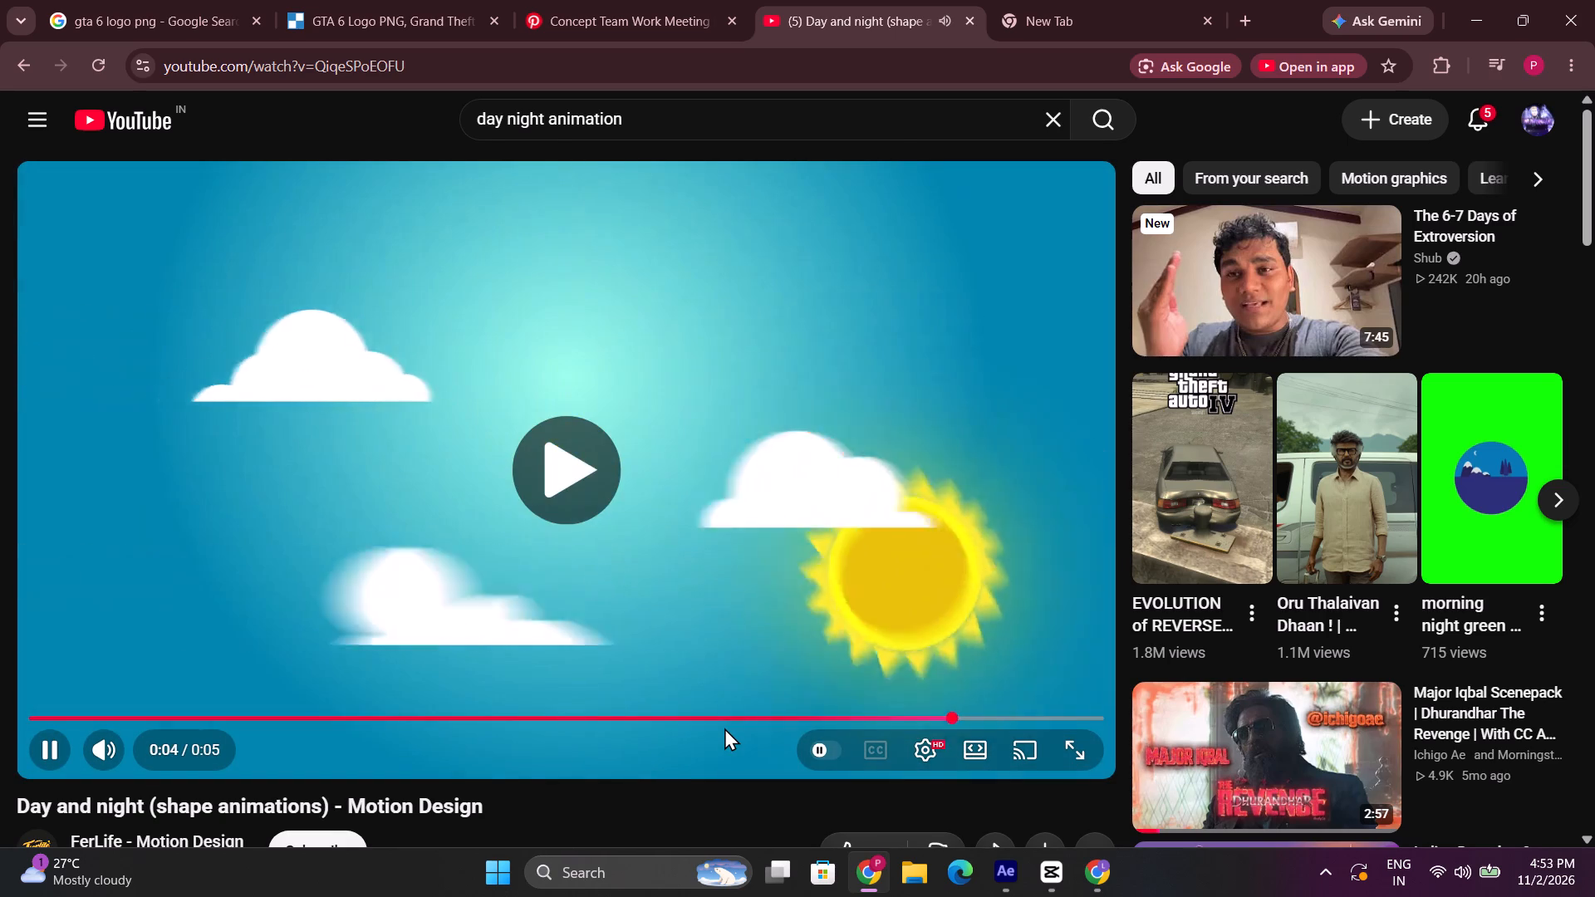
pyautogui.press('space')
pyautogui.press('space')
pyautogui.press('space')
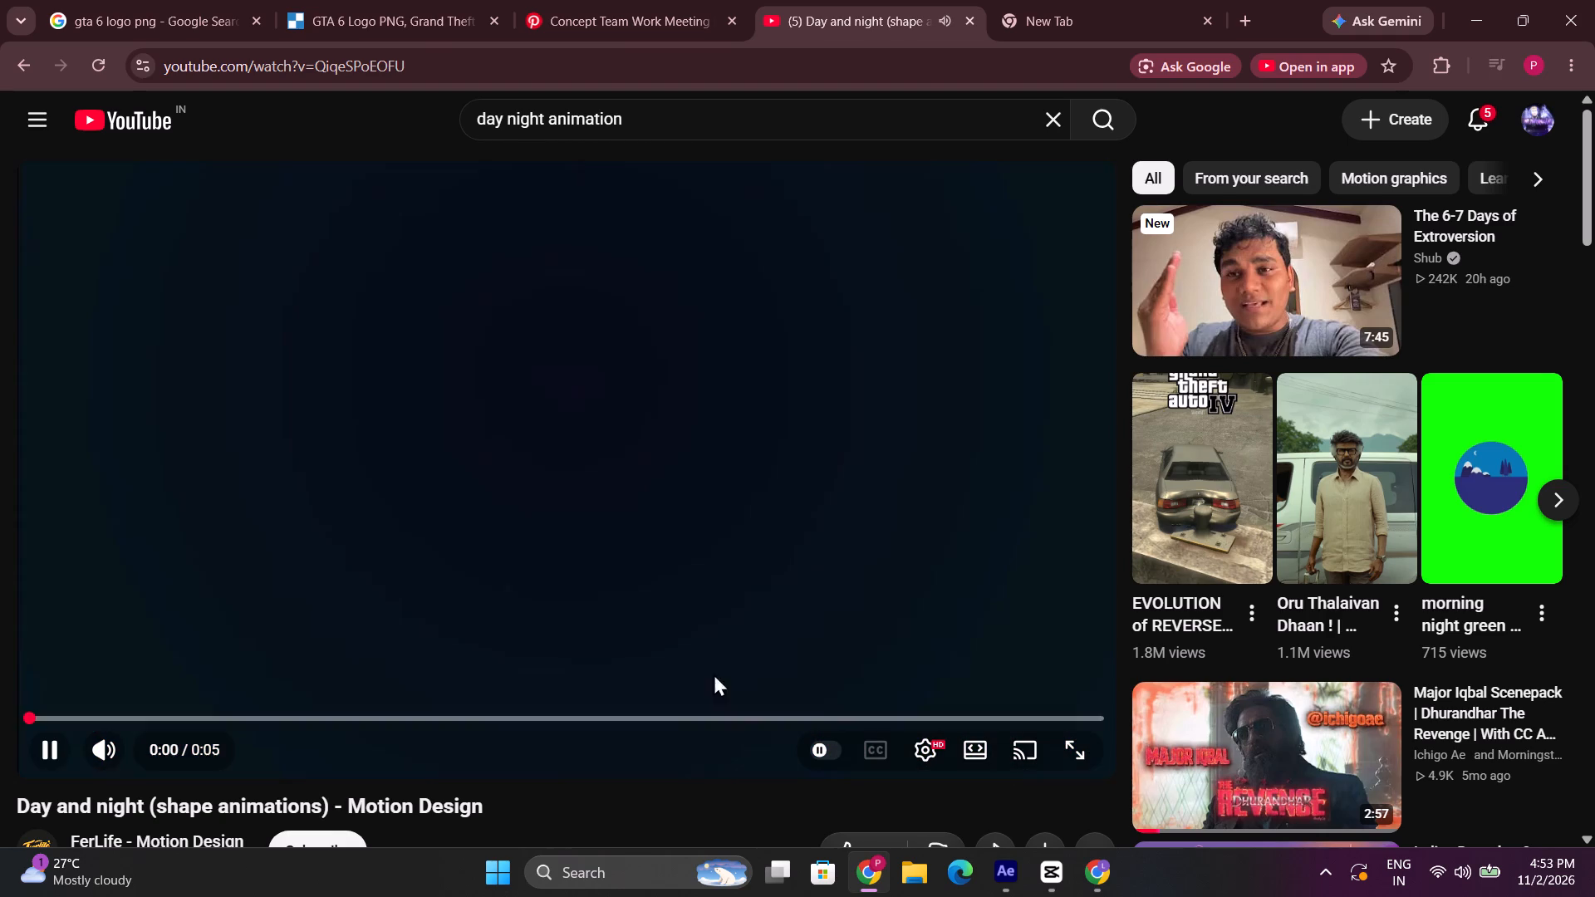
pyautogui.press('space')
# Copy the share link of the "Day and night (shape animations)" video and close the sharing dialog.
pyautogui.scroll(-1, 921, 784)
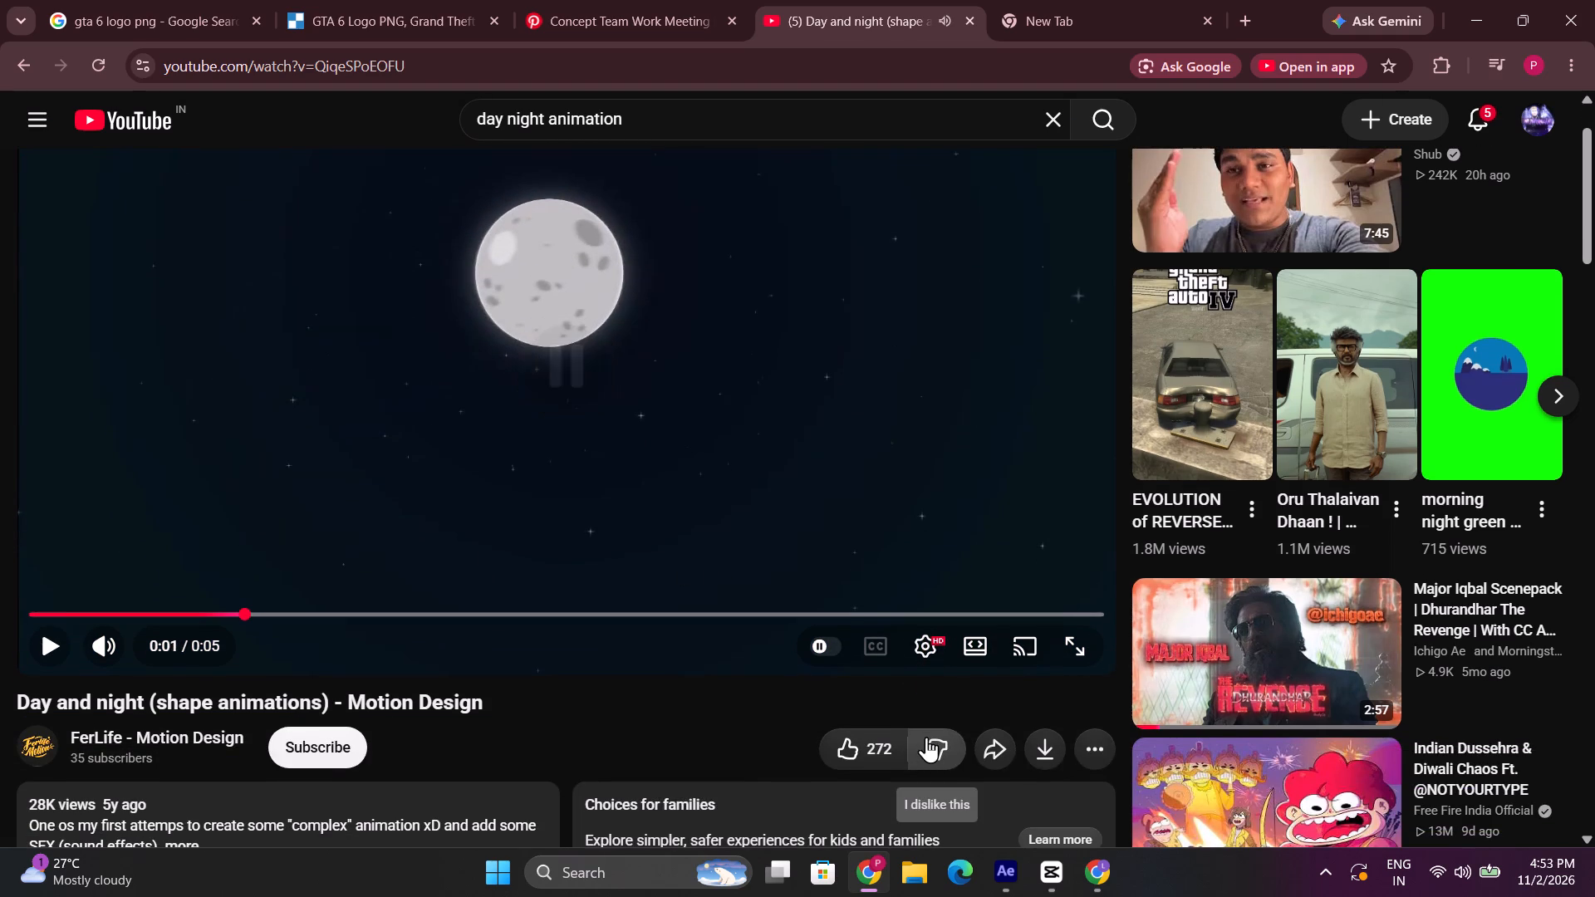
pyautogui.click(983, 739)
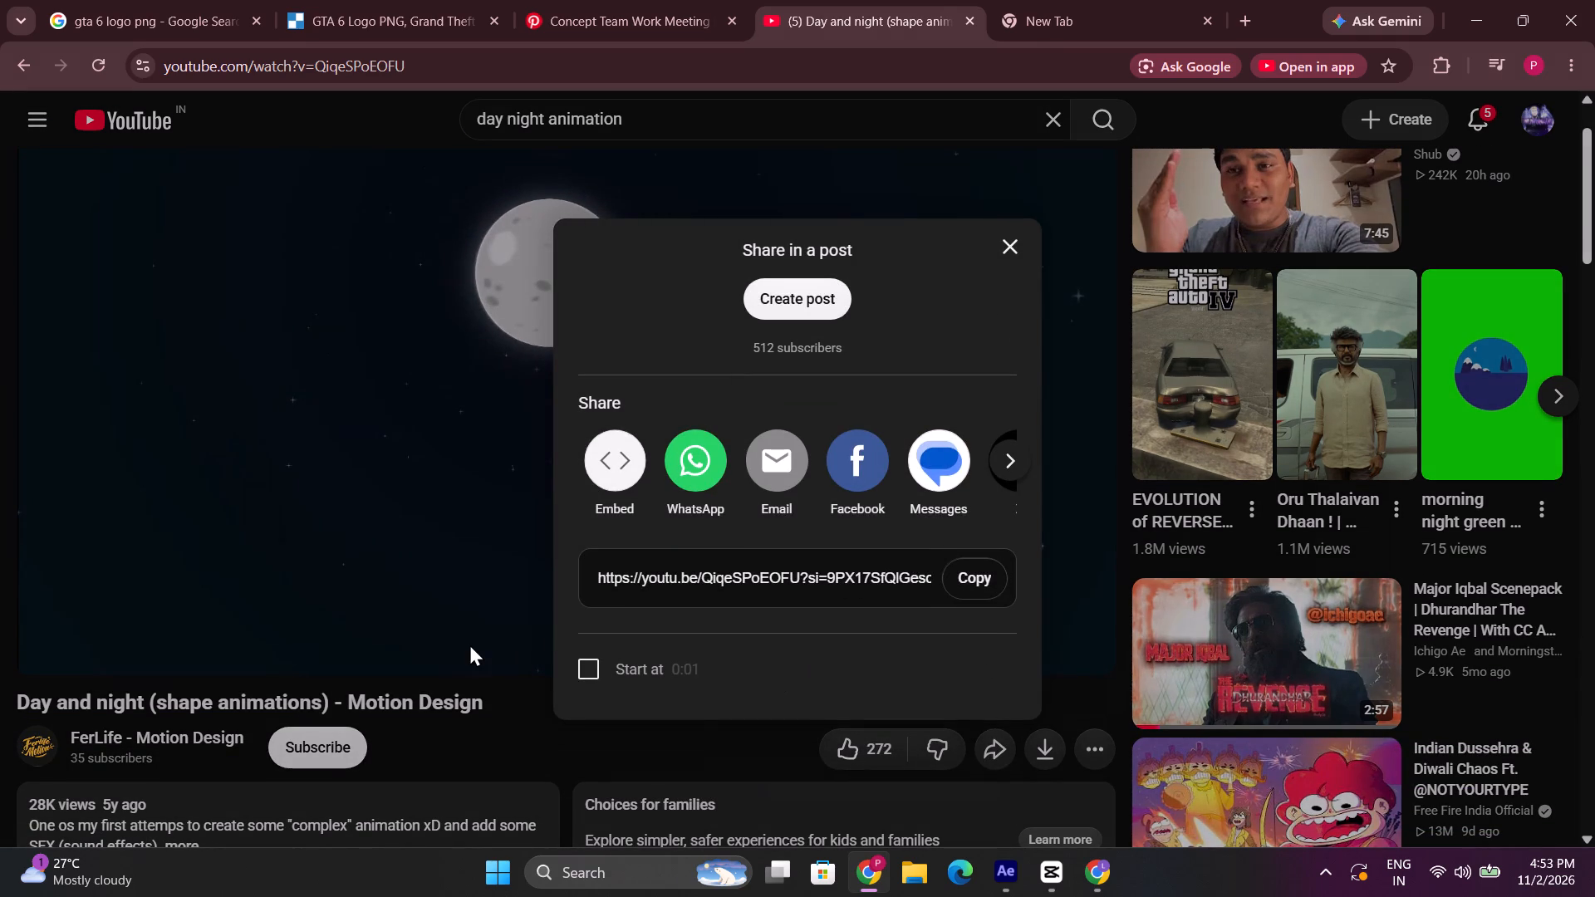
pyautogui.click(480, 741)
pyautogui.click(999, 751)
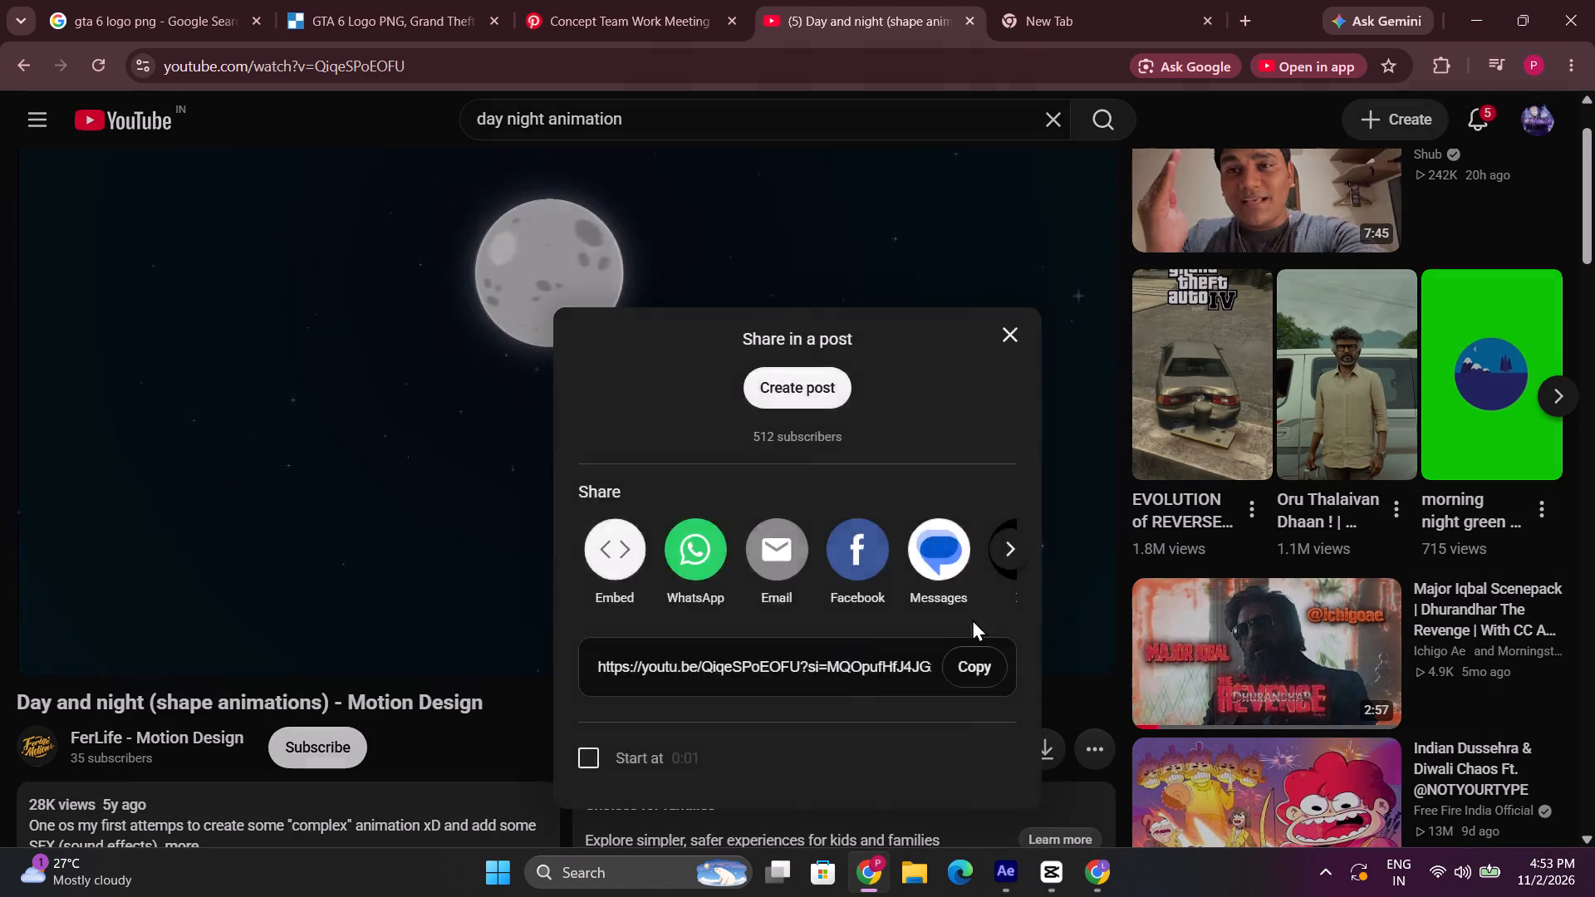
pyautogui.click(955, 577)
pyautogui.click(383, 509)
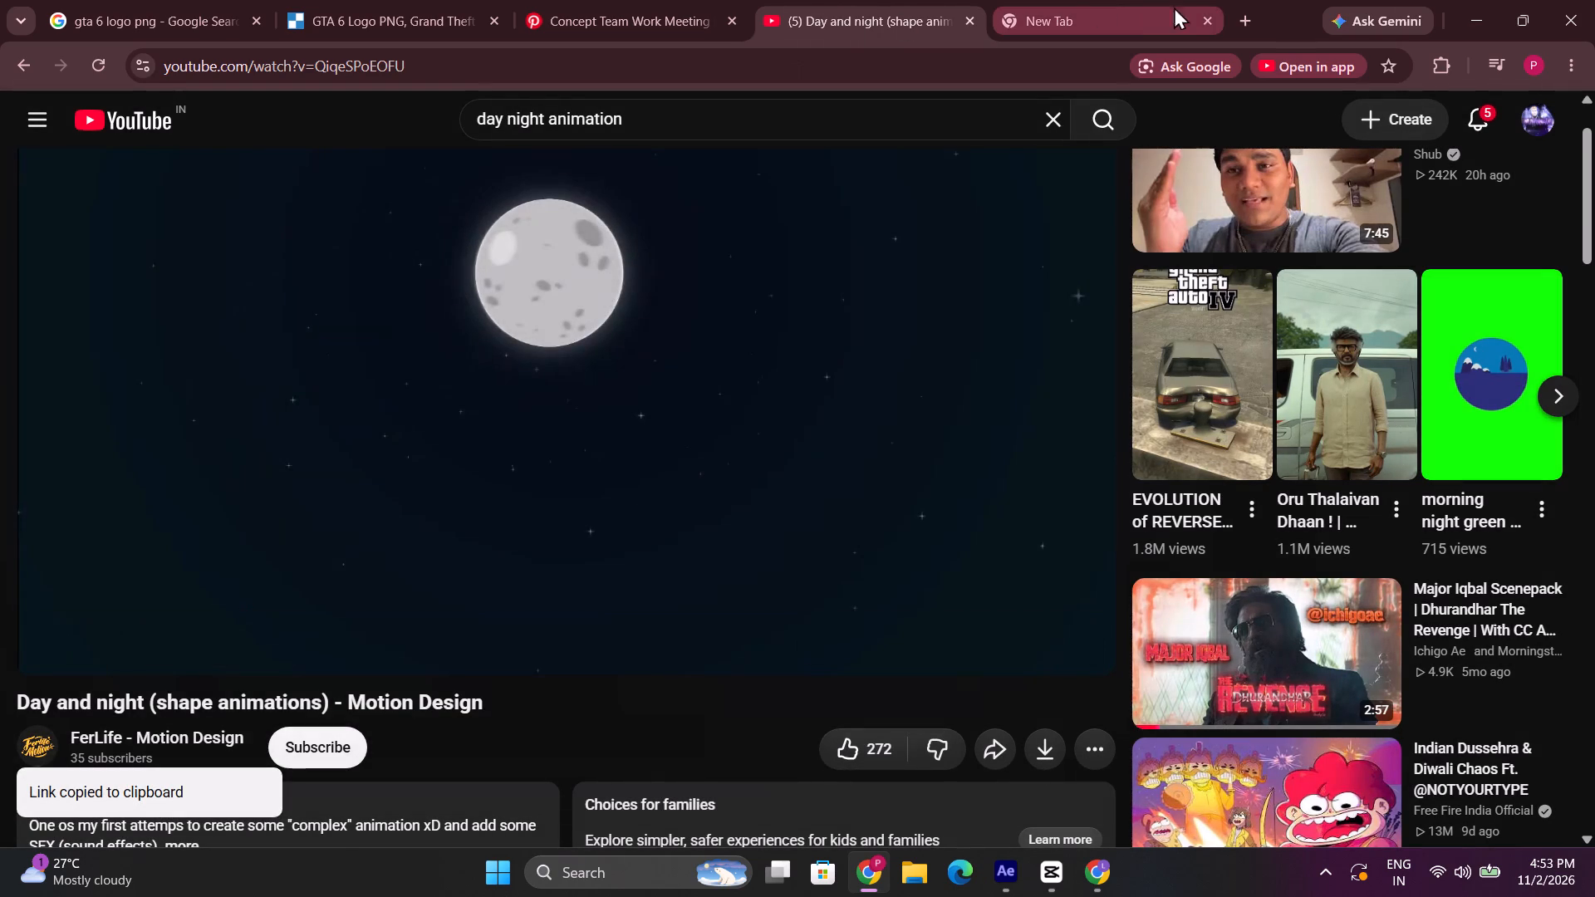
# Search Google for "yt video downloader 4k" in the new tab and open the Vd6s downloader site.
pyautogui.click(1140, 14)
pyautogui.click(630, 401)
pyautogui.press('BackSpace')
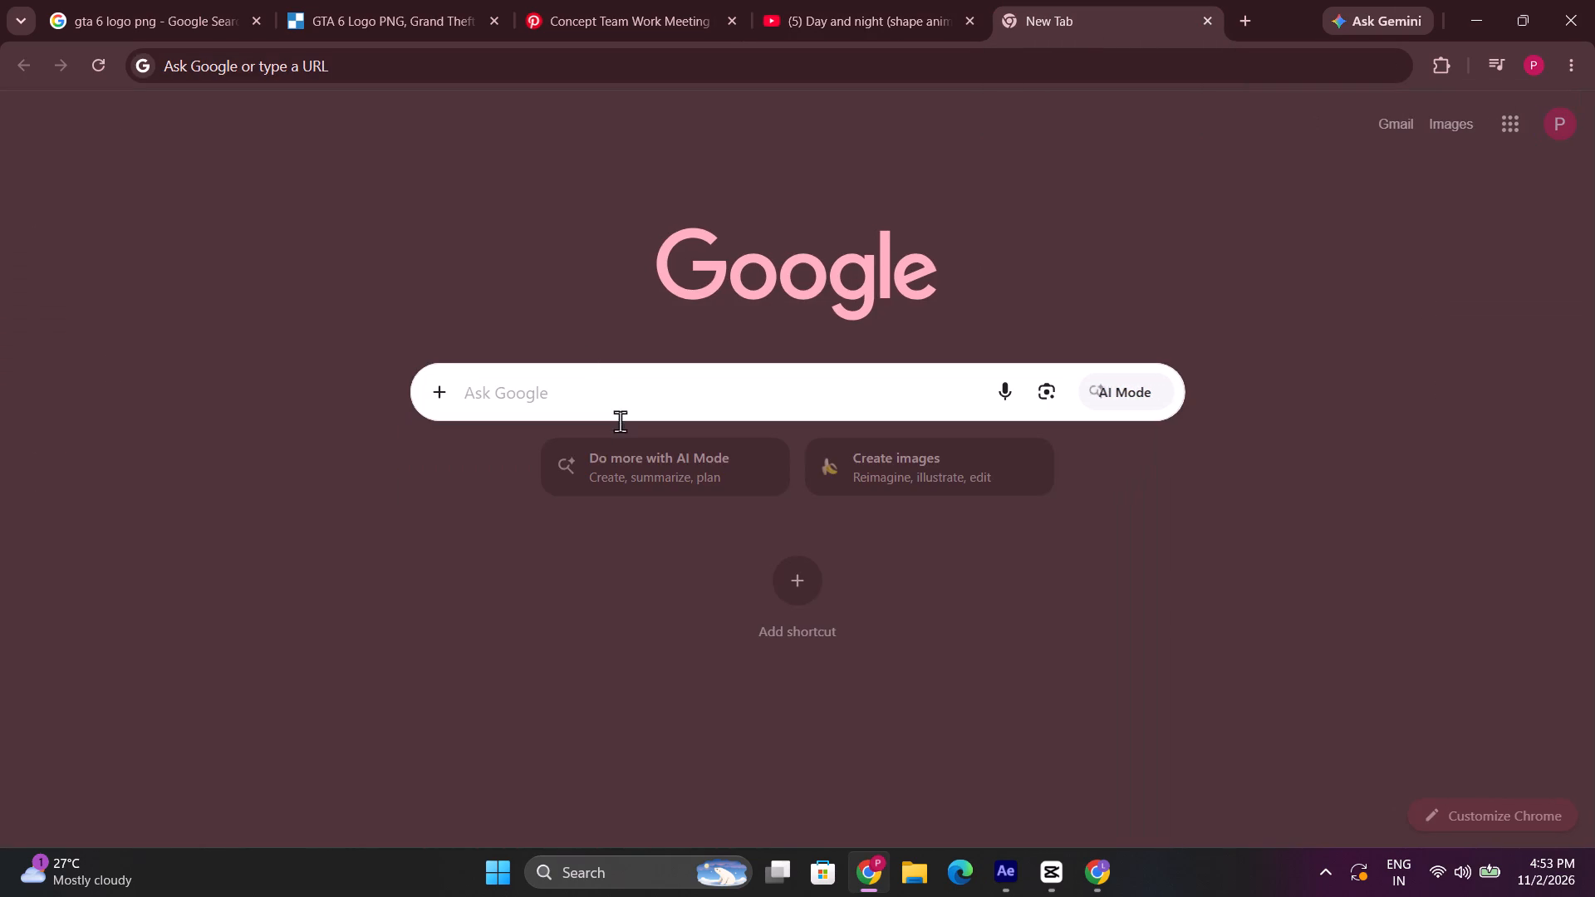
pyautogui.click(608, 421)
pyautogui.click(611, 407)
pyautogui.click(598, 481)
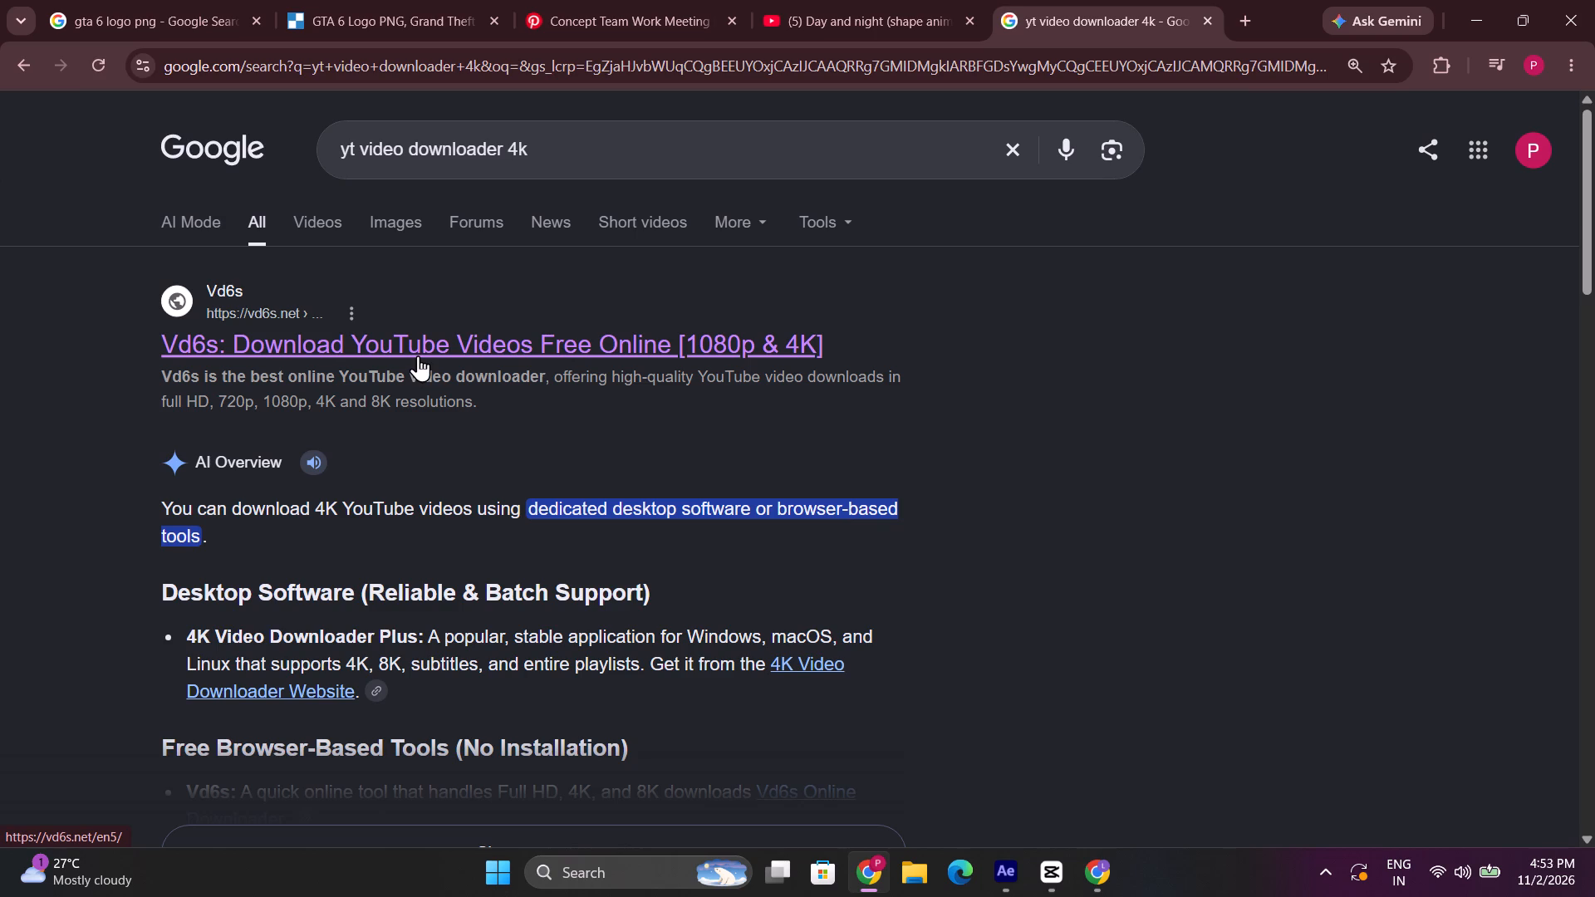
pyautogui.click(418, 355)
# Paste the copied video link into the Vd6s downloader and download the day and night video as a 1080p MP4.
pyautogui.click(746, 463)
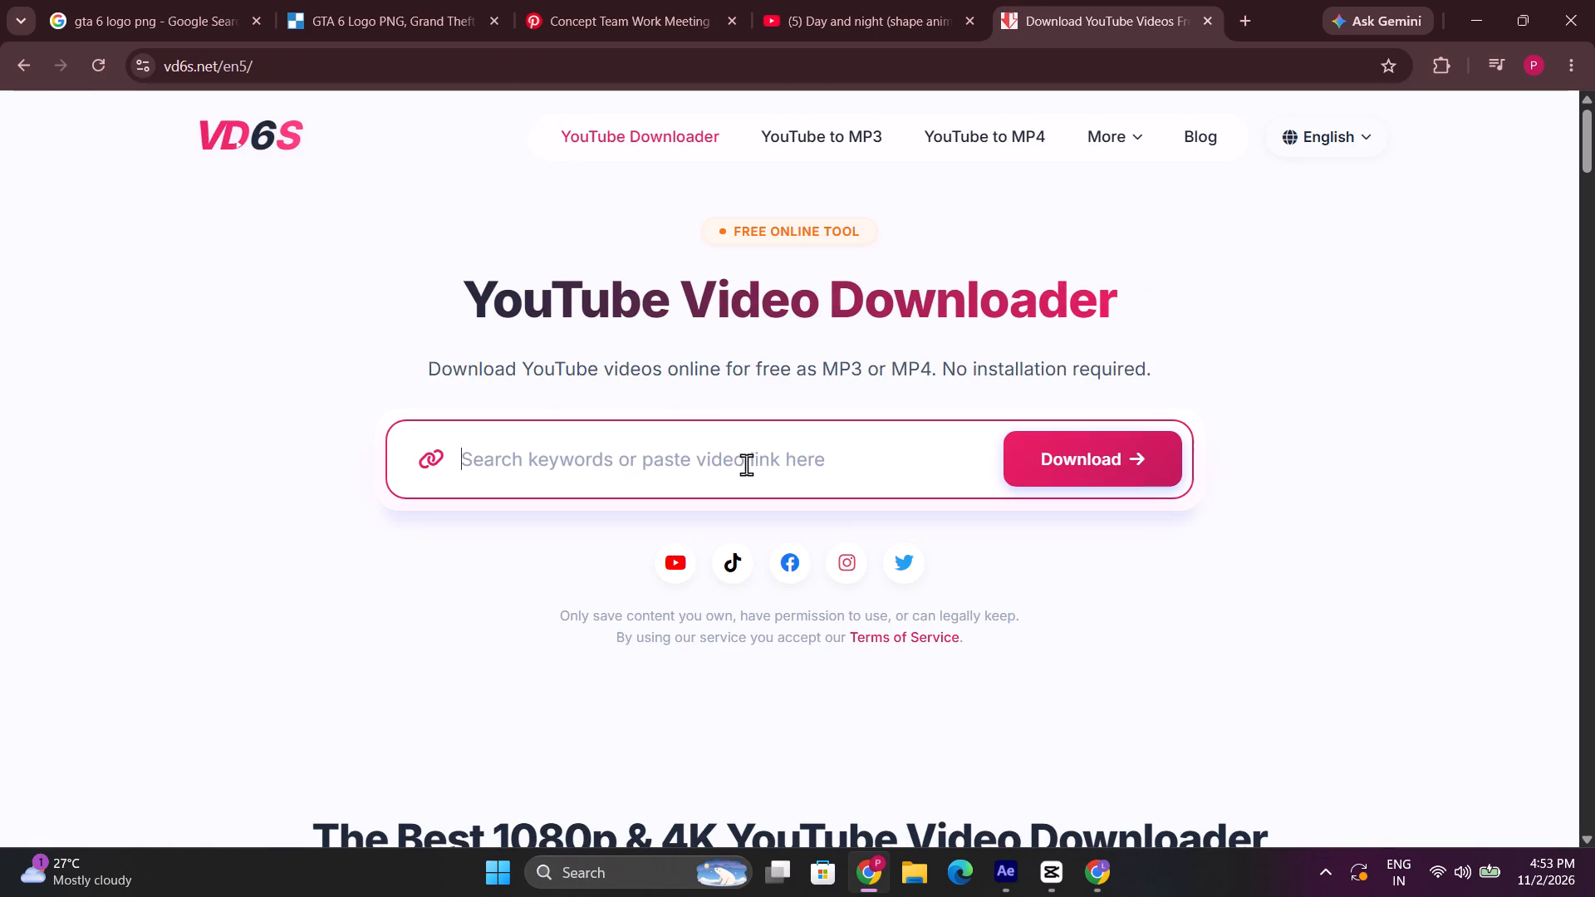
pyautogui.hotkey('ctrl', 'v')
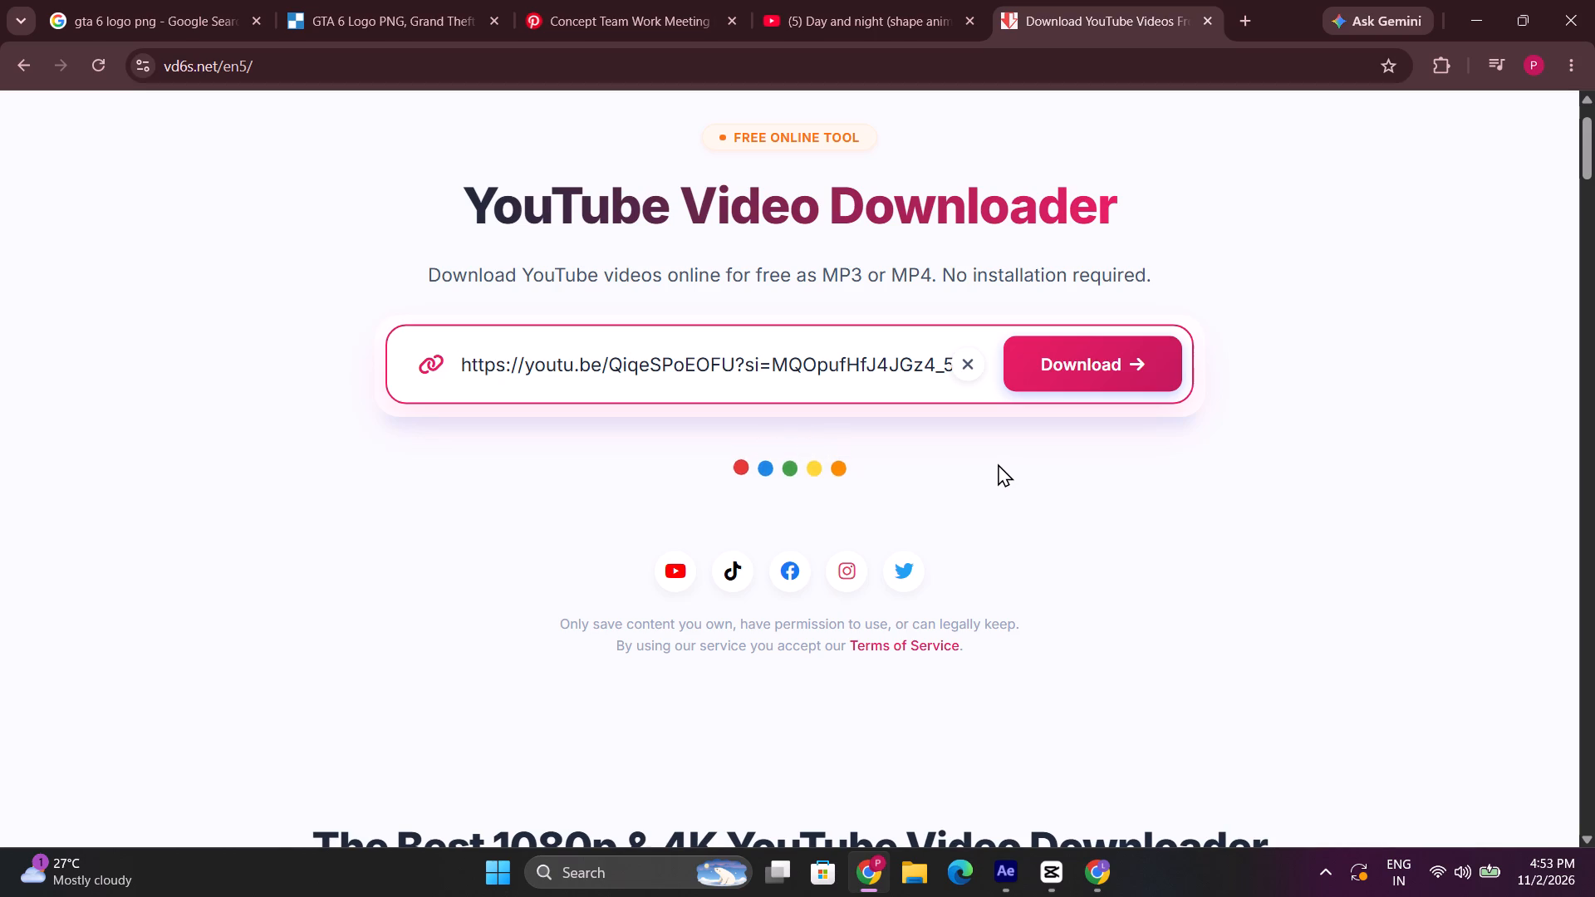
pyautogui.scroll(-6, 987, 466)
pyautogui.click(695, 316)
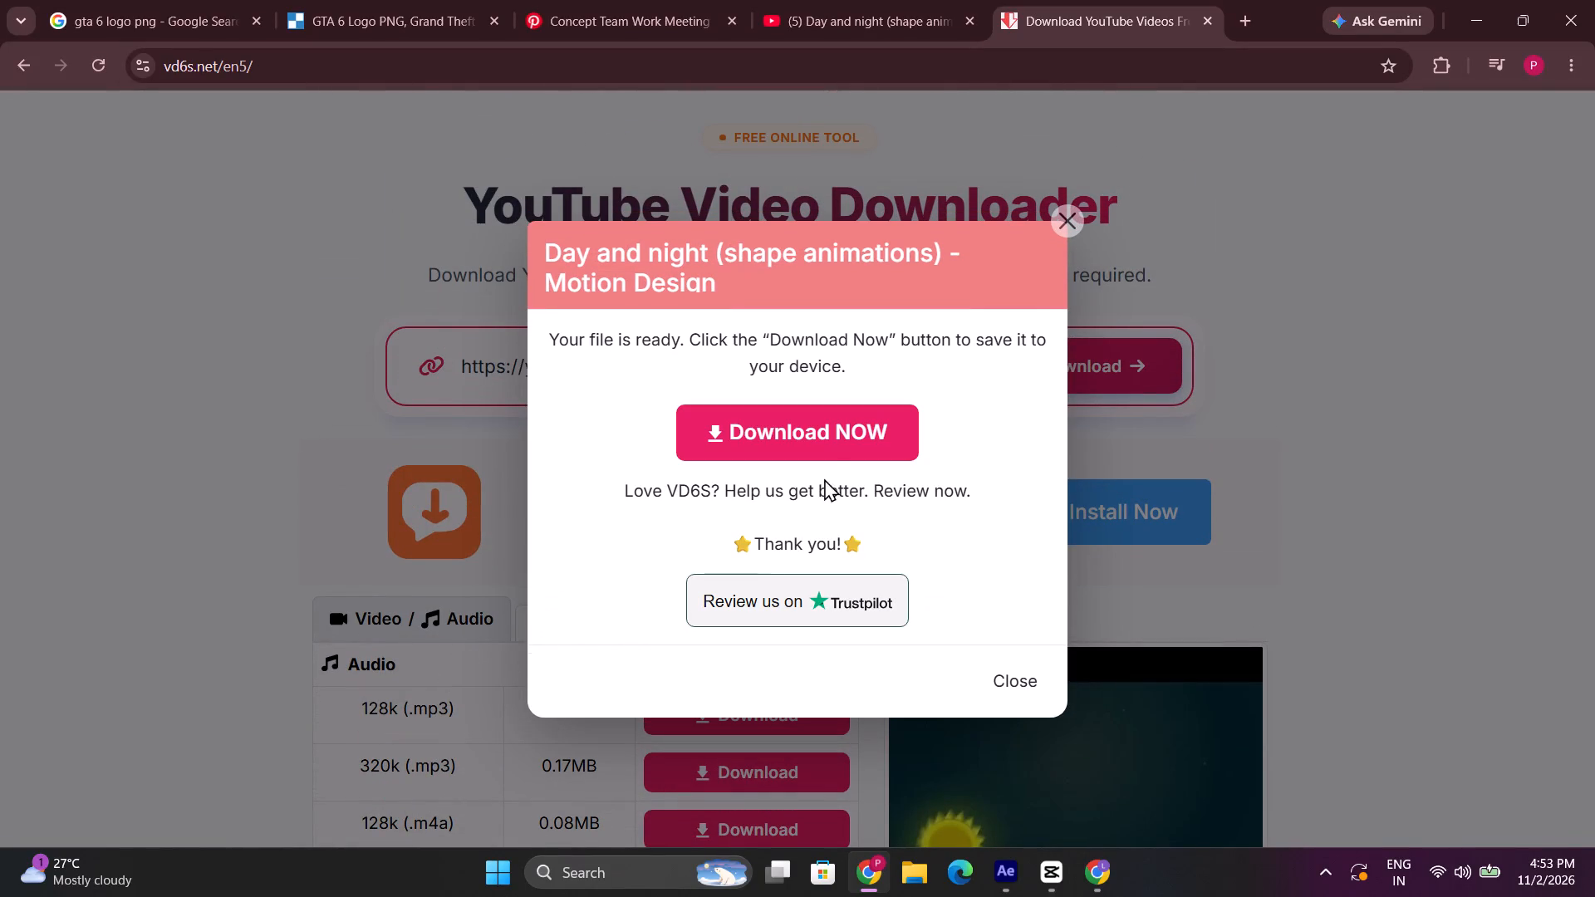
pyautogui.click(824, 463)
pyautogui.click(825, 449)
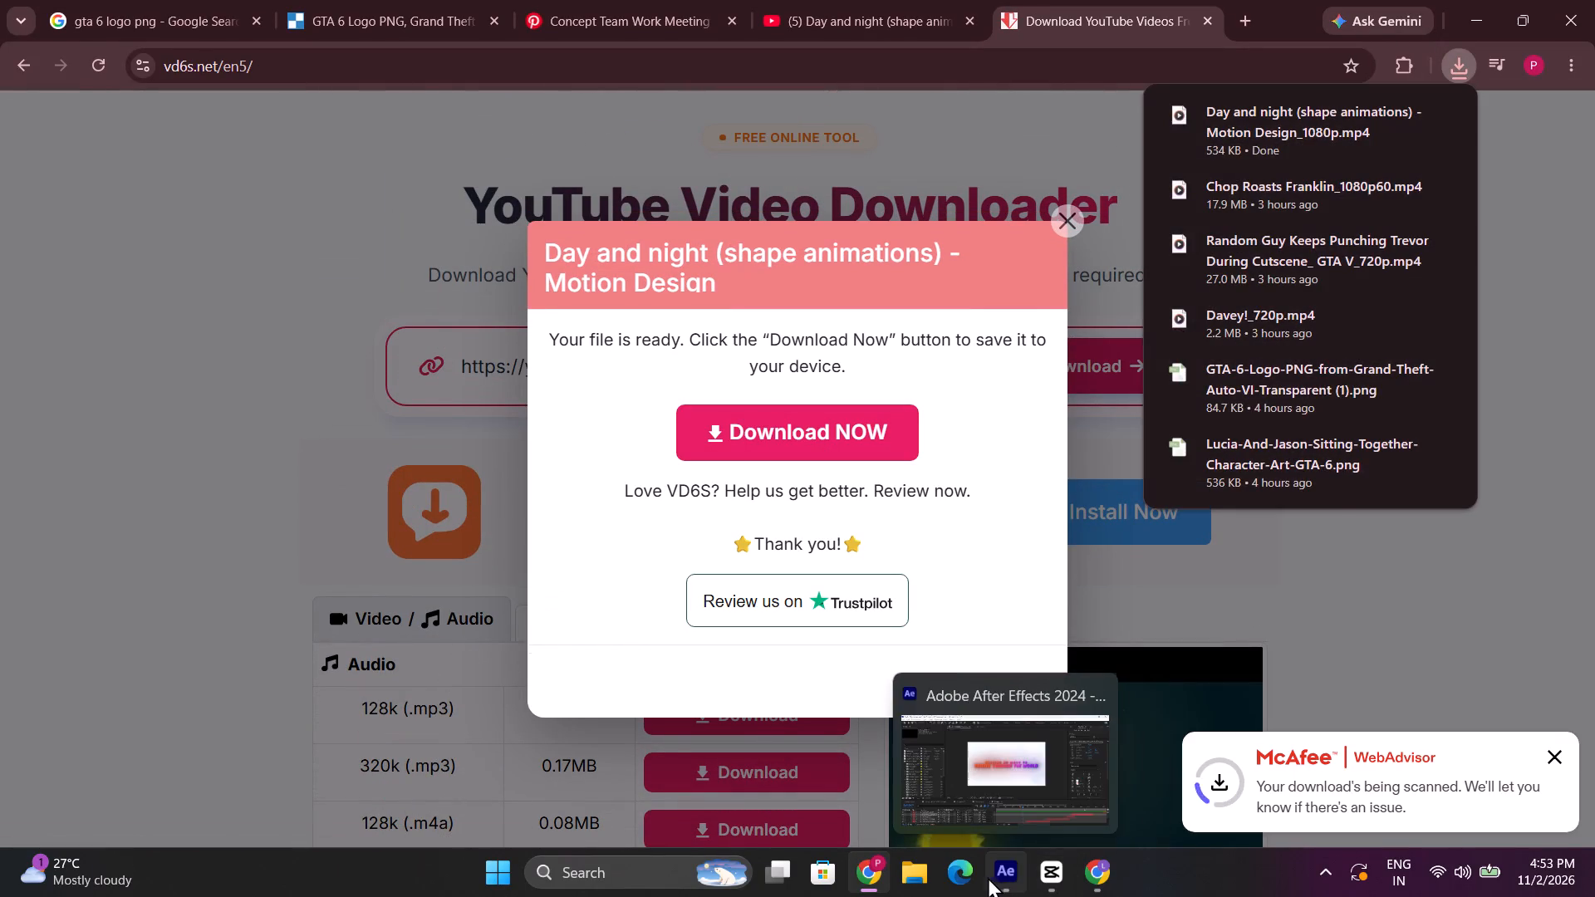
# Switch to After Effects and import "Day and night (shape animations) - Motion Design_1080p" from Downloads into the project.
pyautogui.click(999, 870)
pyautogui.tripleClick(13, 437)
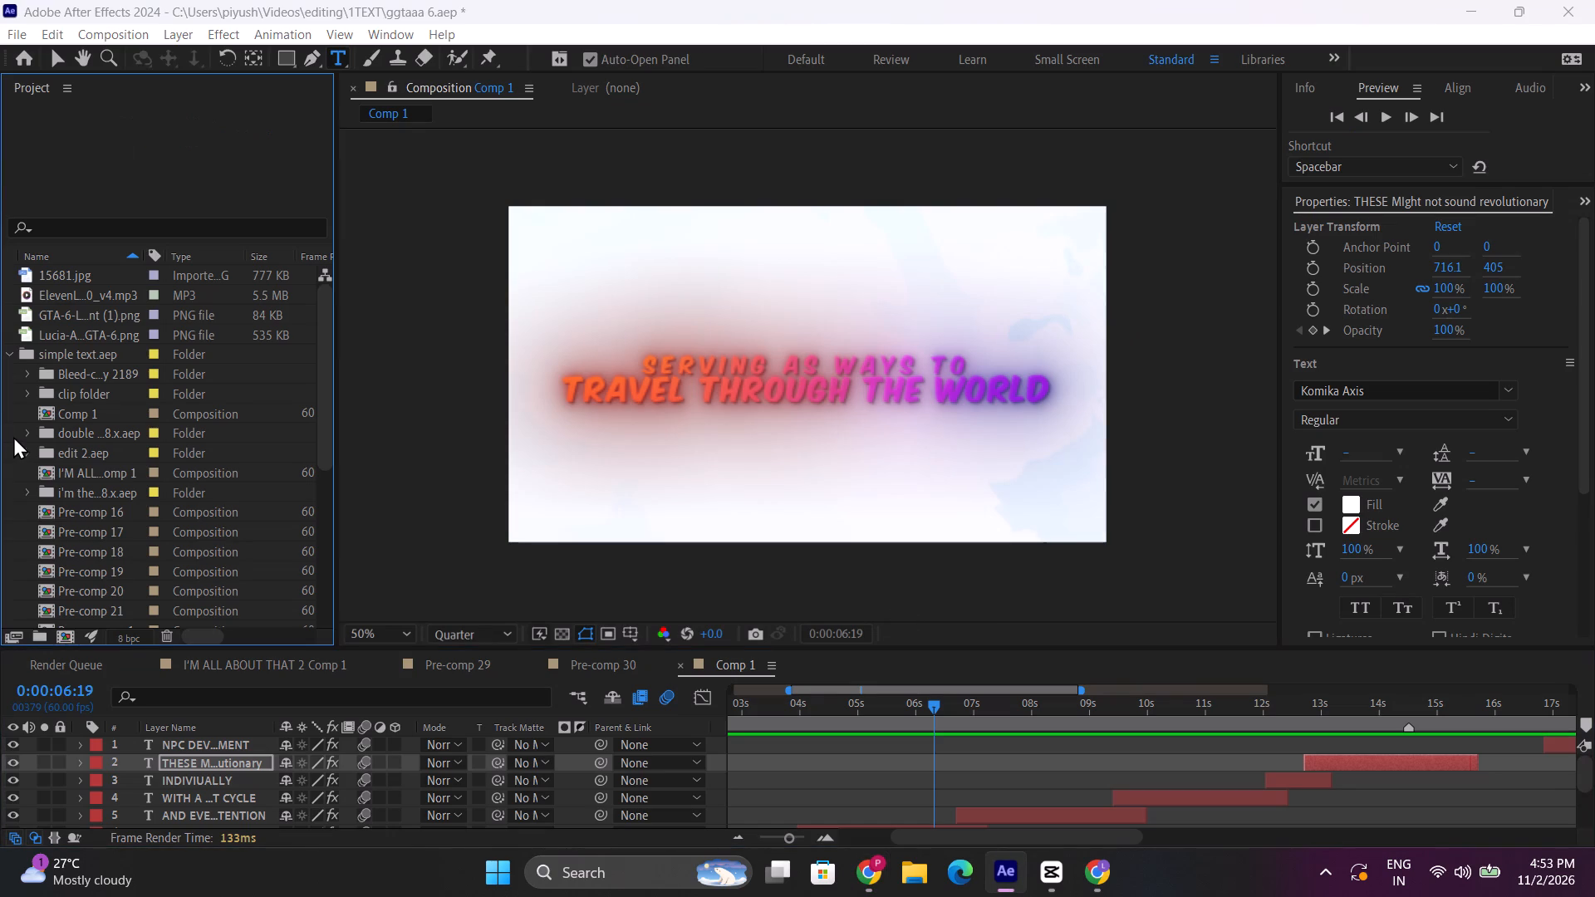
pyautogui.click(62, 434)
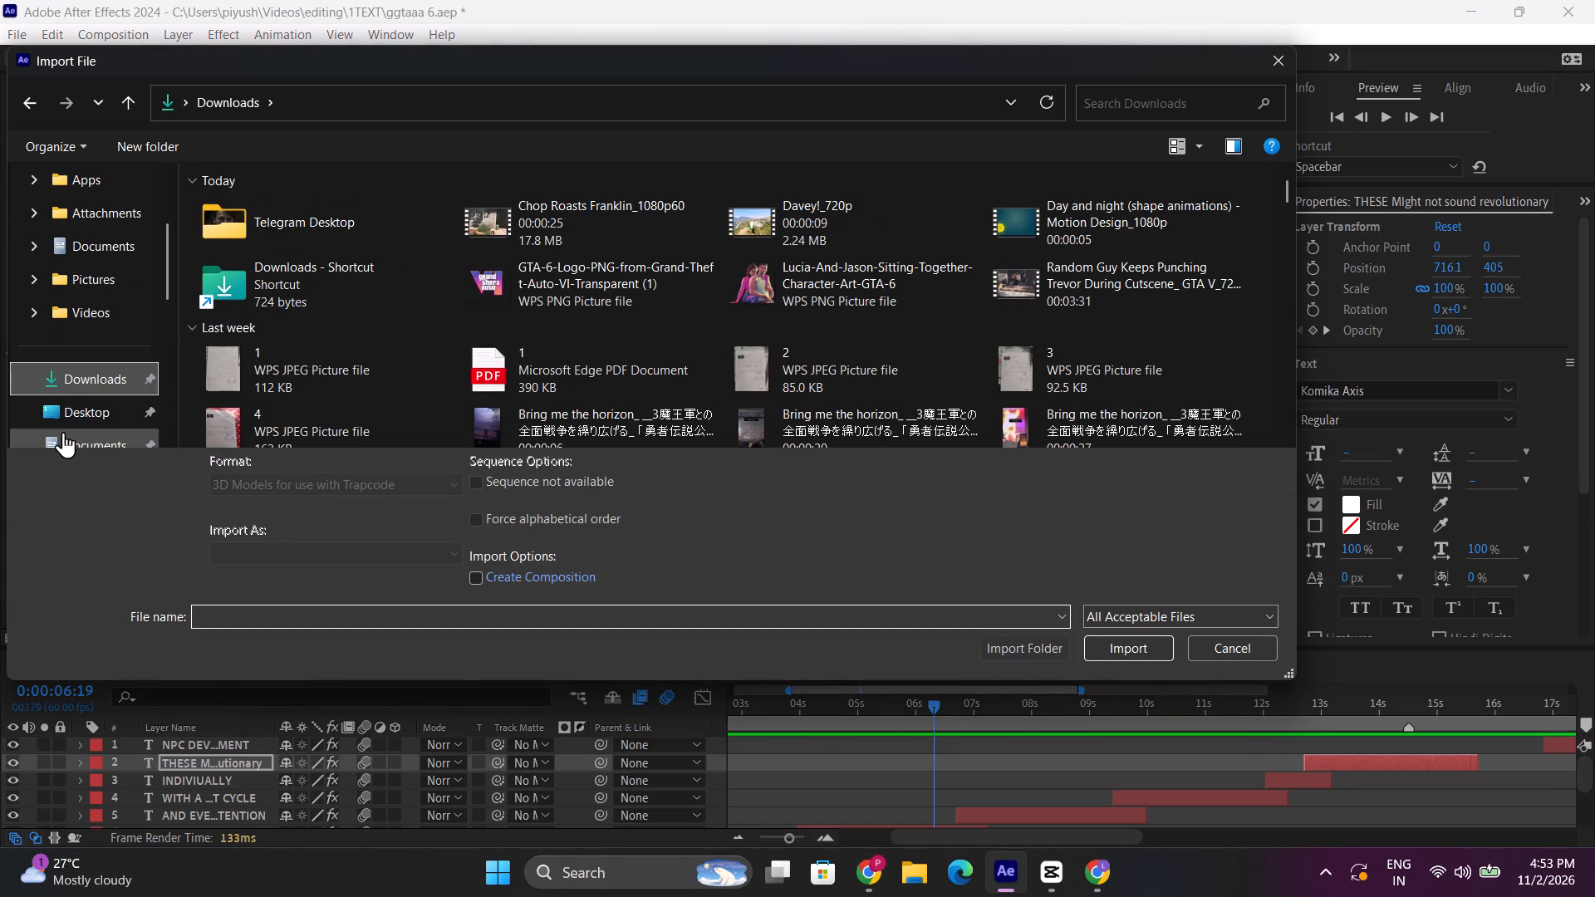
pyautogui.doubleClick(1141, 235)
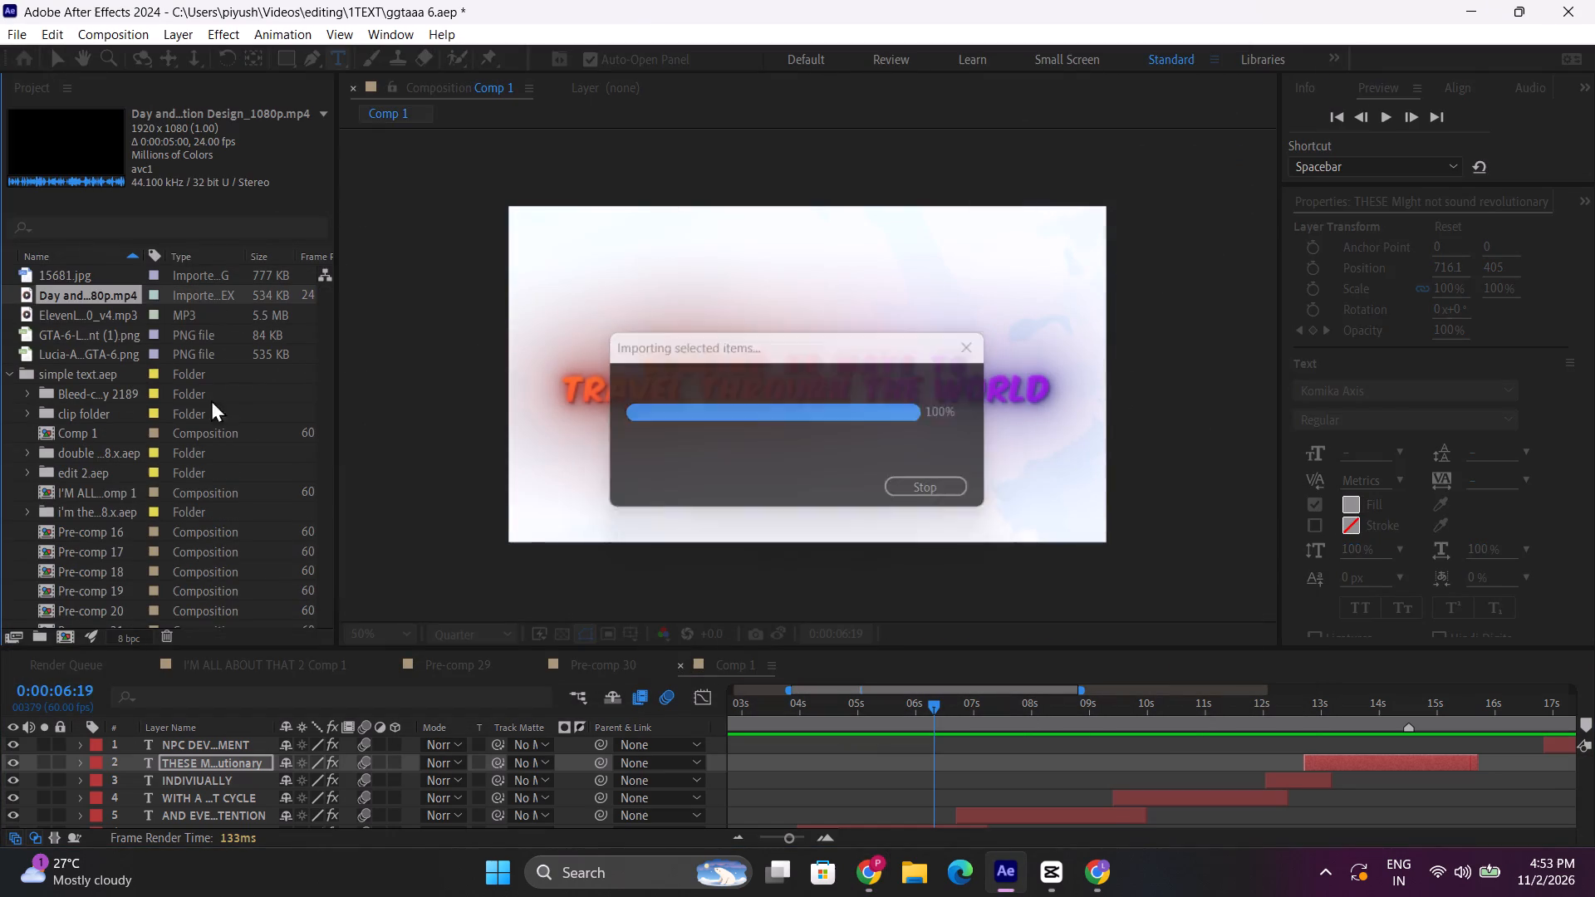
# Add the imported day and night video to Comp 1 beneath the "WITH A LONGER DAY AND NIGHT CYCLE" title, aligned to that title's start.
pyautogui.moveTo(951, 698); pyautogui.dragTo(969, 703)
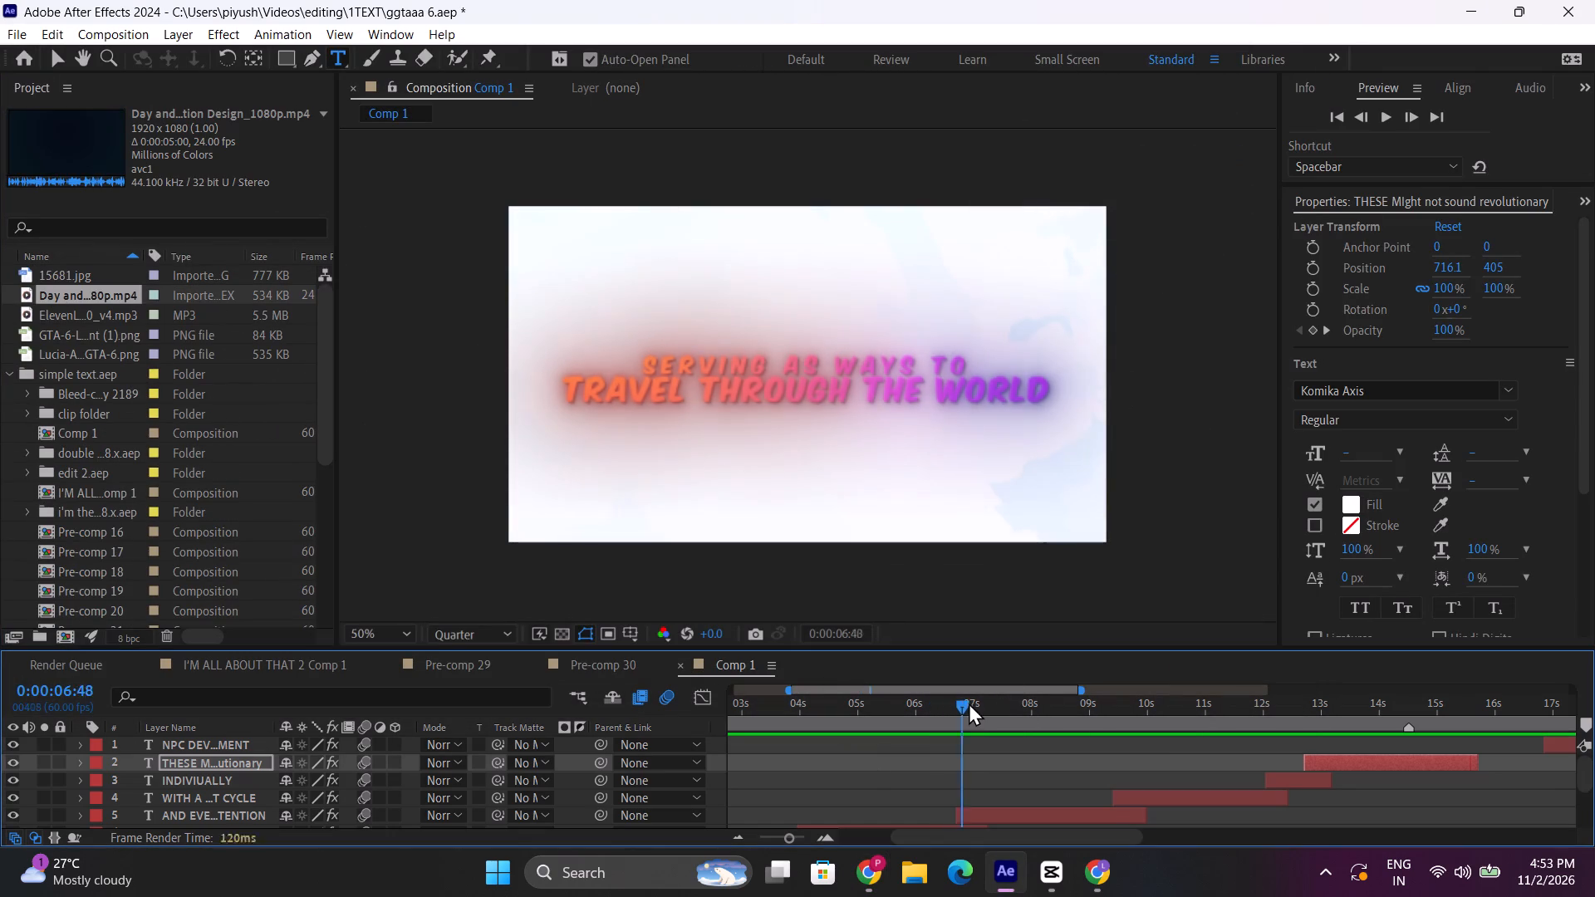
pyautogui.moveTo(969, 703); pyautogui.dragTo(1255, 723)
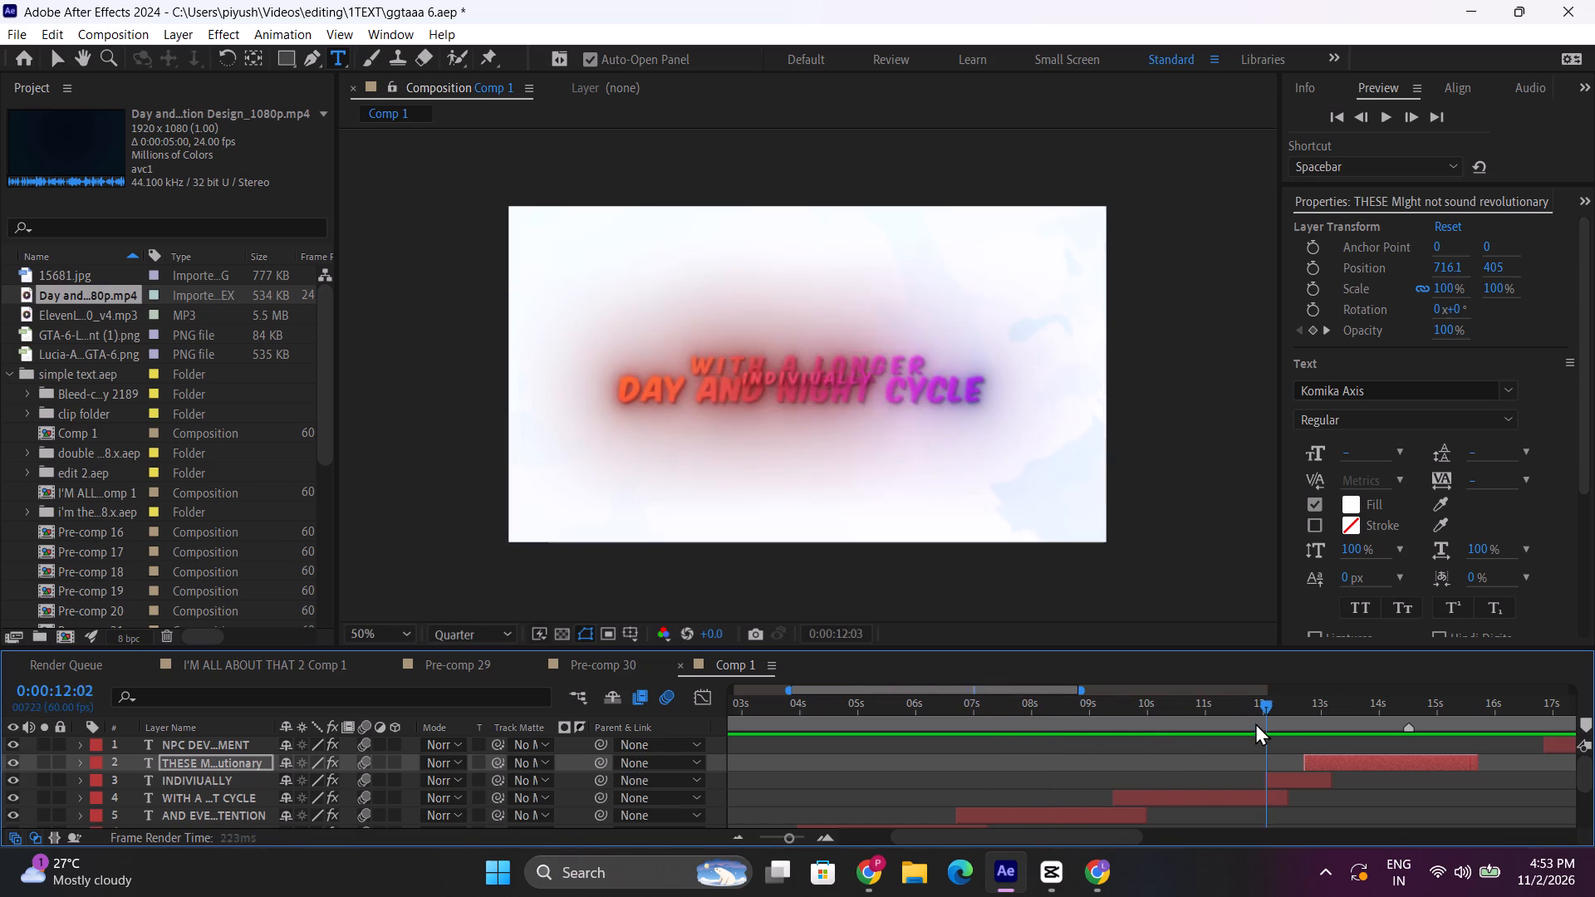
pyautogui.moveTo(1255, 723); pyautogui.dragTo(1146, 737)
pyautogui.moveTo(58, 295); pyautogui.dragTo(963, 718)
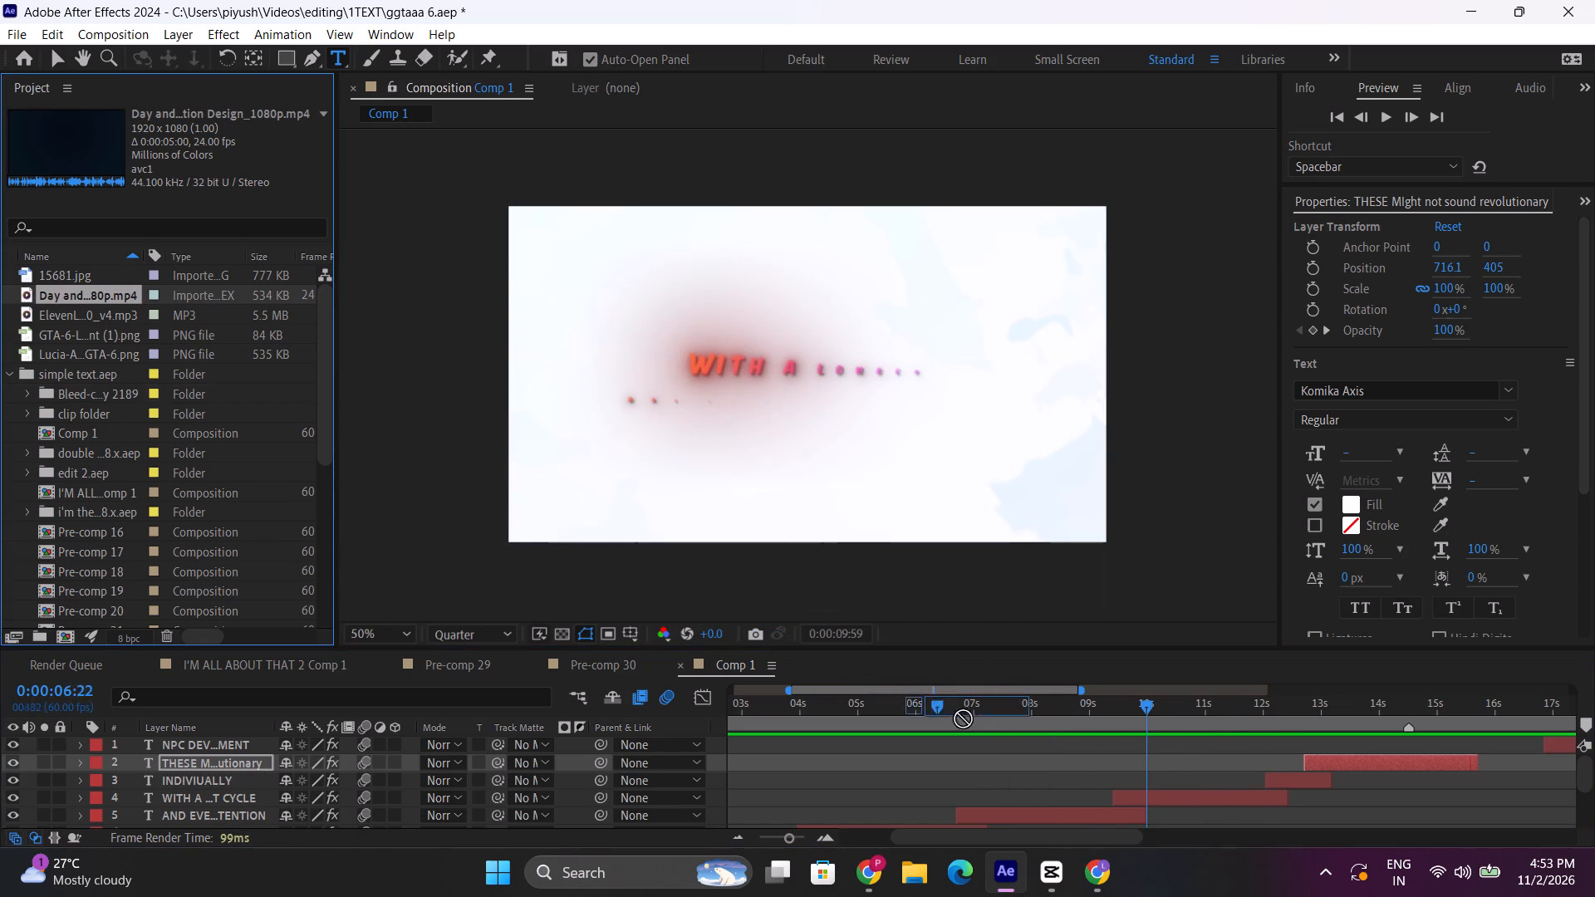
pyautogui.moveTo(963, 718); pyautogui.dragTo(1068, 806)
pyautogui.scroll(-1, 1126, 804)
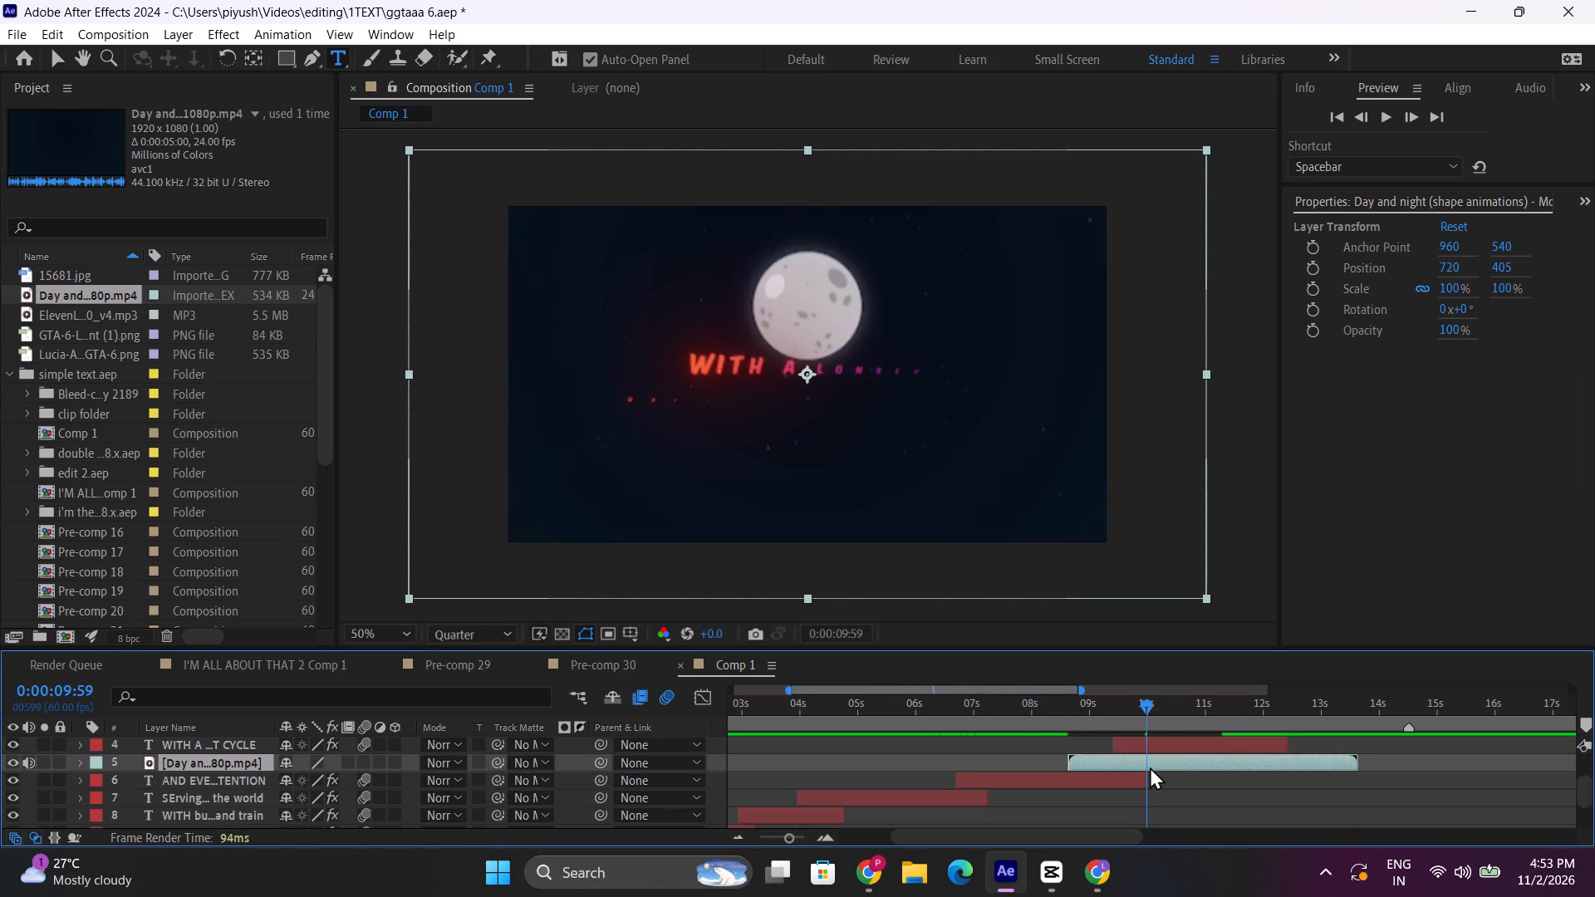
pyautogui.moveTo(1148, 755); pyautogui.dragTo(1194, 758)
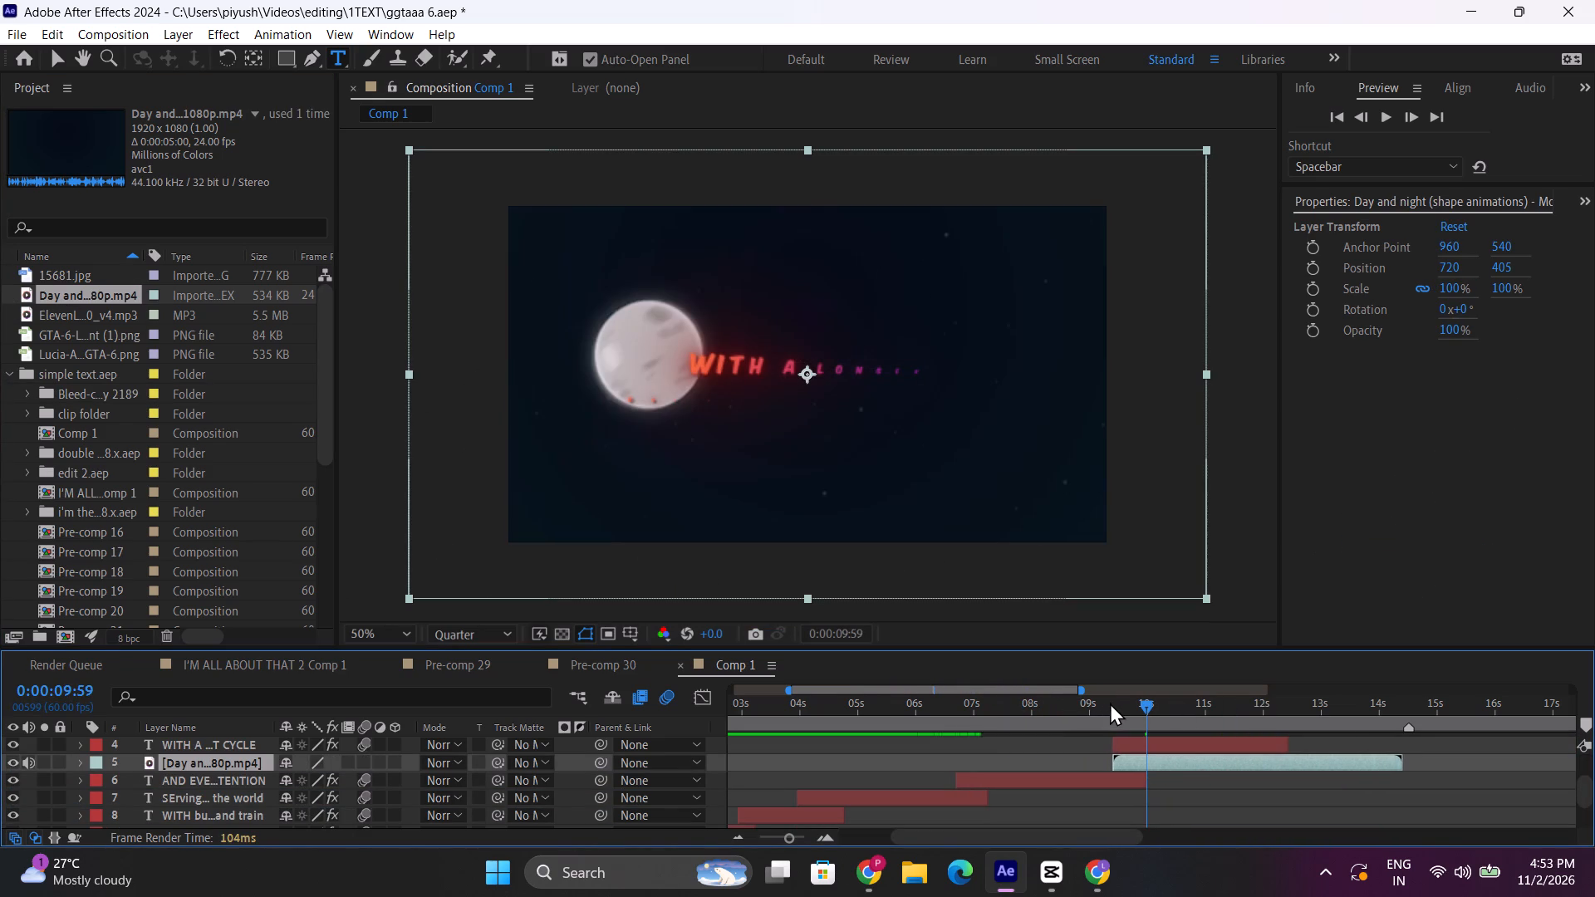
pyautogui.click(1110, 702)
pyautogui.press('space')
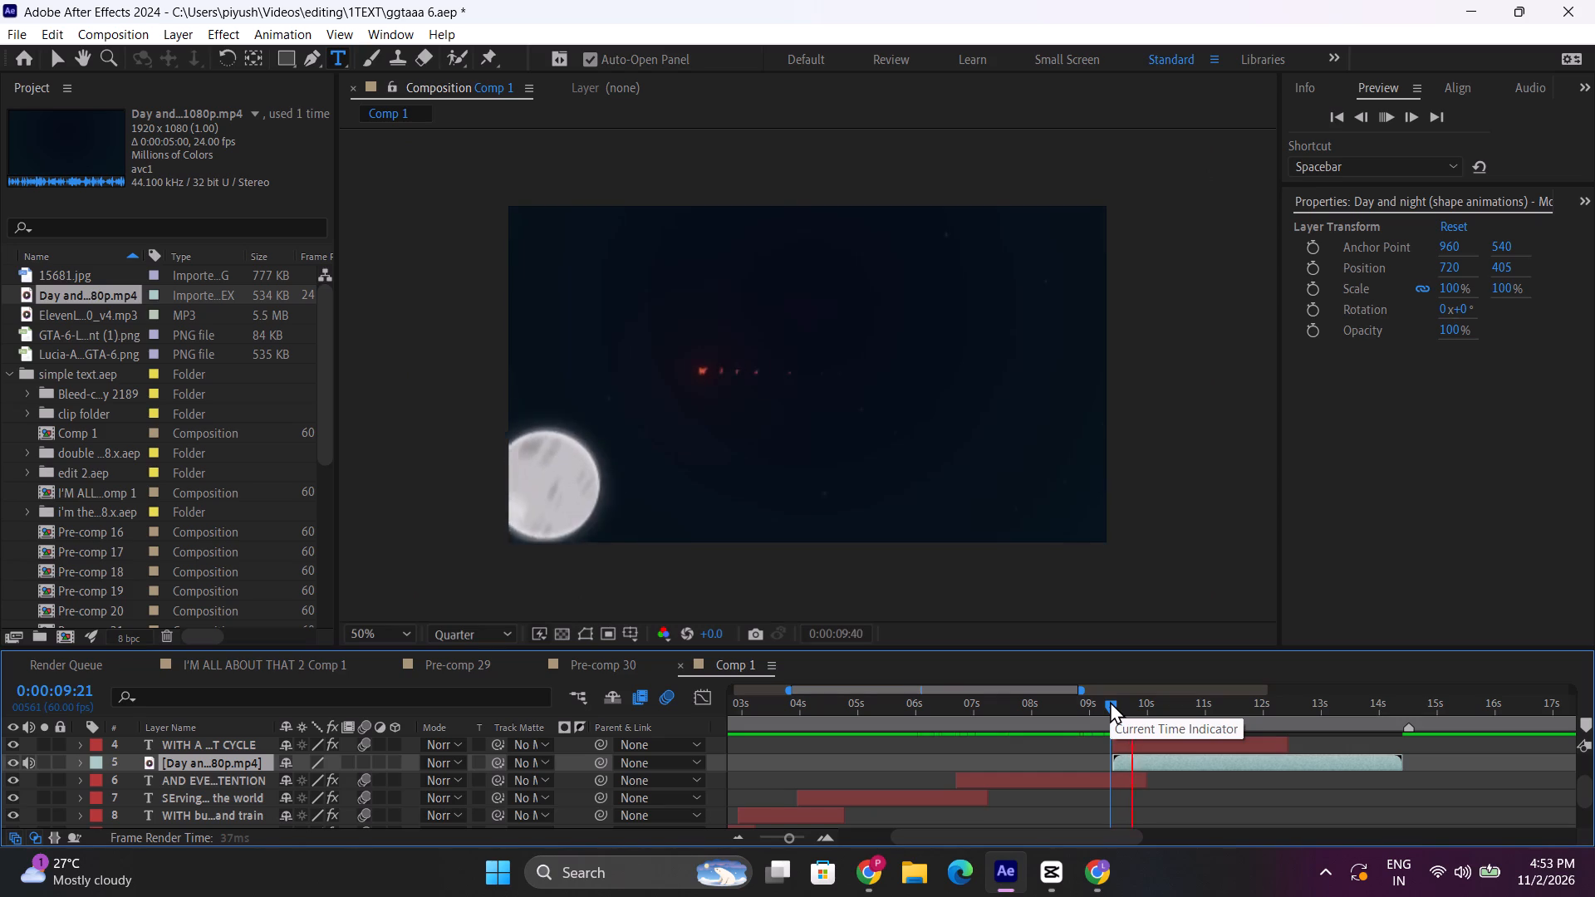
pyautogui.click(1111, 701)
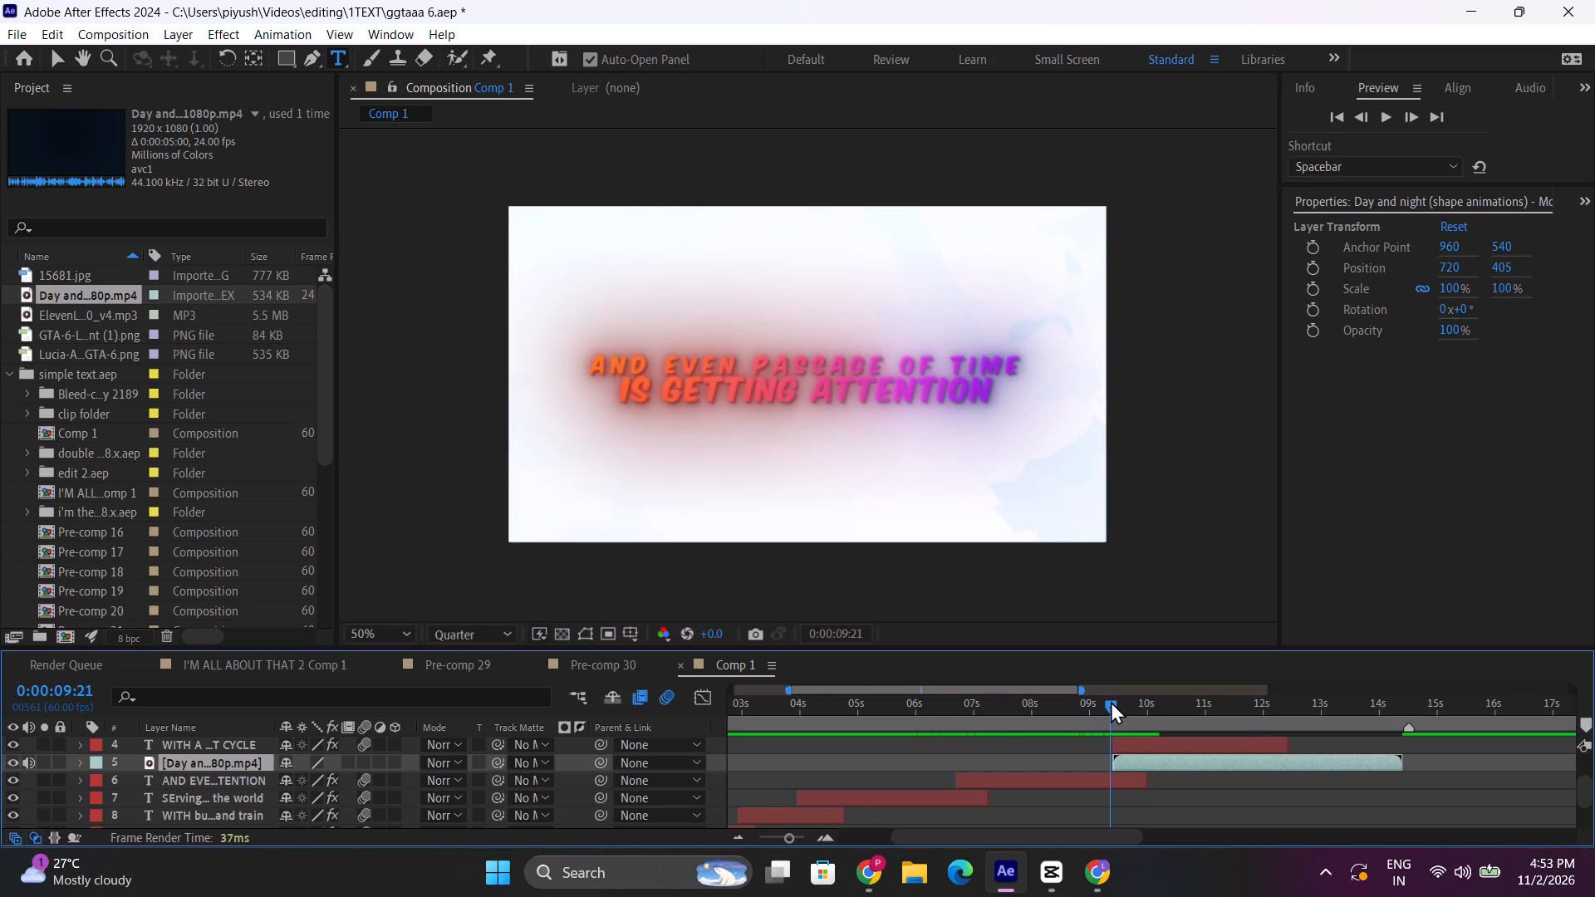
# Slide the day and night video about 3 seconds earlier and split it at 0:00:09:22, where the daytime section plays.
pyautogui.moveTo(1149, 767); pyautogui.dragTo(1033, 765)
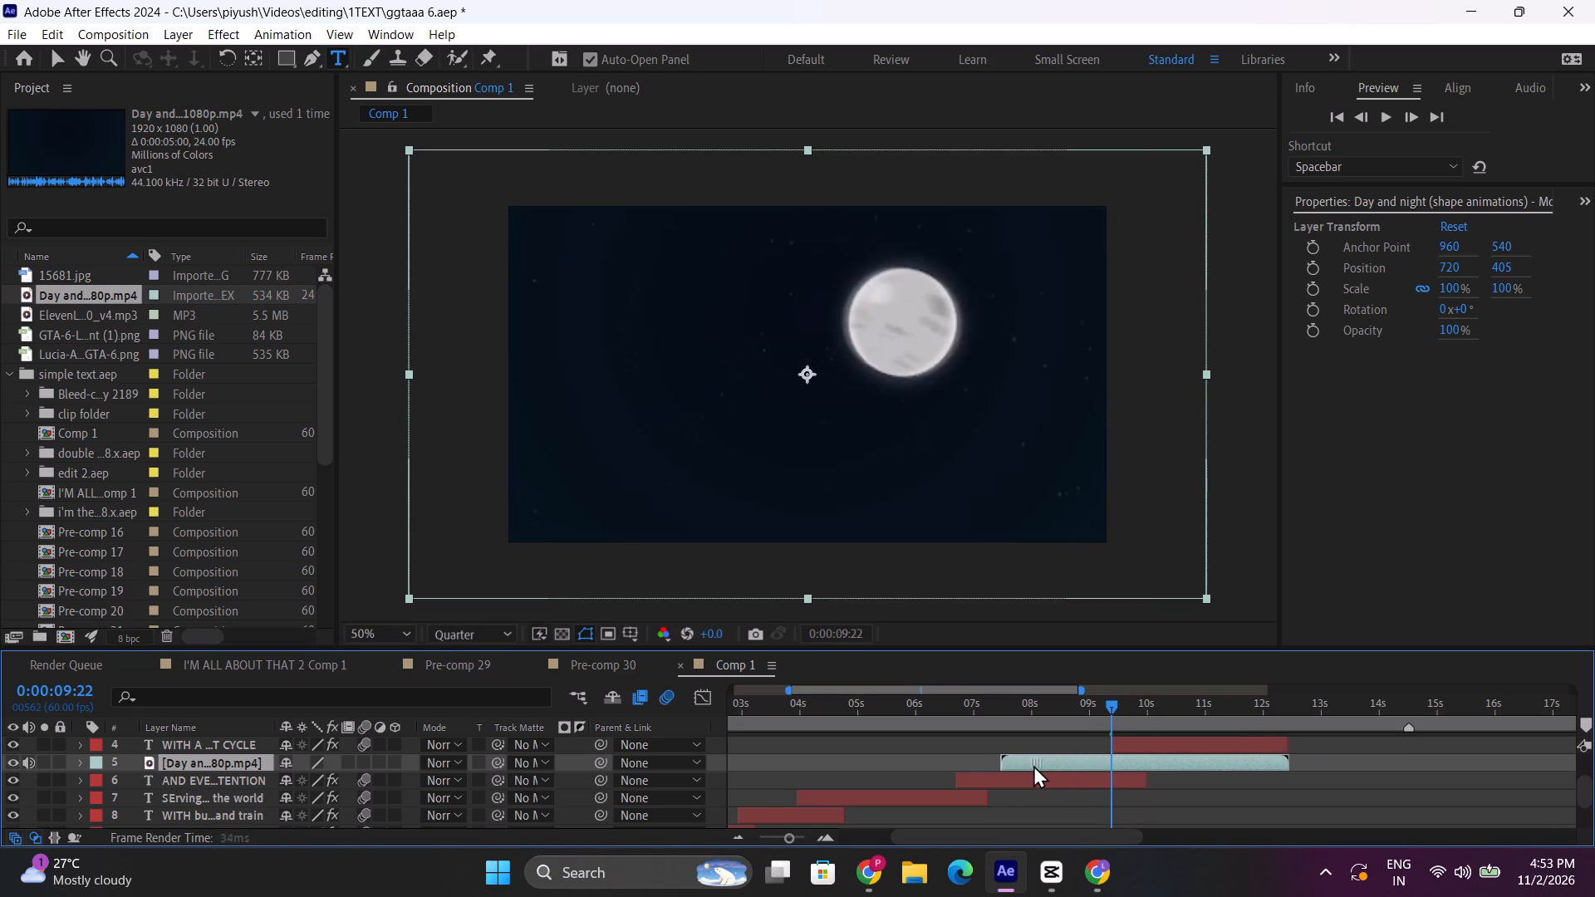
pyautogui.moveTo(1033, 765); pyautogui.dragTo(977, 758)
pyautogui.hotkey('ctrl', 'shift', 'd')
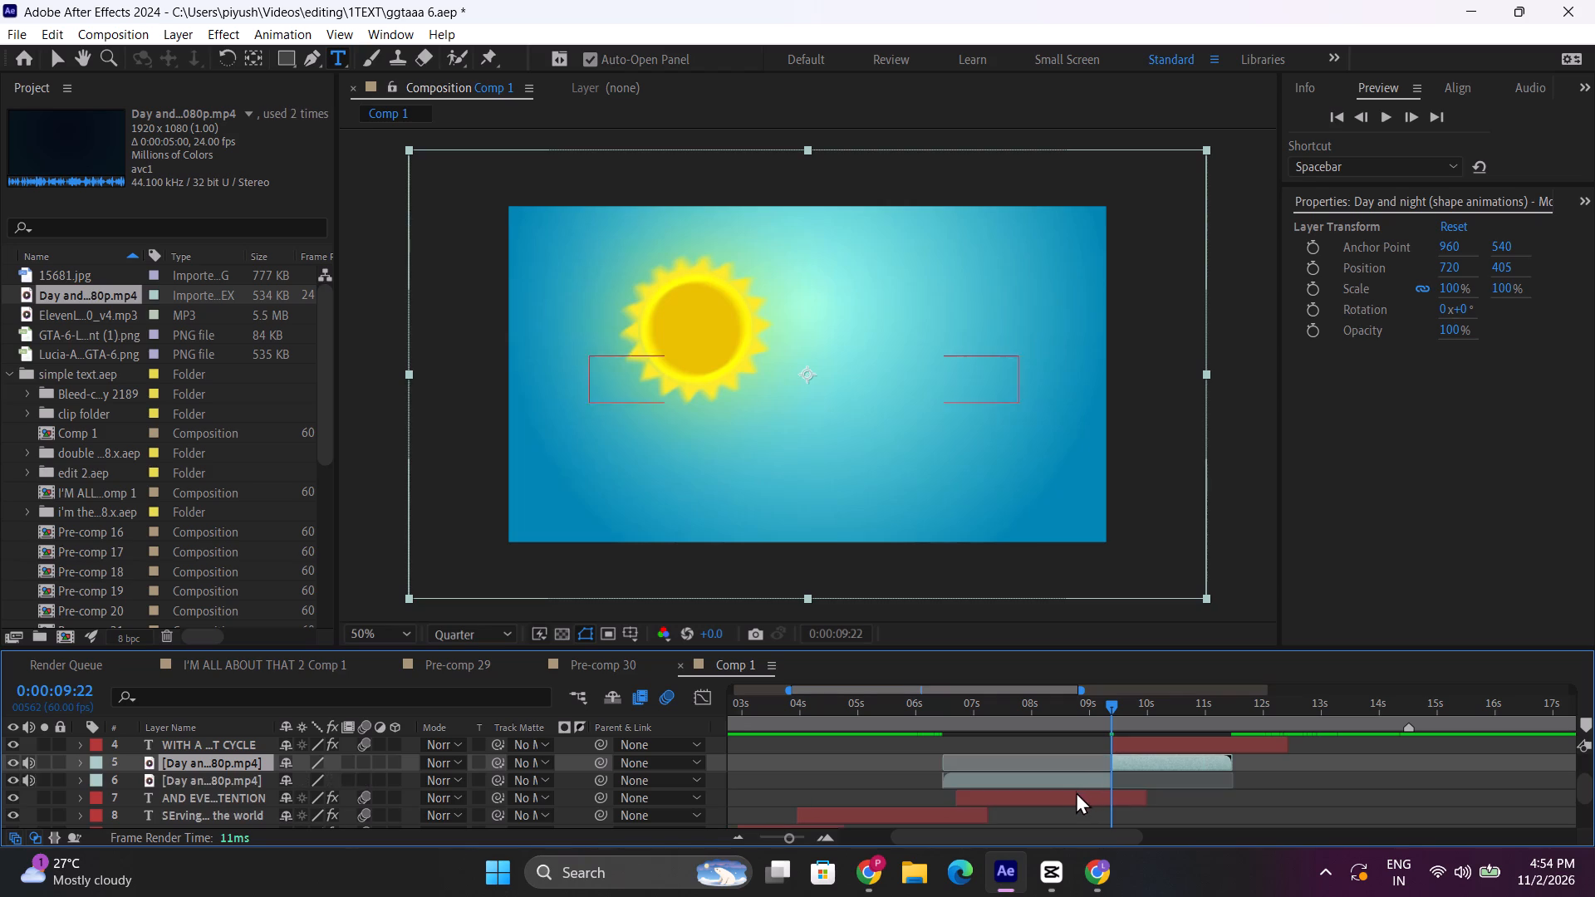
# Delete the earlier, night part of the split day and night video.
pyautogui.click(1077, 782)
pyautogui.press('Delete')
# Preview the daytime clip behind the "WITH A LONGER DAY AND NIGHT CYCLE" title to check how it matches the words.
pyautogui.doubleClick(837, 837)
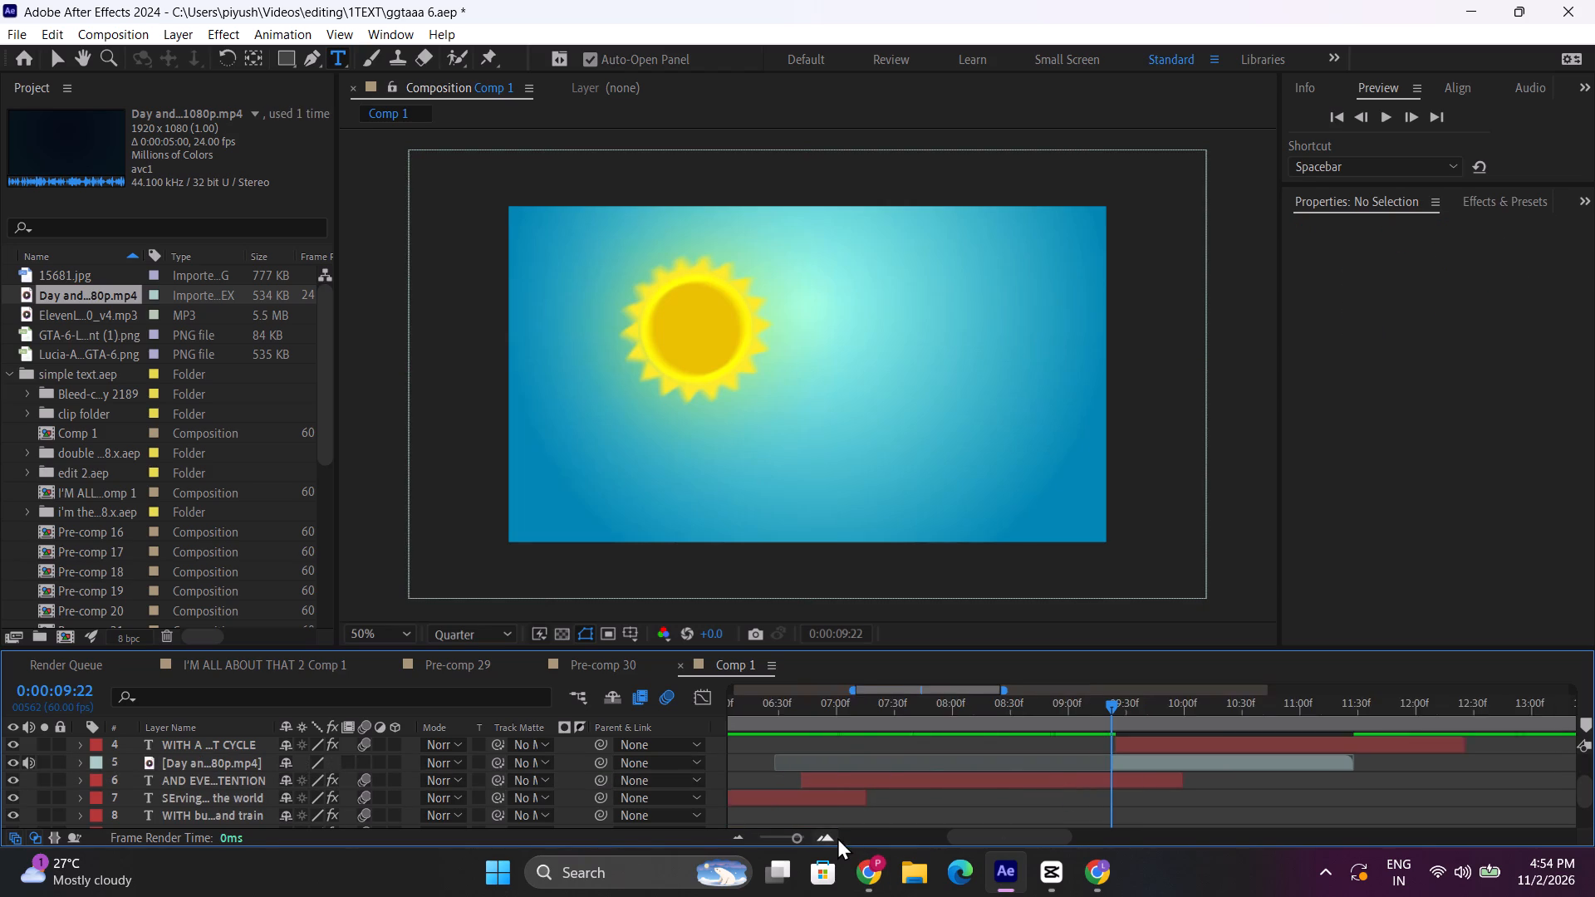
pyautogui.click(1129, 703)
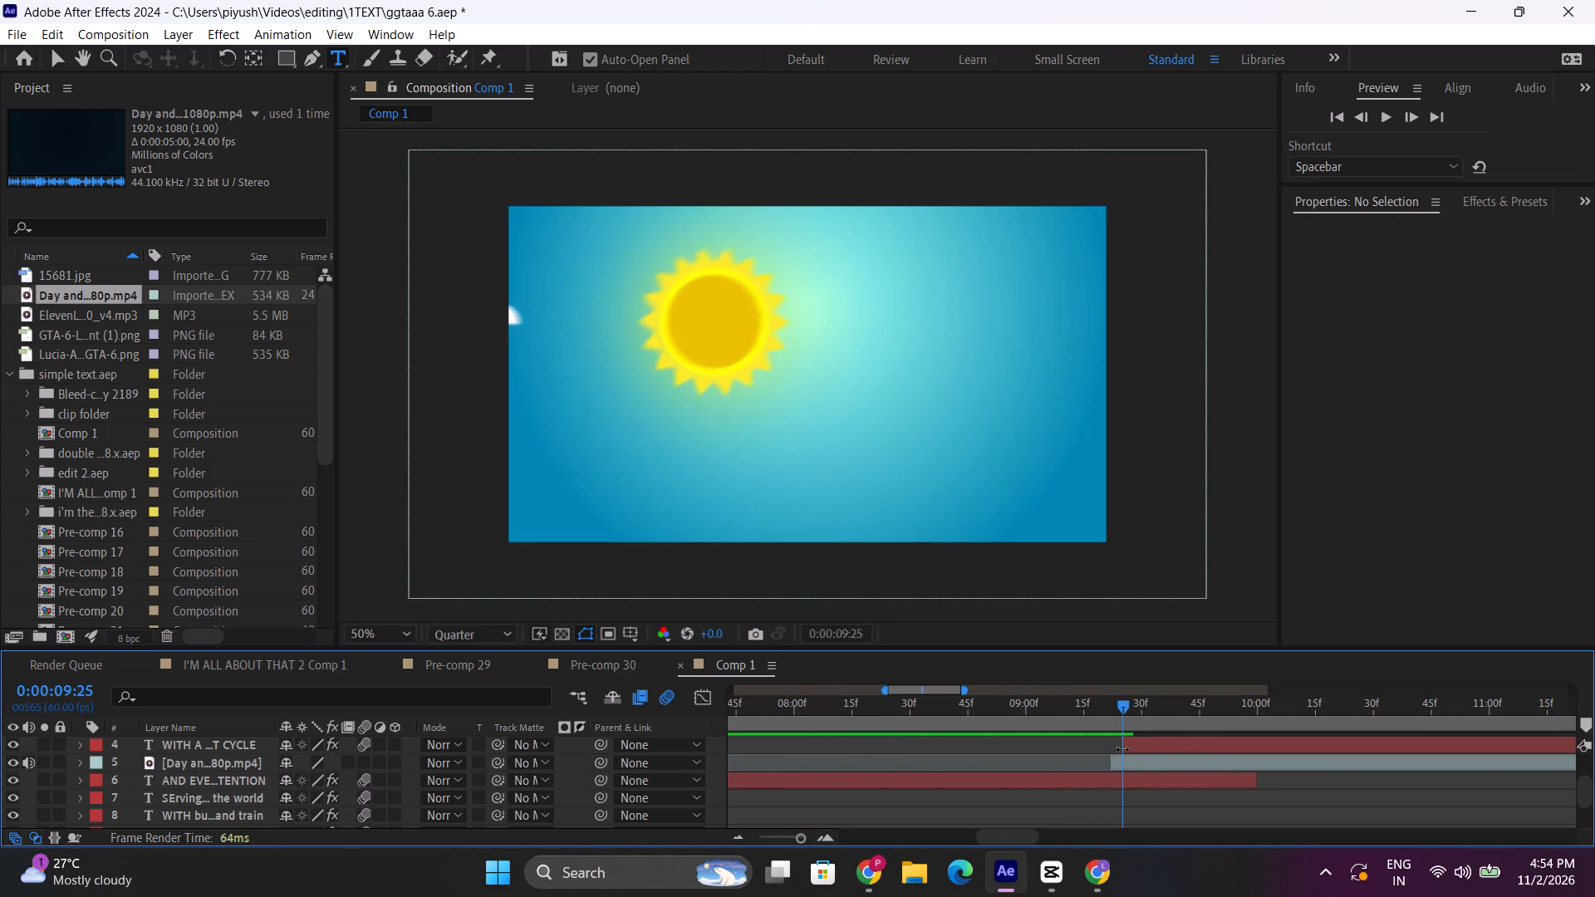
pyautogui.press('space')
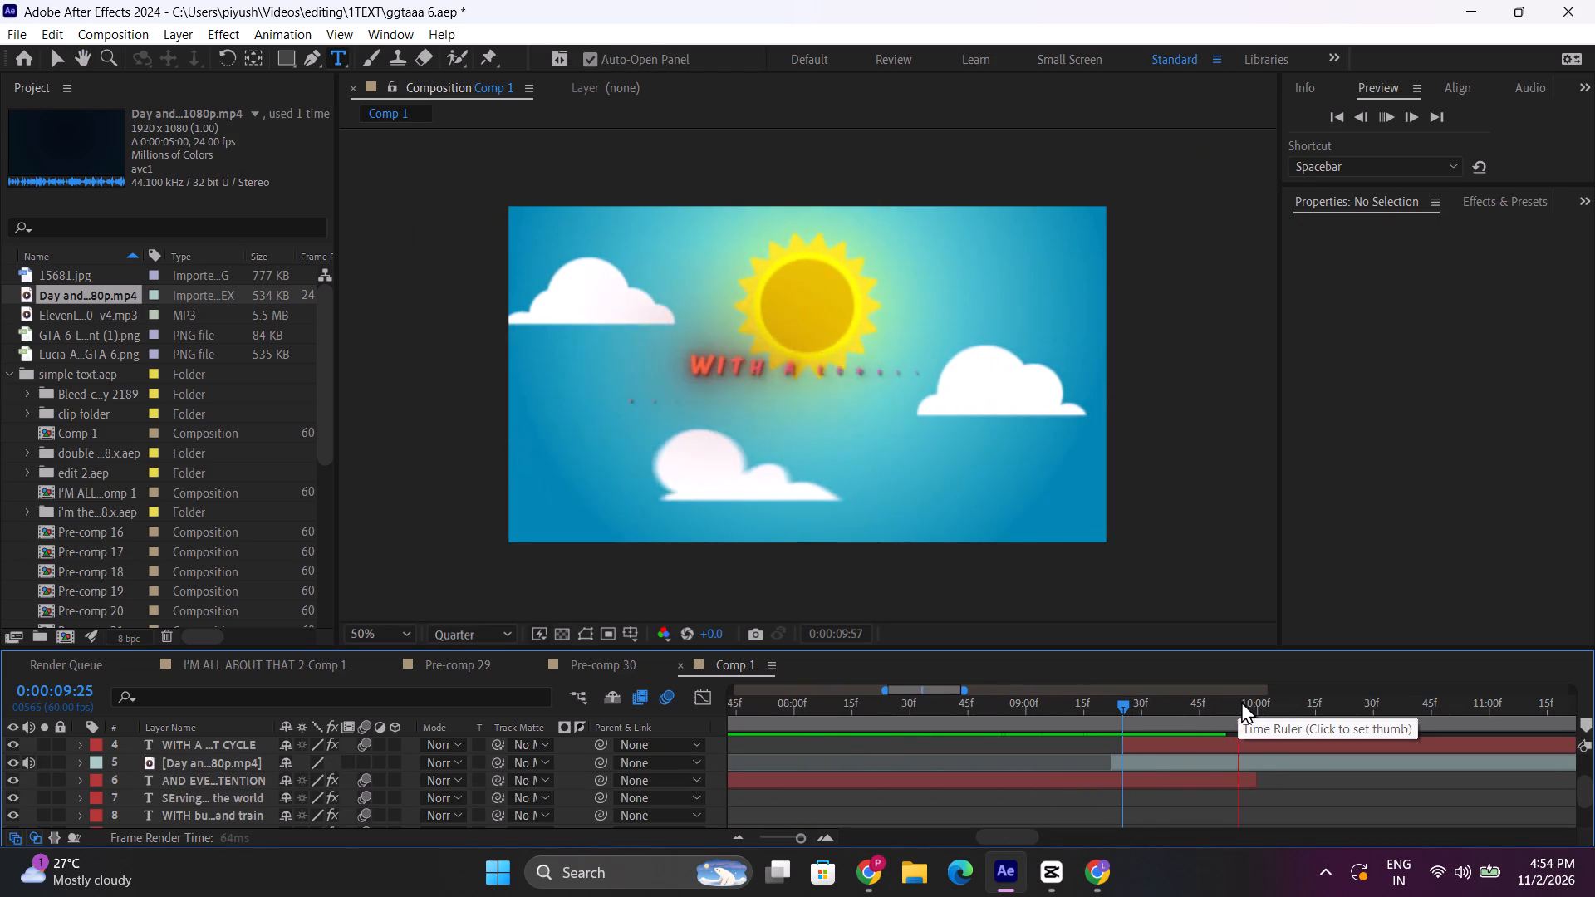
pyautogui.press('space')
pyautogui.press('space')
pyautogui.moveTo(1278, 698); pyautogui.dragTo(1343, 705)
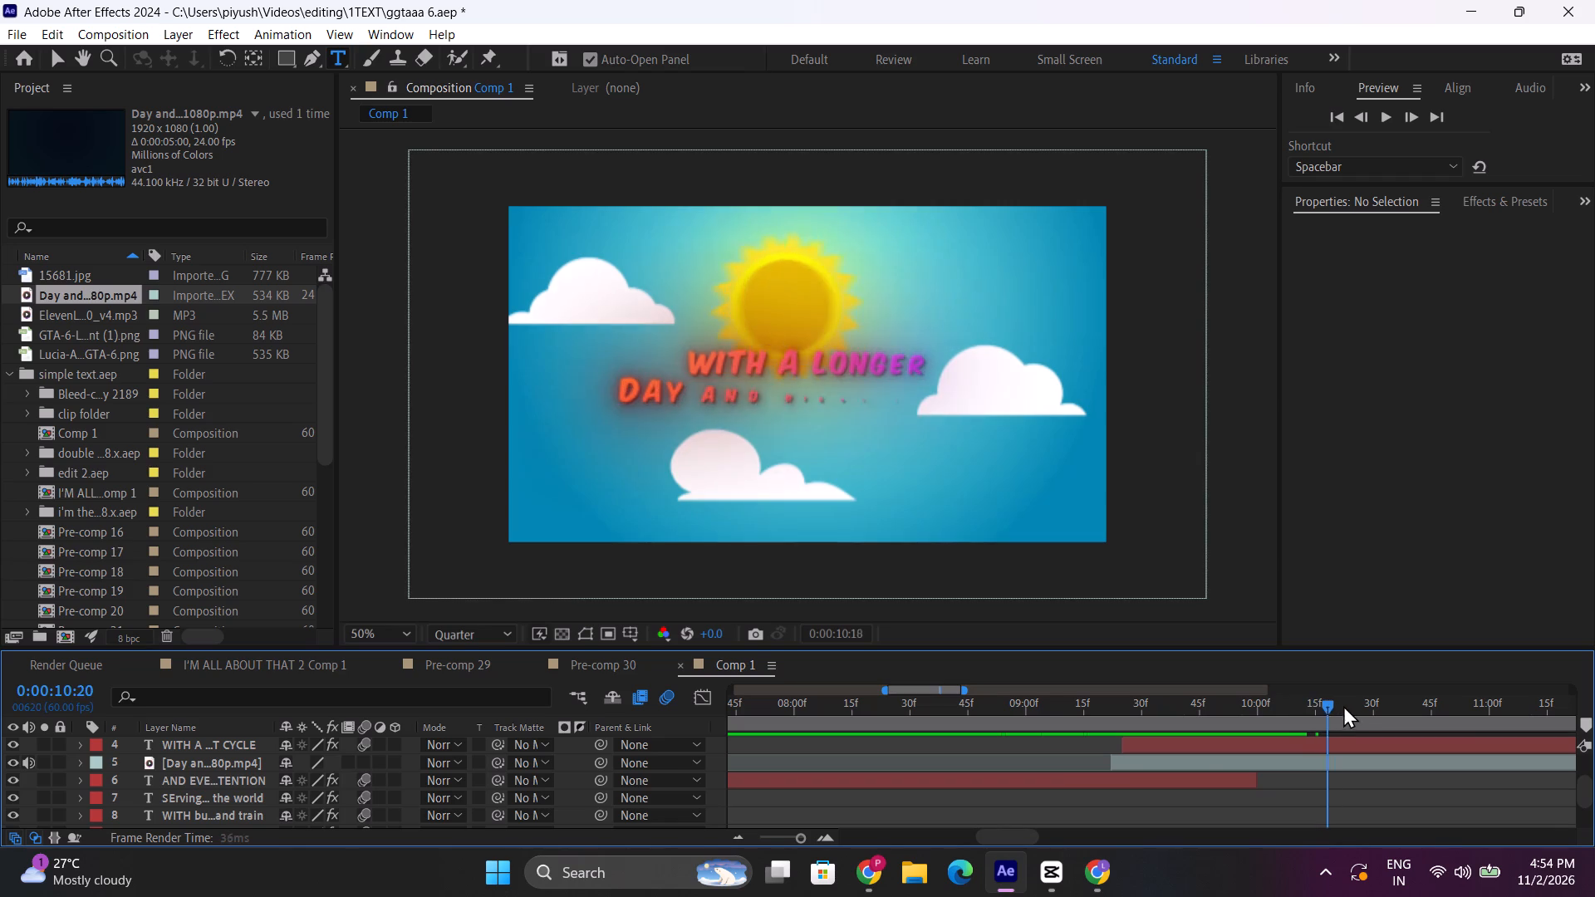
pyautogui.moveTo(1343, 705); pyautogui.dragTo(1343, 706)
pyautogui.click(741, 841)
pyautogui.moveTo(994, 831); pyautogui.dragTo(1021, 832)
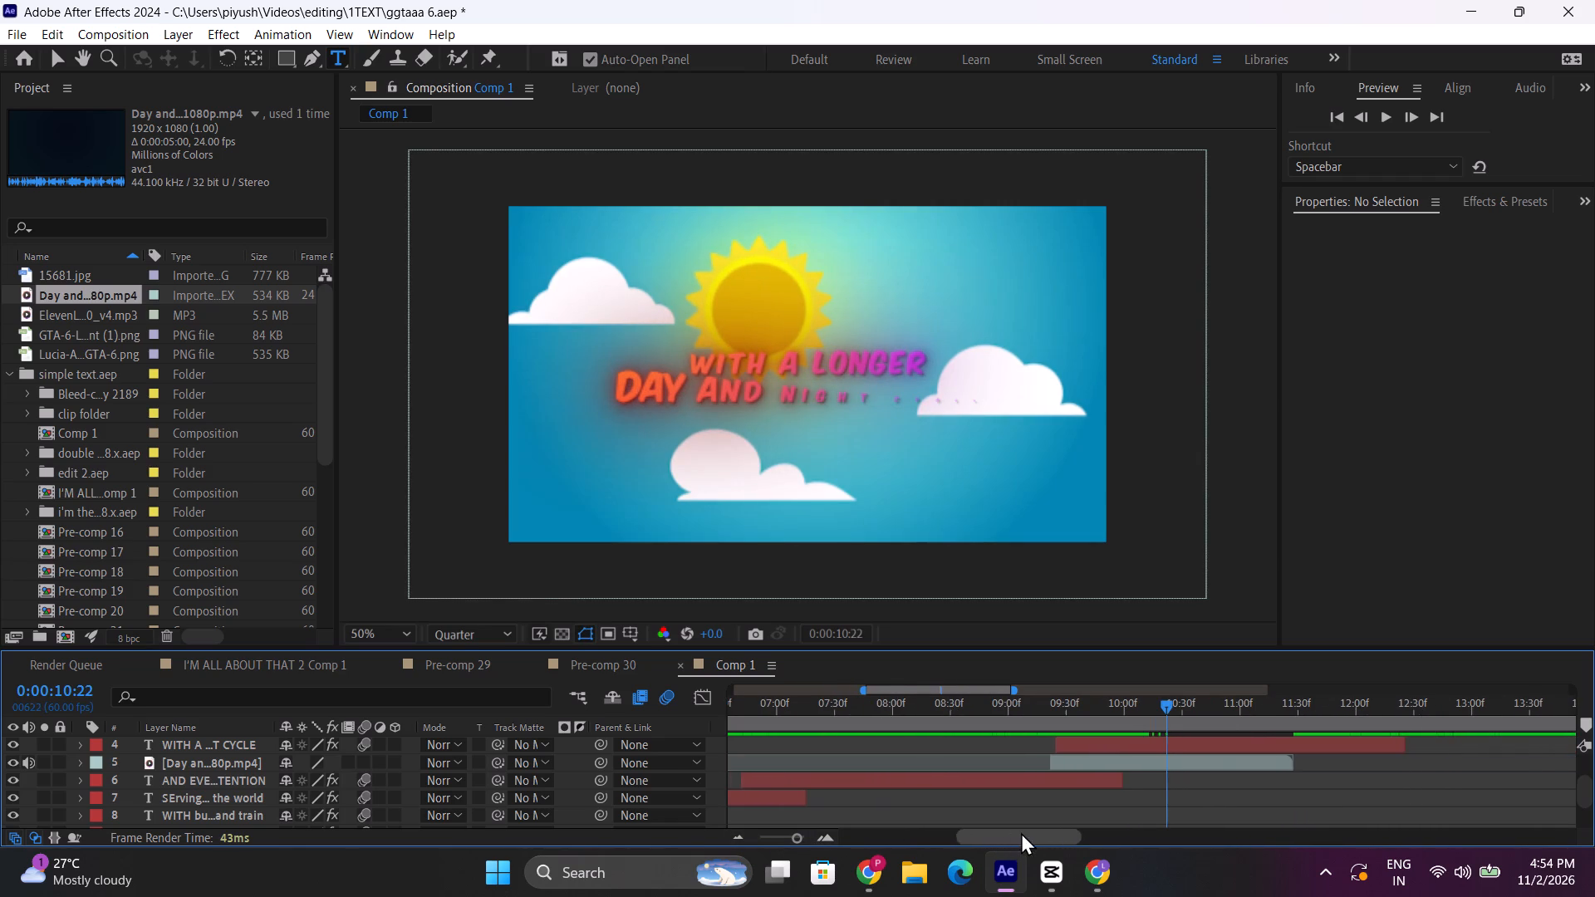
pyautogui.moveTo(1021, 832); pyautogui.dragTo(1024, 832)
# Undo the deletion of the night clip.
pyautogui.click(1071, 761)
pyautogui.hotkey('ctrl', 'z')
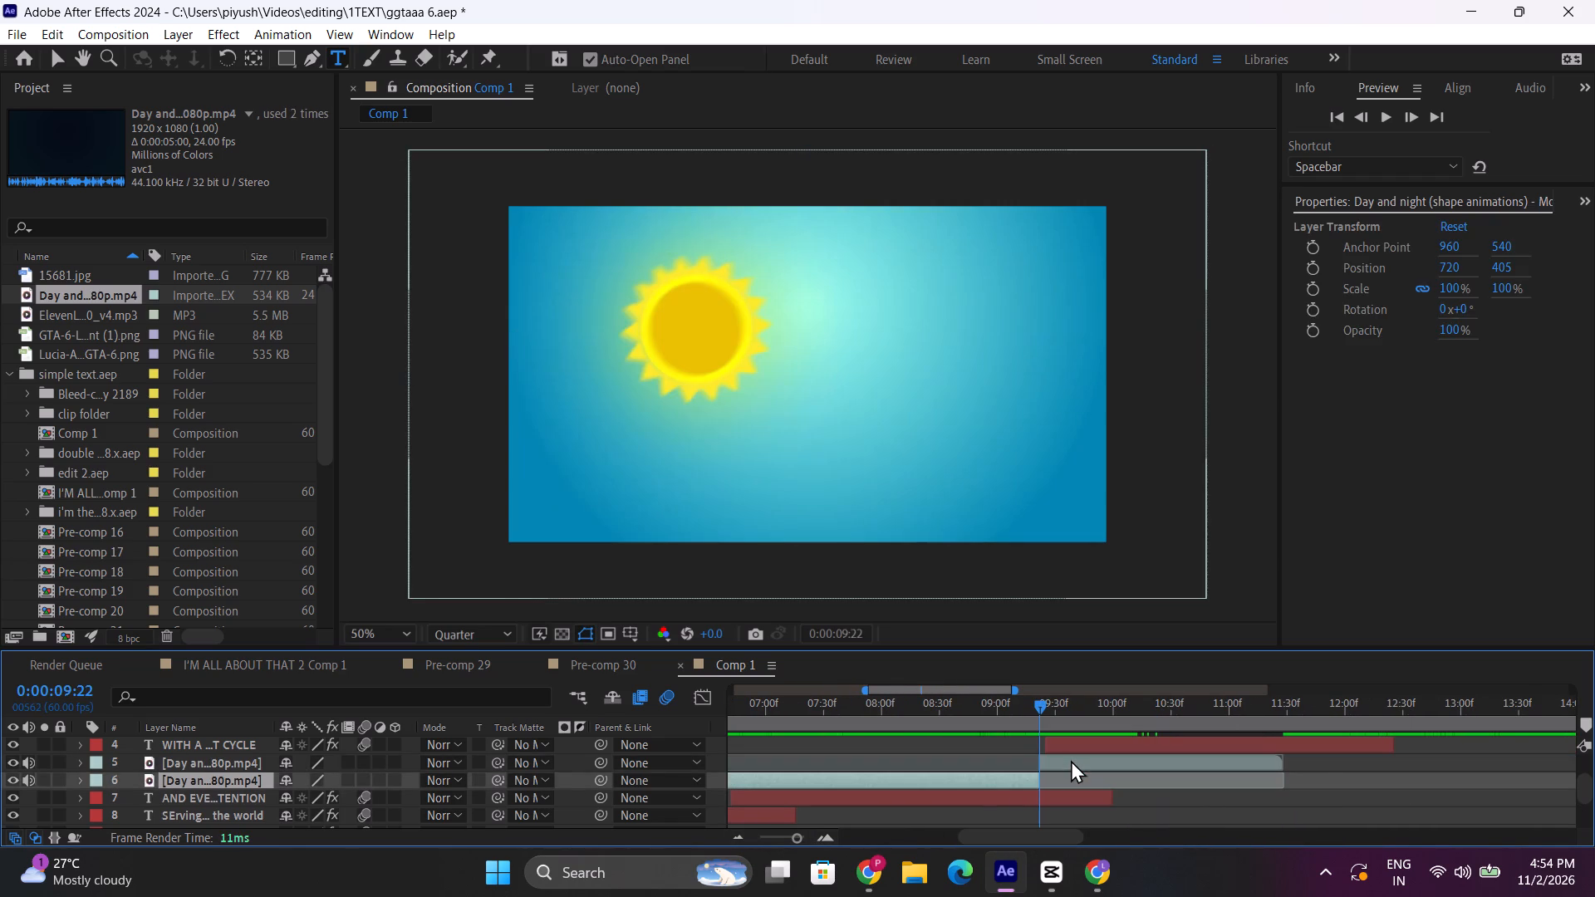
# Move the day clip about one second earlier and place the night clip directly after its end, near 0:00:10:29.
pyautogui.moveTo(994, 784); pyautogui.dragTo(1466, 785)
pyautogui.moveTo(1212, 761); pyautogui.dragTo(1111, 775)
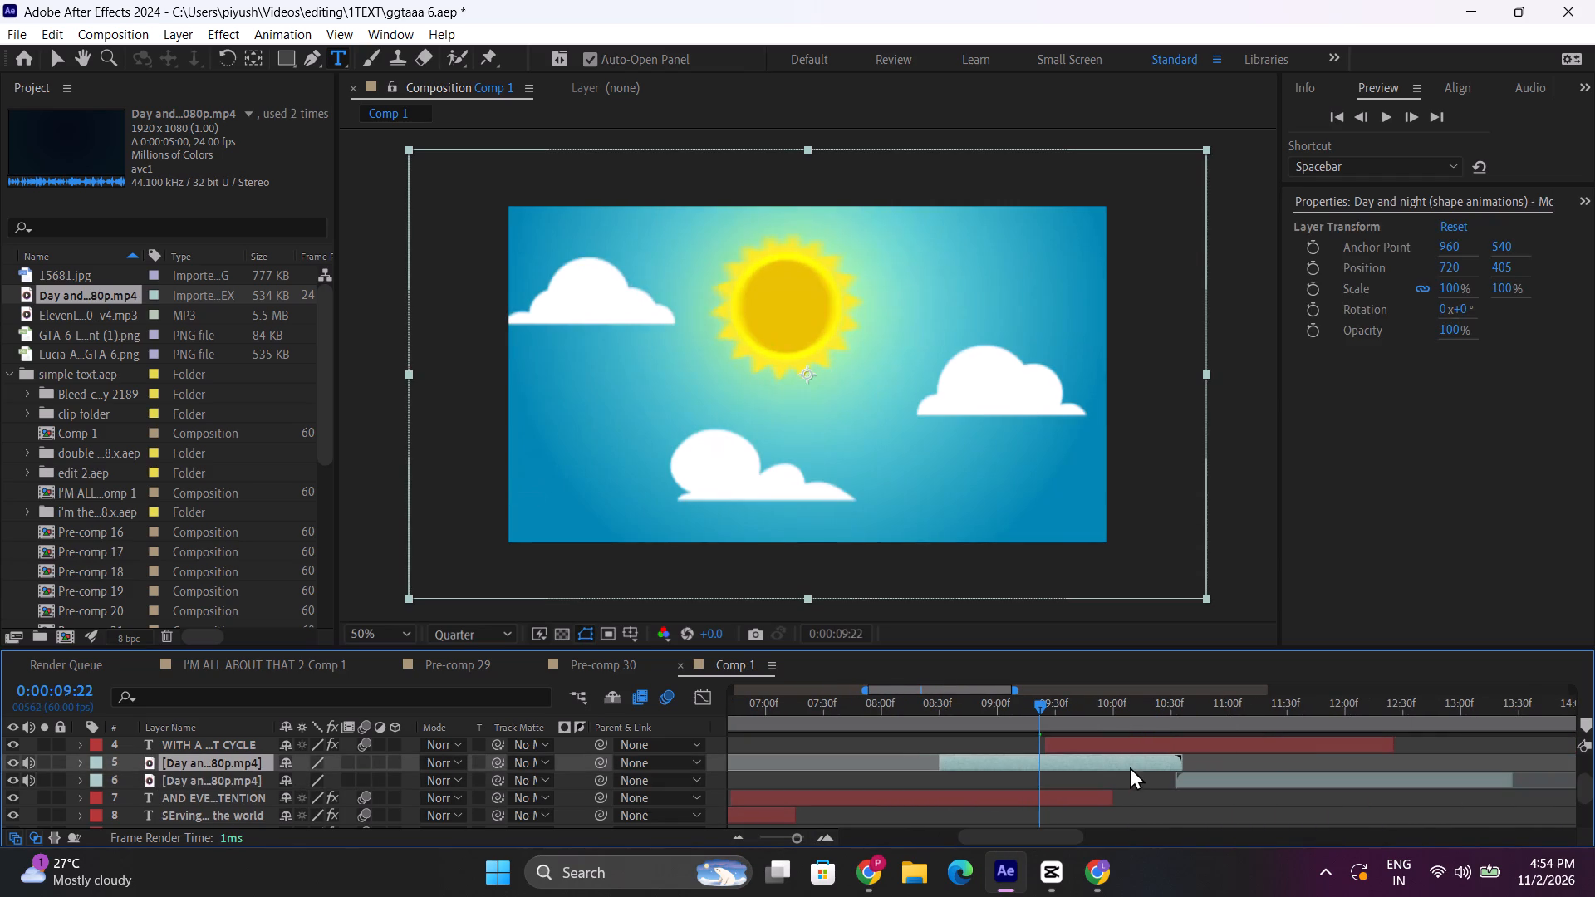
pyautogui.moveTo(1130, 765); pyautogui.dragTo(1116, 769)
pyautogui.click(231, 761)
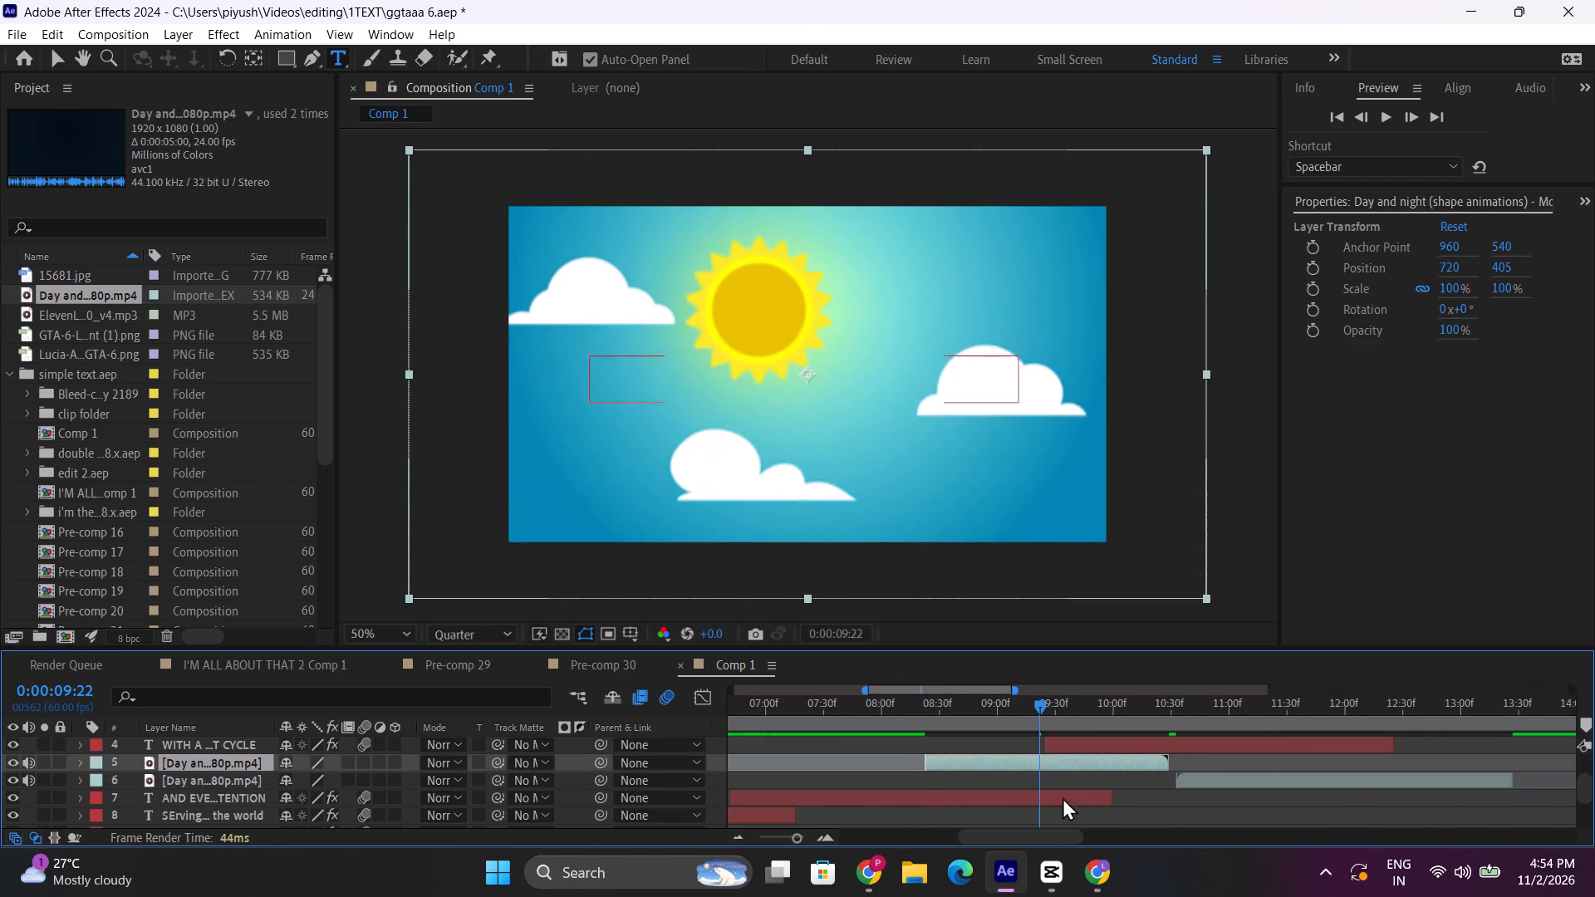
pyautogui.moveTo(1201, 778); pyautogui.dragTo(1197, 769)
pyautogui.click(1167, 704)
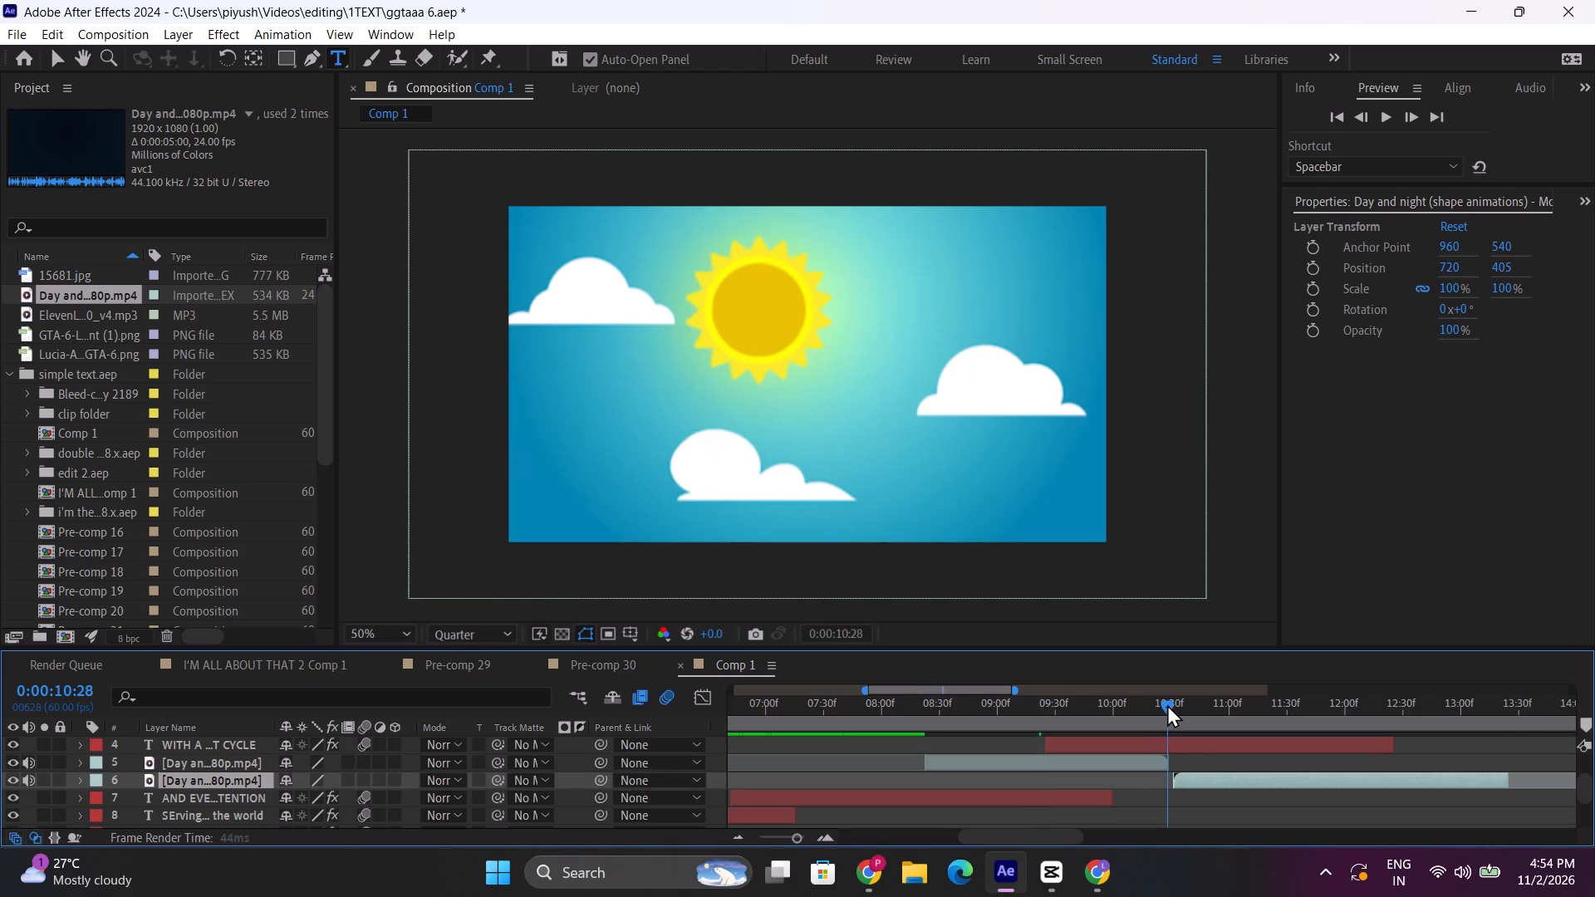
pyautogui.click(1167, 704)
pyautogui.tripleClick(817, 833)
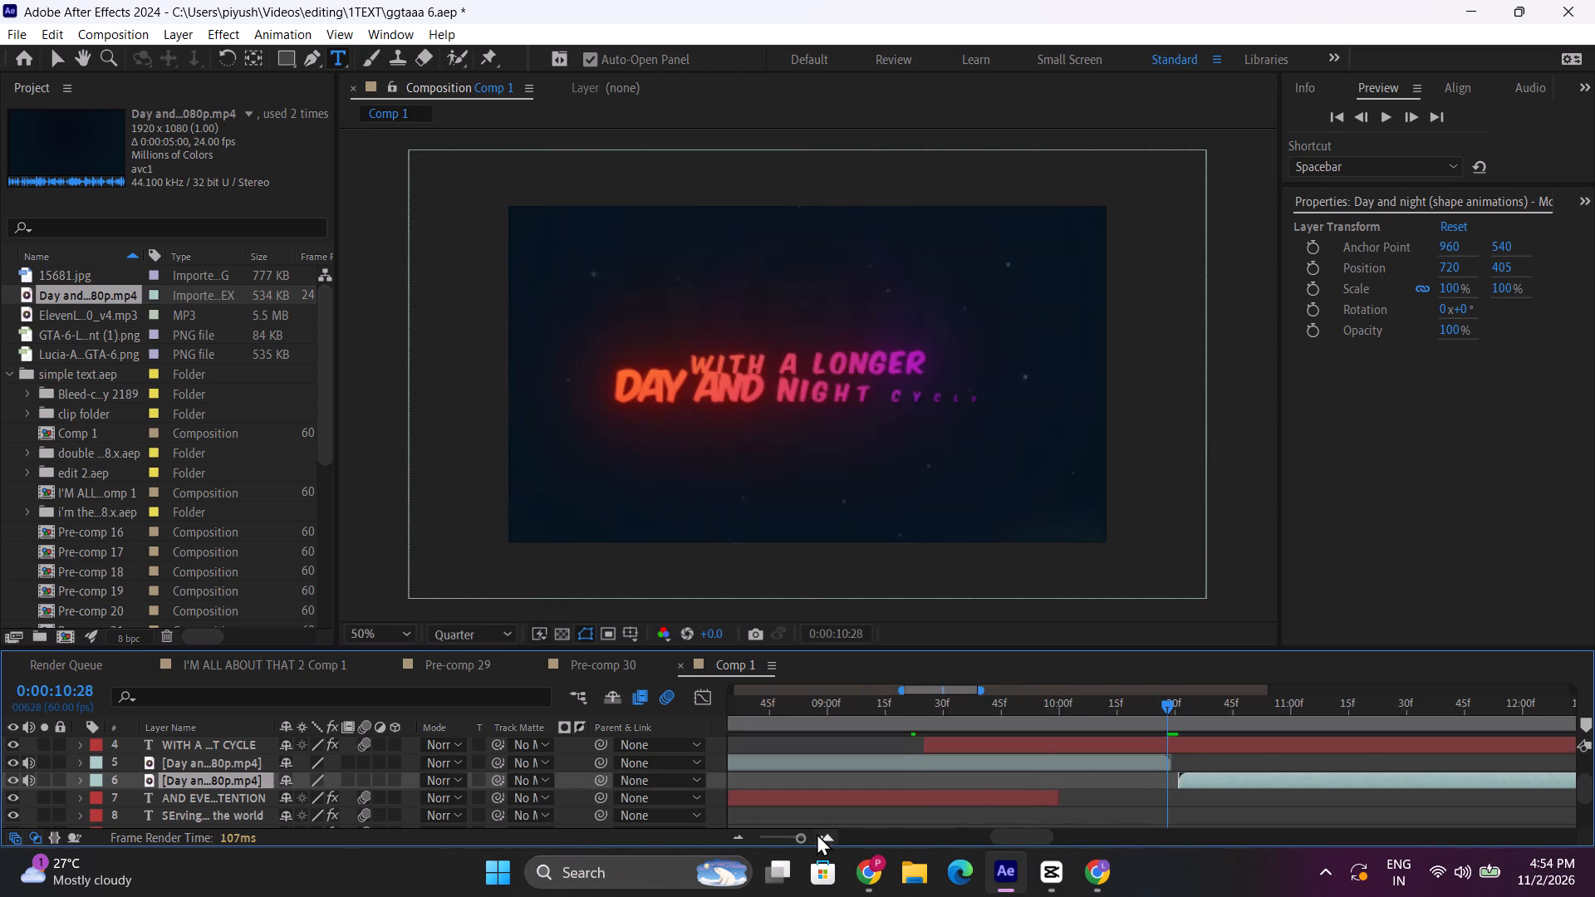
pyautogui.moveTo(1258, 772); pyautogui.dragTo(1224, 787)
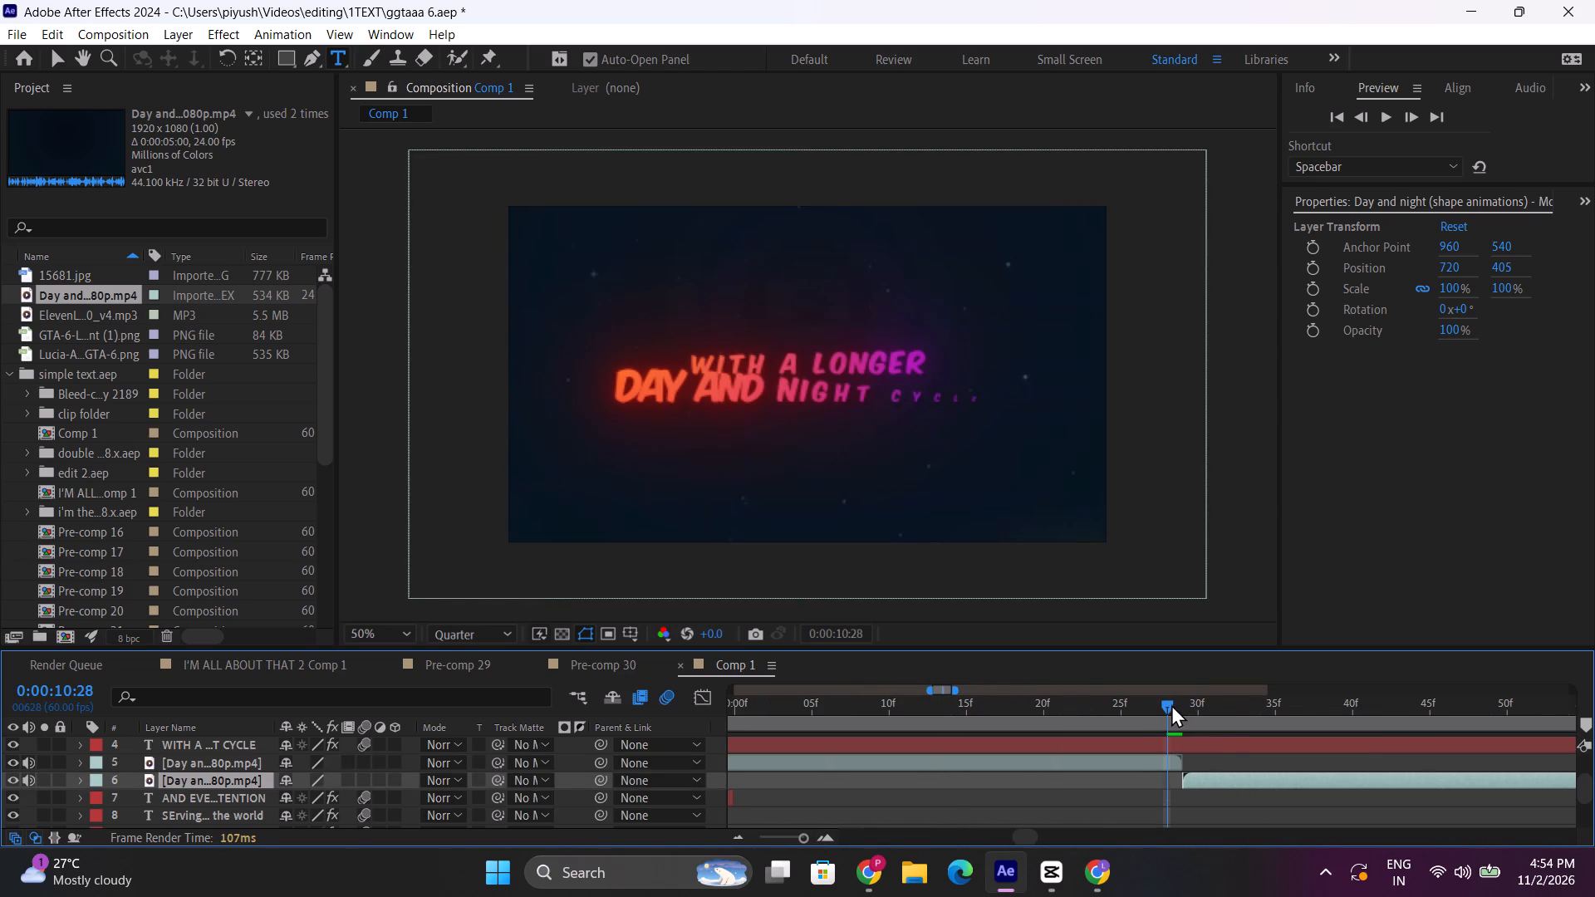
# Scrub through the title section to check the switch from the day clip to the night clip.
pyautogui.moveTo(1170, 706); pyautogui.dragTo(1271, 740)
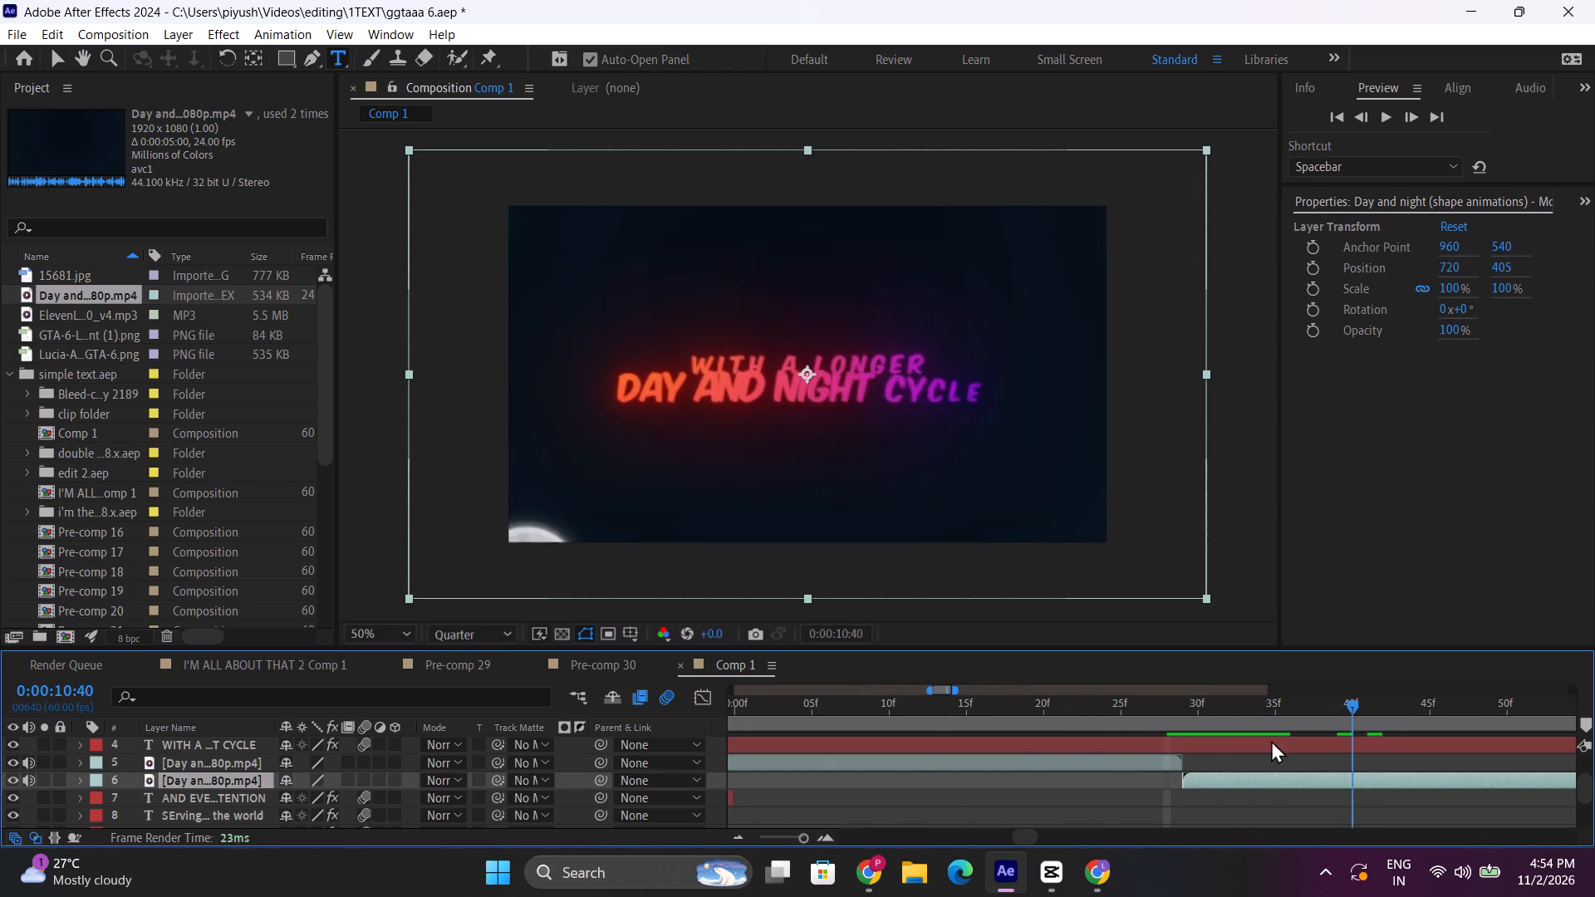
pyautogui.moveTo(1271, 740); pyautogui.dragTo(877, 746)
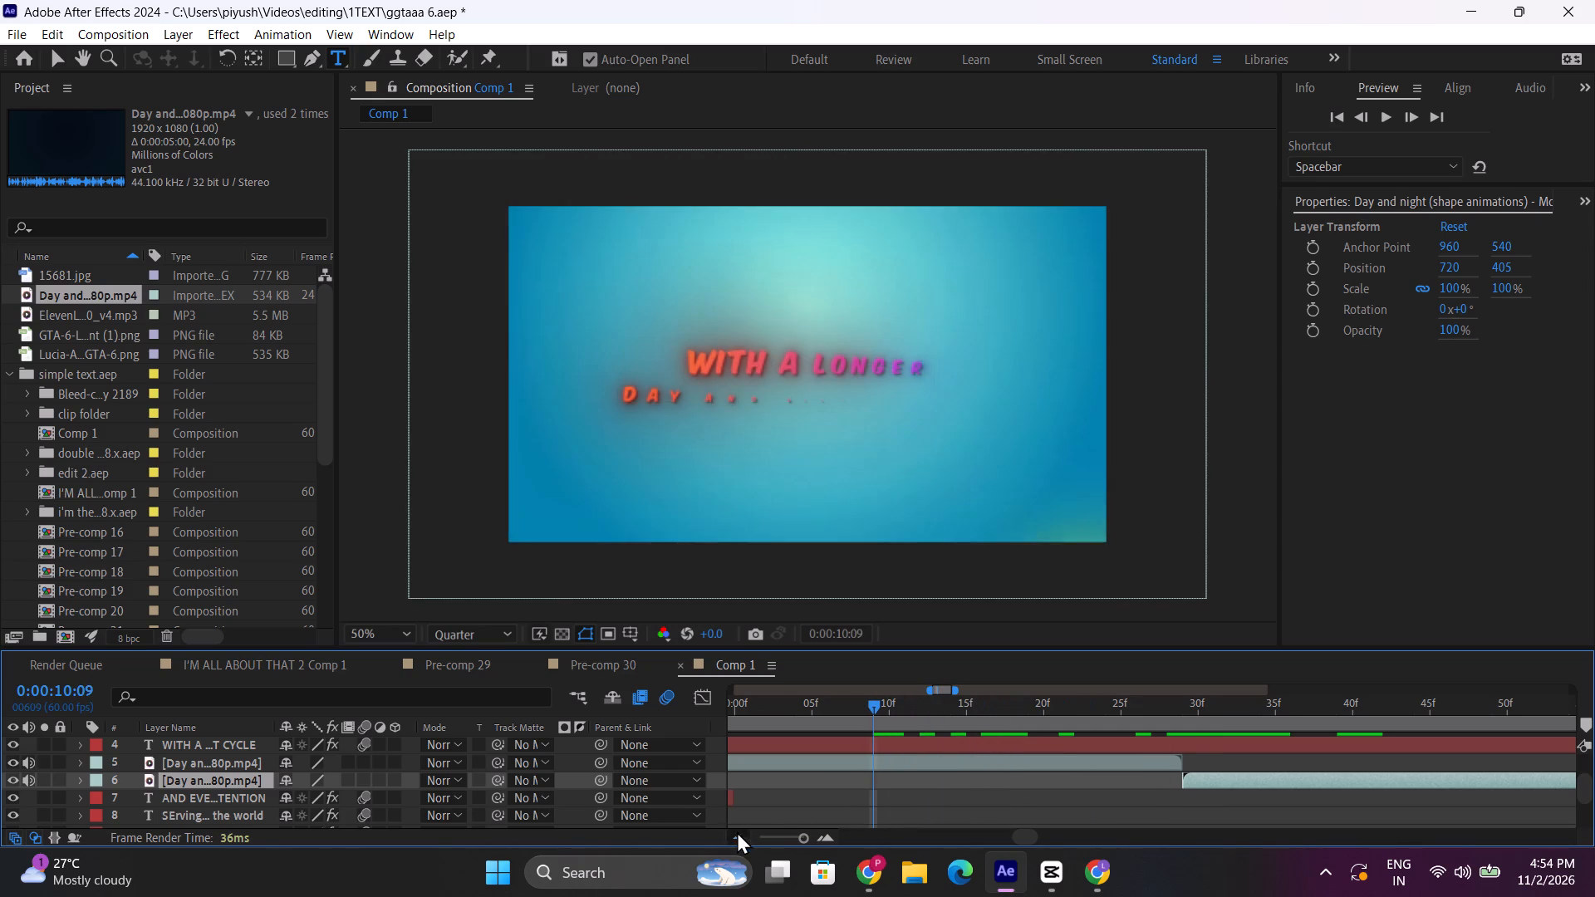
pyautogui.doubleClick(737, 831)
pyautogui.moveTo(868, 703); pyautogui.dragTo(816, 714)
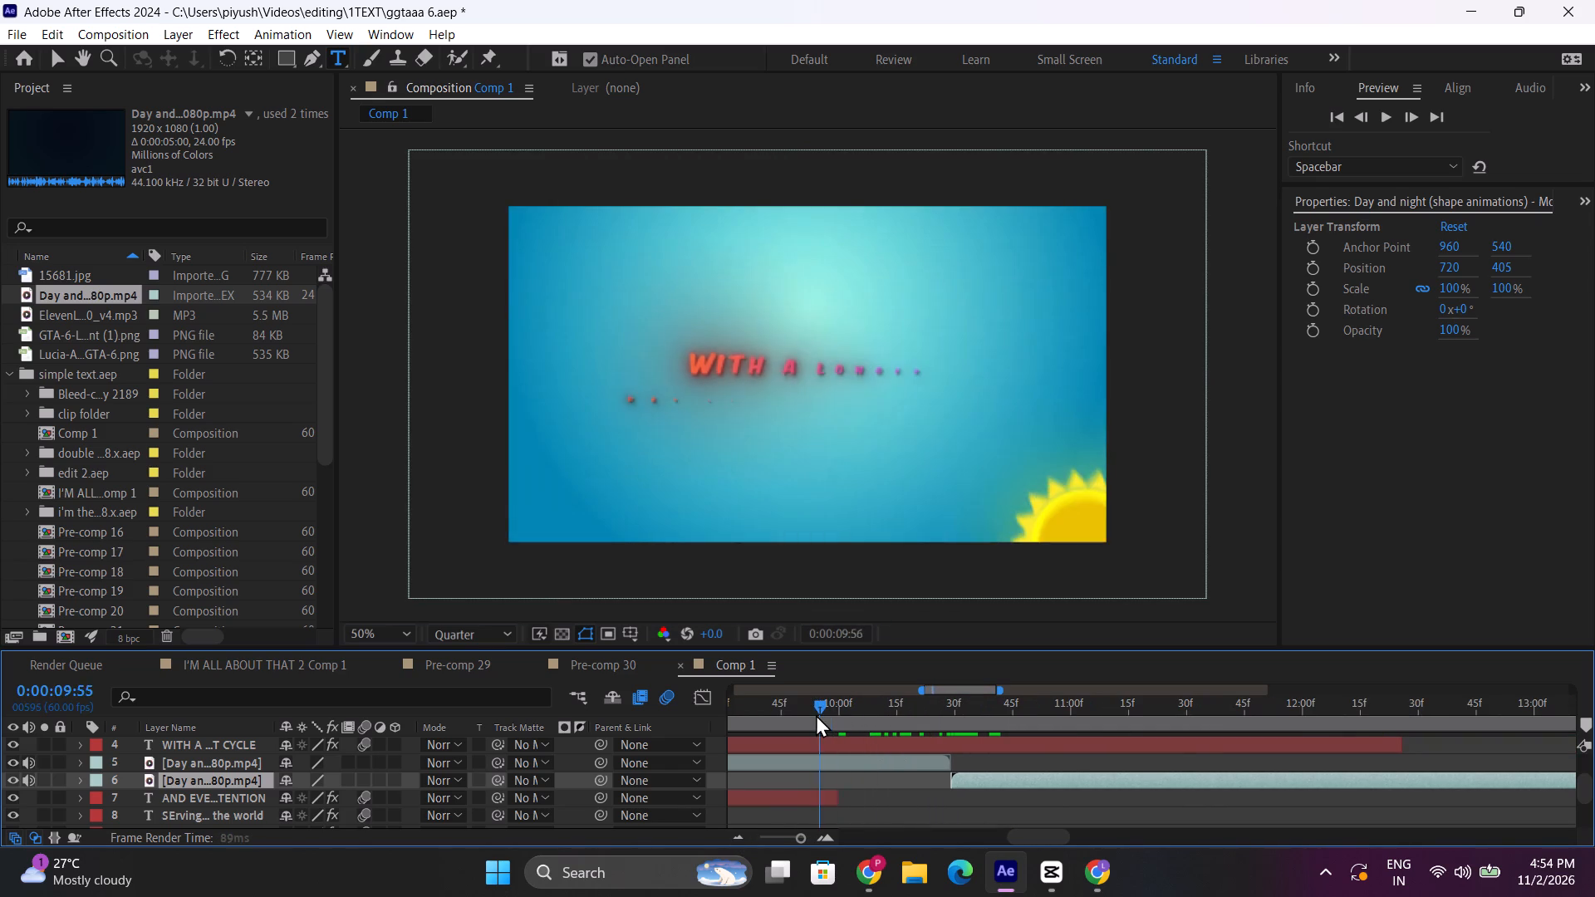
pyautogui.moveTo(816, 714); pyautogui.dragTo(1062, 751)
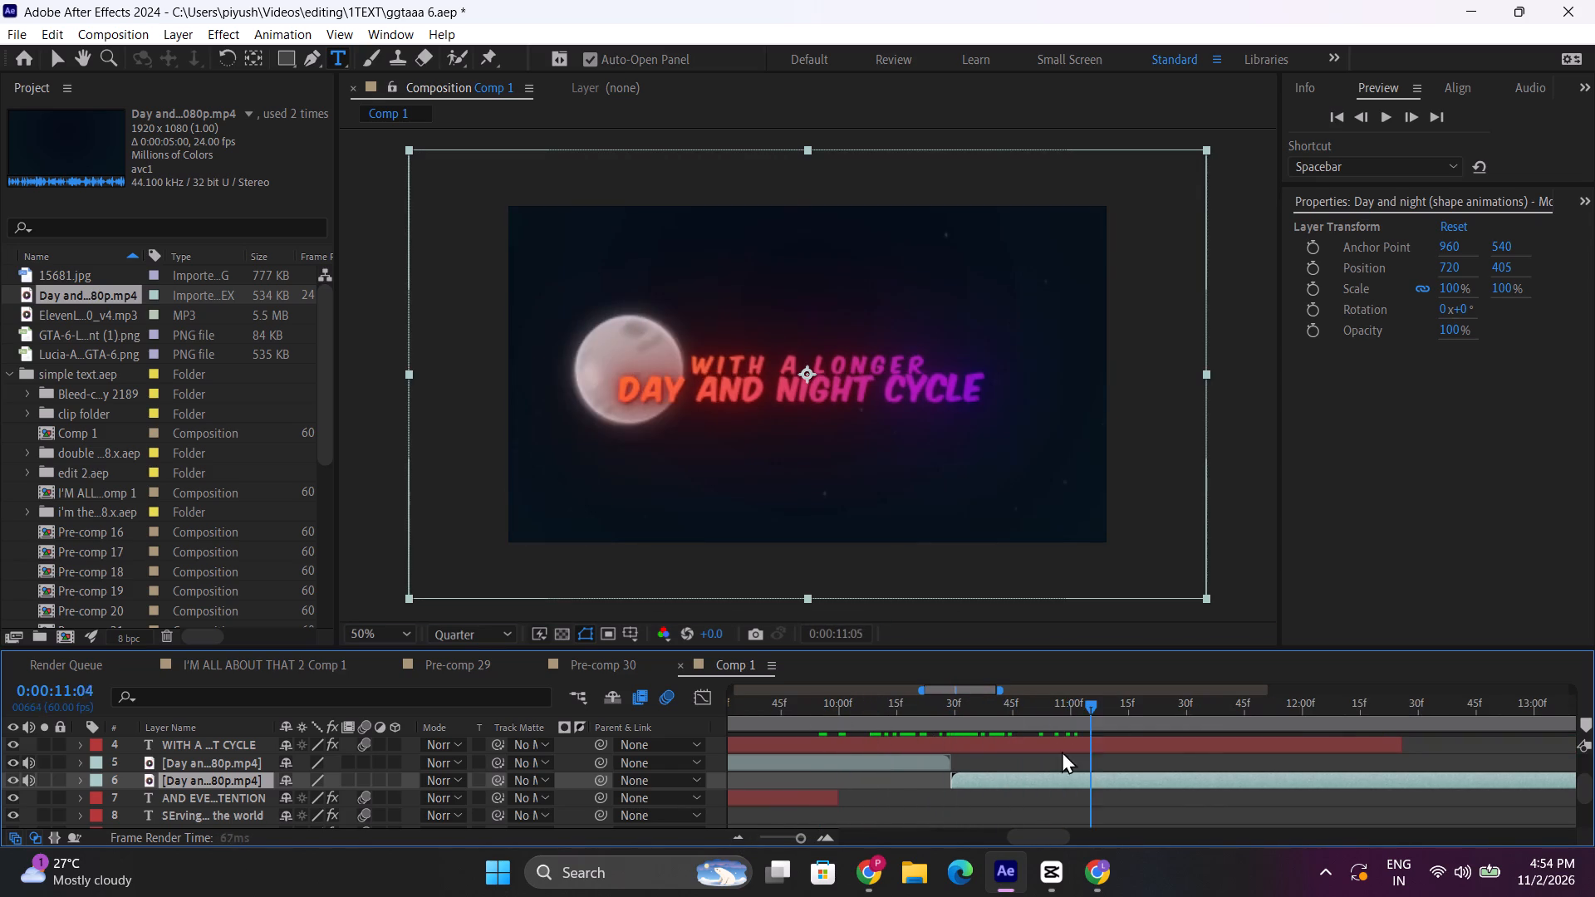
pyautogui.moveTo(1062, 751); pyautogui.dragTo(950, 760)
# Inspect the day-to-night transition at Full preview resolution, and return the resolution to Quarter.
pyautogui.click(503, 634)
pyautogui.click(498, 686)
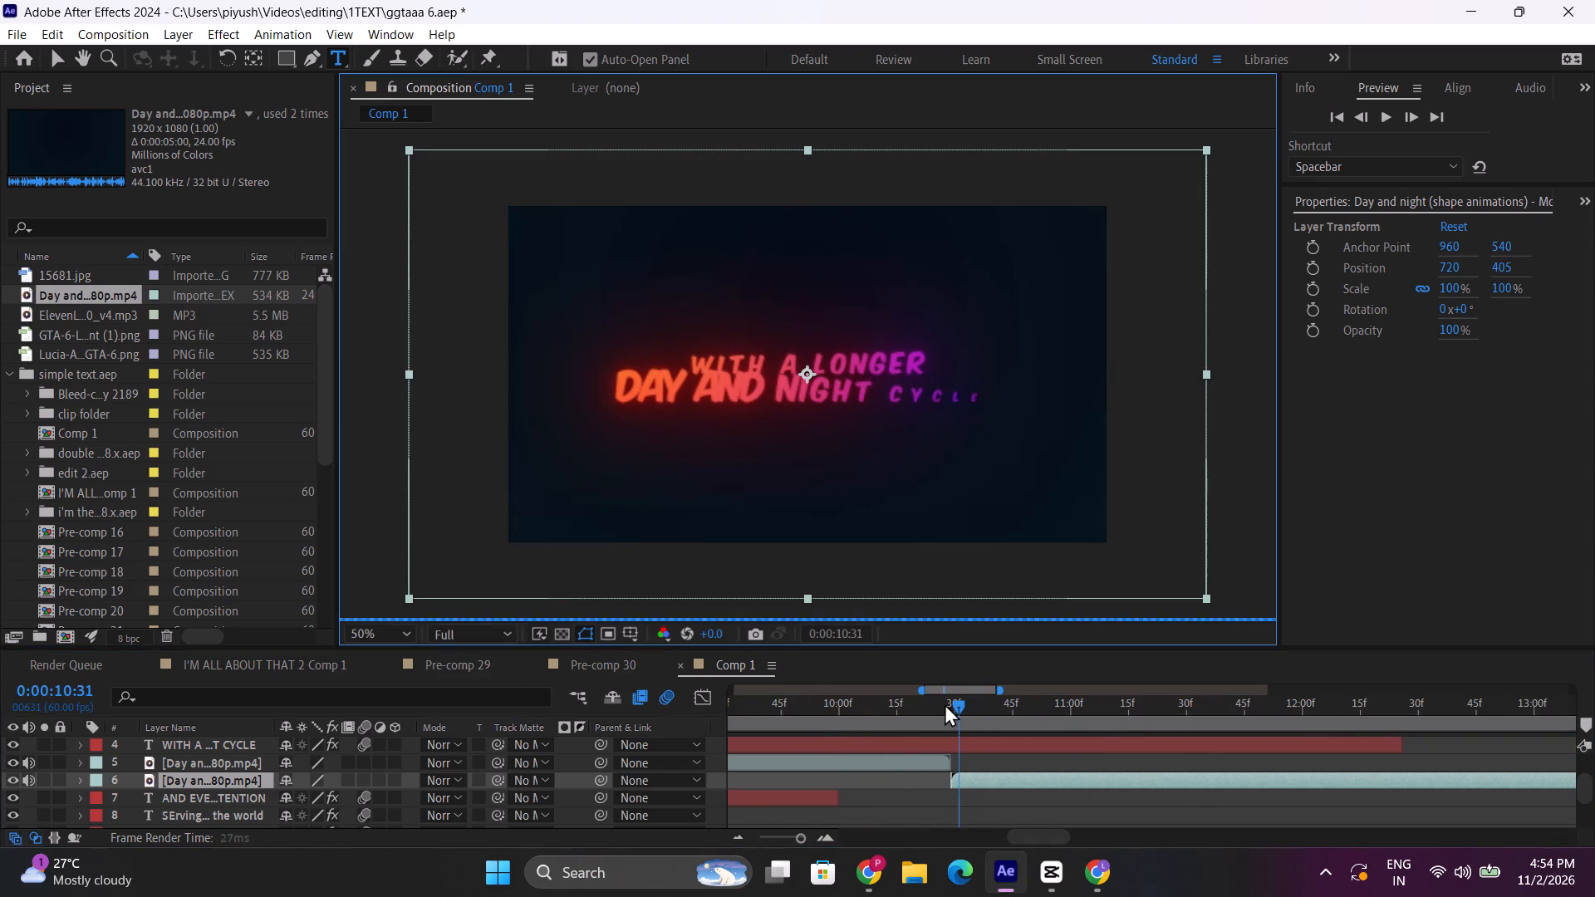
pyautogui.moveTo(951, 707); pyautogui.dragTo(942, 707)
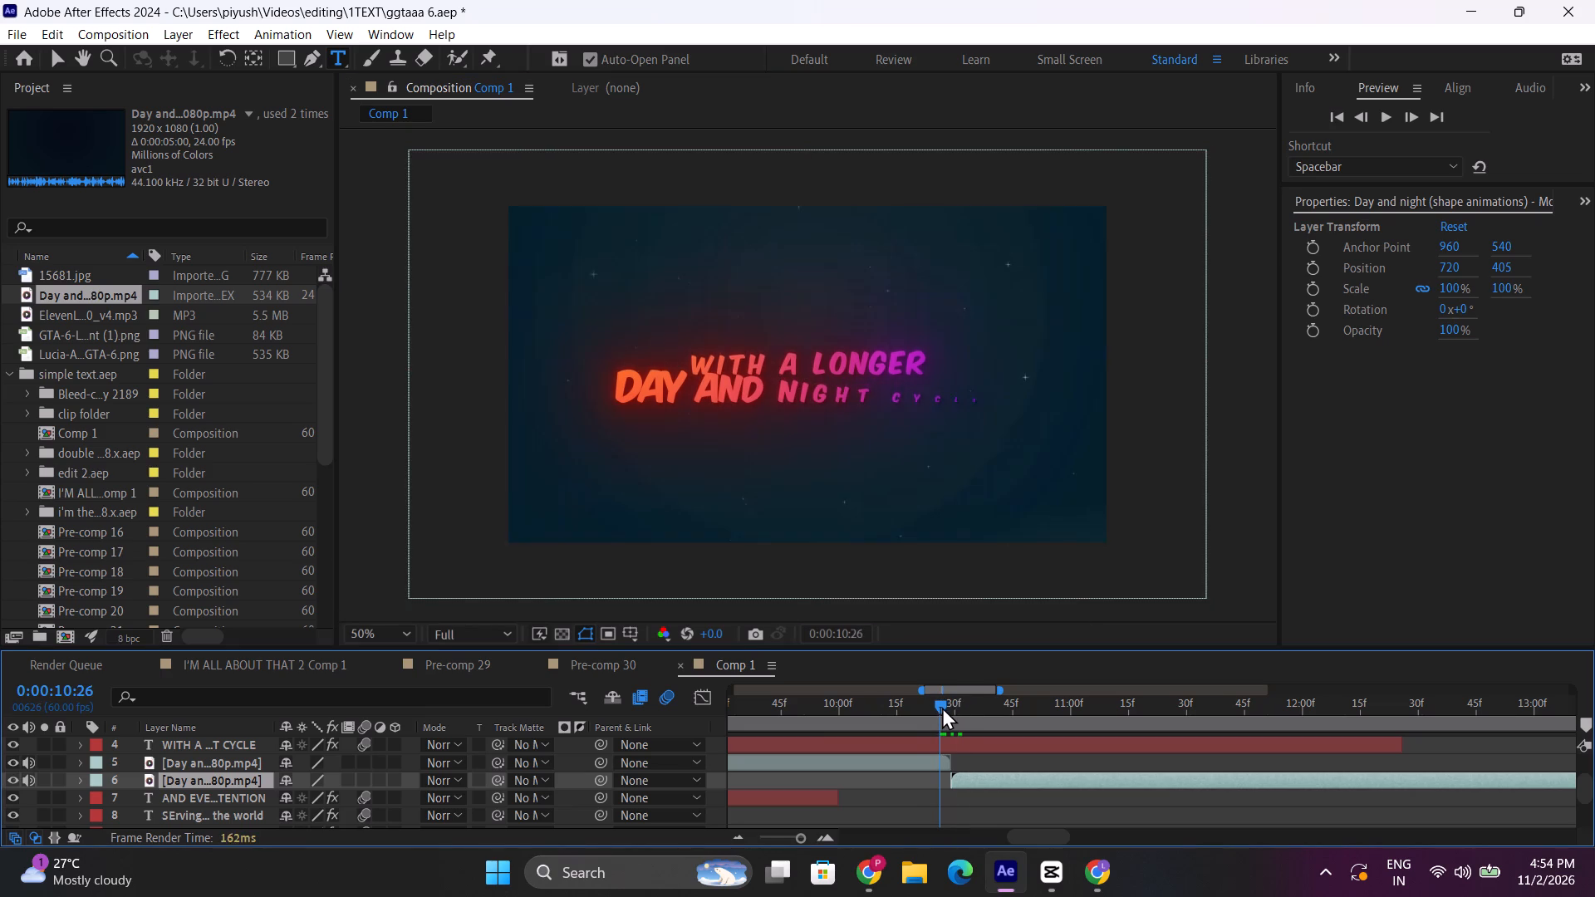
pyautogui.moveTo(942, 707); pyautogui.dragTo(930, 706)
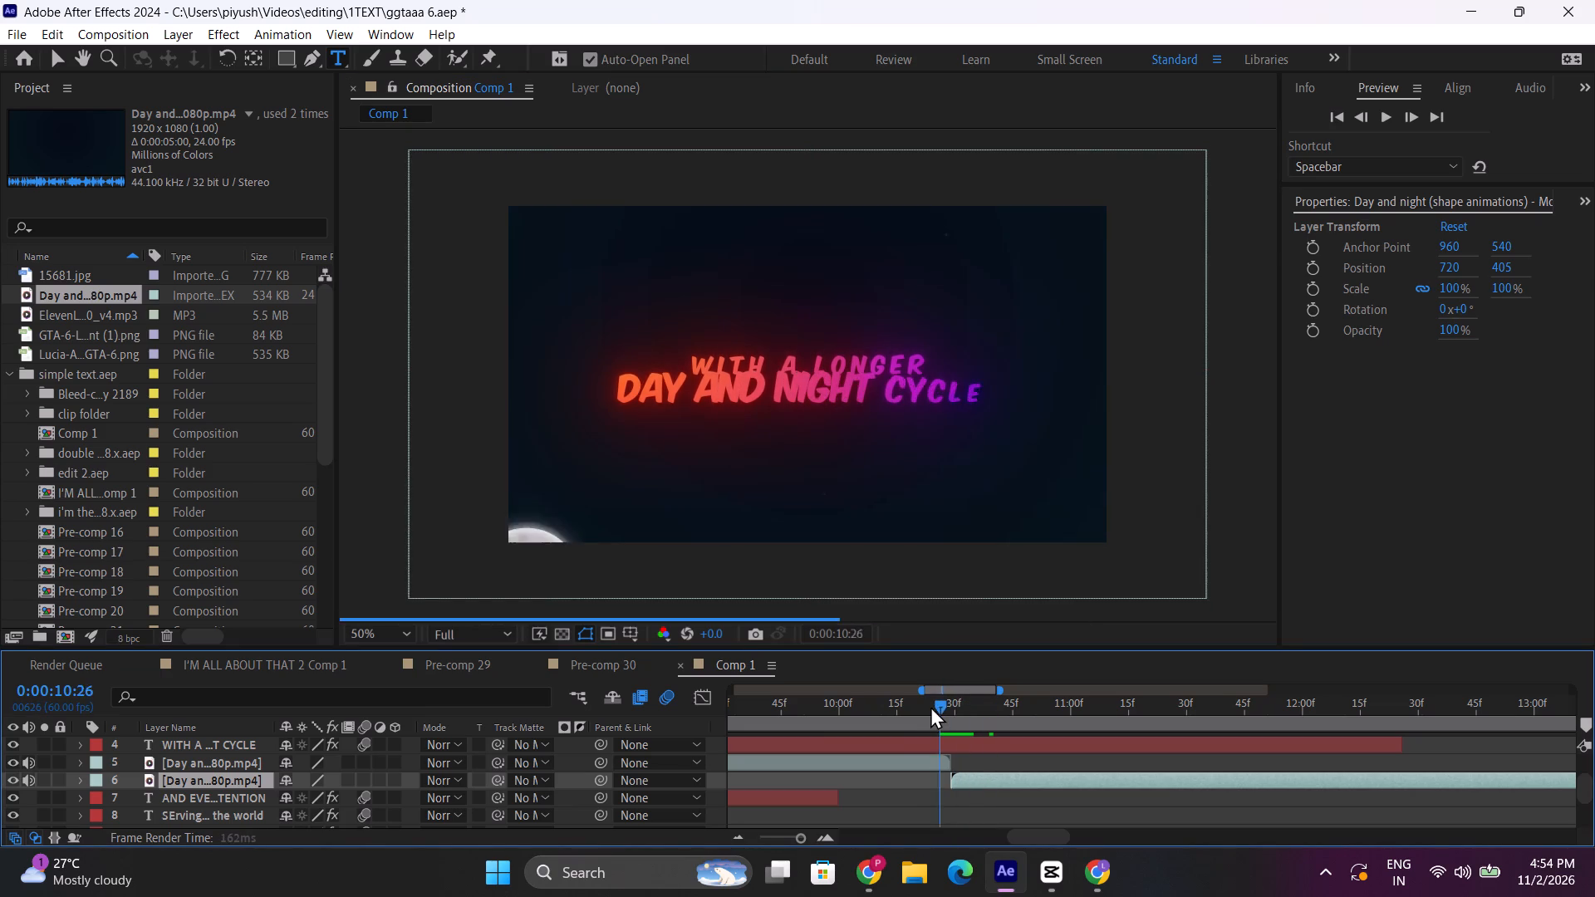
pyautogui.moveTo(930, 706); pyautogui.dragTo(974, 703)
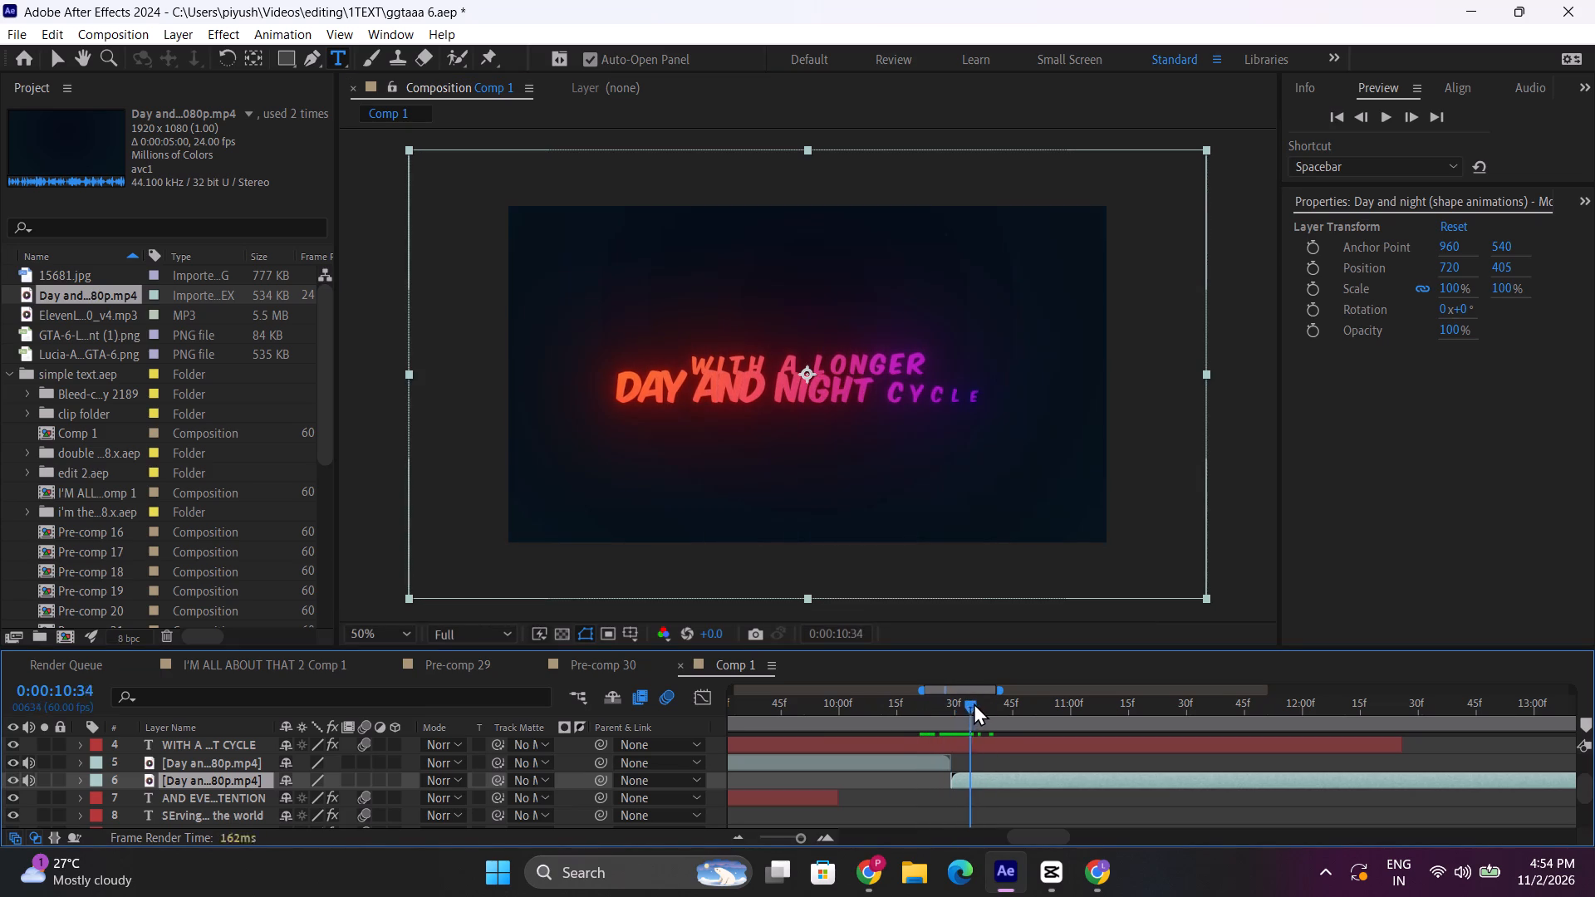
pyautogui.moveTo(974, 703); pyautogui.dragTo(1077, 711)
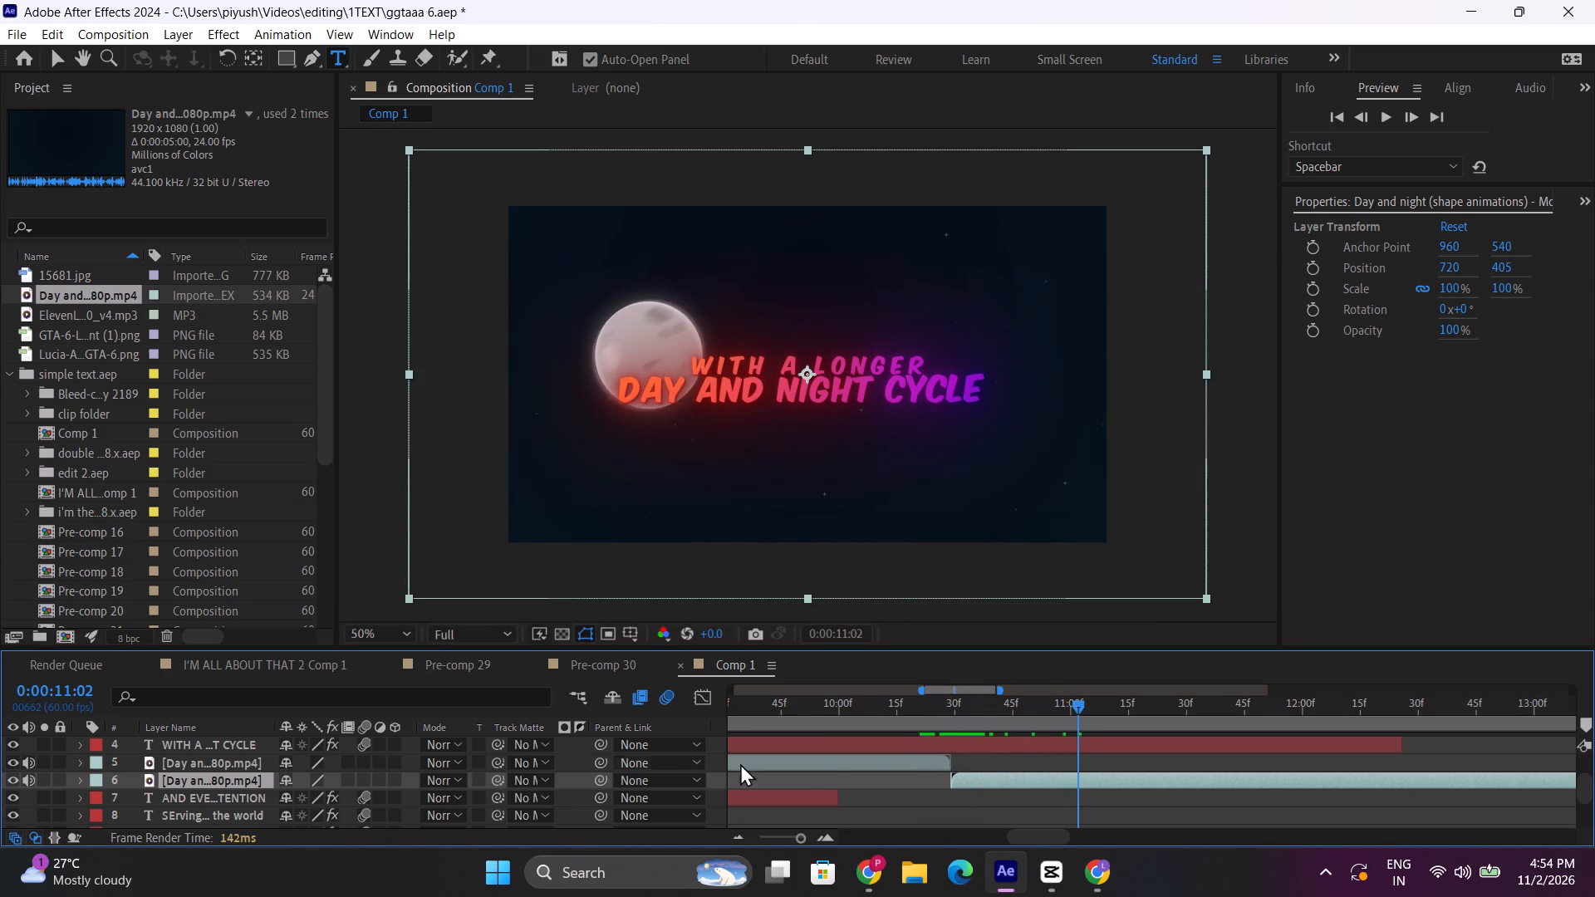
pyautogui.click(493, 638)
pyautogui.click(469, 752)
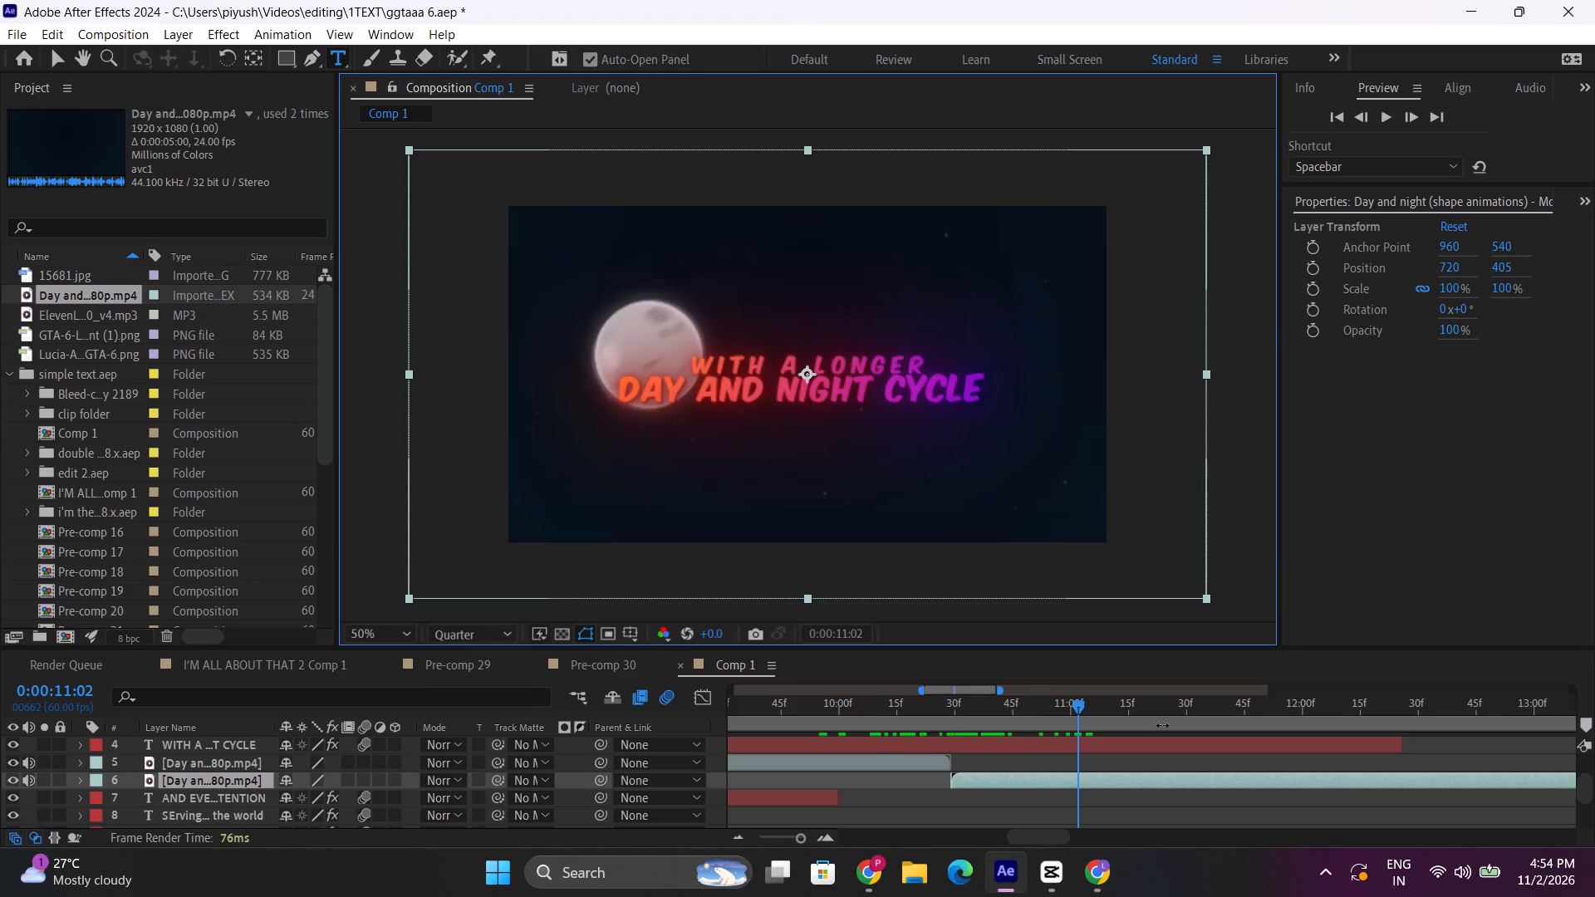
# Split the night clip at 0:00:12:24, where the "WITH A LONGER DAY AND NIGHT CYCLE" title ends, and delete the remainder.
pyautogui.moveTo(1103, 705); pyautogui.dragTo(1233, 706)
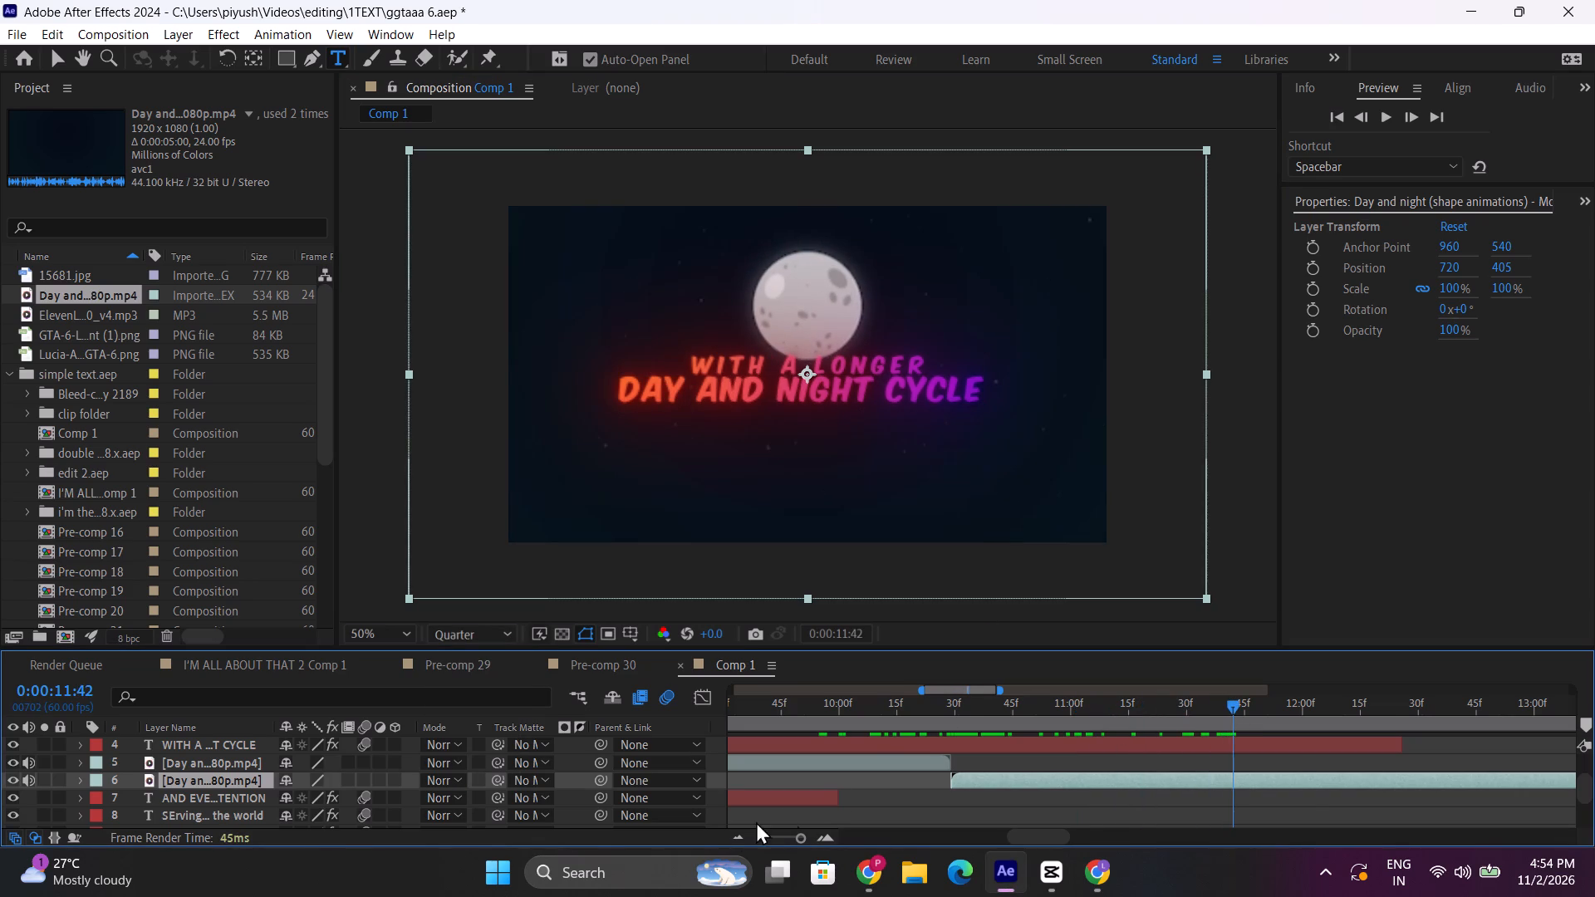
pyautogui.click(734, 829)
pyautogui.scroll(1, 1195, 719)
pyautogui.scroll(-1, 1229, 731)
pyautogui.moveTo(1244, 710); pyautogui.dragTo(1314, 707)
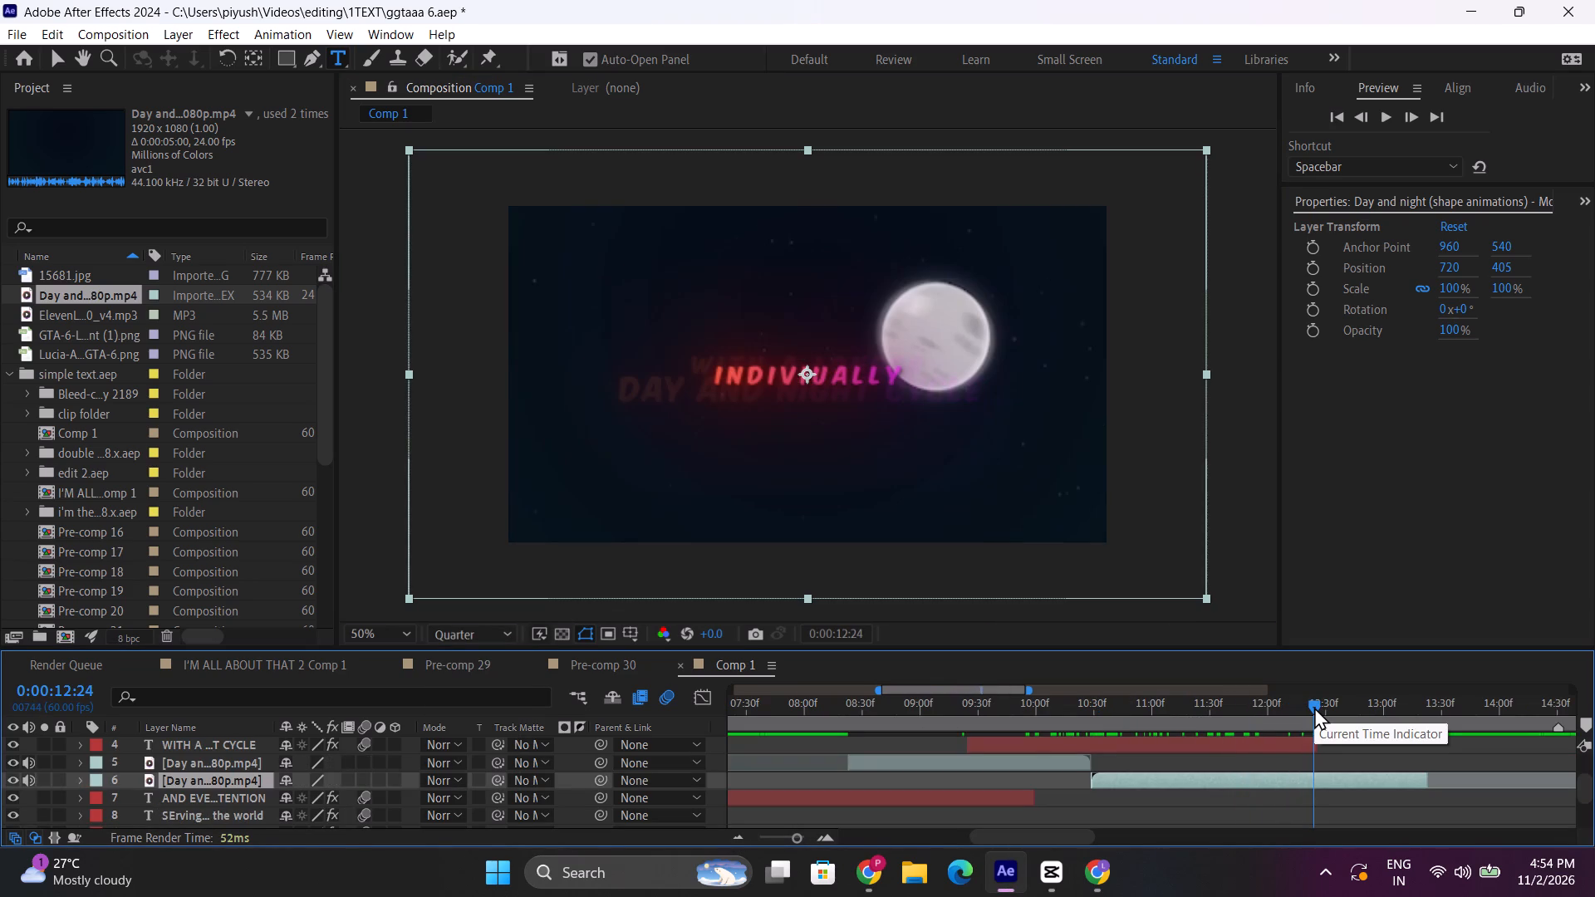
pyautogui.hotkey('ctrl', 'shift', 'd')
pyautogui.press('Delete')
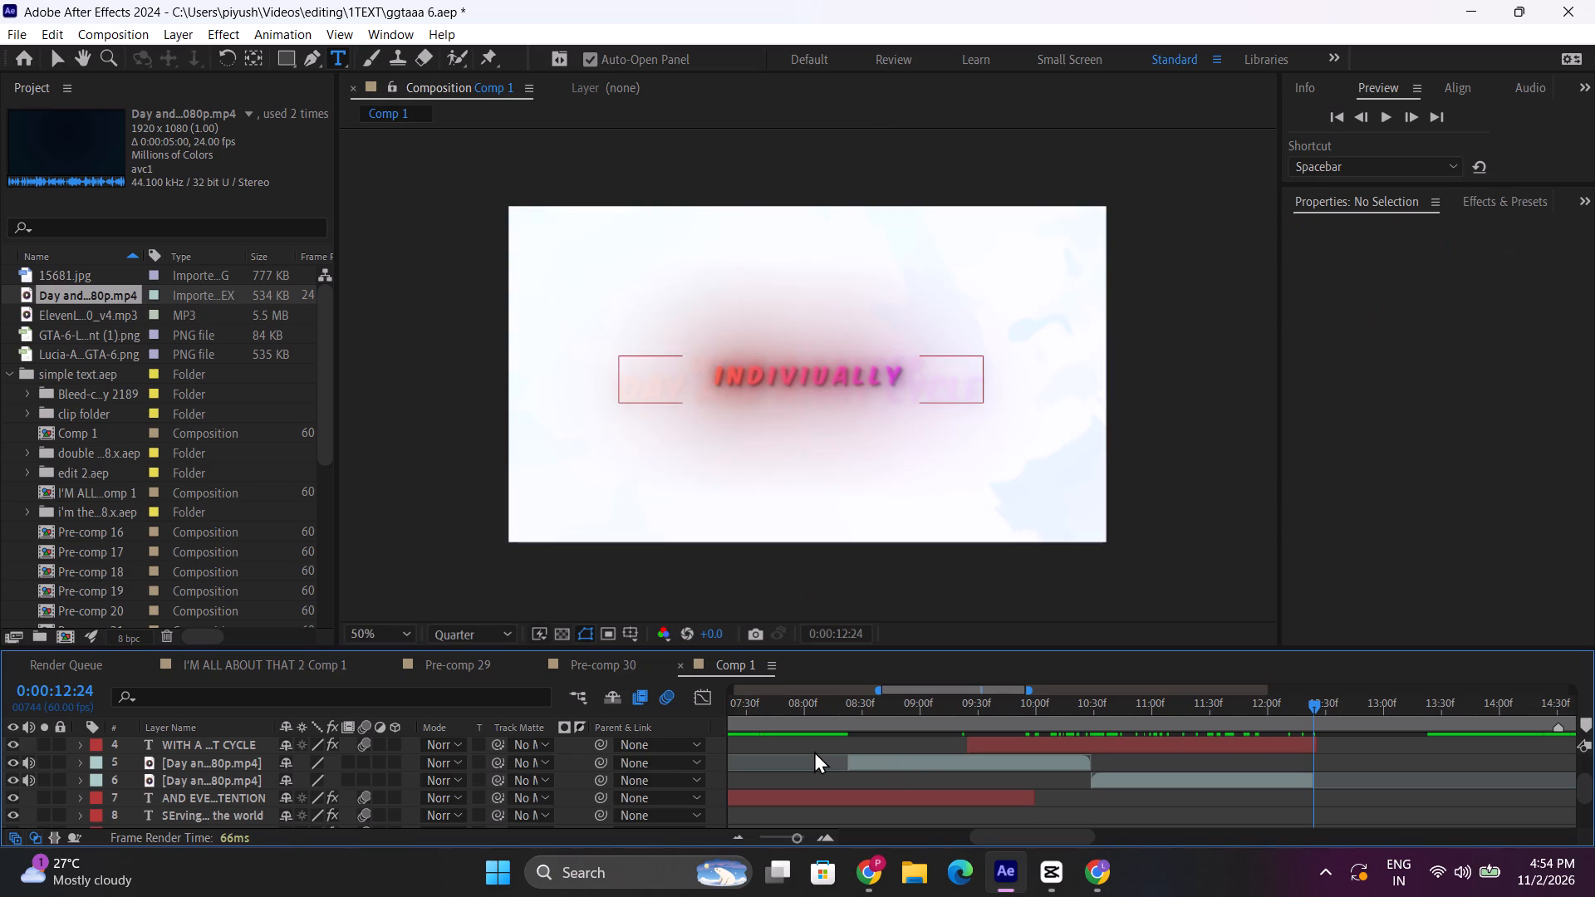
# Pre-compose the day and night clips together, moving all attributes and adjusting the composition duration to the clips' time span.
pyautogui.moveTo(882, 700); pyautogui.dragTo(989, 717)
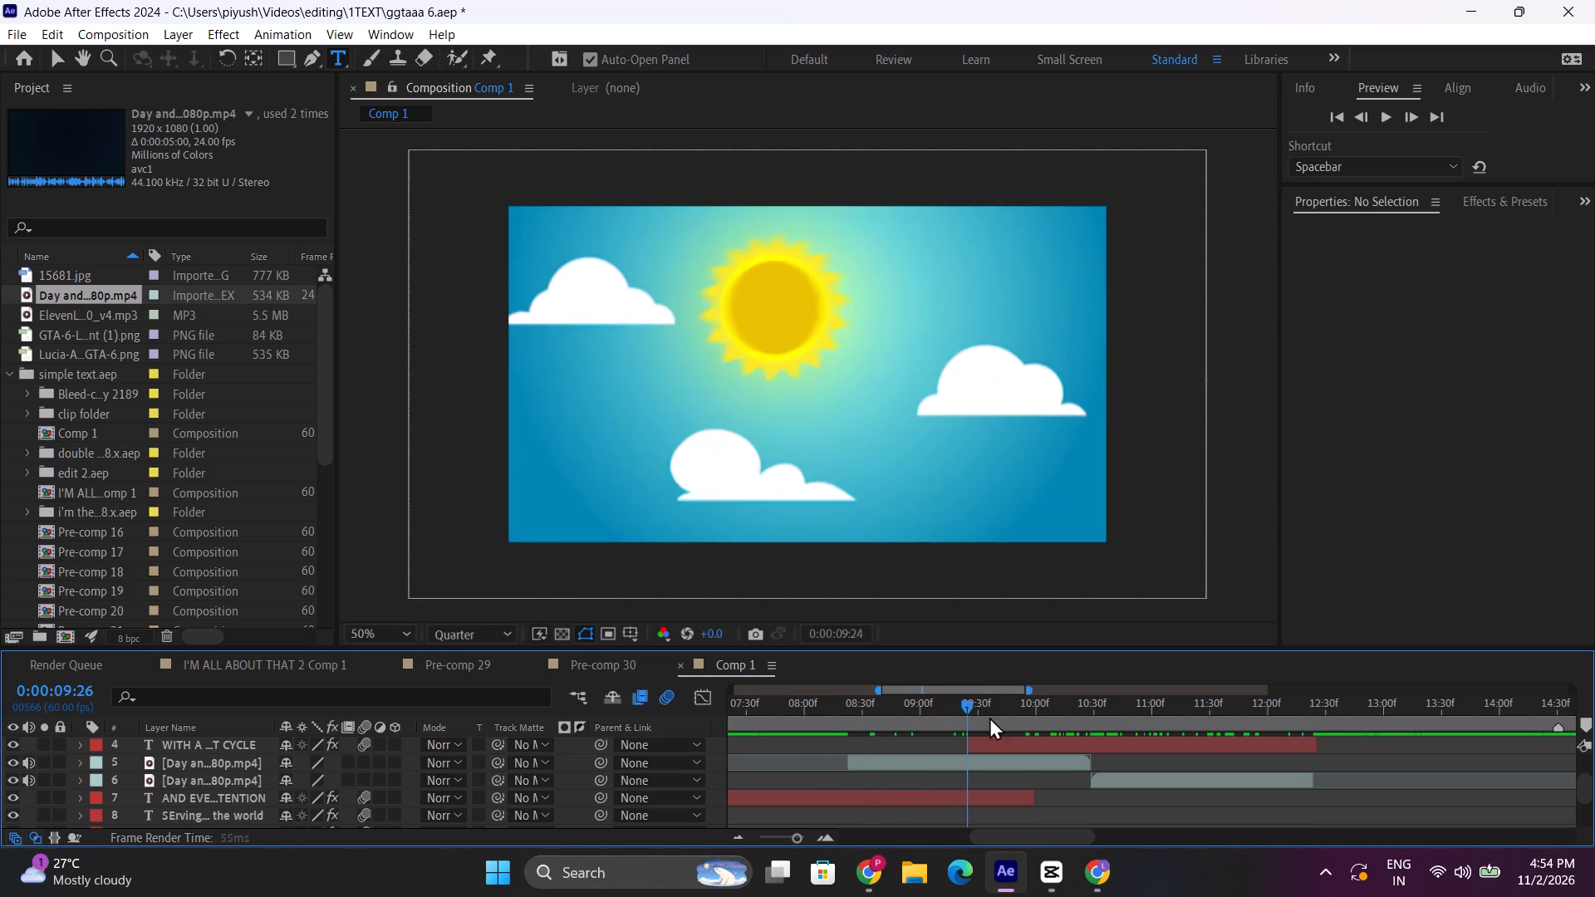
pyautogui.moveTo(989, 717); pyautogui.dragTo(1004, 718)
pyautogui.click(187, 752)
pyautogui.click(179, 768)
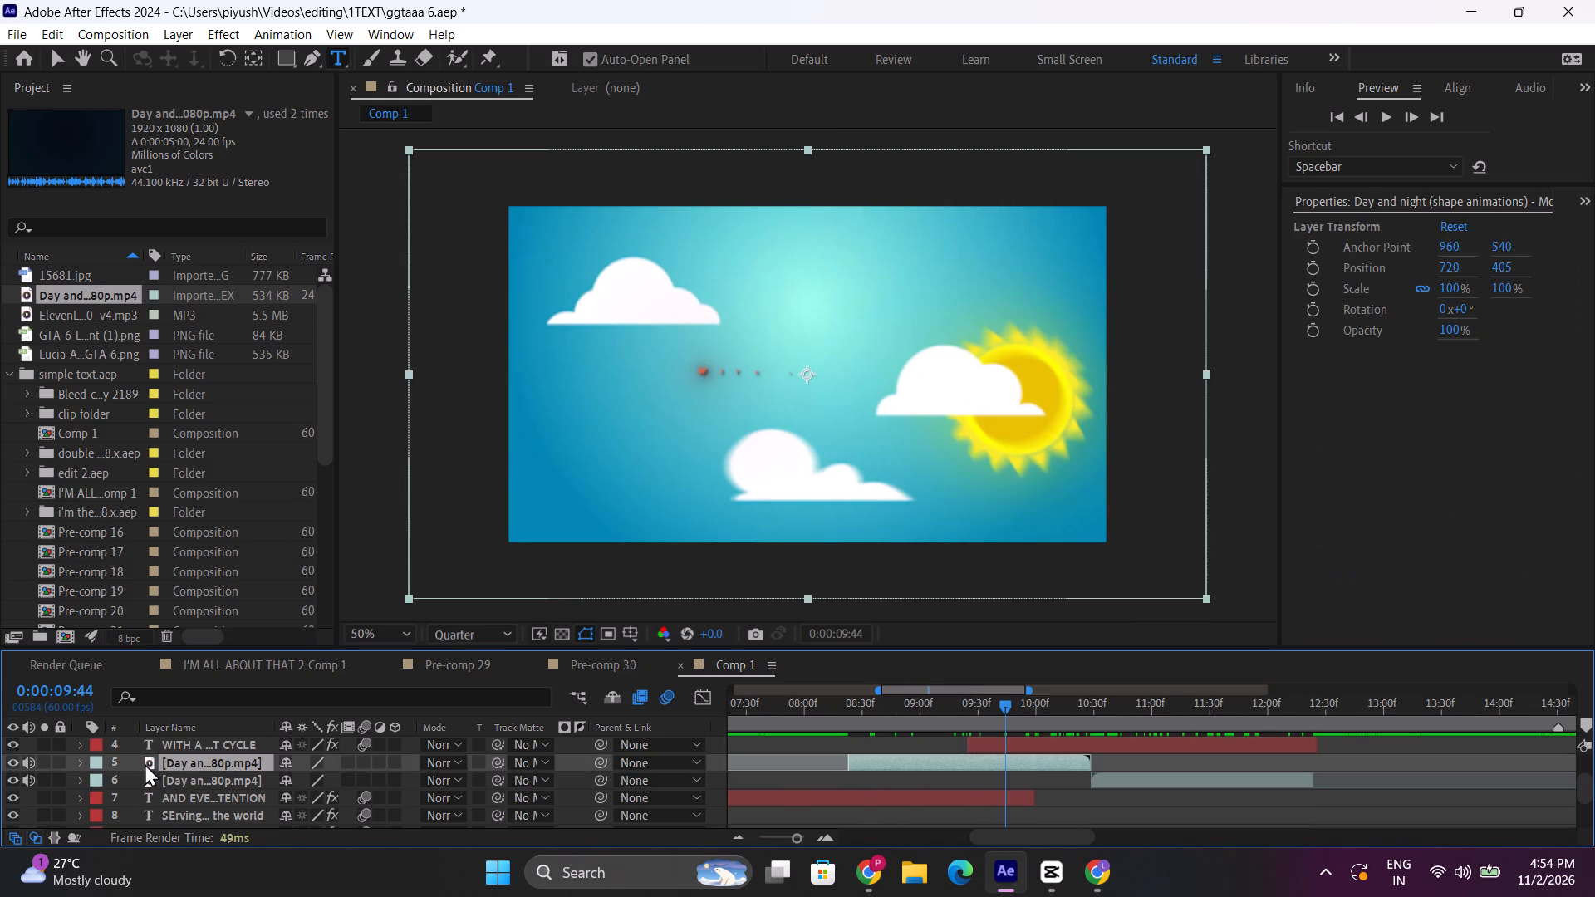
pyautogui.moveTo(130, 757); pyautogui.dragTo(200, 781)
pyautogui.rightClick(200, 772)
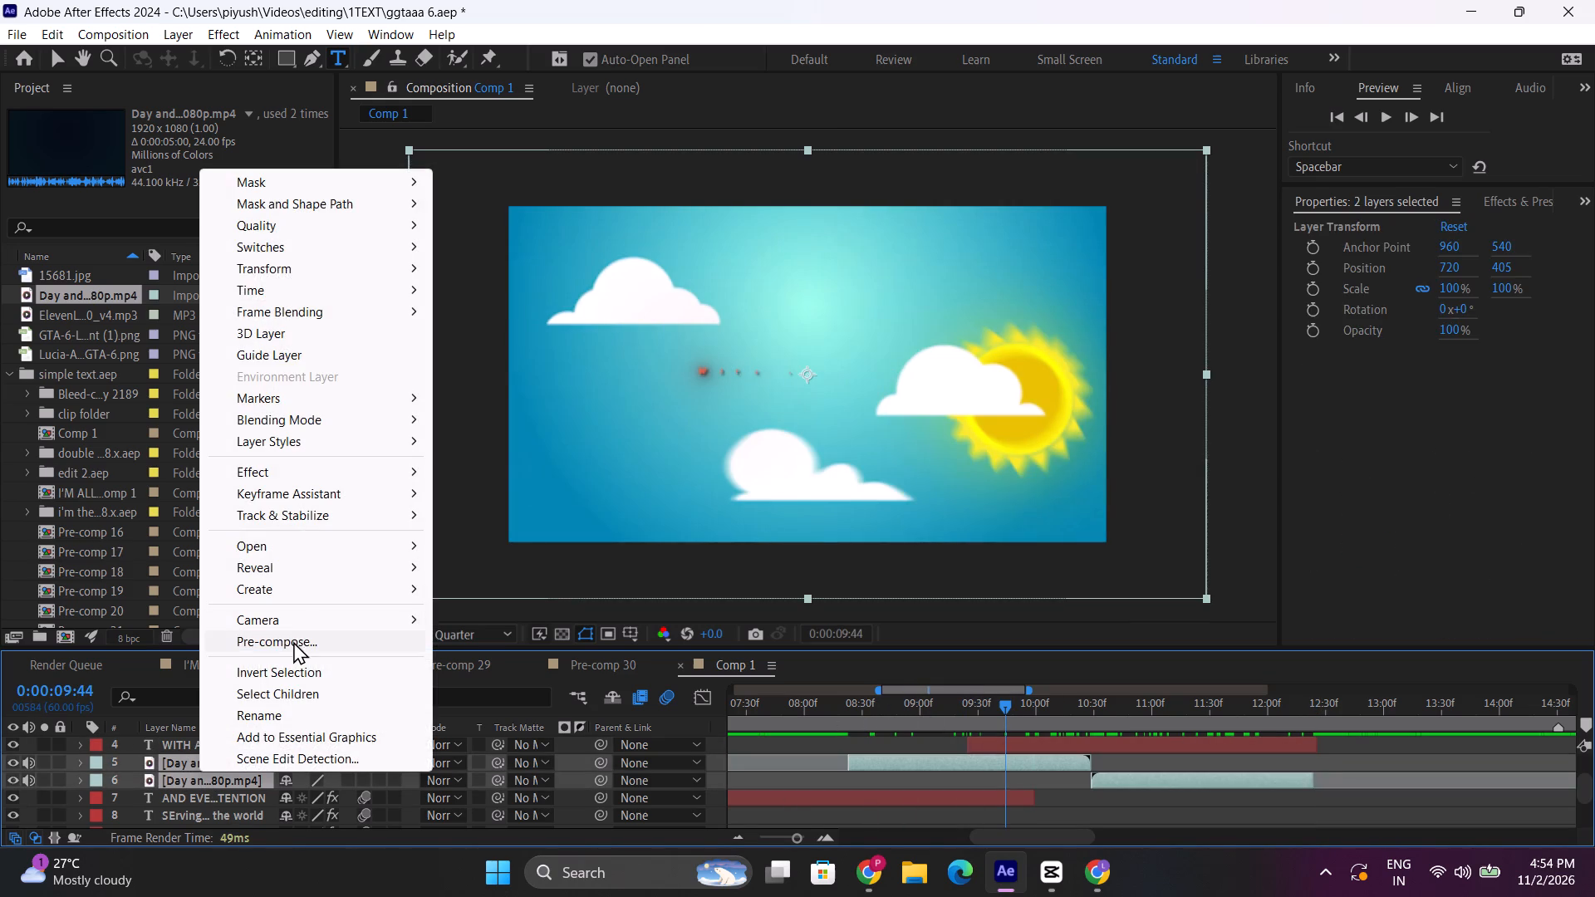
pyautogui.click(295, 640)
pyautogui.click(619, 439)
pyautogui.click(852, 569)
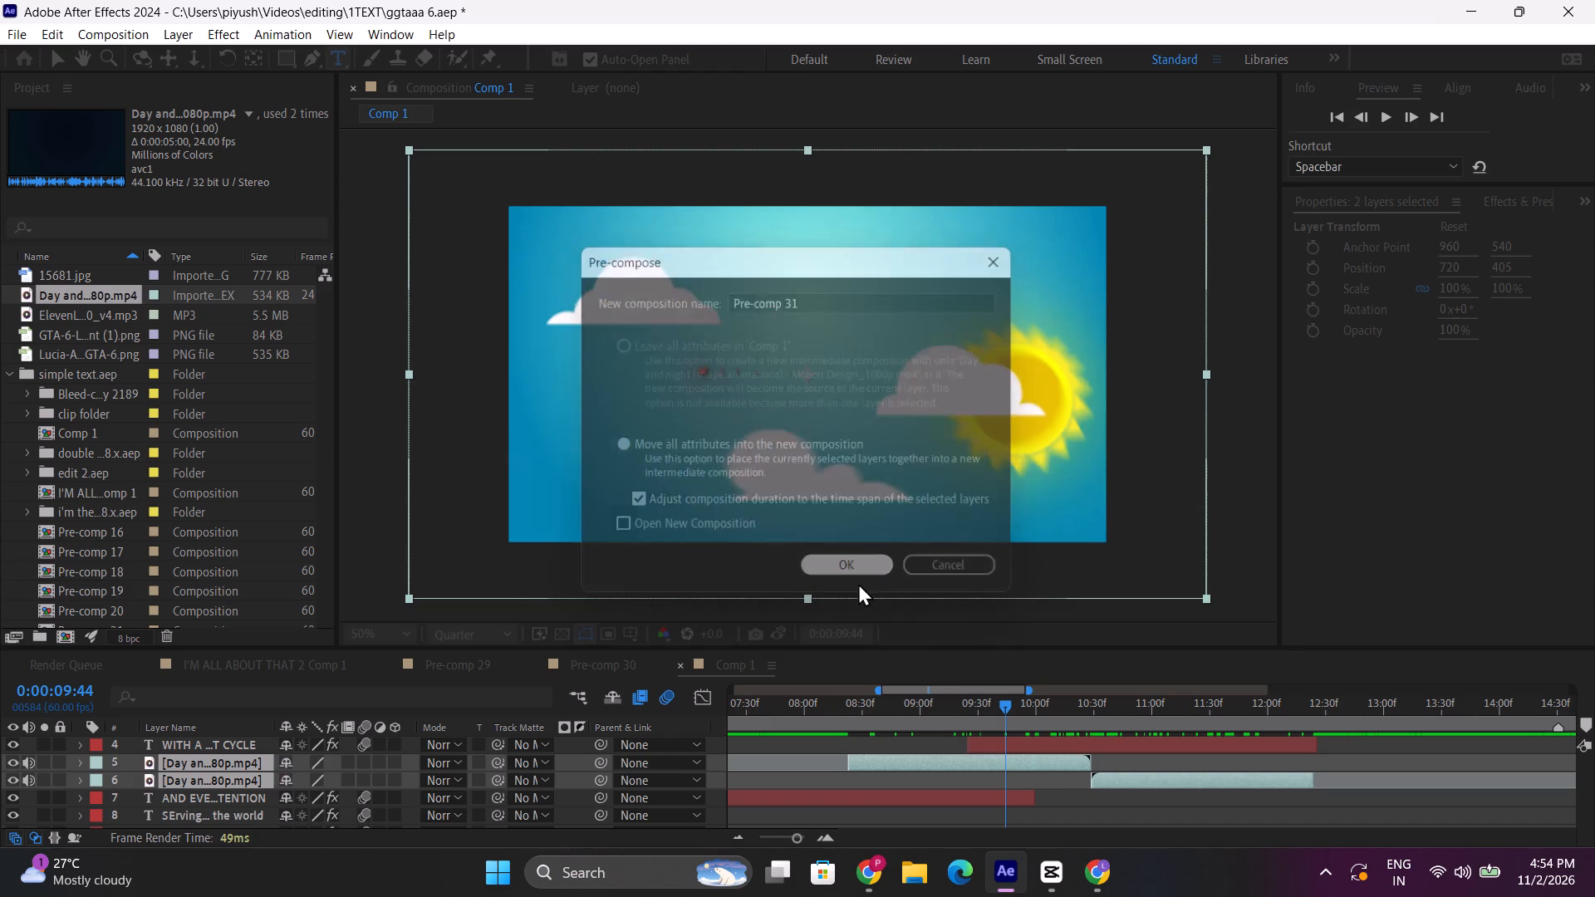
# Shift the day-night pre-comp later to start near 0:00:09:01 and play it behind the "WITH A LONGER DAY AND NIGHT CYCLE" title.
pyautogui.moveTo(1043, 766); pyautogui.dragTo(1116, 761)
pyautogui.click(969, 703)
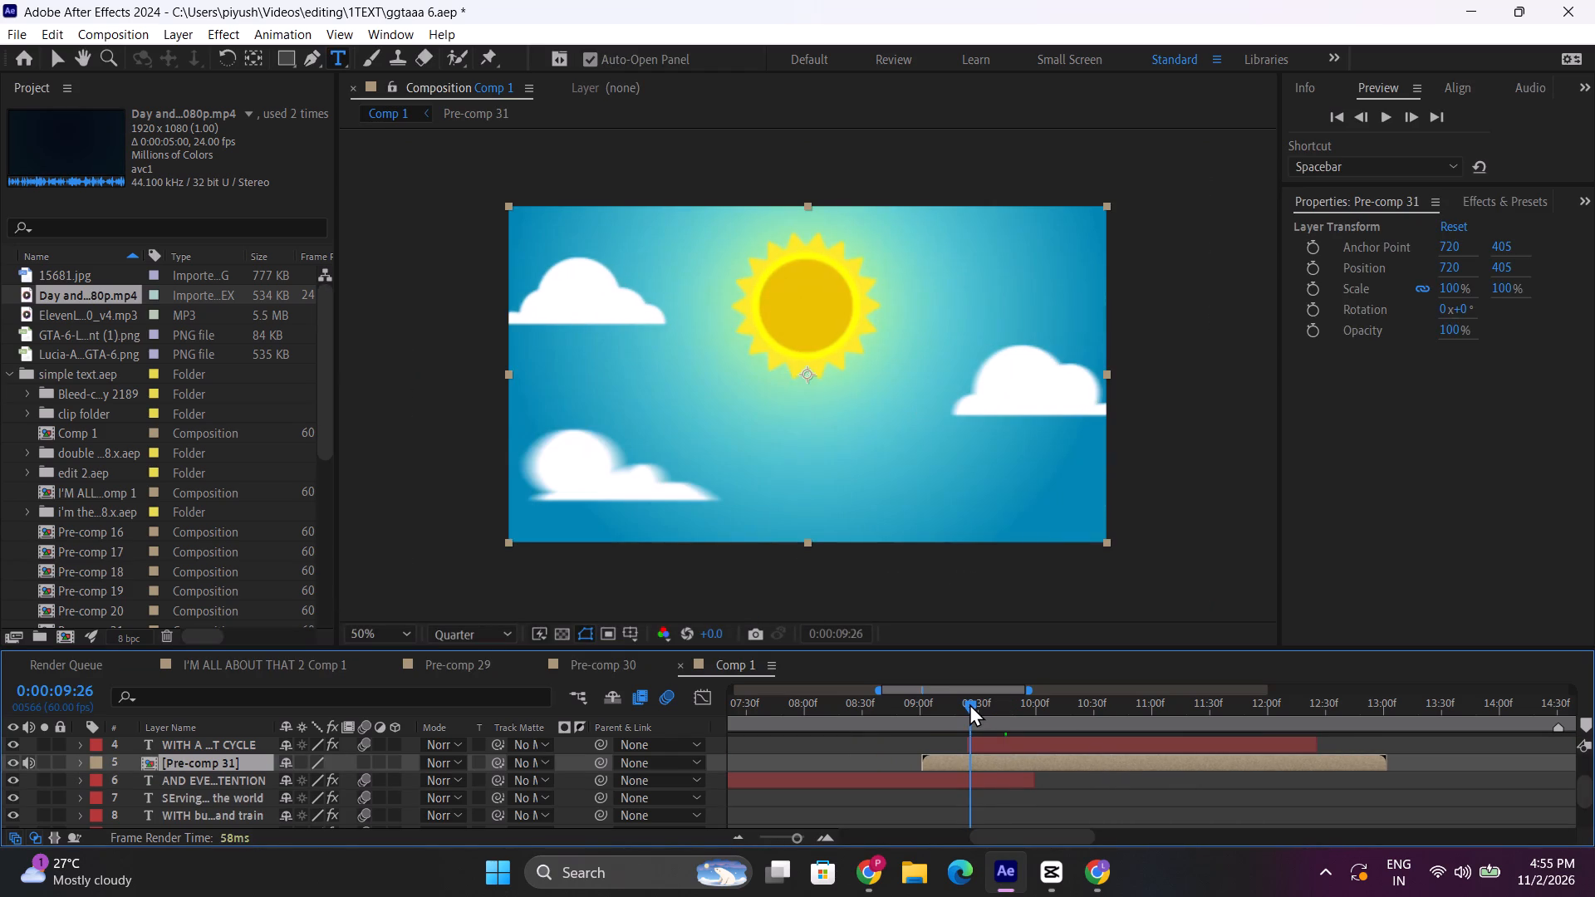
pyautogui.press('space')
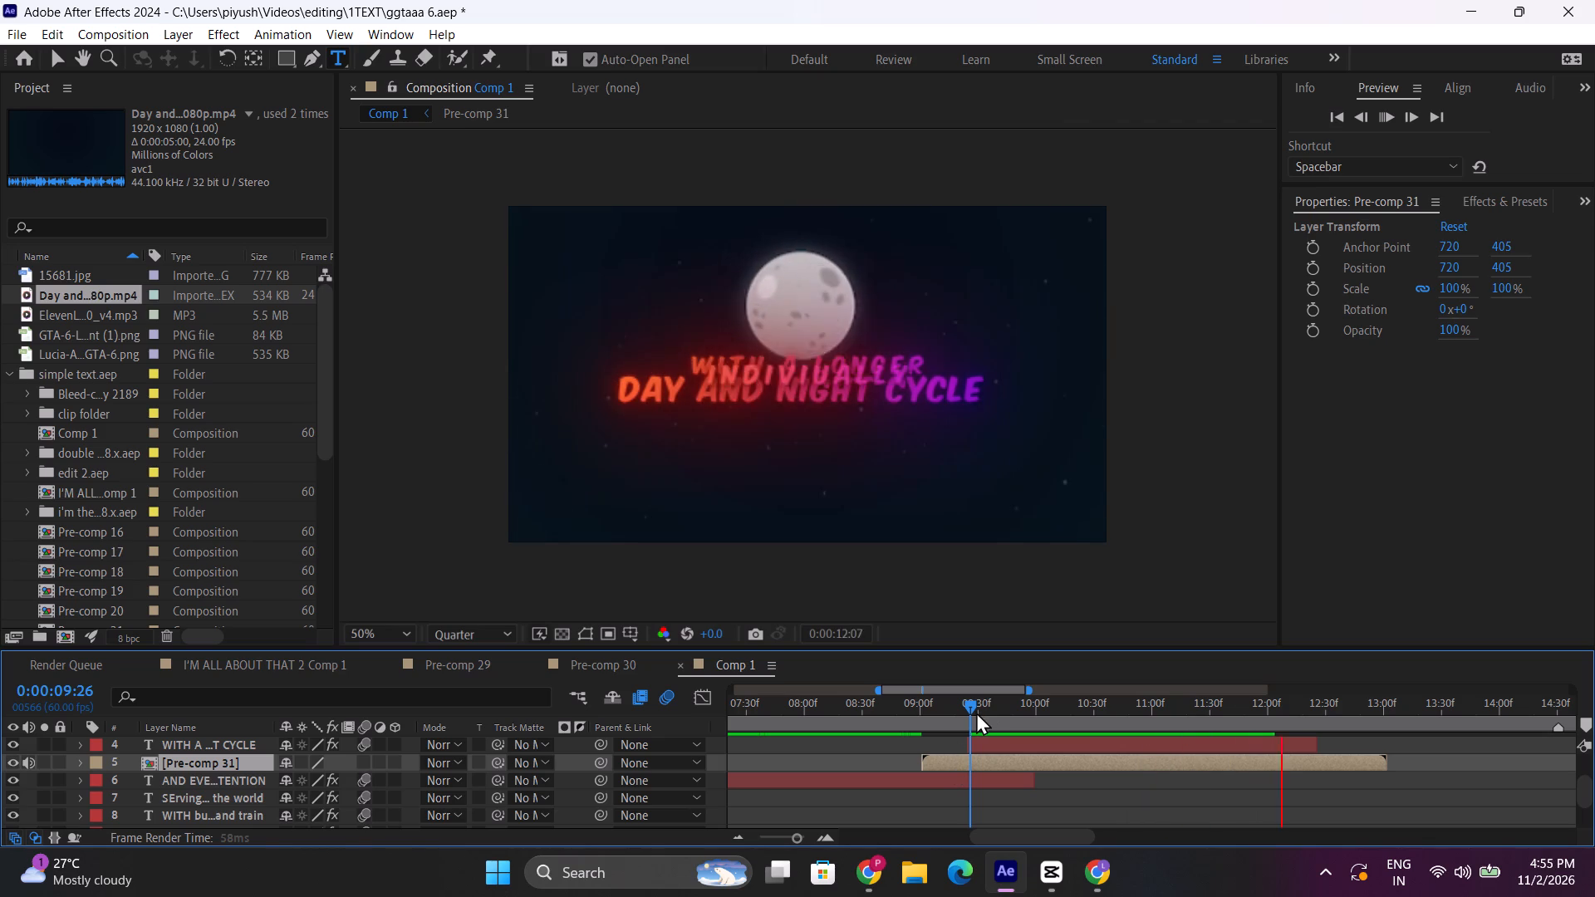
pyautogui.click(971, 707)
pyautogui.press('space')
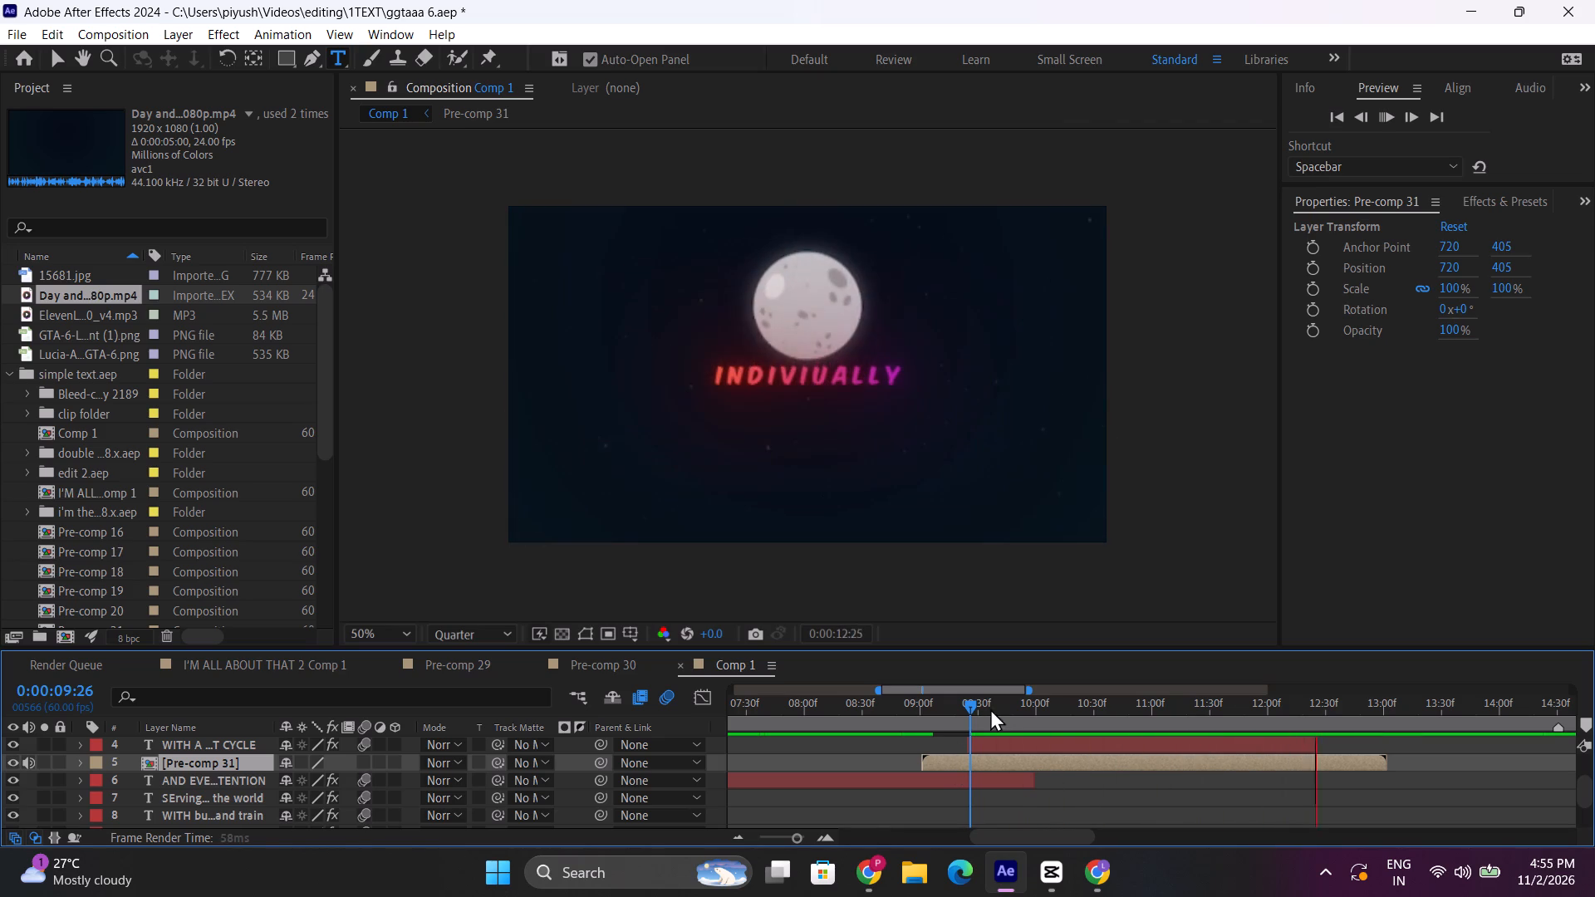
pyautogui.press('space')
# Time-stretch the day-night pre-comp to a factor of 75, align it with its title from about 0:00:09:26, and play it back.
pyautogui.rightClick(974, 766)
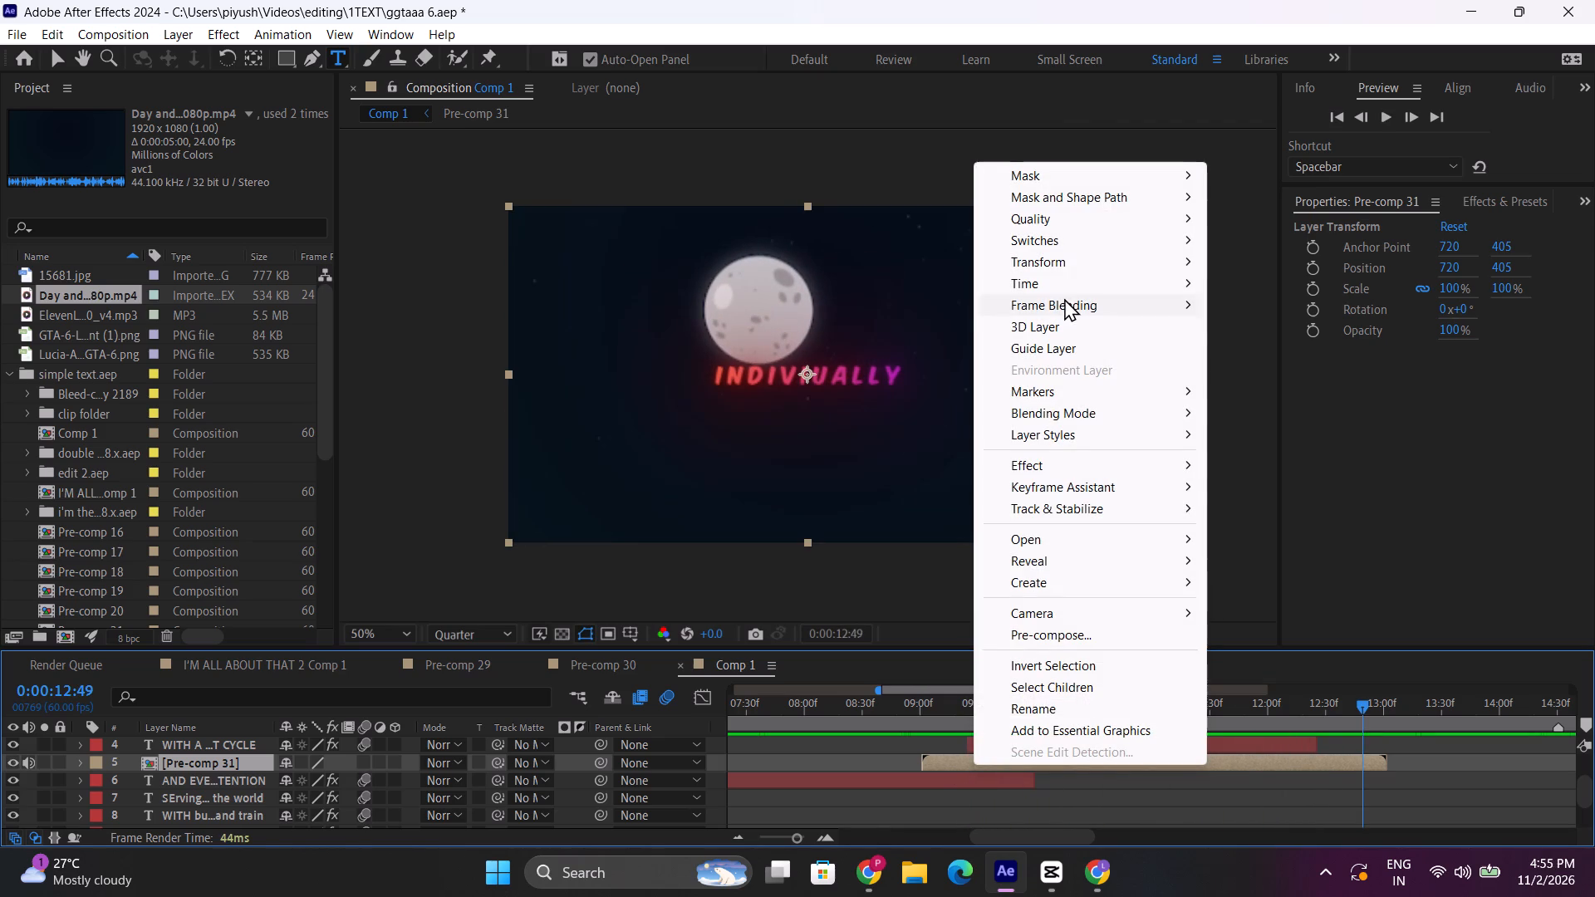
pyautogui.click(1060, 287)
pyautogui.click(1284, 327)
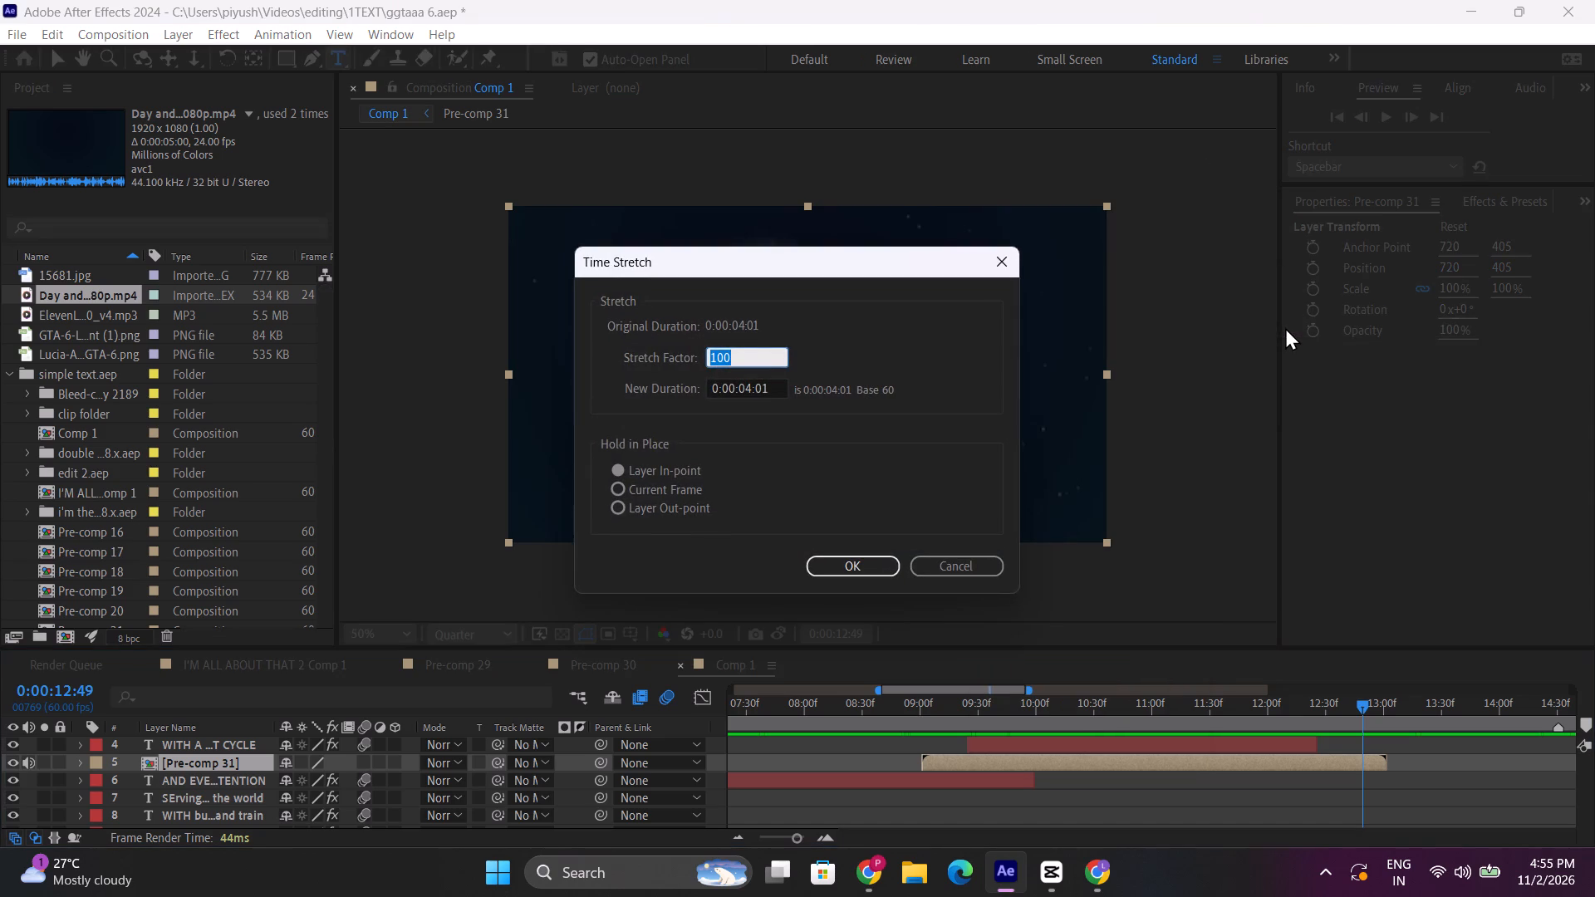
pyautogui.write('75')
pyautogui.press('Return')
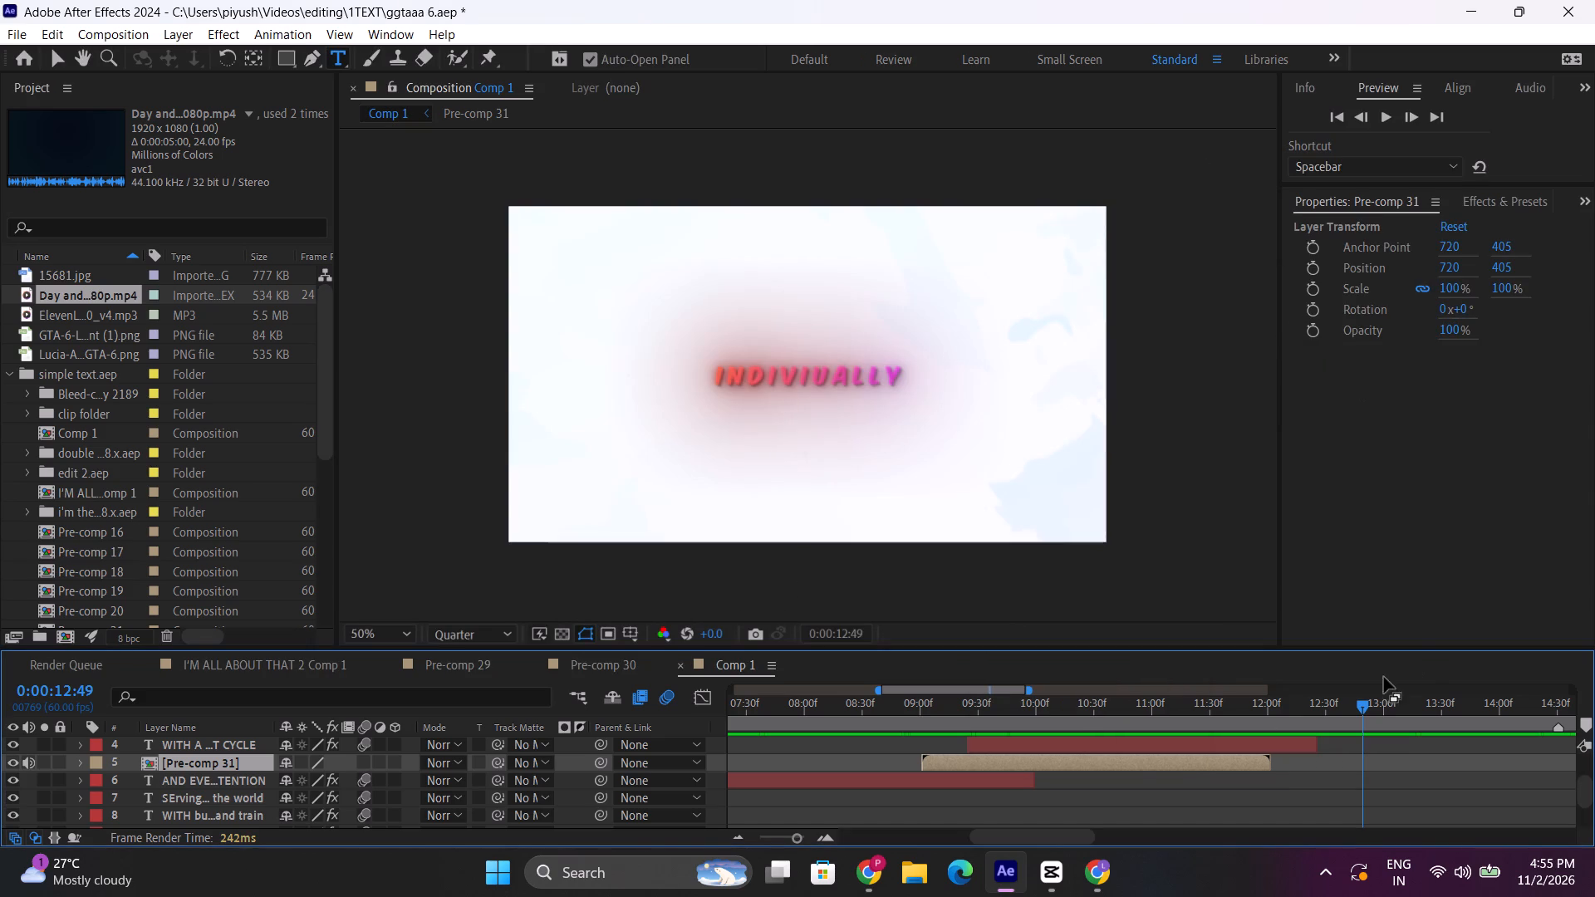
pyautogui.moveTo(1150, 768); pyautogui.dragTo(1198, 757)
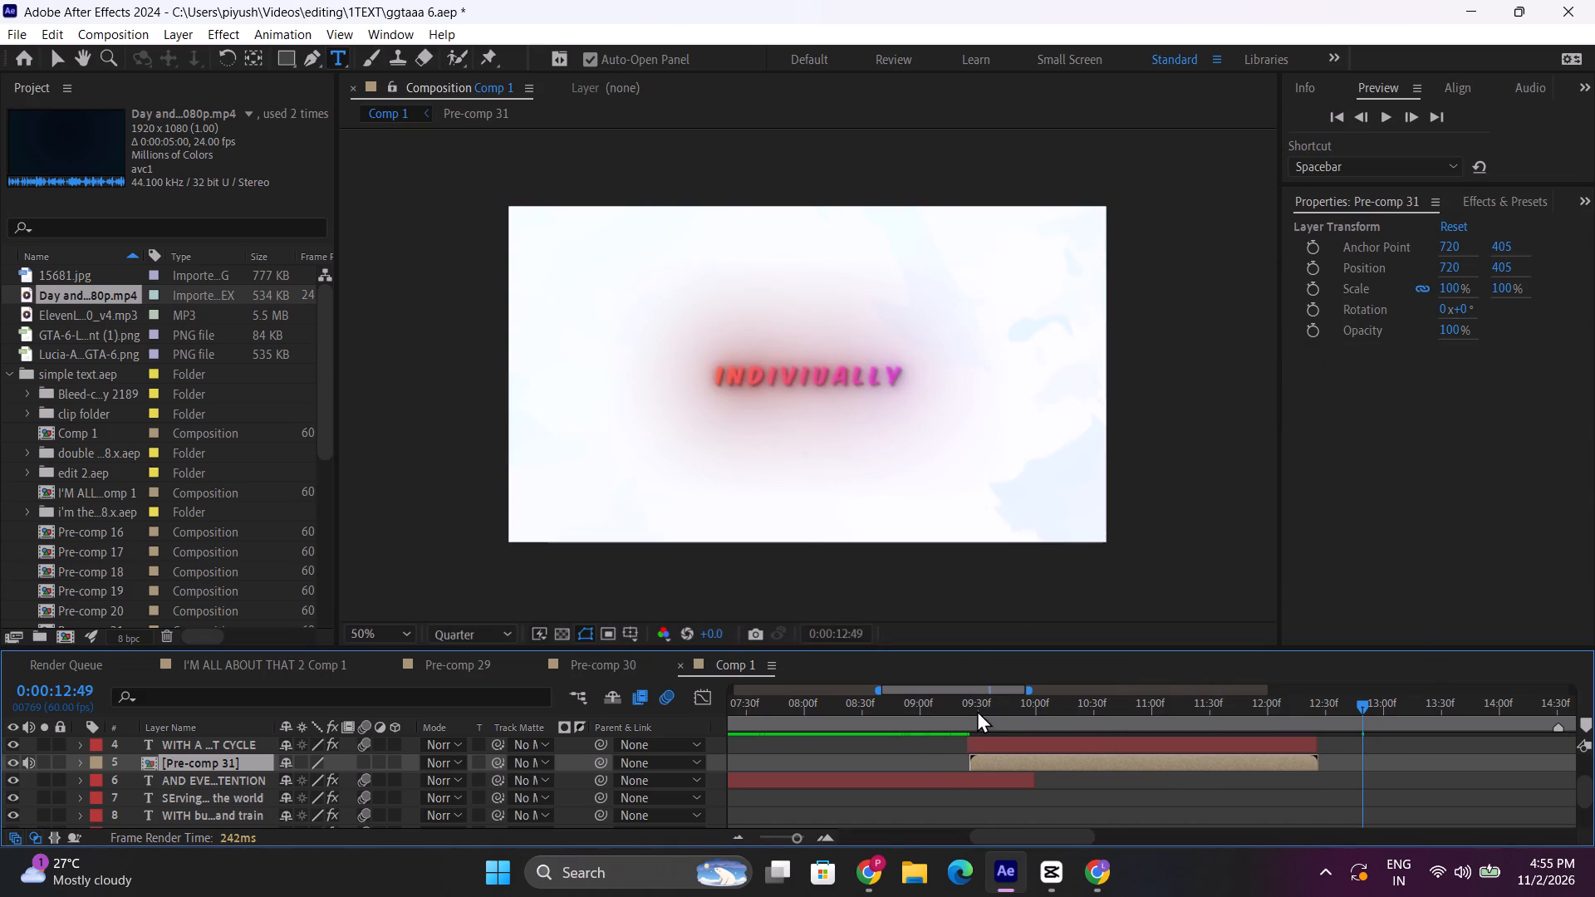
pyautogui.moveTo(977, 710); pyautogui.dragTo(969, 710)
pyautogui.press('space')
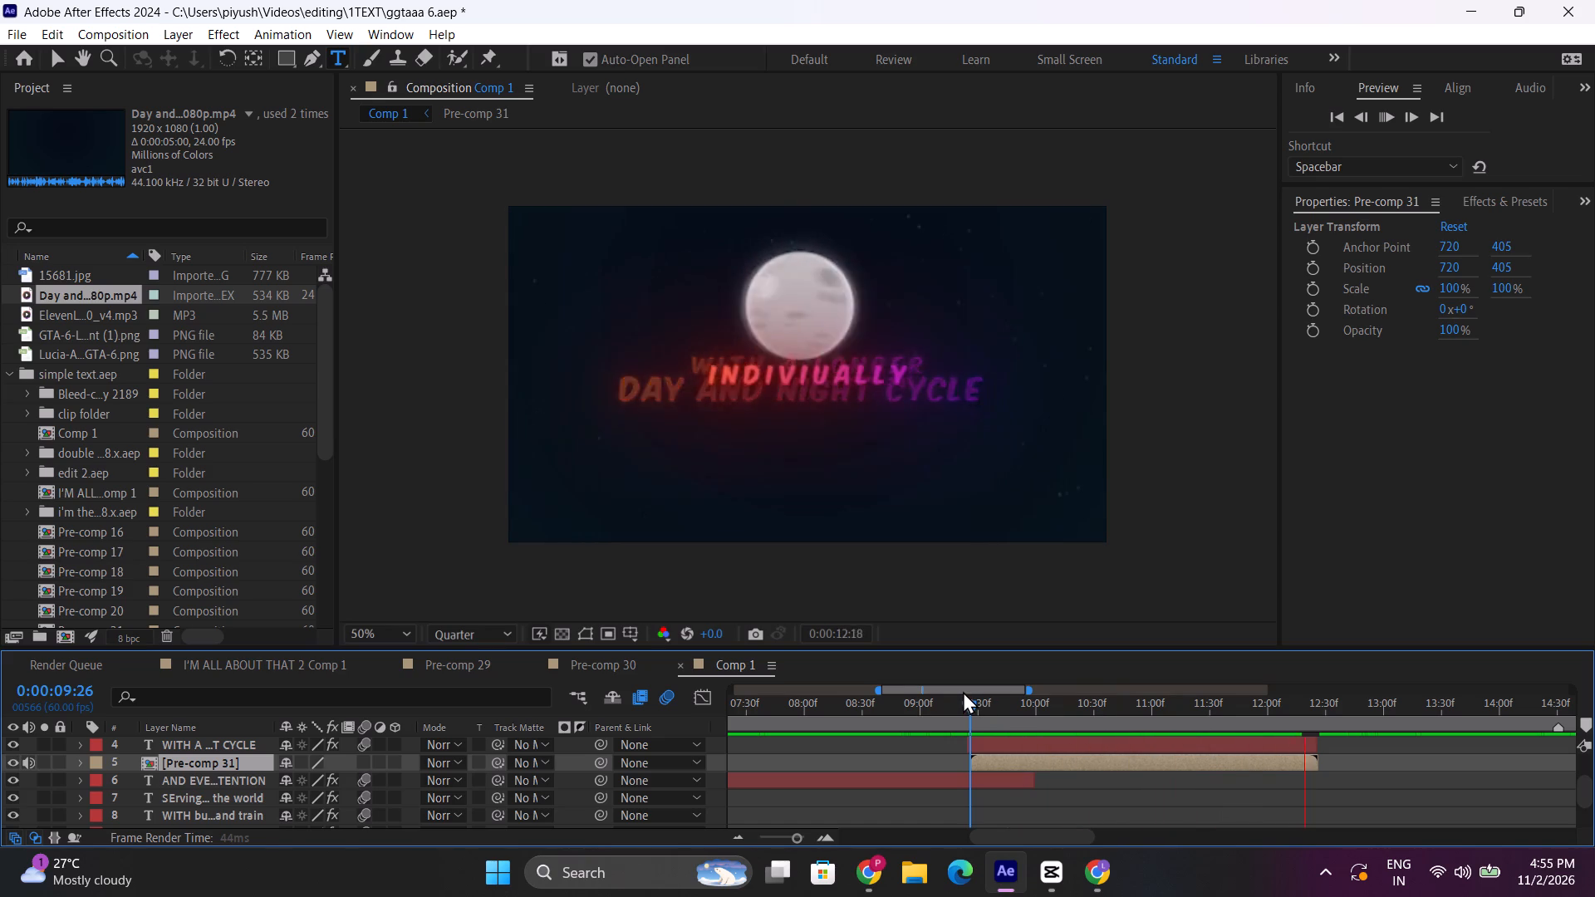
# Fade in the day-night pre-comp with Opacity keyframes of 0% at 0:00:09:26 and 100% at 0:00:09:33, and preview it.
pyautogui.click(966, 718)
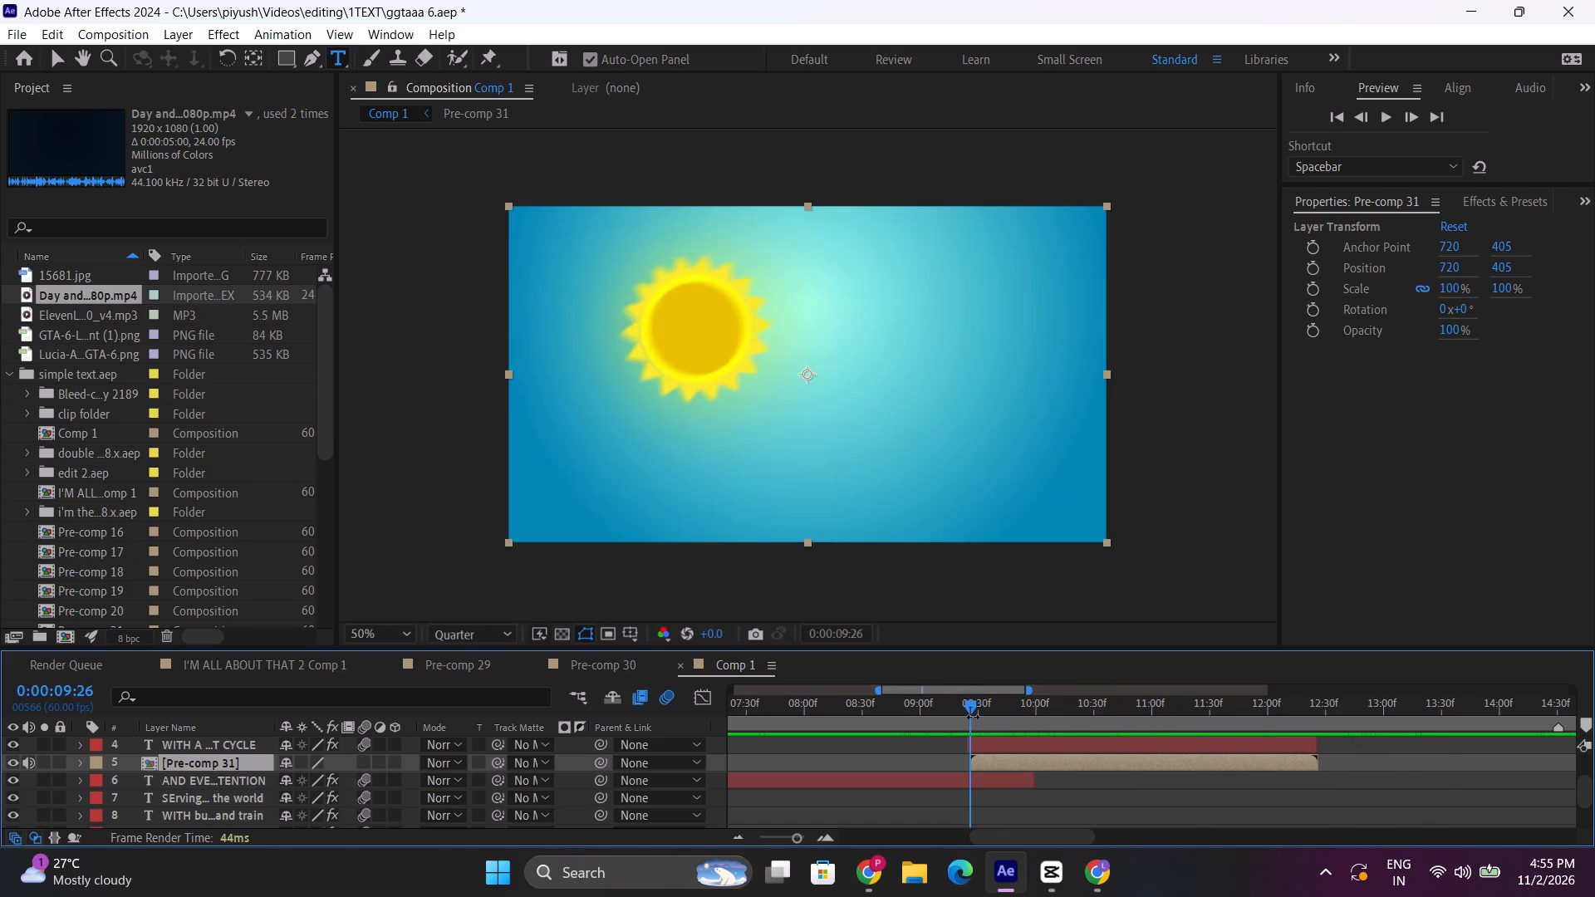
pyautogui.press('t')
pyautogui.moveTo(294, 782); pyautogui.dragTo(292, 782)
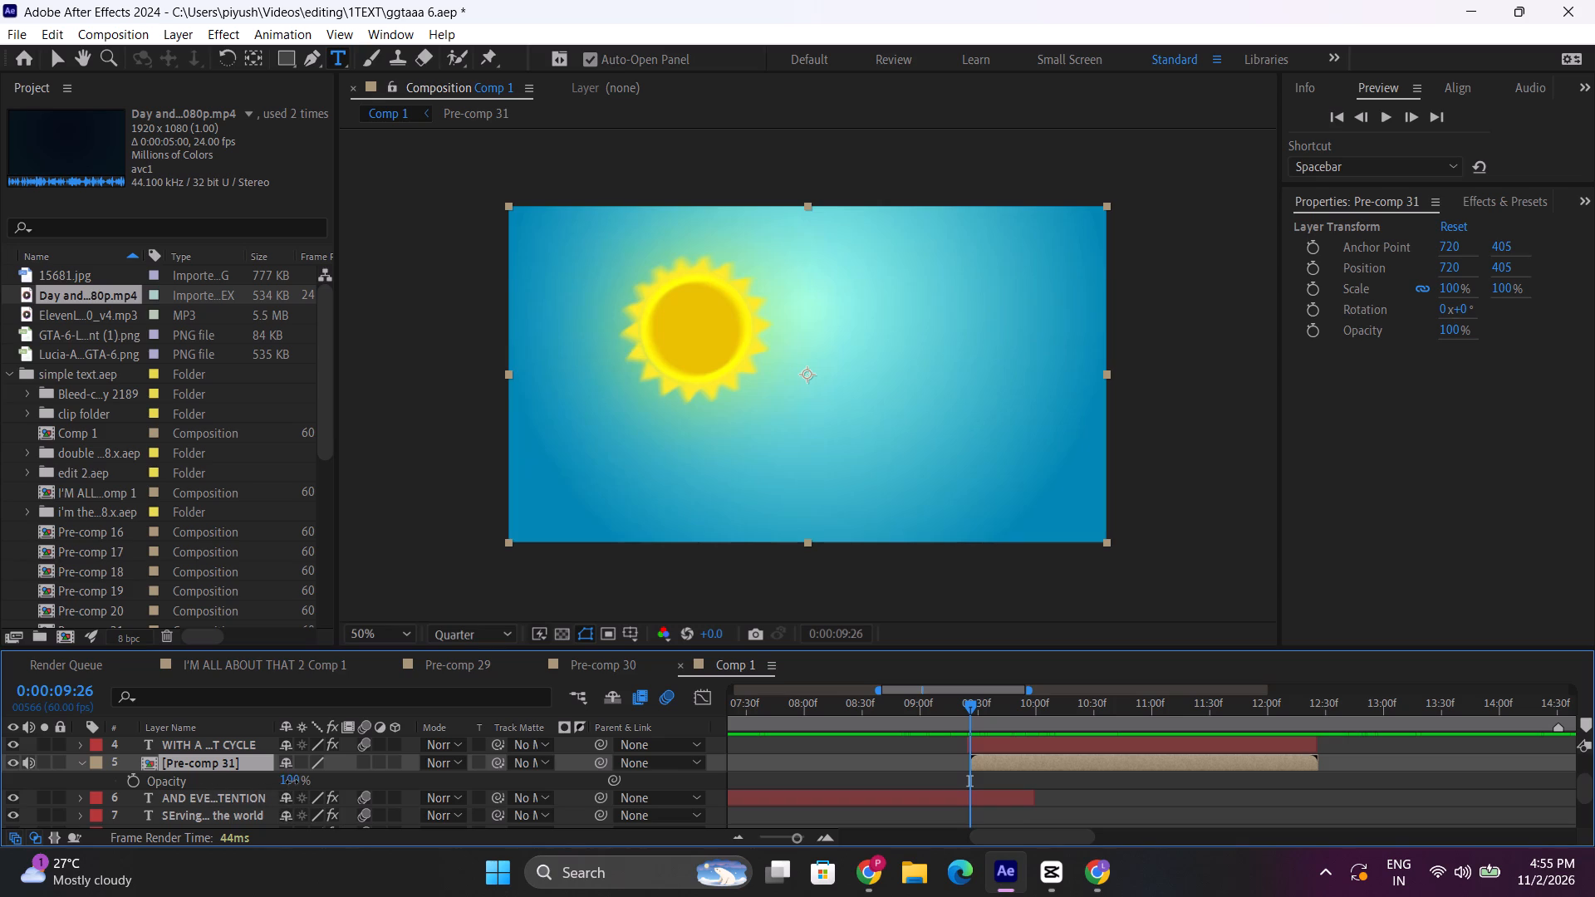
pyautogui.moveTo(292, 782); pyautogui.dragTo(70, 811)
pyautogui.click(135, 780)
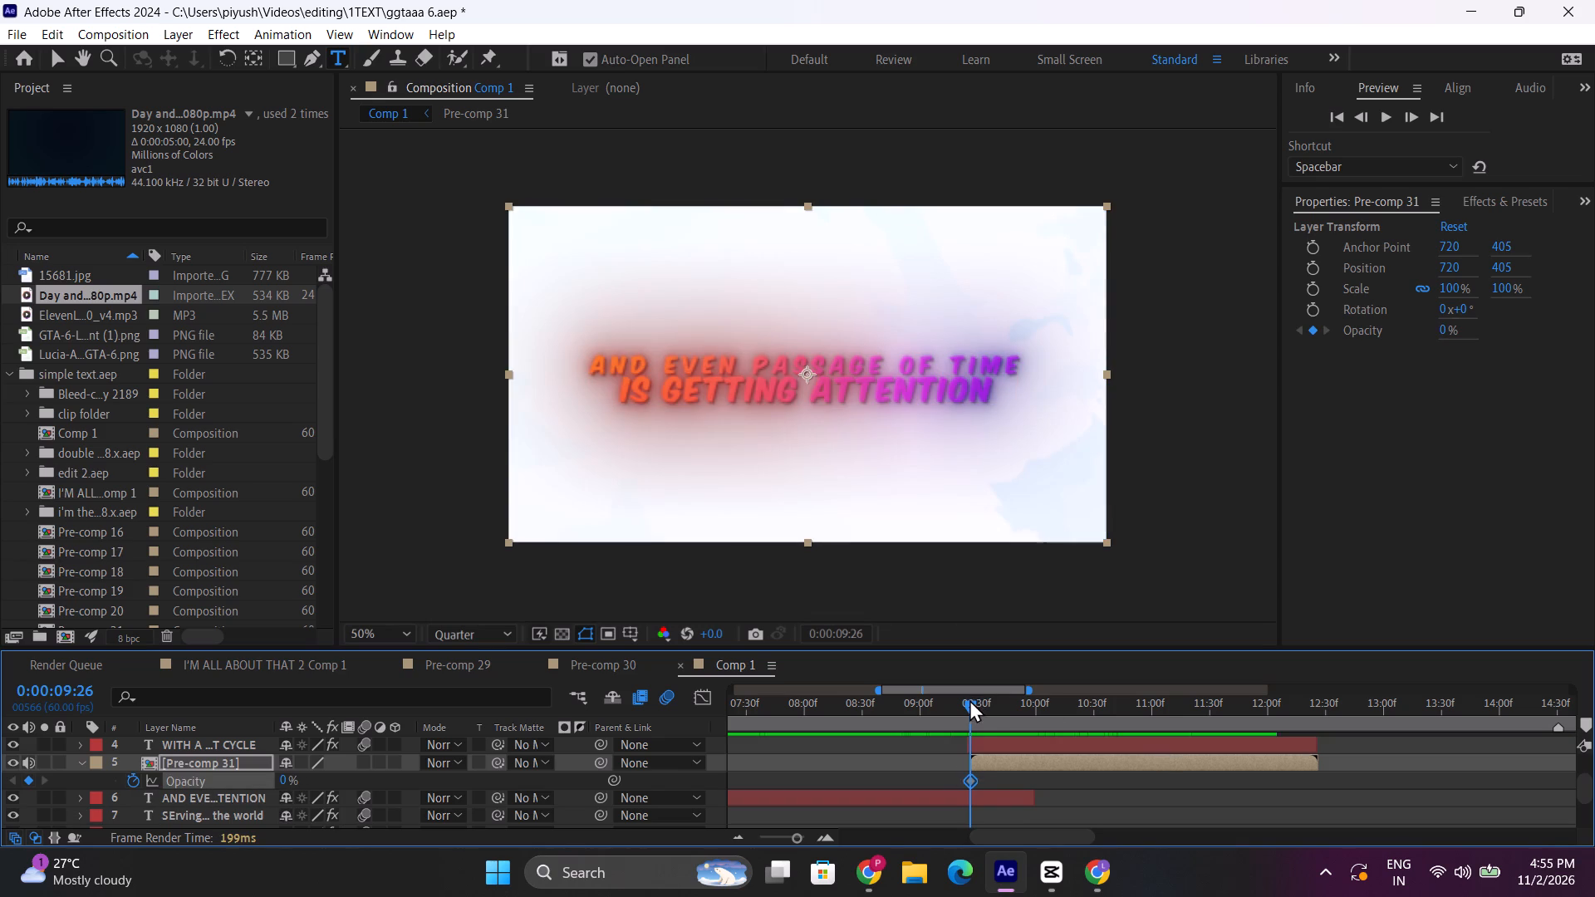
pyautogui.moveTo(969, 699); pyautogui.dragTo(984, 706)
pyautogui.moveTo(285, 777); pyautogui.dragTo(626, 774)
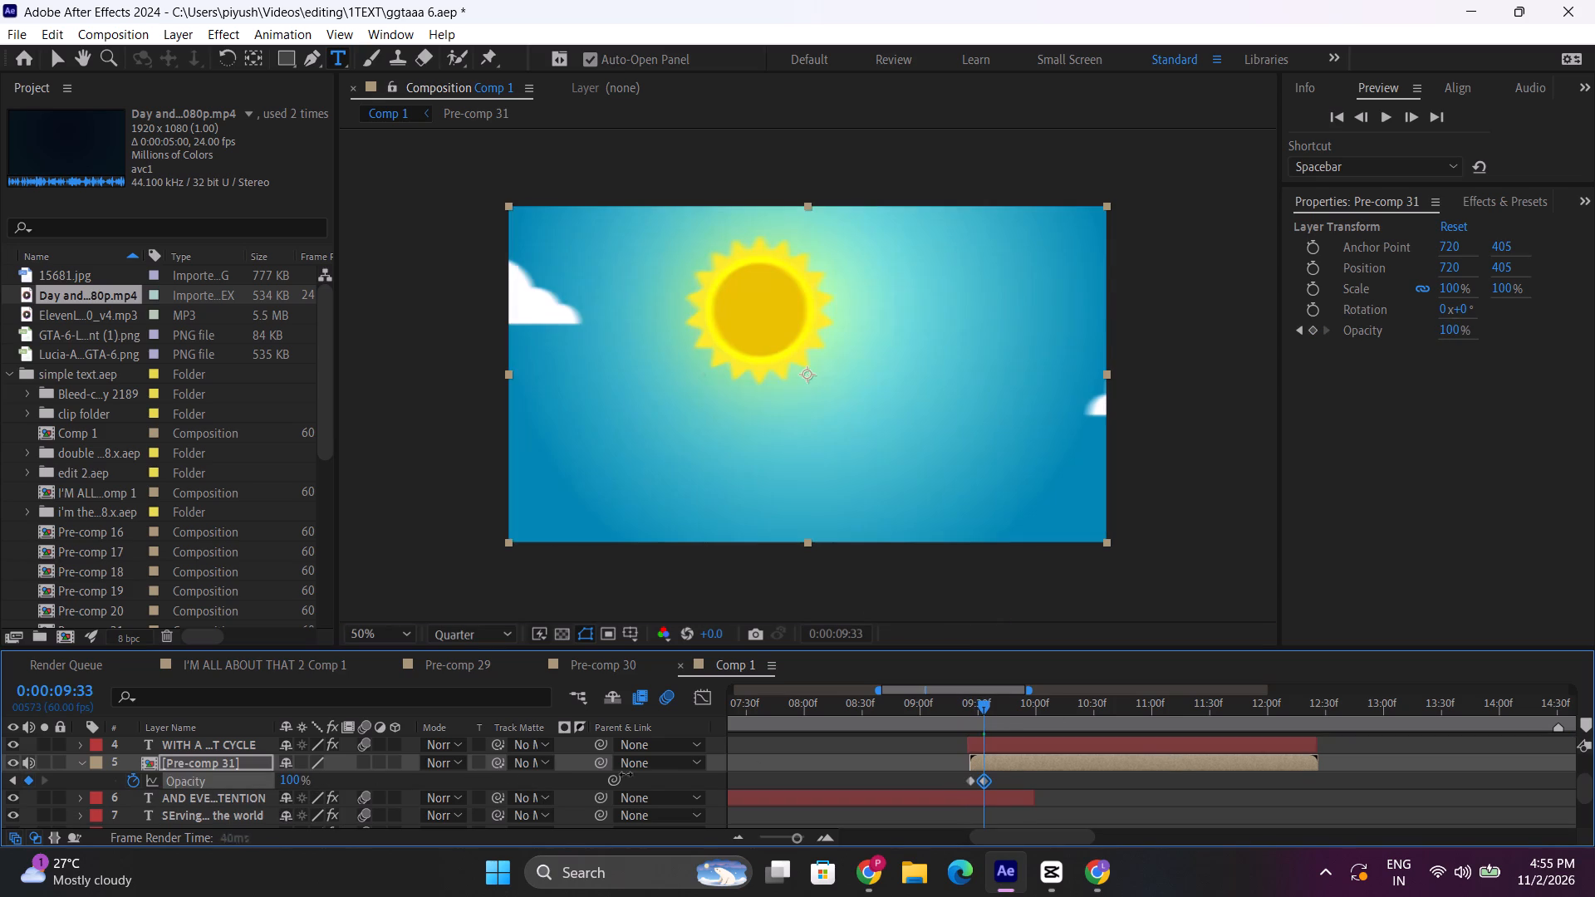
pyautogui.moveTo(626, 774); pyautogui.dragTo(981, 763)
pyautogui.click(969, 708)
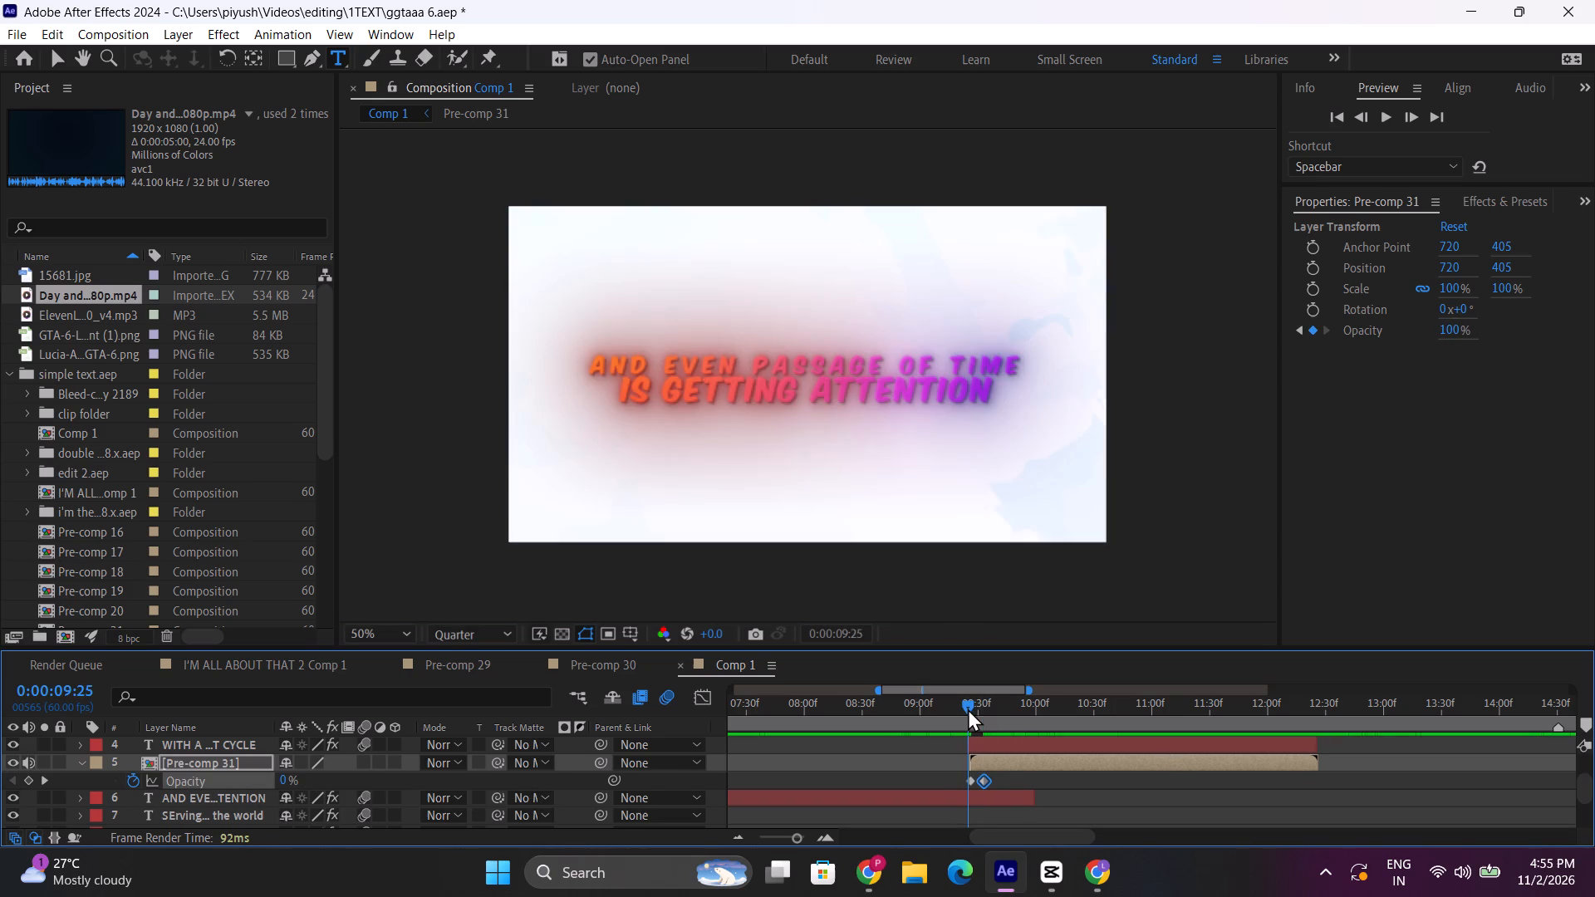
pyautogui.press('space')
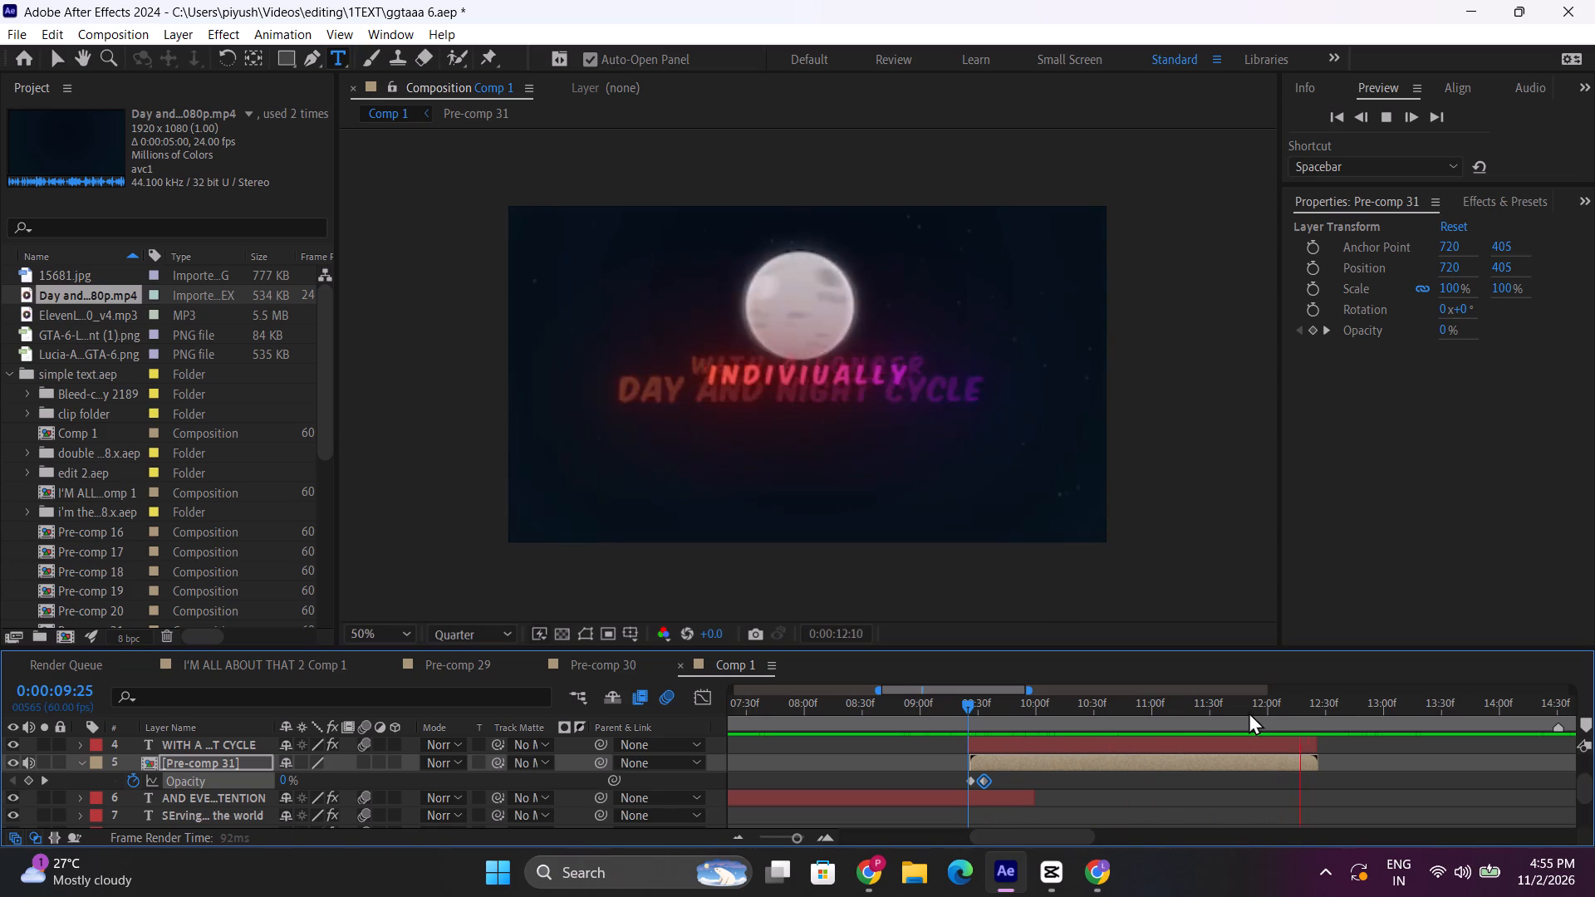
# Fade out the day-night pre-comp with Opacity keyframes of 100% at 0:00:12:12 and 0% at 0:00:12:21, and preview it.
pyautogui.moveTo(1274, 711); pyautogui.dragTo(1291, 708)
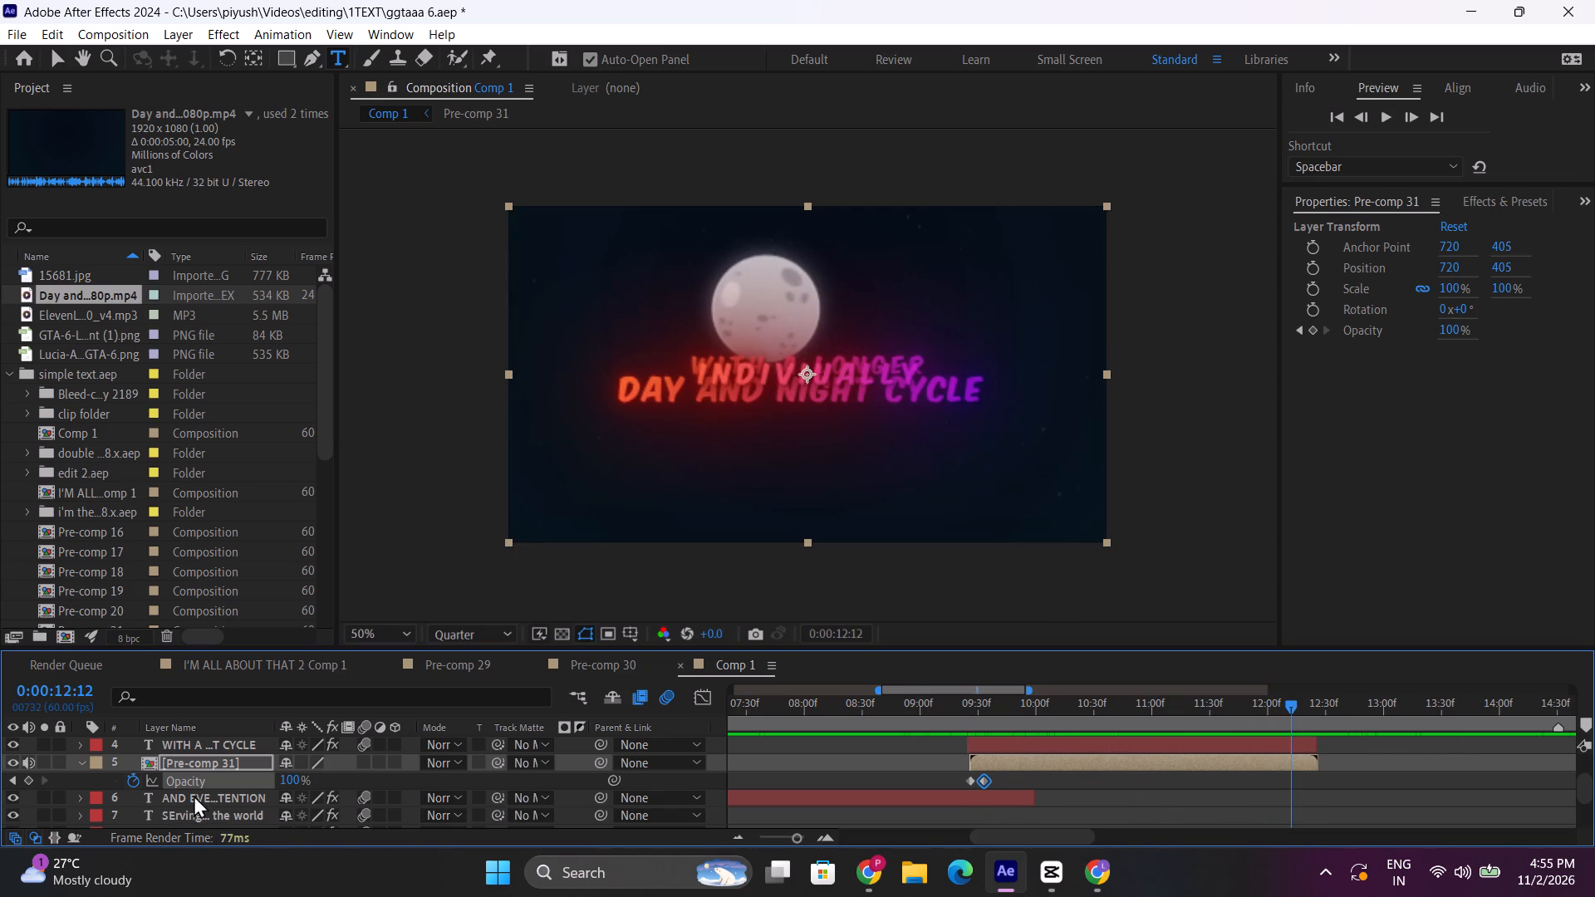
pyautogui.click(27, 780)
pyautogui.moveTo(1294, 713); pyautogui.dragTo(1302, 713)
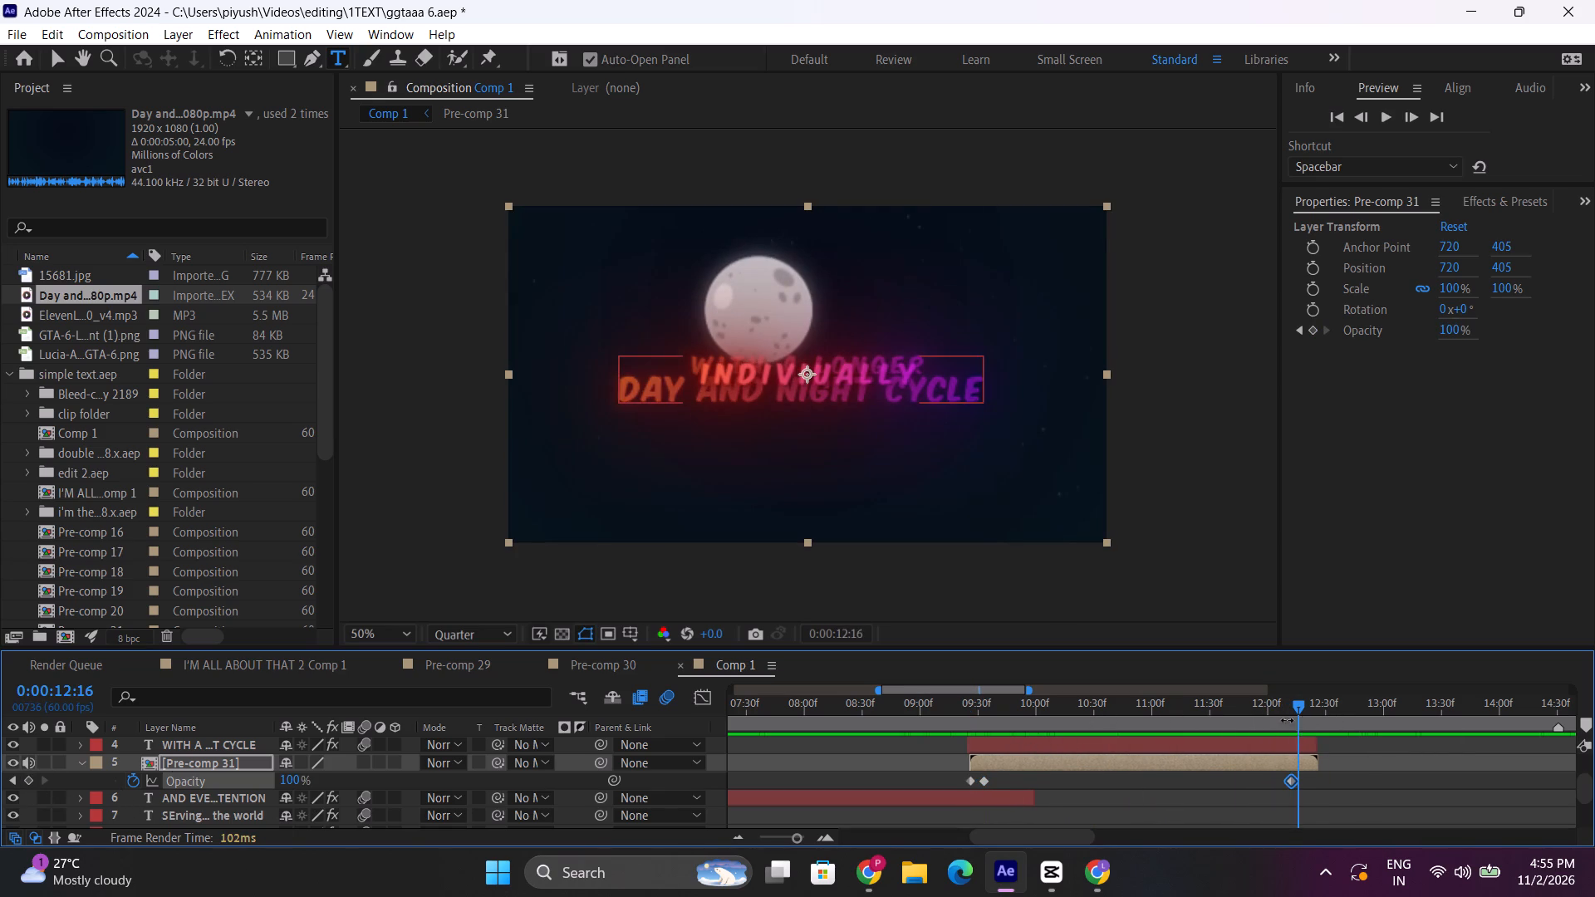
pyautogui.moveTo(1303, 713); pyautogui.dragTo(1310, 713)
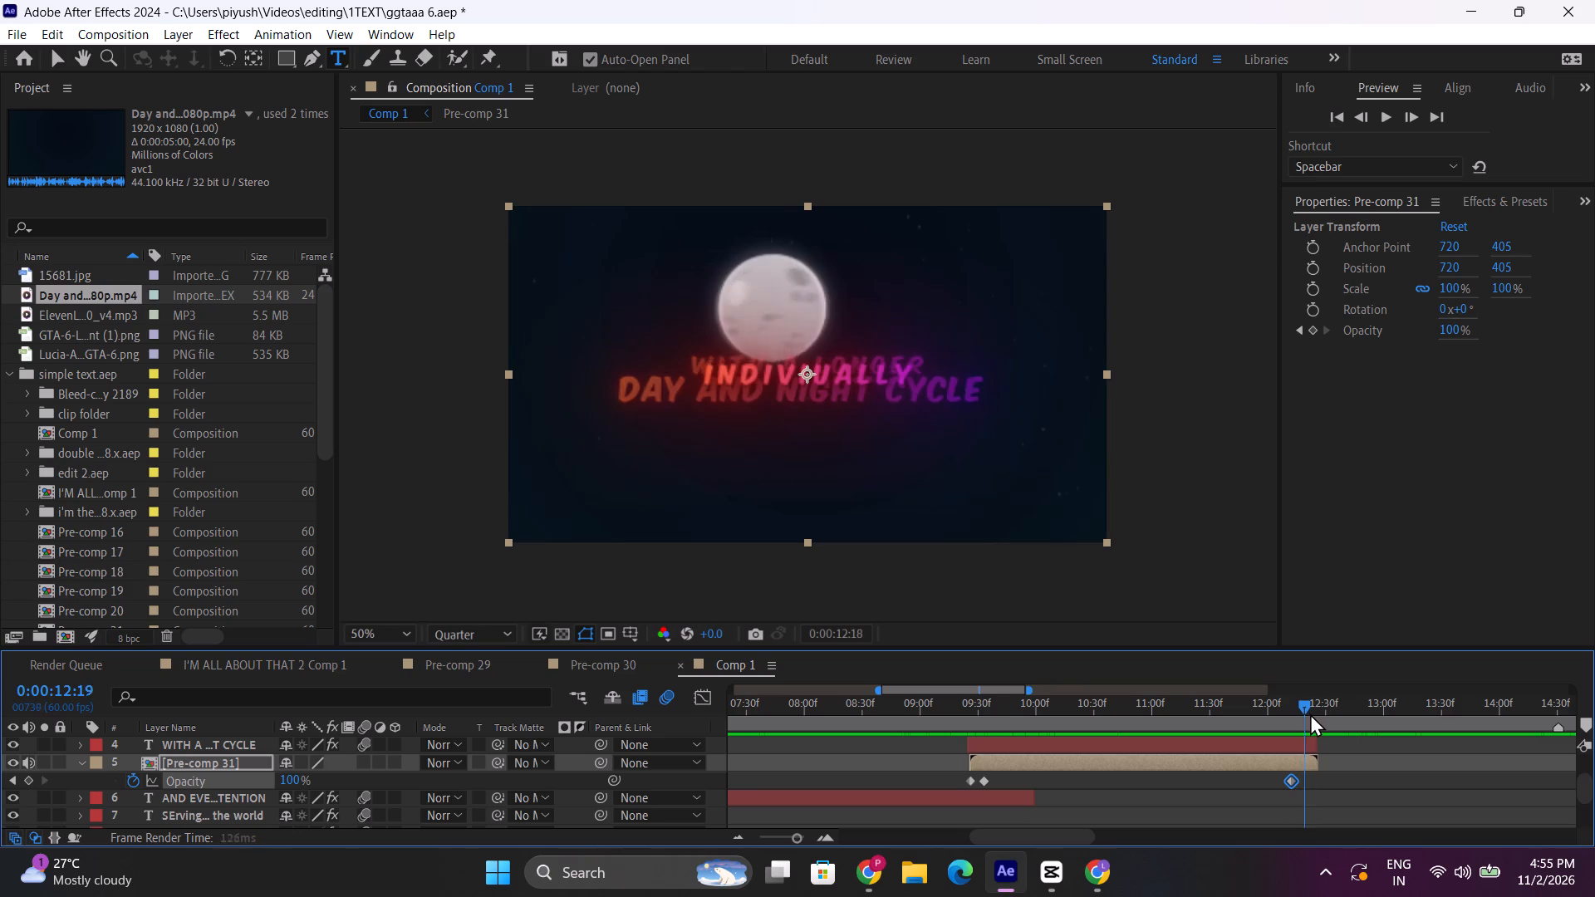
pyautogui.moveTo(1310, 713); pyautogui.dragTo(1313, 711)
pyautogui.moveTo(297, 782); pyautogui.dragTo(173, 789)
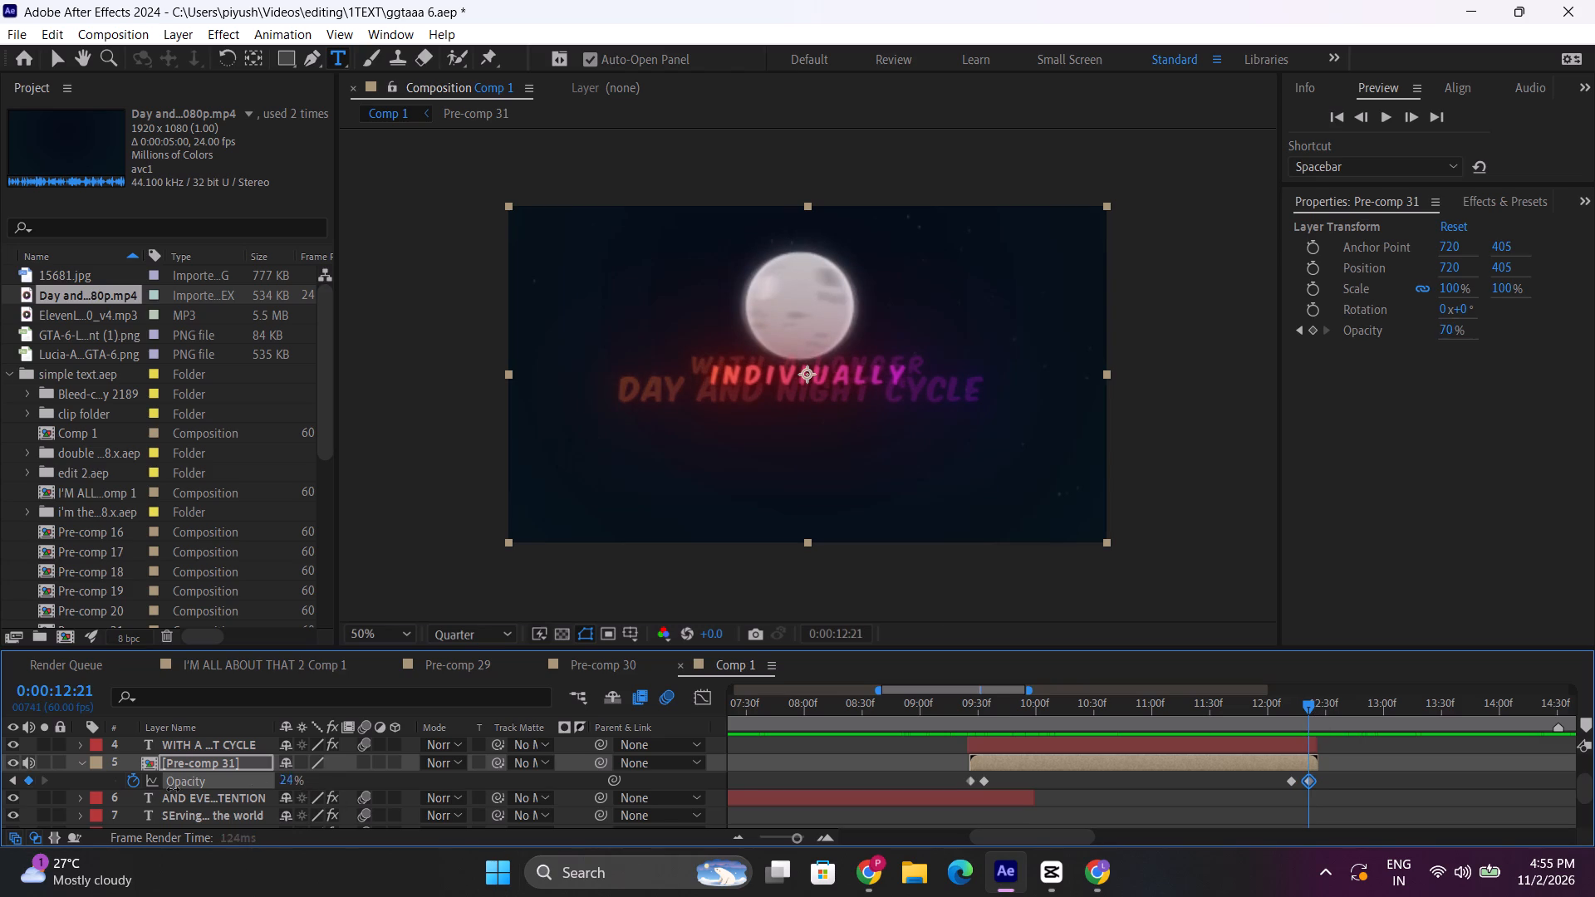
pyautogui.moveTo(173, 789); pyautogui.dragTo(0, 797)
pyautogui.moveTo(973, 708); pyautogui.dragTo(962, 708)
pyautogui.press('space')
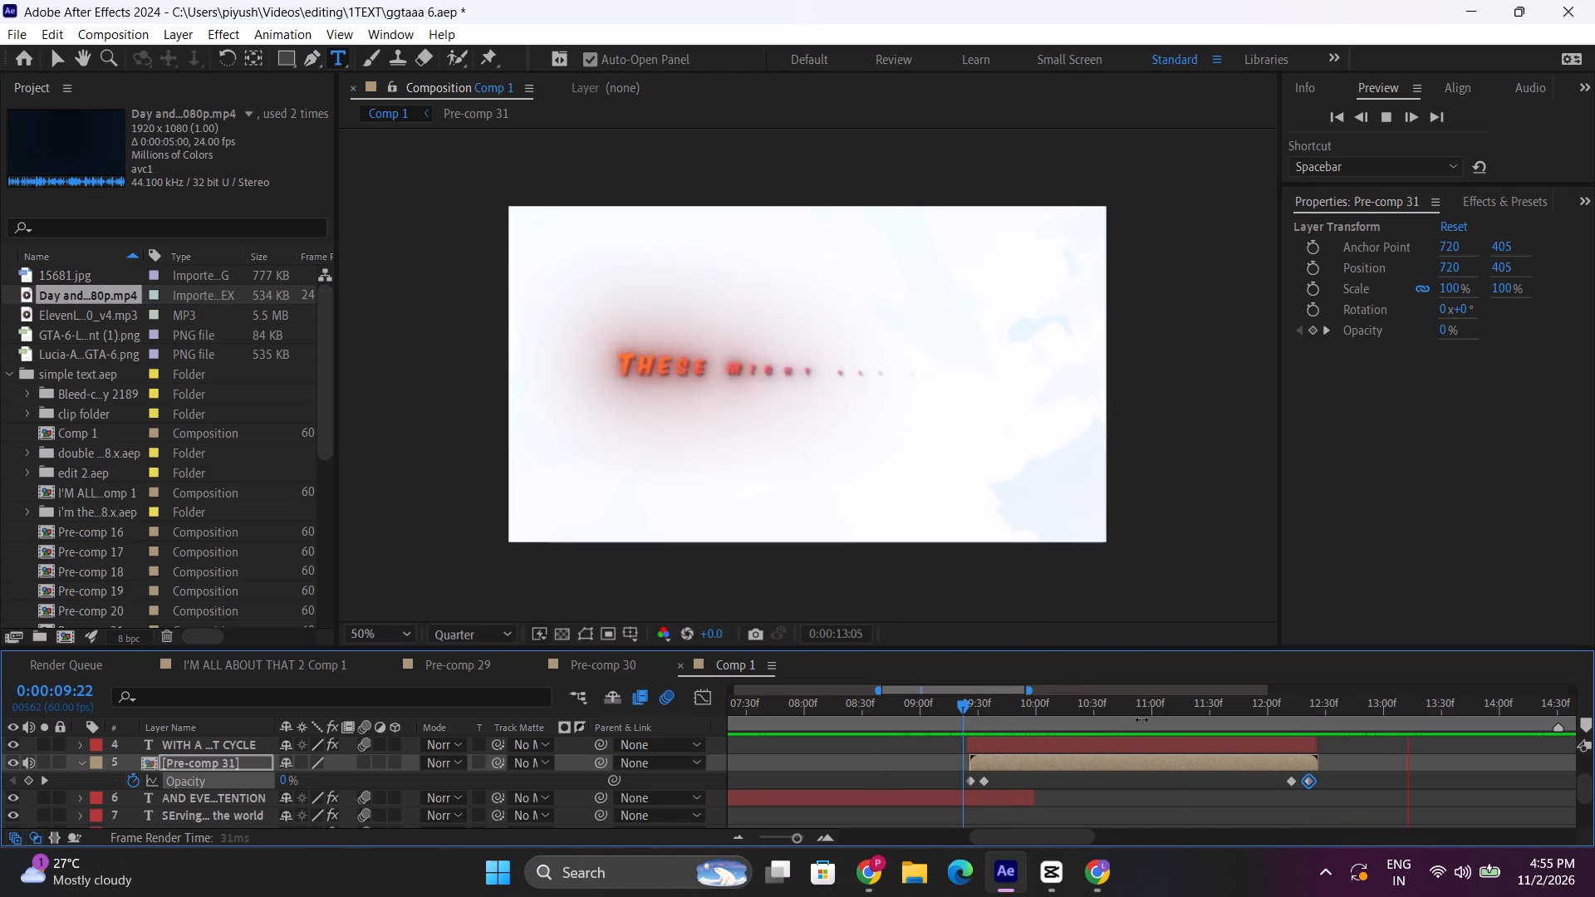
pyautogui.click(1243, 689)
pyautogui.click(1269, 708)
pyautogui.press('space')
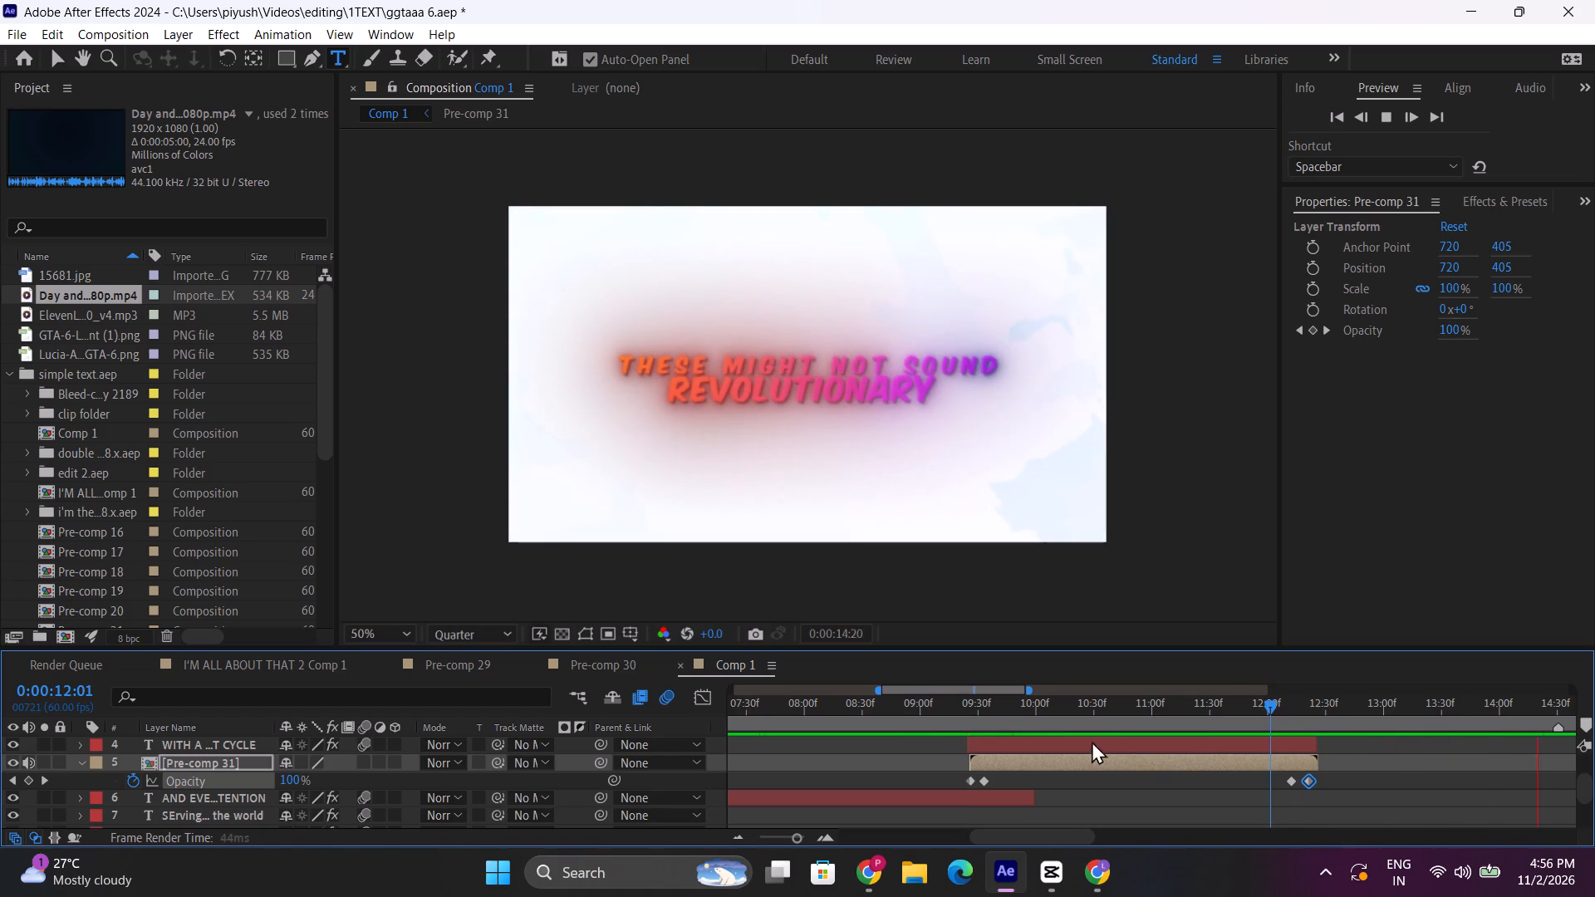
# Mute the day-night pre-comp's audio and play the title section from 0:00:09:59.
pyautogui.click(25, 759)
pyautogui.moveTo(1160, 708); pyautogui.dragTo(1034, 715)
pyautogui.press('v')
pyautogui.press('space')
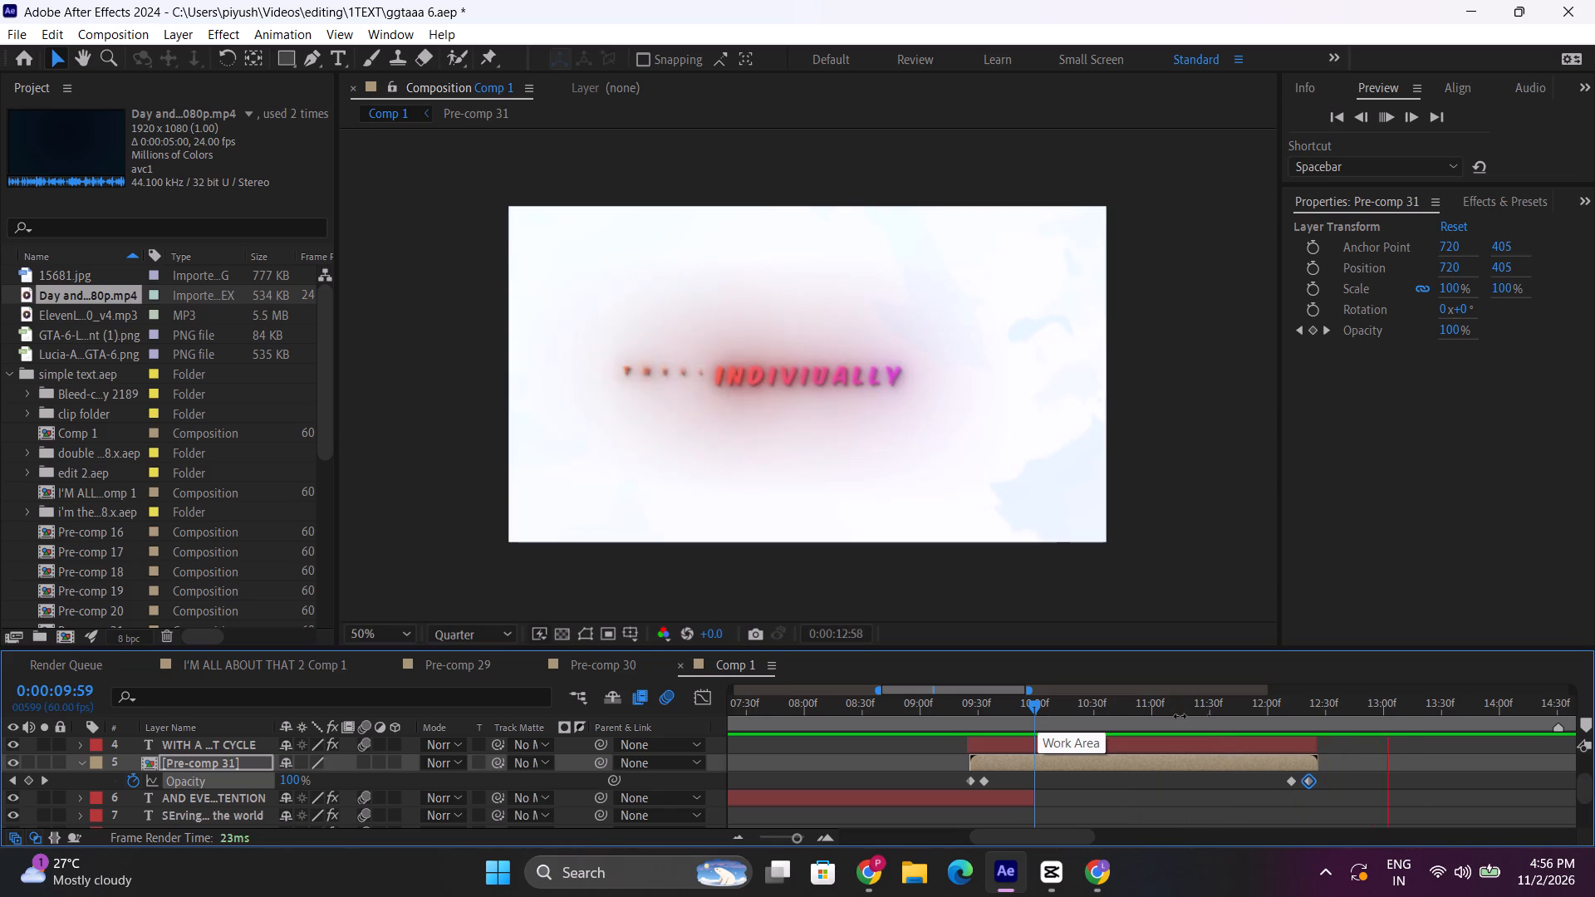
# Lengthen both fades, moving the fade-out's first keyframe to about 0:00:12:08 and the fade-in's last keyframe to about 0:00:09:38.
pyautogui.moveTo(1287, 781); pyautogui.dragTo(1276, 783)
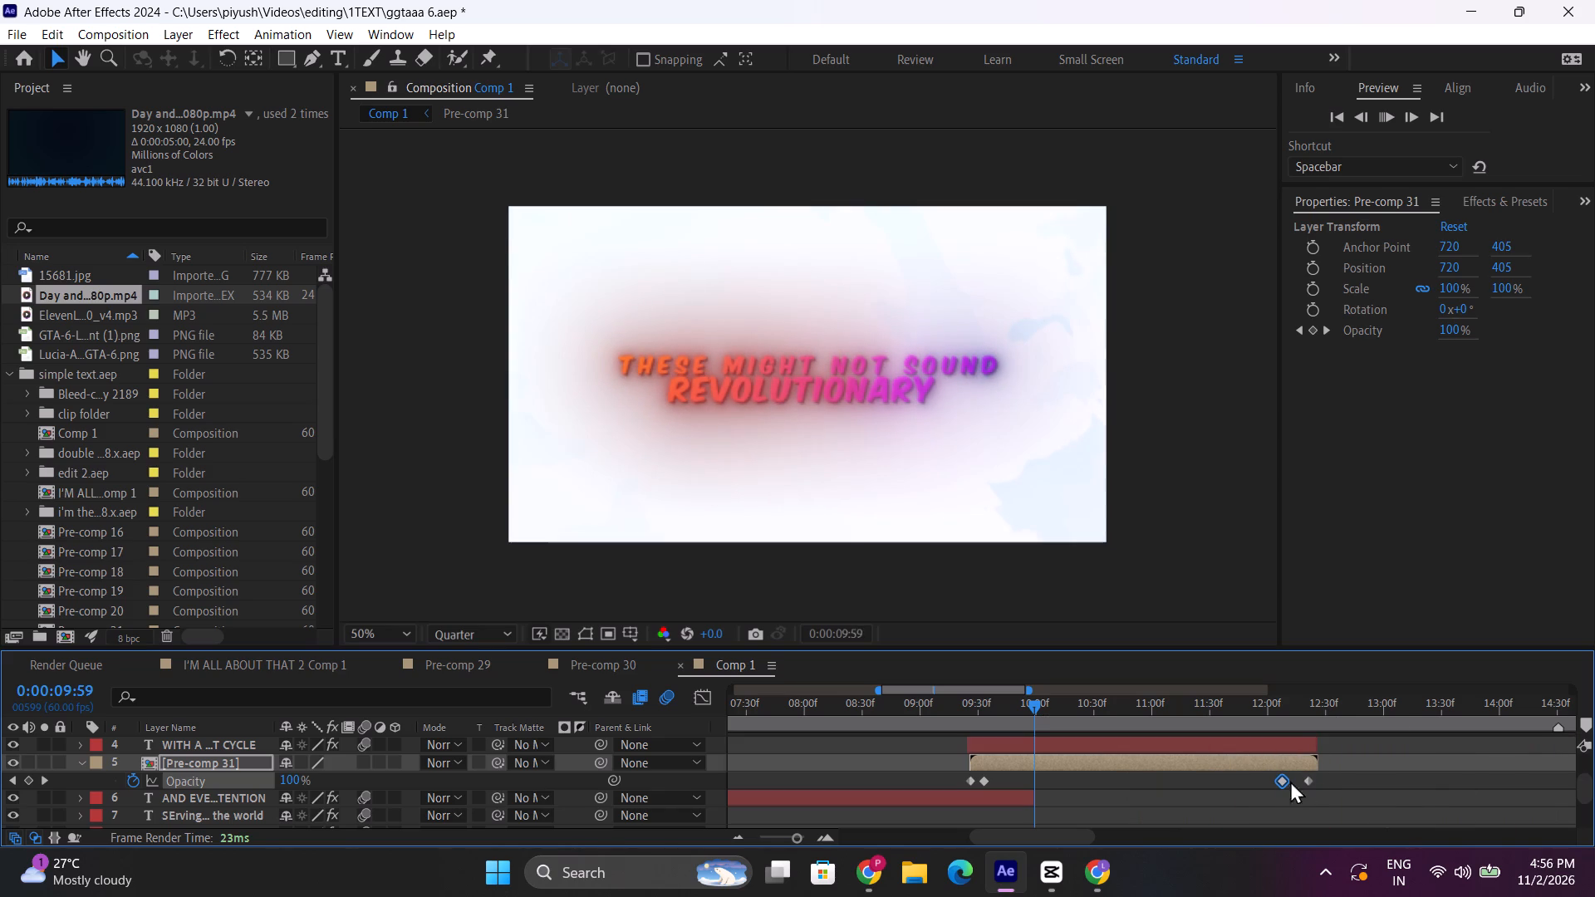
pyautogui.click(1278, 716)
pyautogui.click(1248, 712)
pyautogui.press('space')
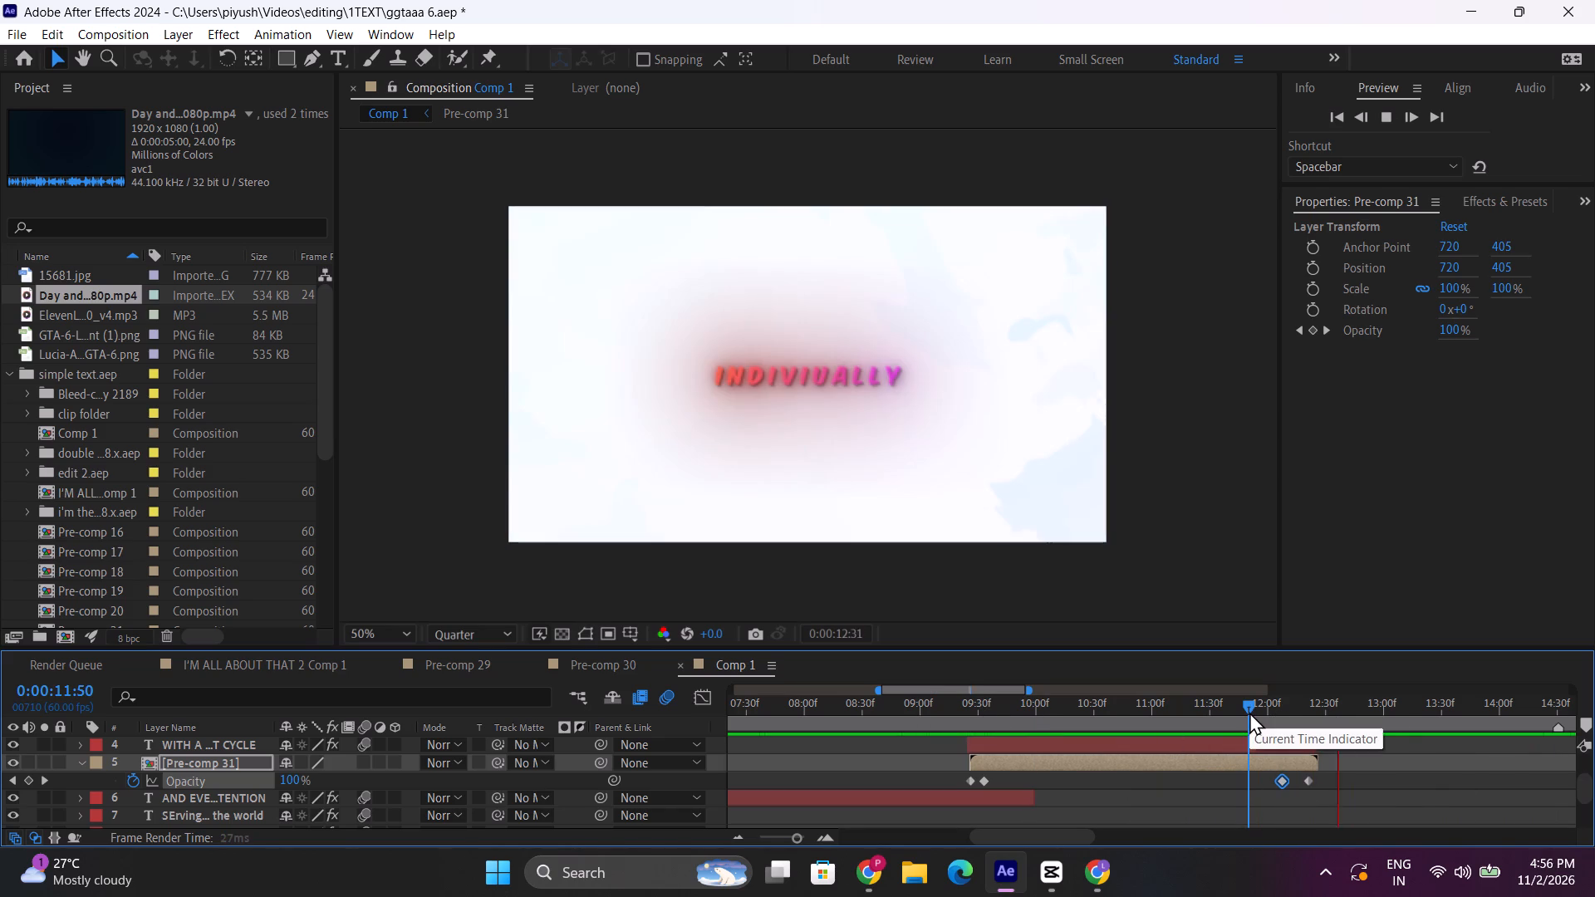
pyautogui.moveTo(988, 779); pyautogui.dragTo(990, 778)
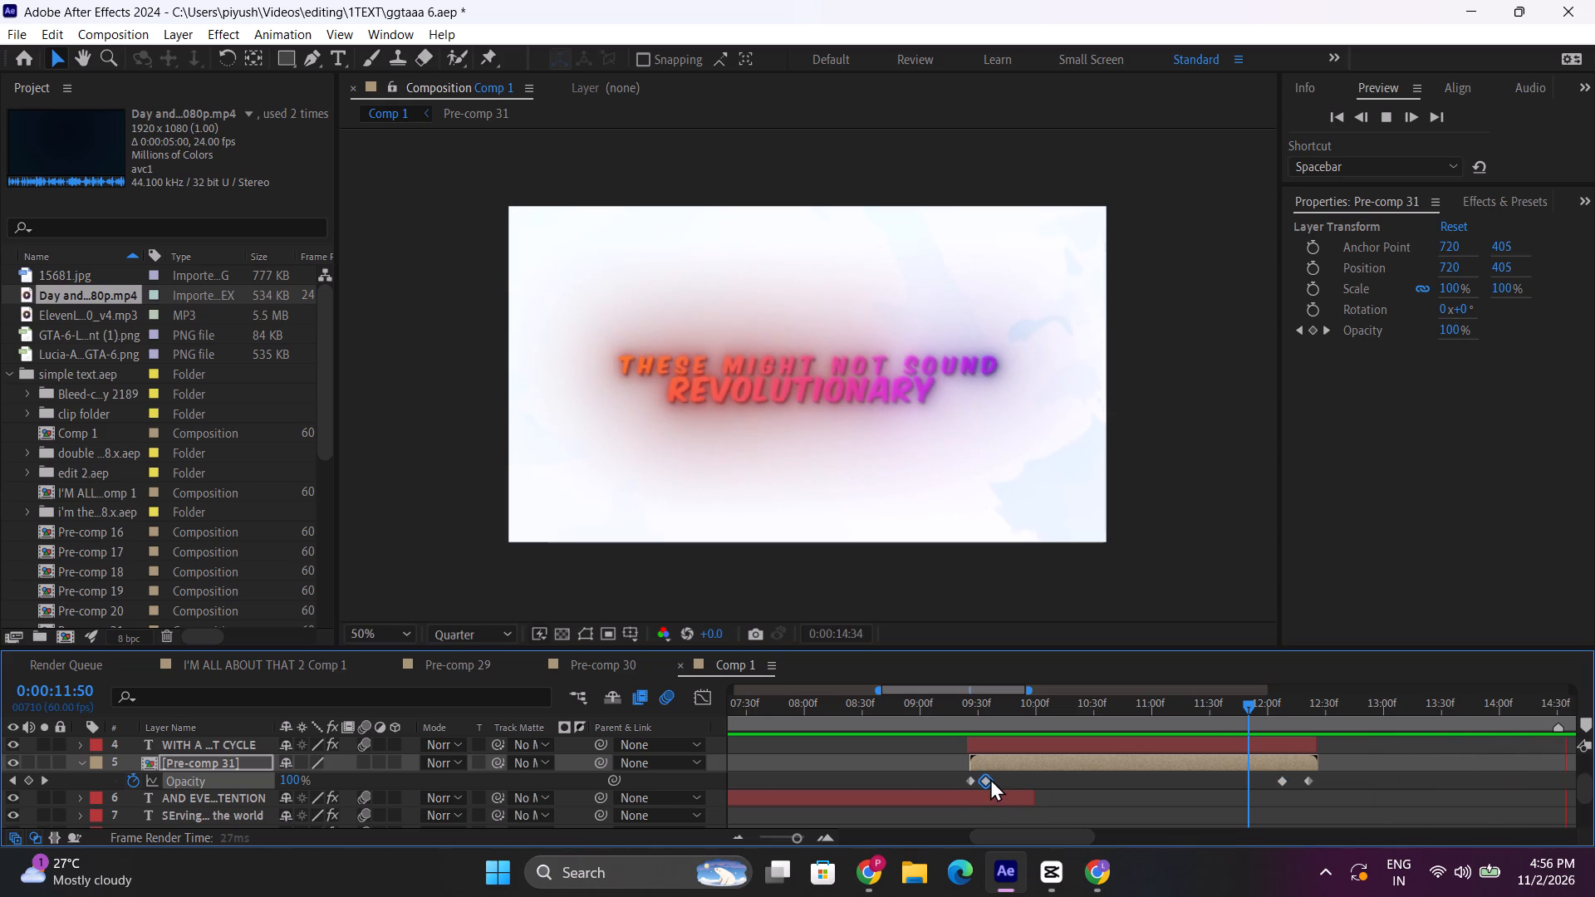
pyautogui.moveTo(990, 778); pyautogui.dragTo(995, 778)
# Go back to the opening titles and play the public transportation and "WITH BUSES AND TRAIN" section to see what visual it needs.
pyautogui.doubleClick(907, 701)
pyautogui.moveTo(905, 706); pyautogui.dragTo(810, 710)
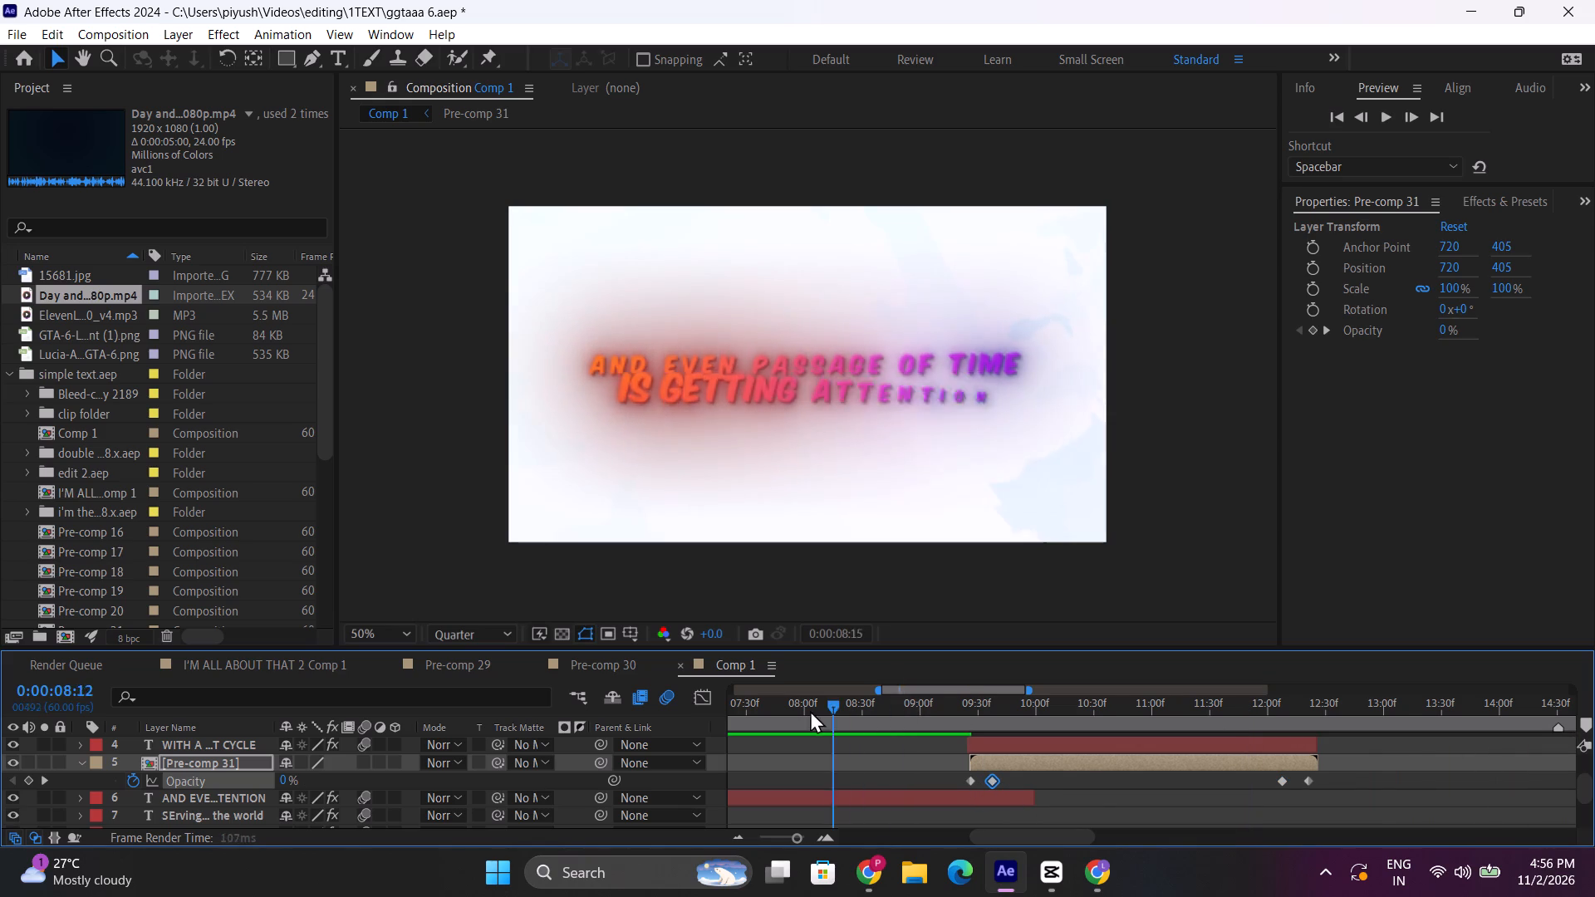
pyautogui.moveTo(810, 710); pyautogui.dragTo(917, 740)
pyautogui.press('space')
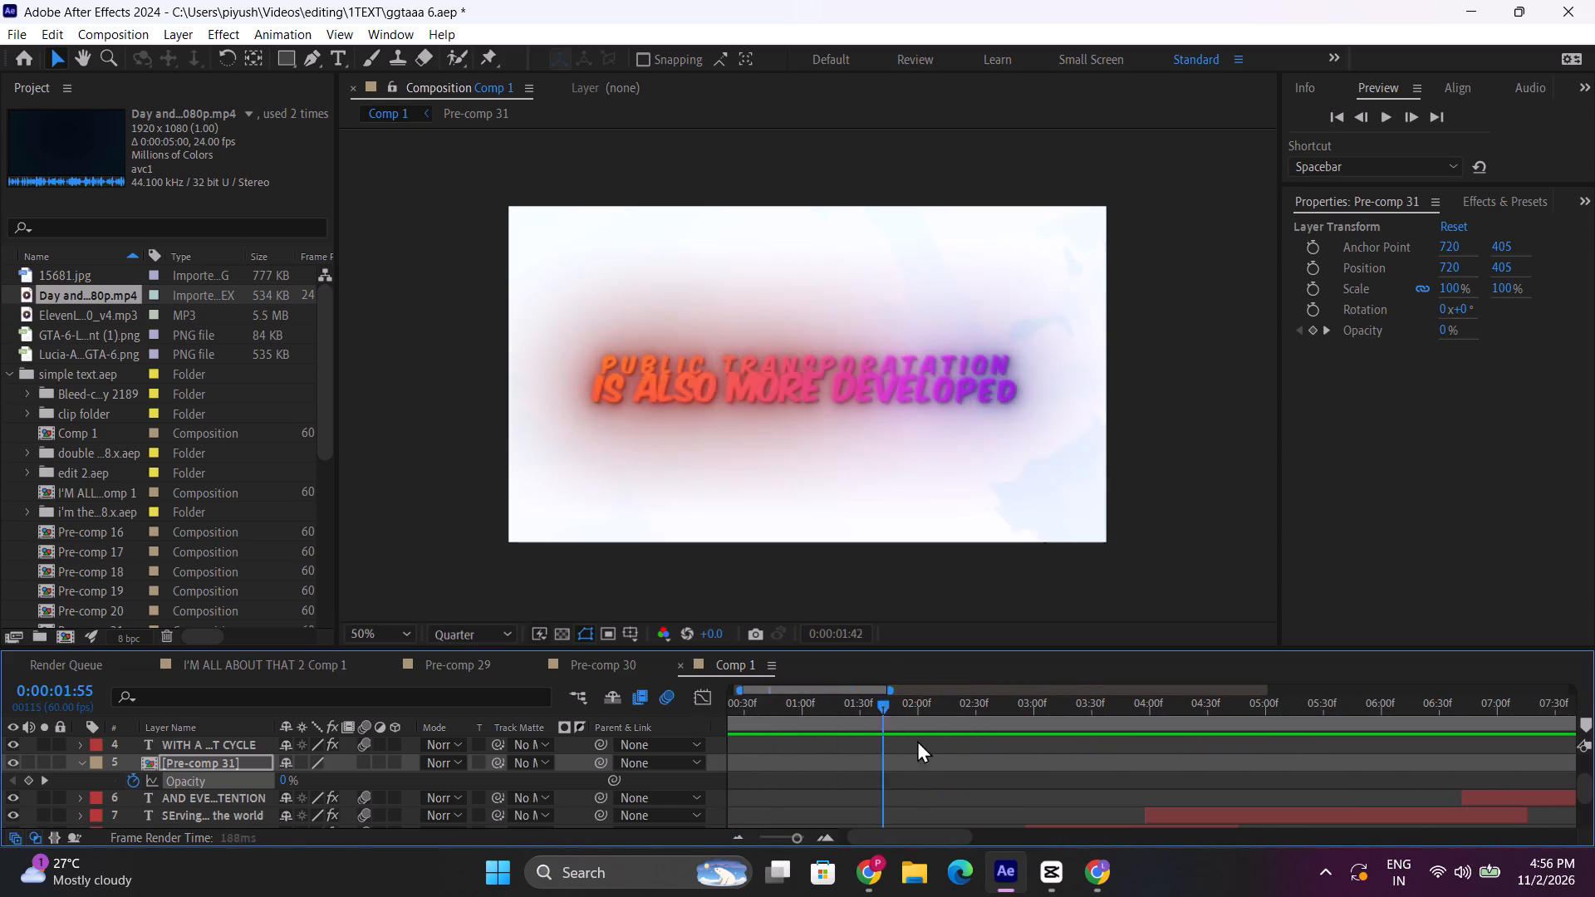
pyautogui.moveTo(917, 740); pyautogui.dragTo(945, 740)
pyautogui.press('space')
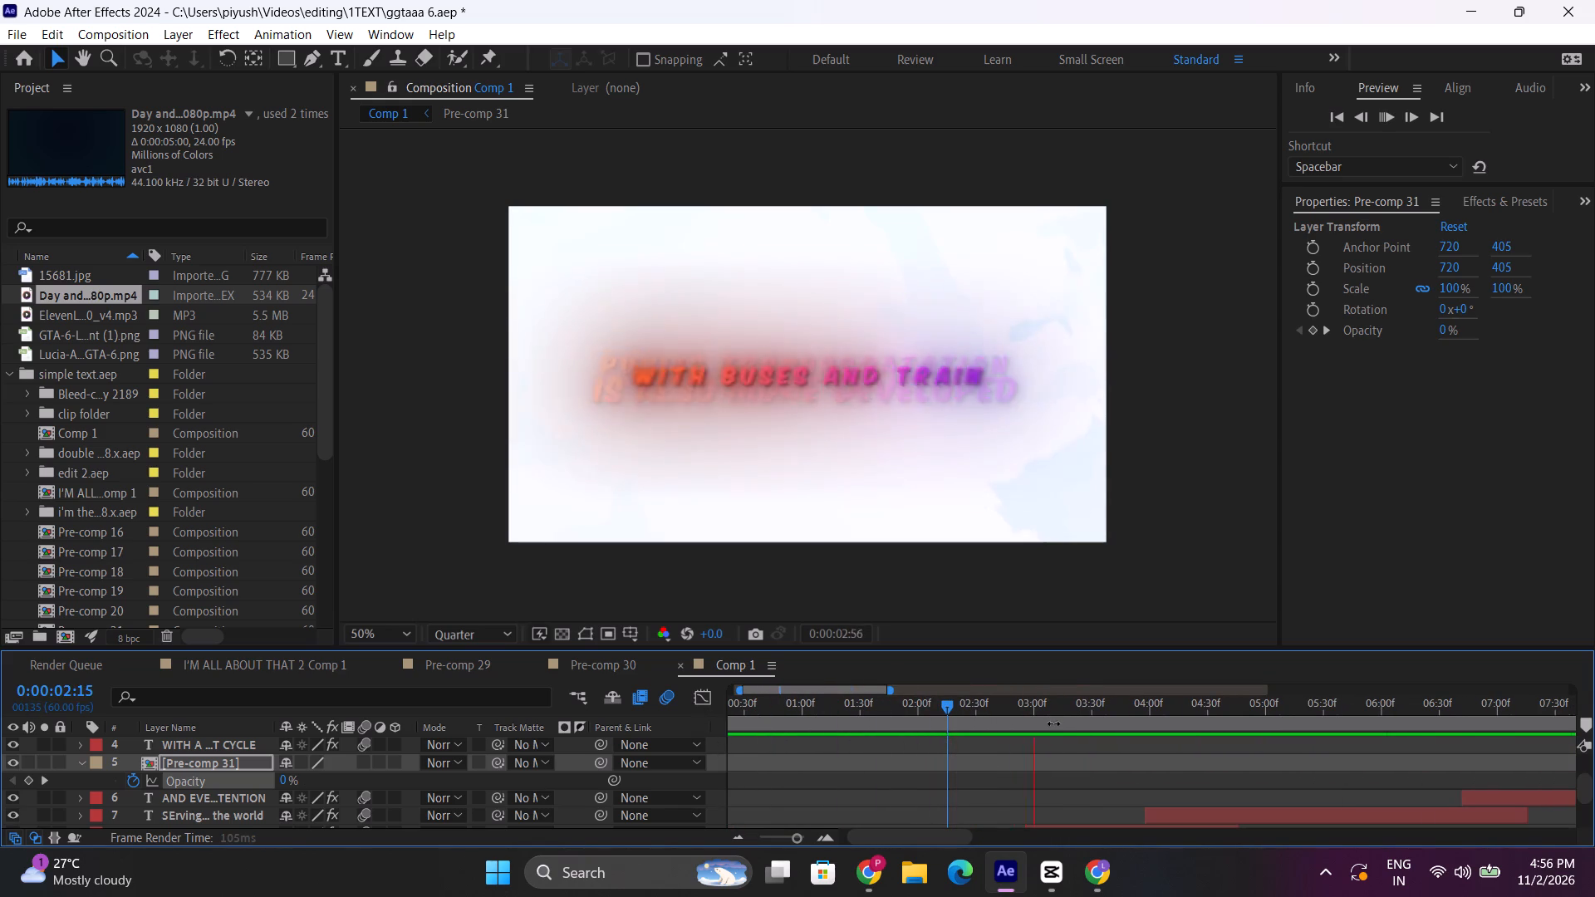
pyautogui.press('space')
# Switch to Chrome, close the video downloader tab, and search Google Images for "buses and train png".
pyautogui.click(866, 870)
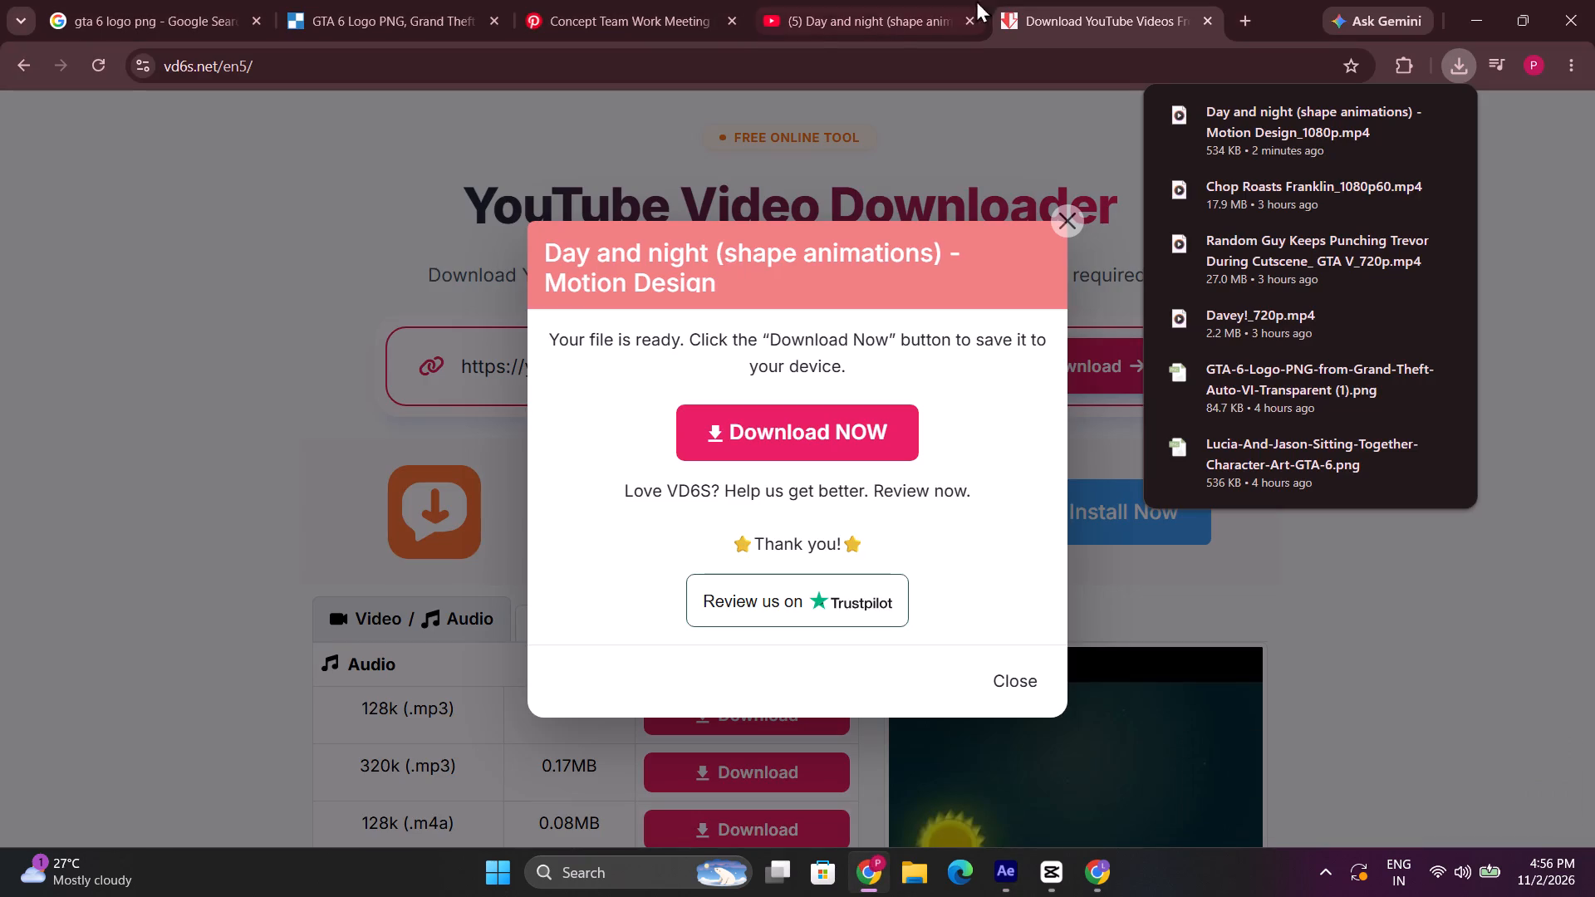
pyautogui.click(1214, 22)
pyautogui.click(1046, 16)
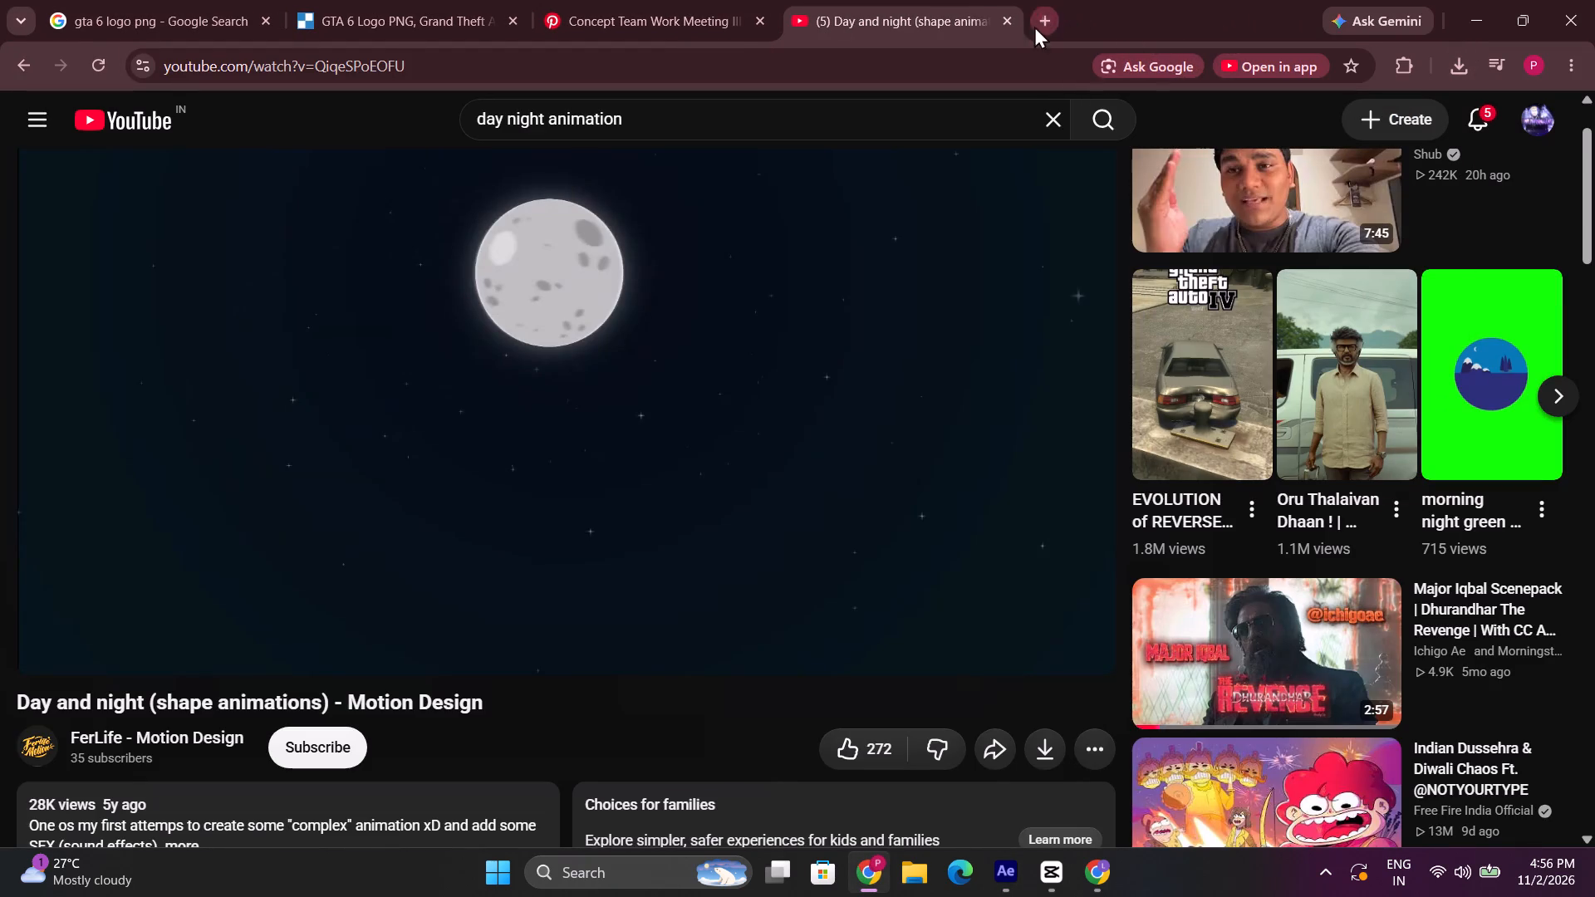
pyautogui.click(628, 399)
pyautogui.click(268, 0)
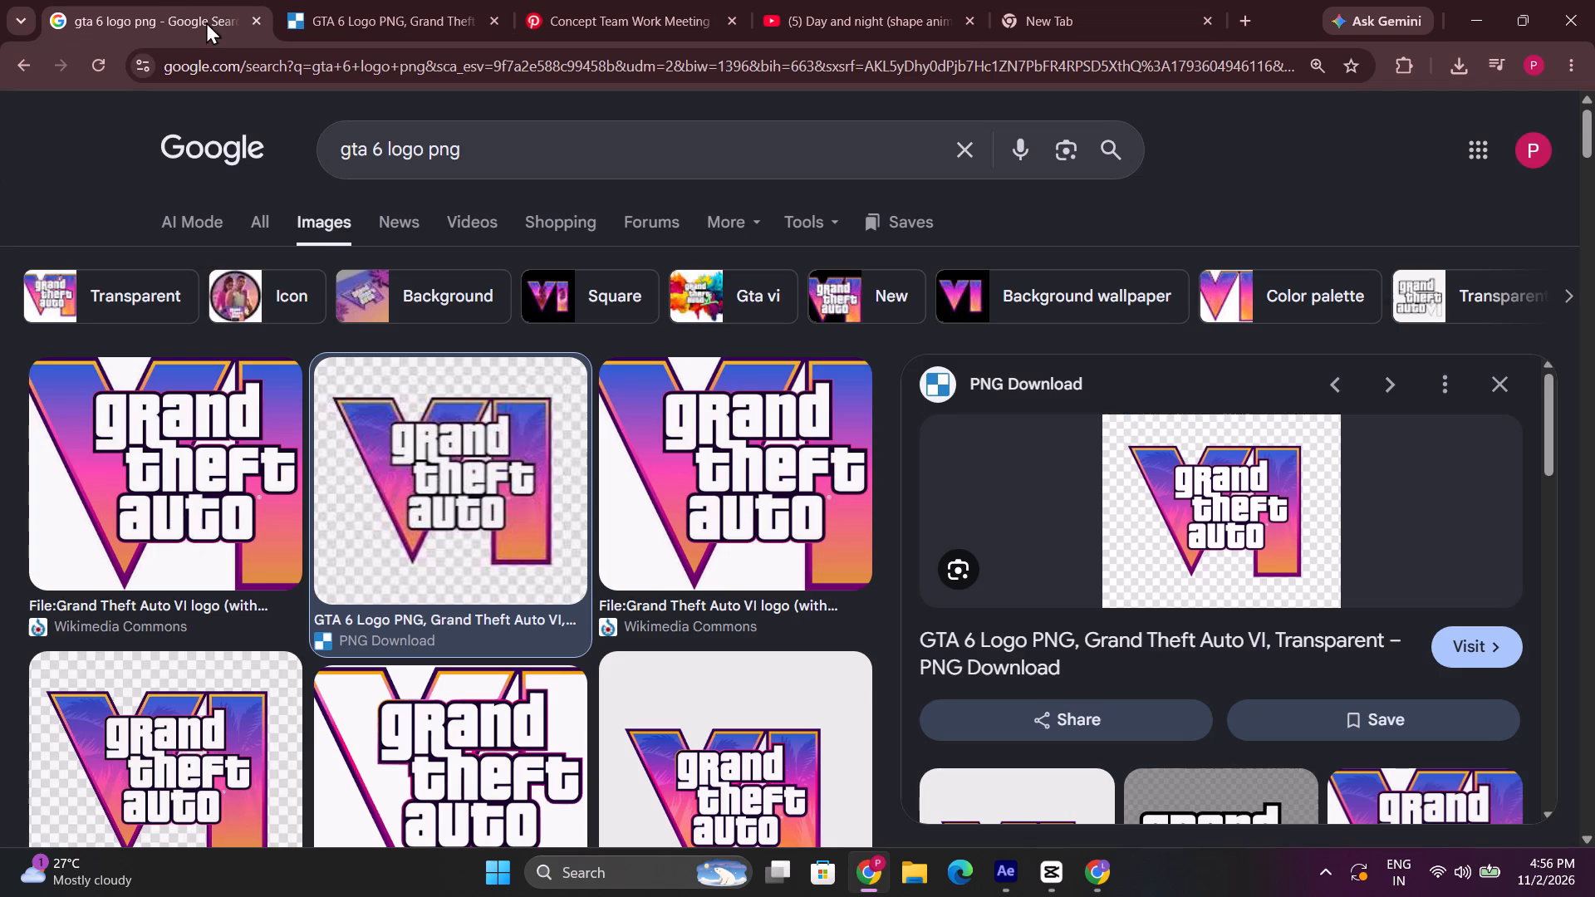
pyautogui.moveTo(498, 143); pyautogui.dragTo(241, 164)
pyautogui.write('busse')
pyautogui.press('BackSpace')
pyautogui.press('BackSpace')
pyautogui.write('es and train png')
pyautogui.press('Return')
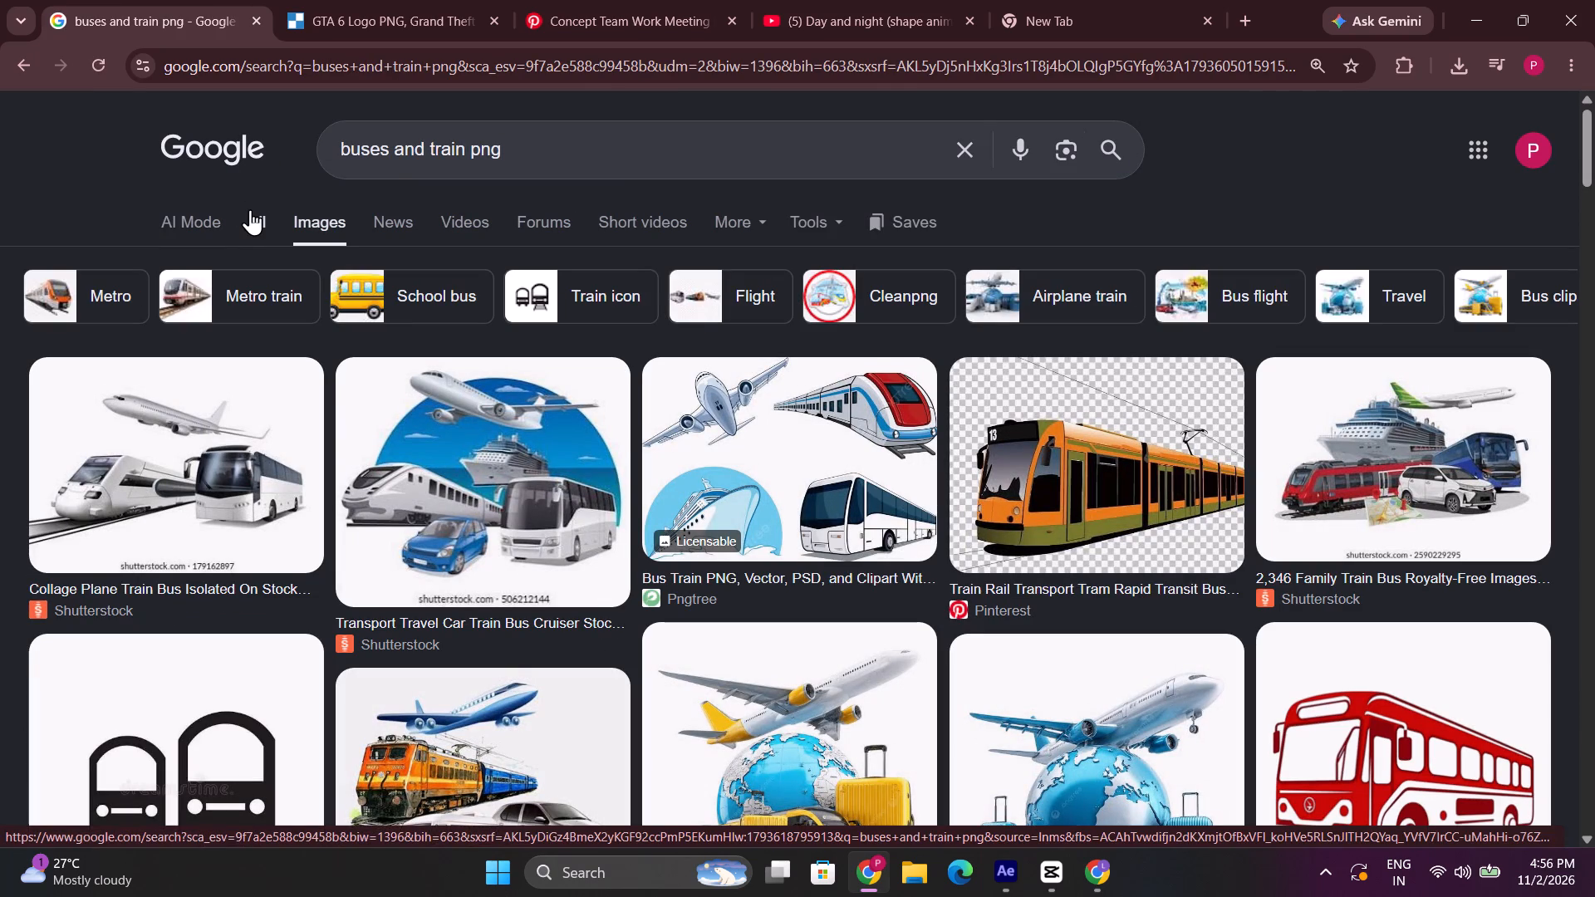
# Browse the all-results and image results for "buses and train png" to look for a suitable transport picture.
pyautogui.click(274, 213)
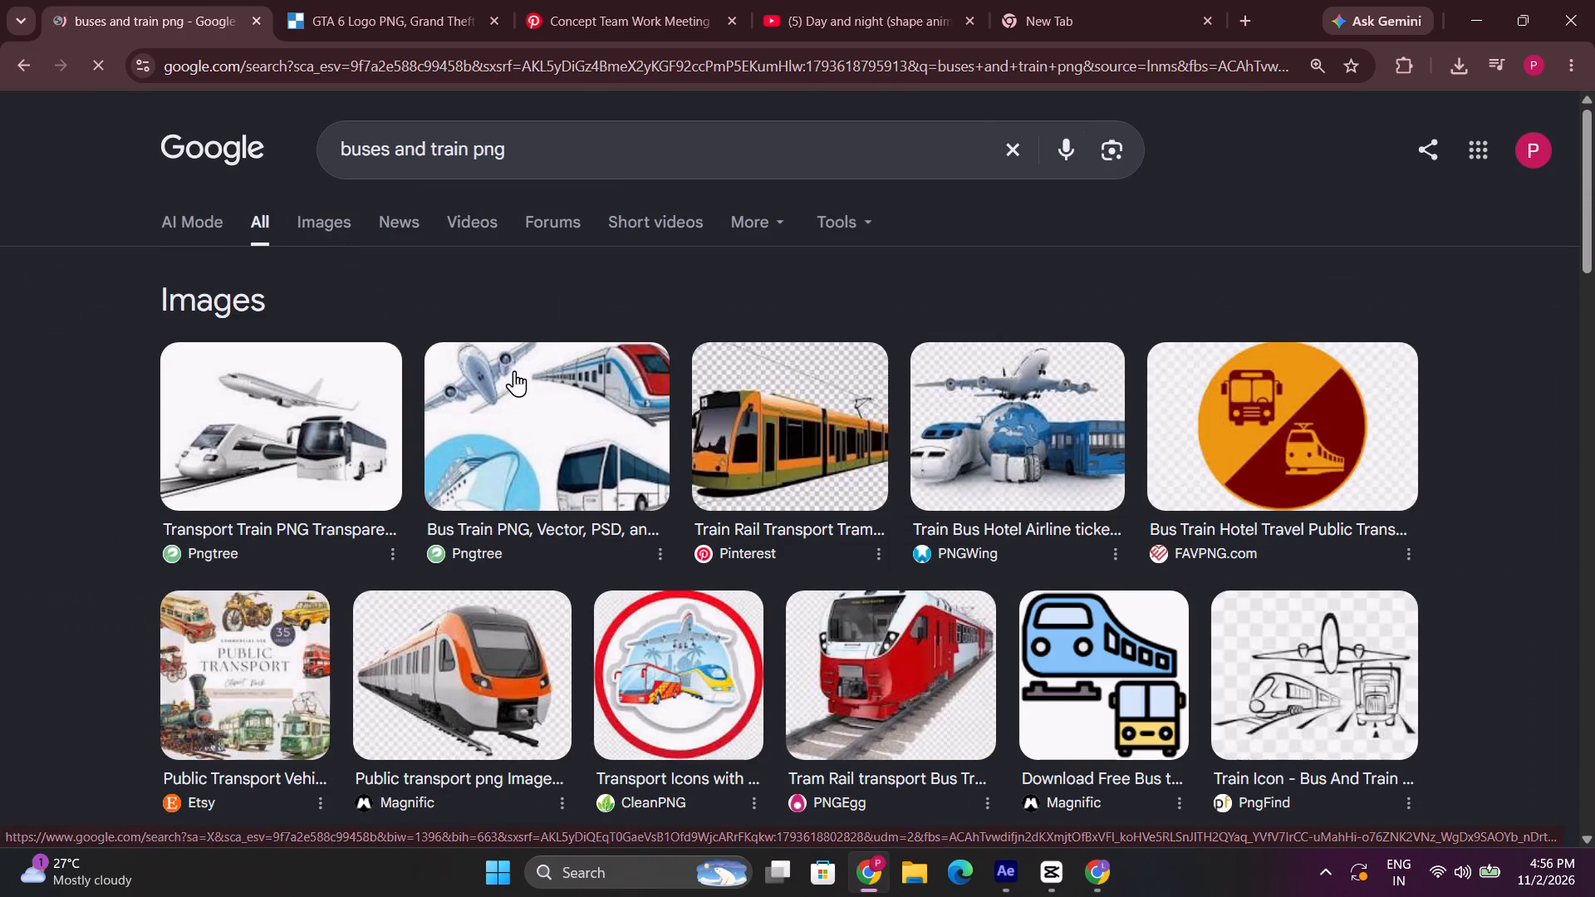
pyautogui.scroll(-3, 664, 417)
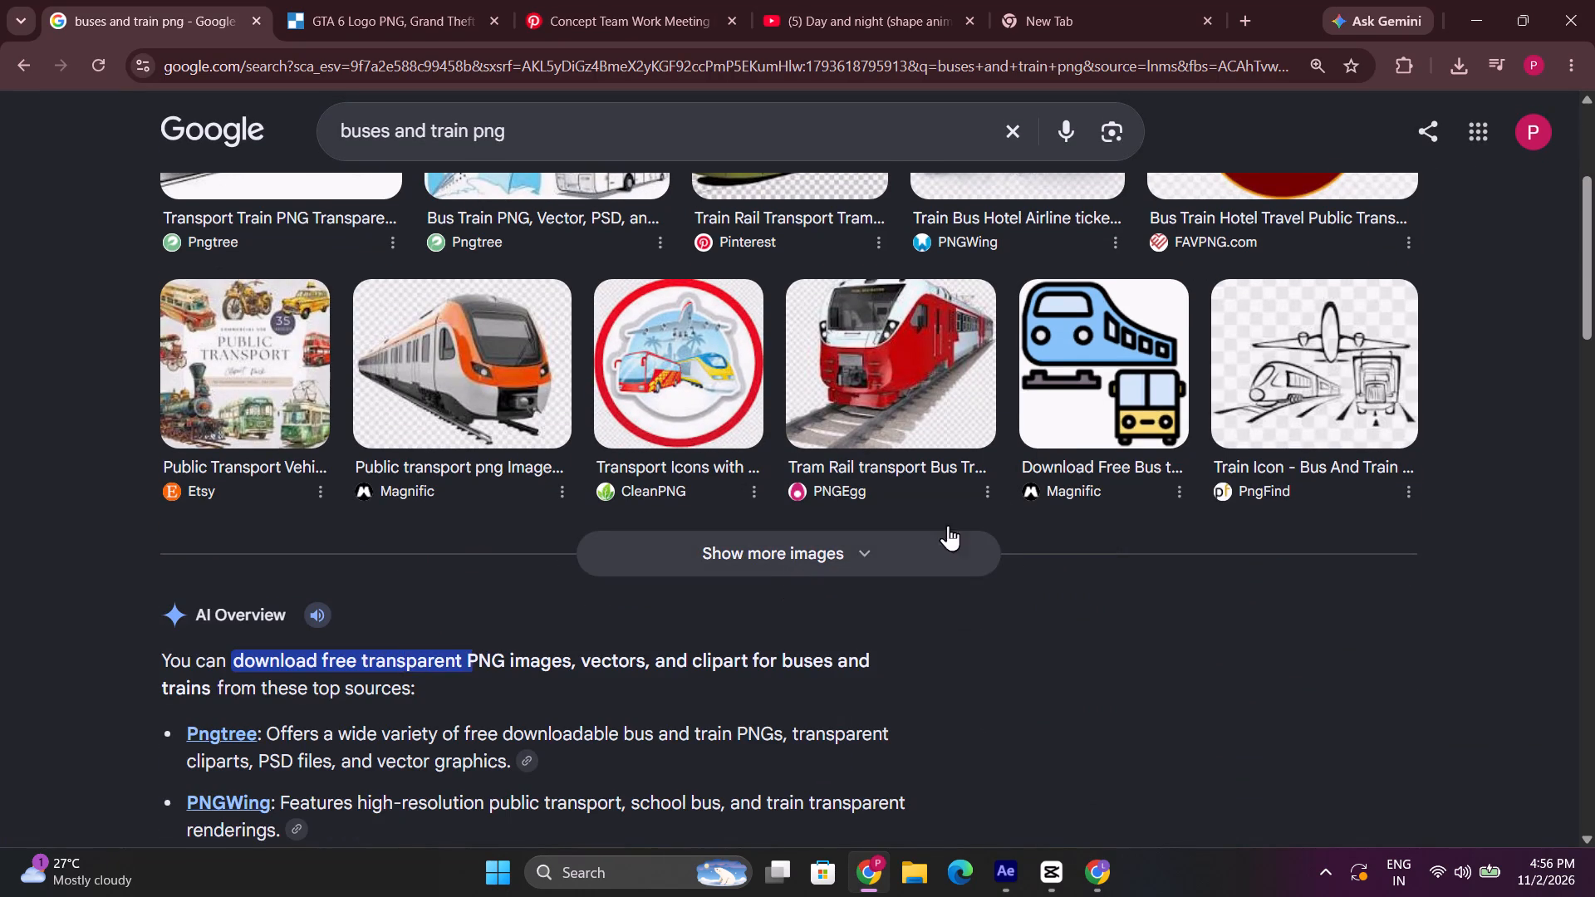
pyautogui.scroll(-1, 541, 599)
pyautogui.scroll(3, 541, 596)
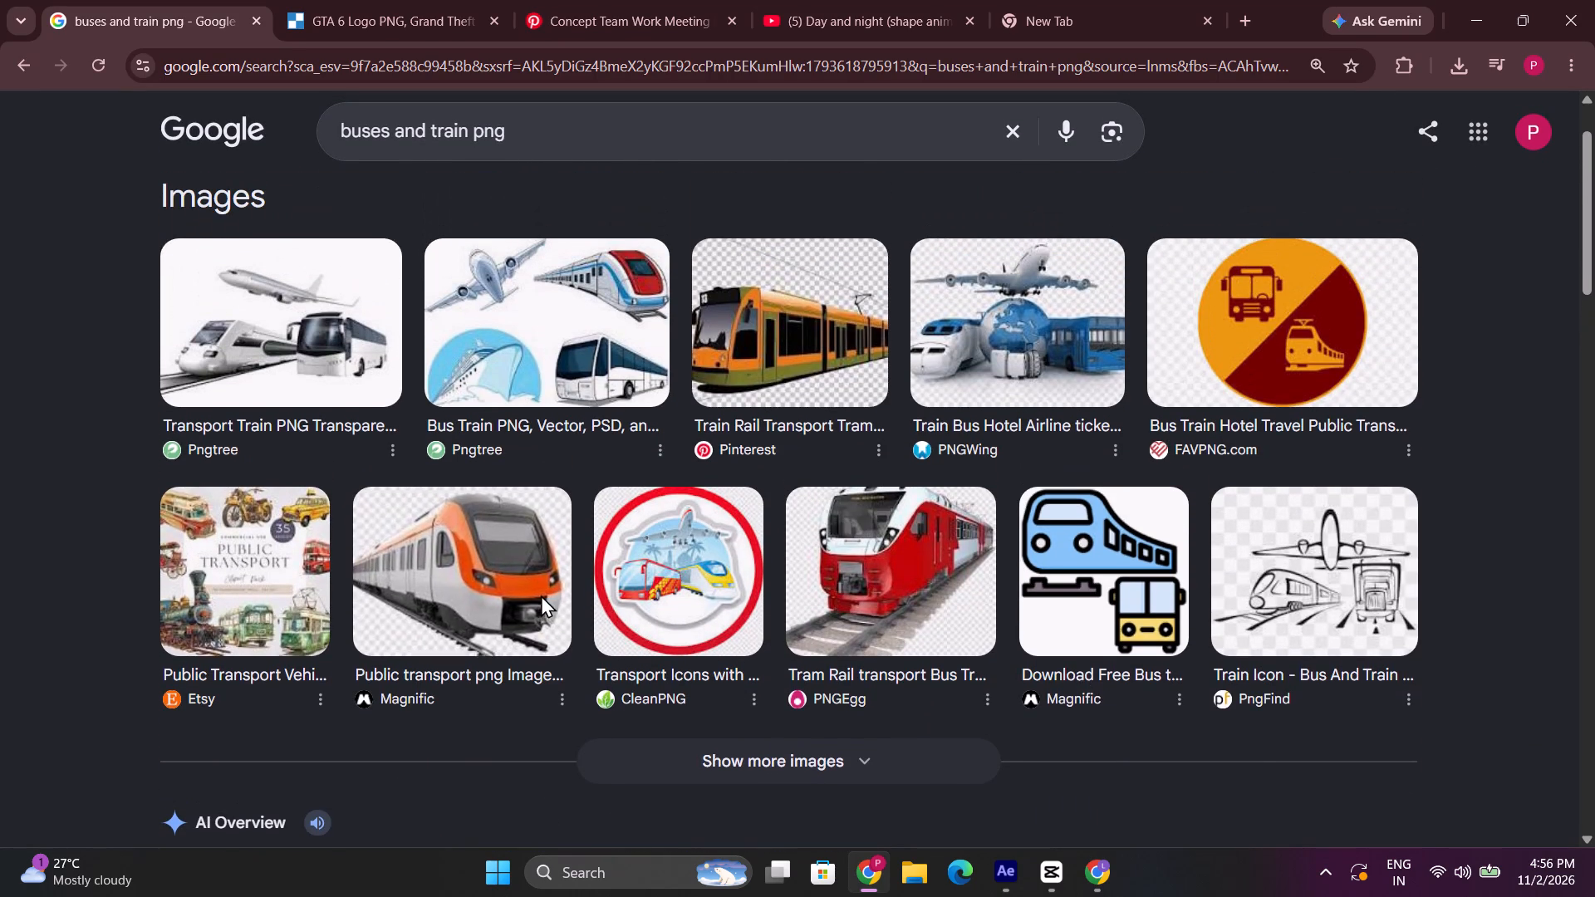
pyautogui.scroll(2, 373, 341)
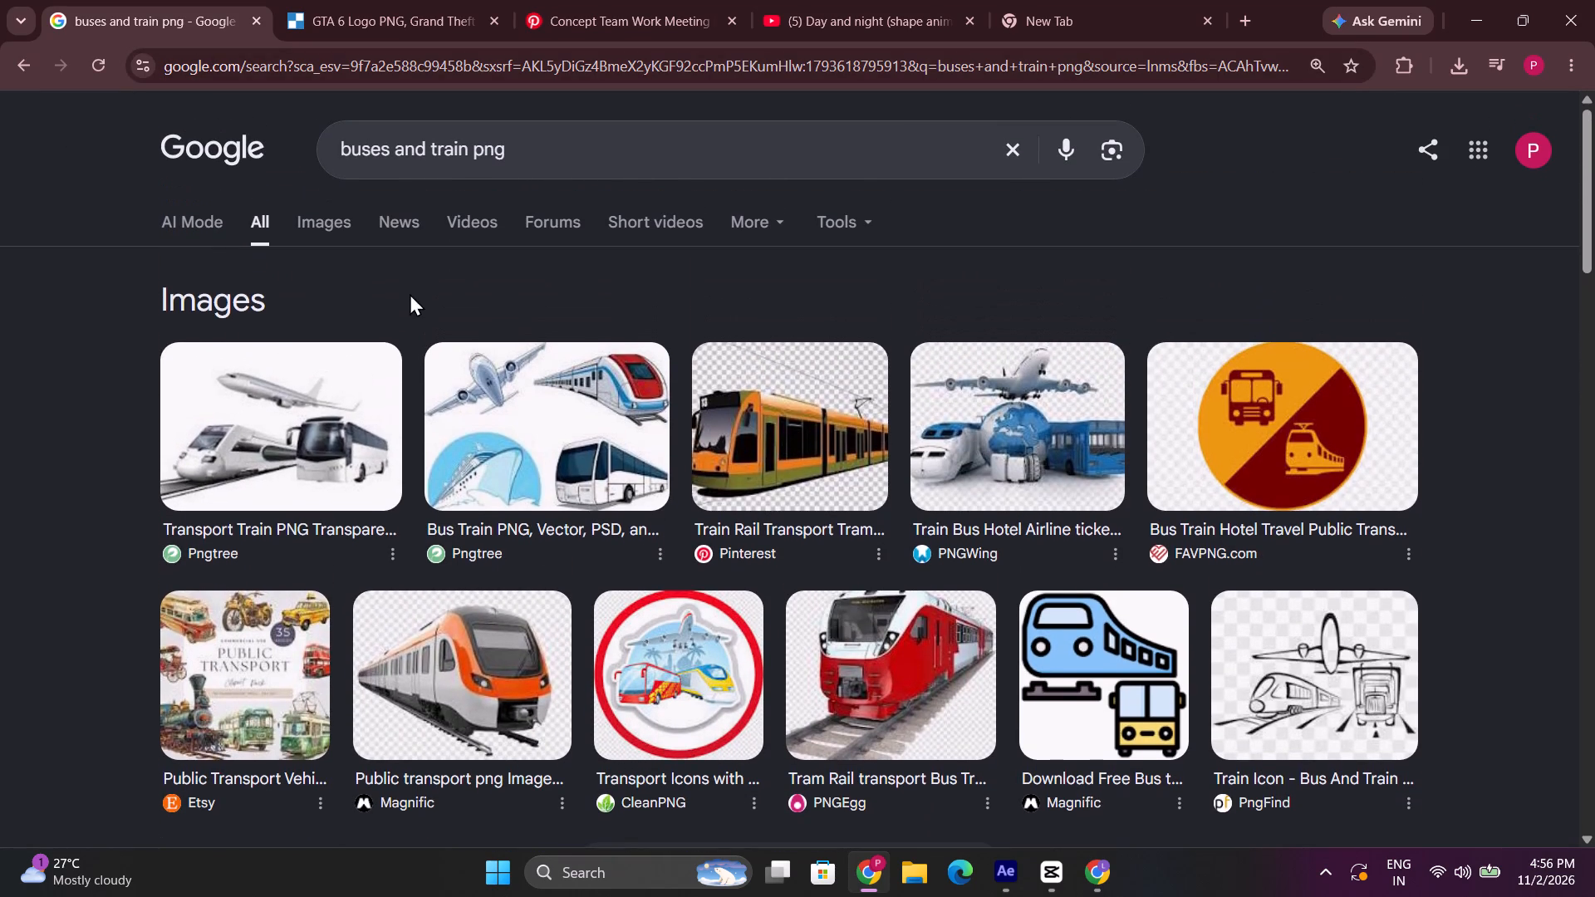
pyautogui.click(317, 223)
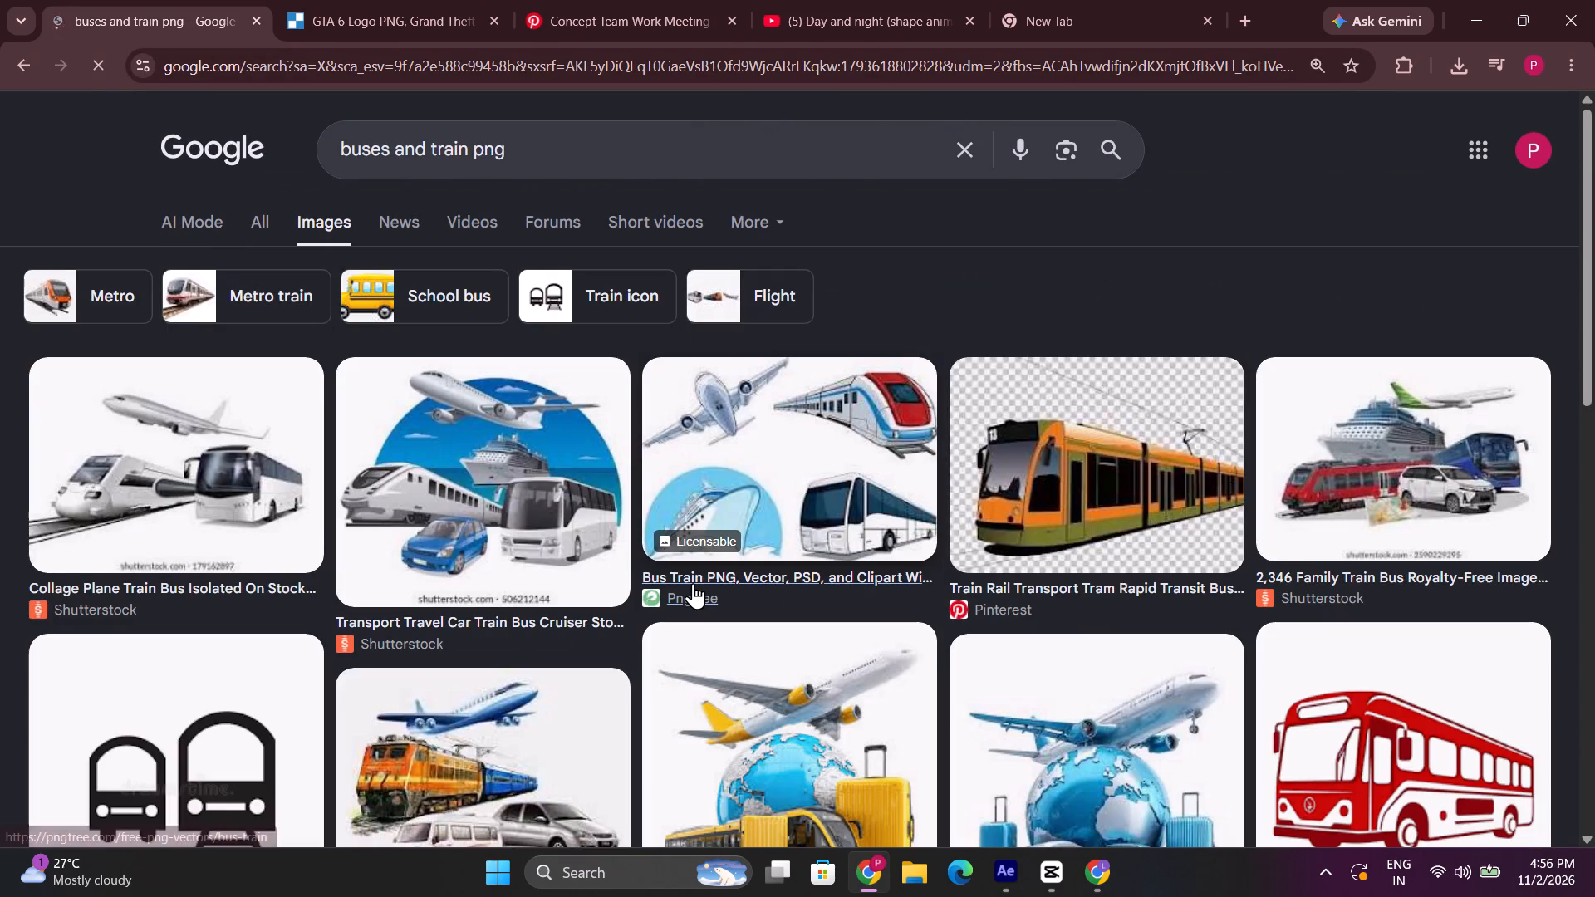
pyautogui.scroll(-10, 693, 583)
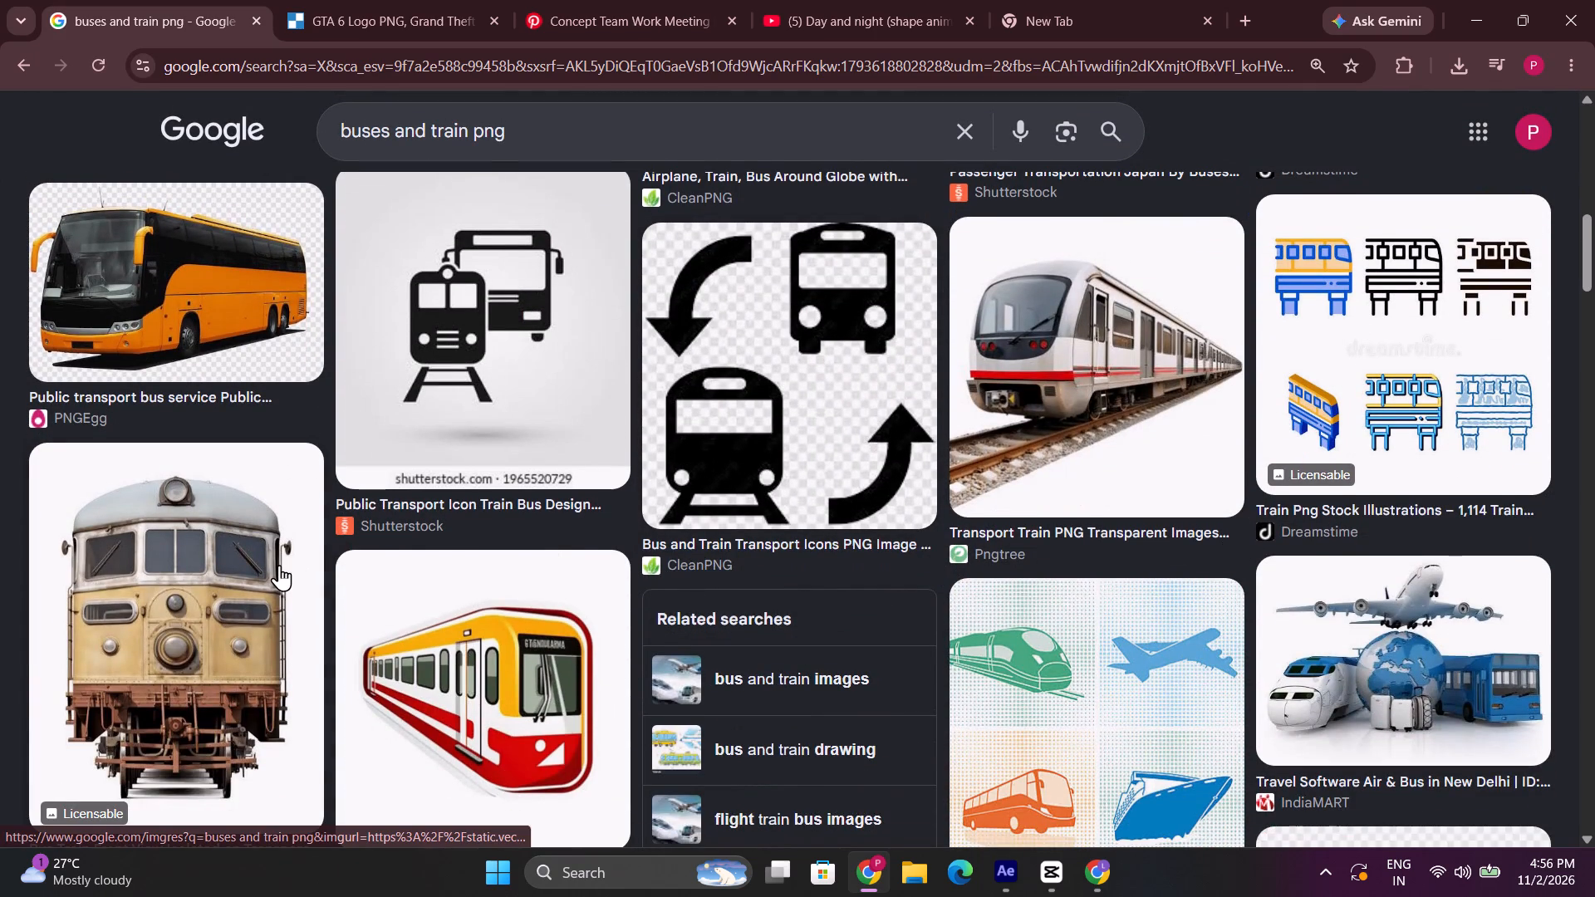
pyautogui.scroll(6, 279, 565)
pyautogui.scroll(3, 953, 638)
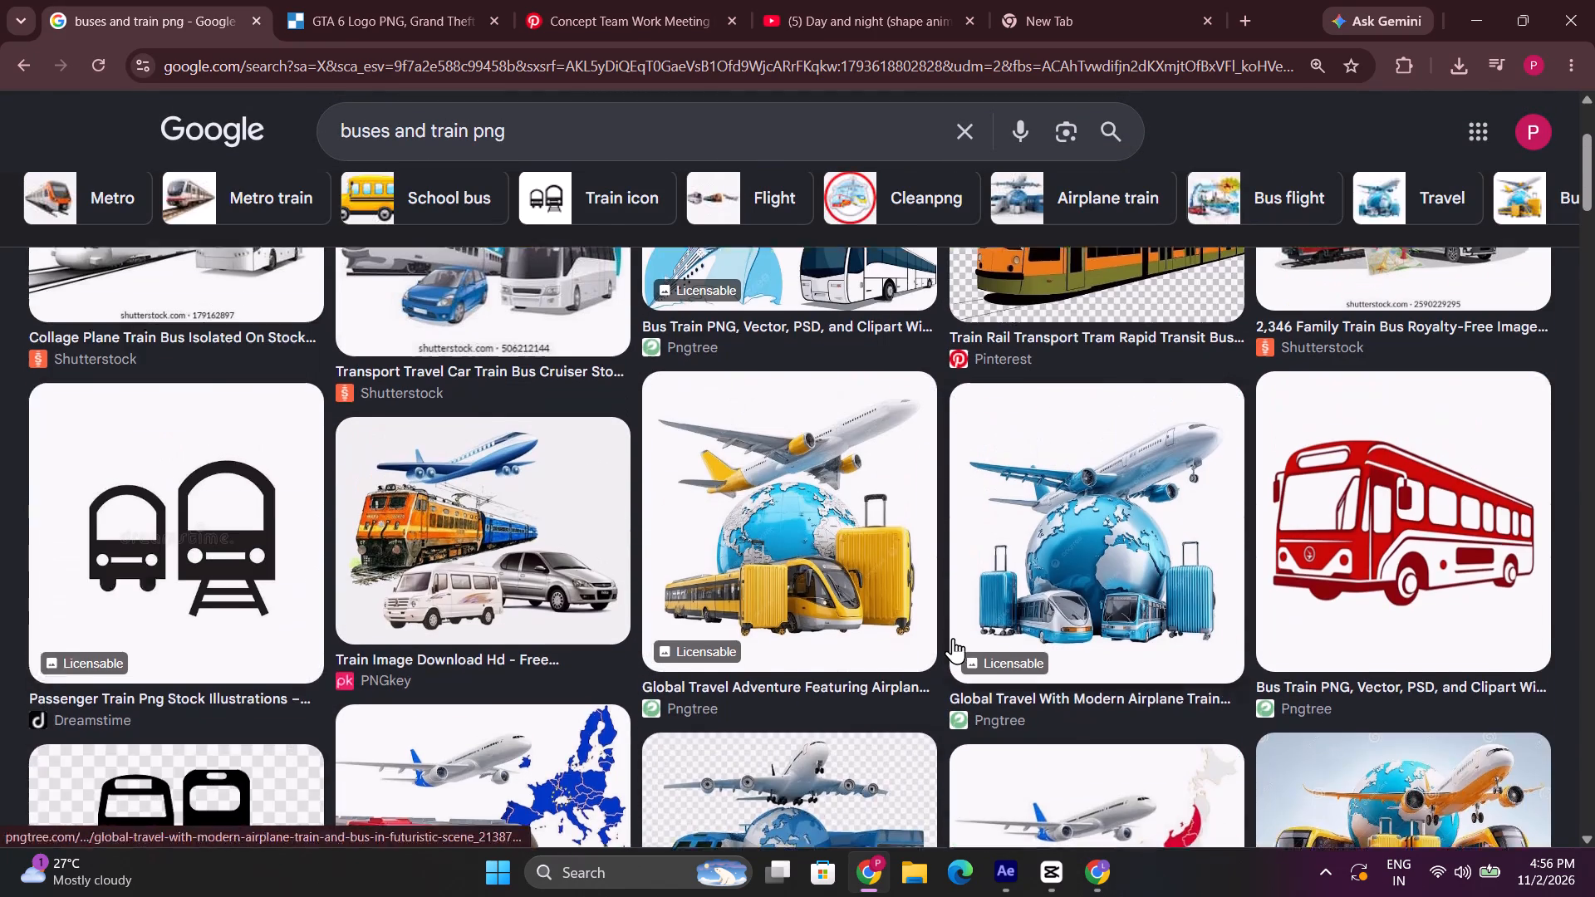
pyautogui.scroll(3, 953, 638)
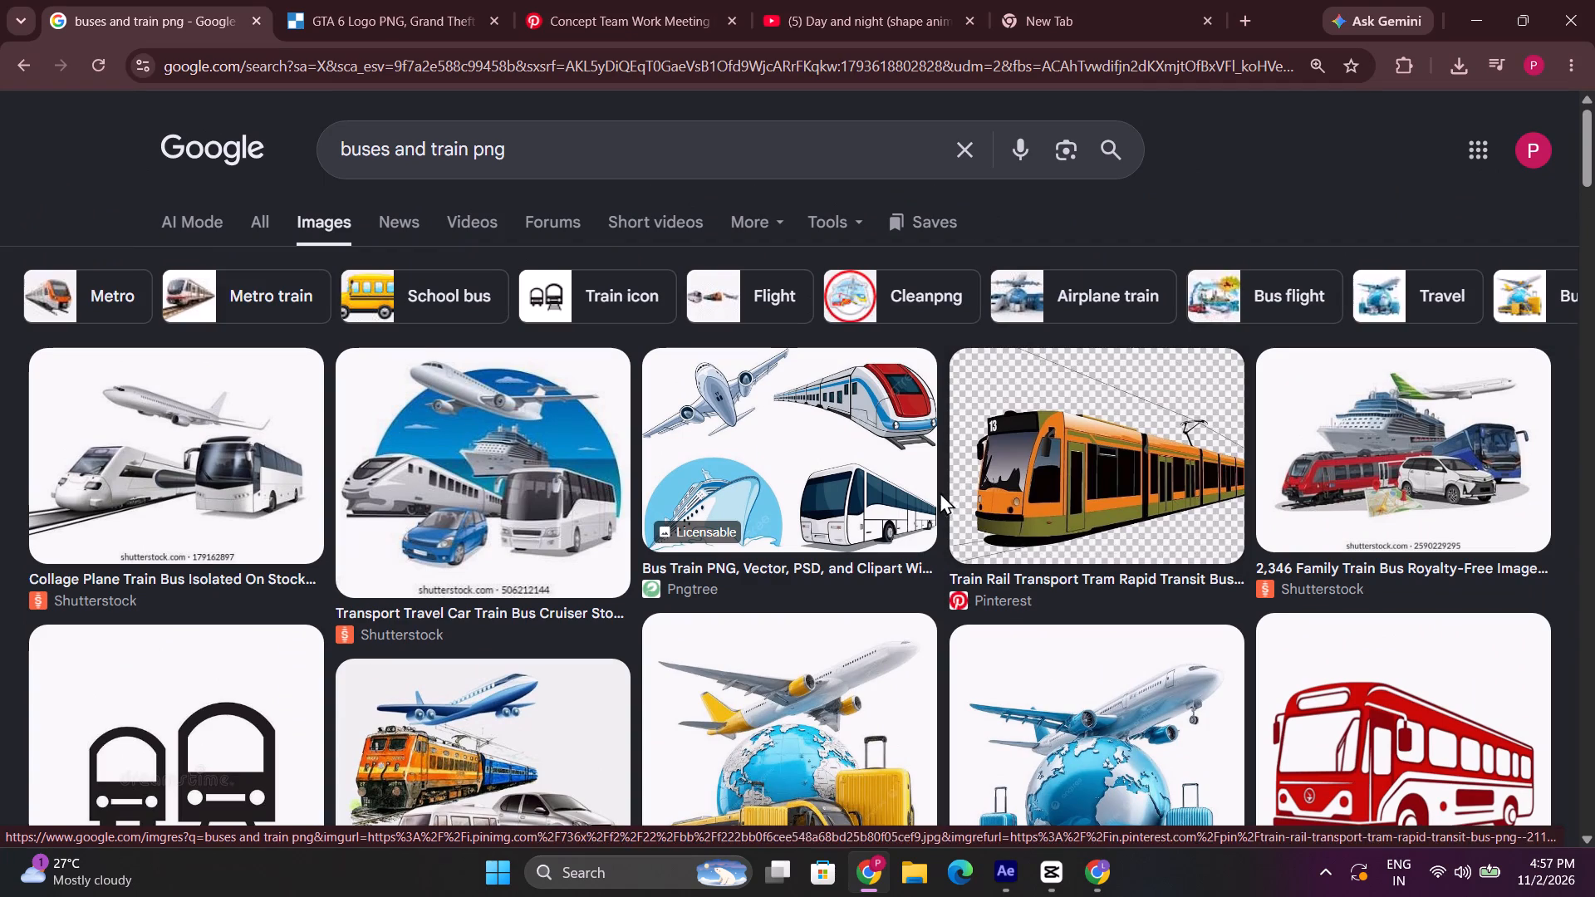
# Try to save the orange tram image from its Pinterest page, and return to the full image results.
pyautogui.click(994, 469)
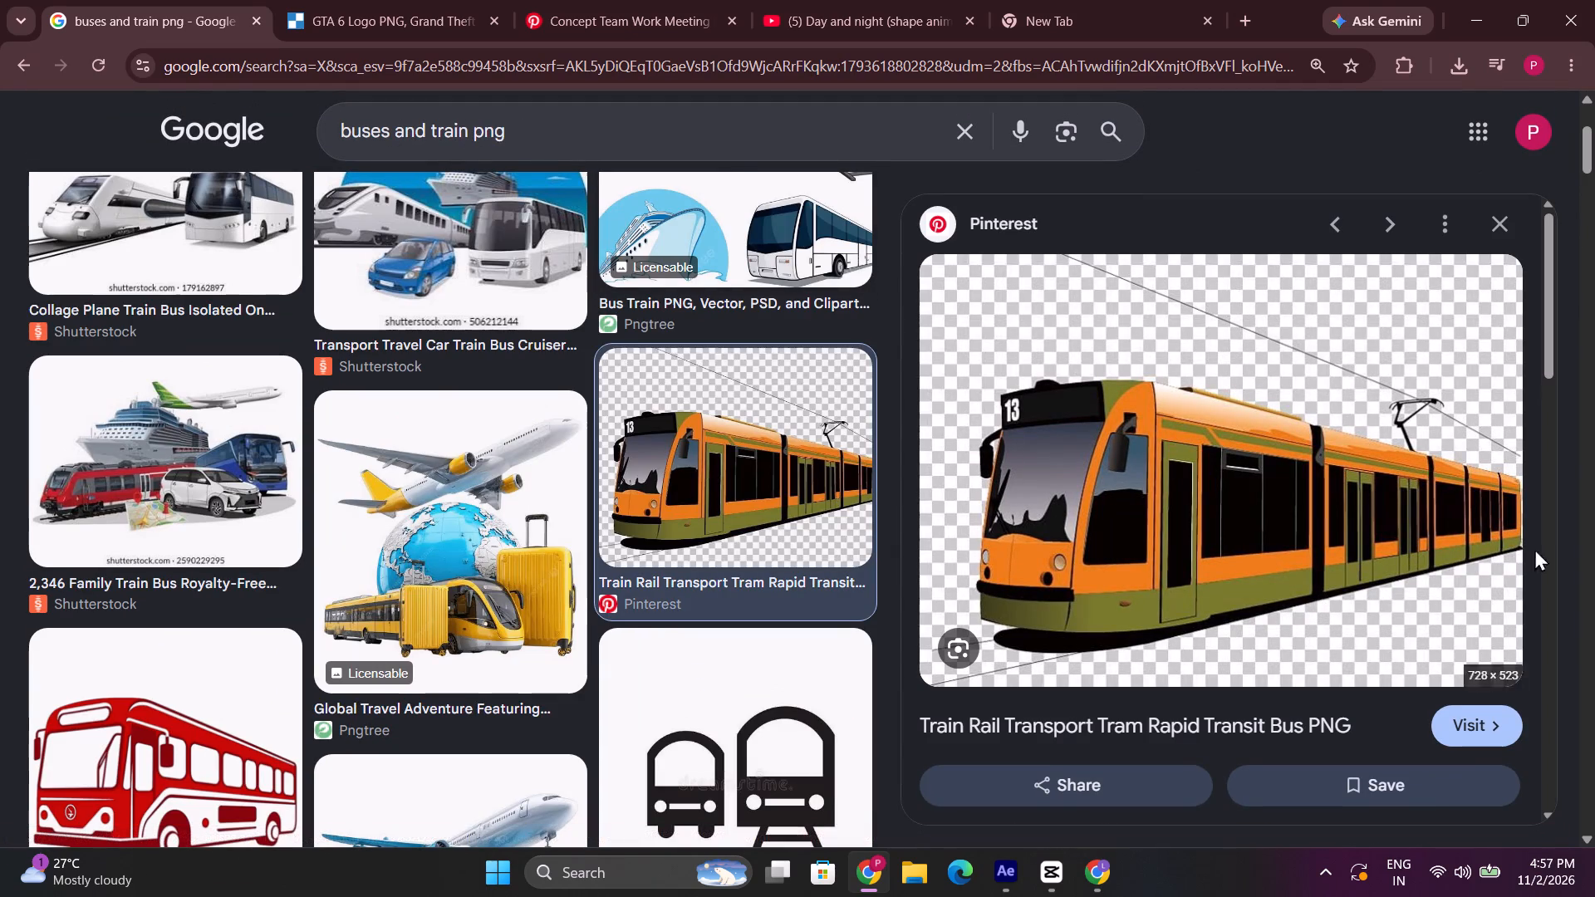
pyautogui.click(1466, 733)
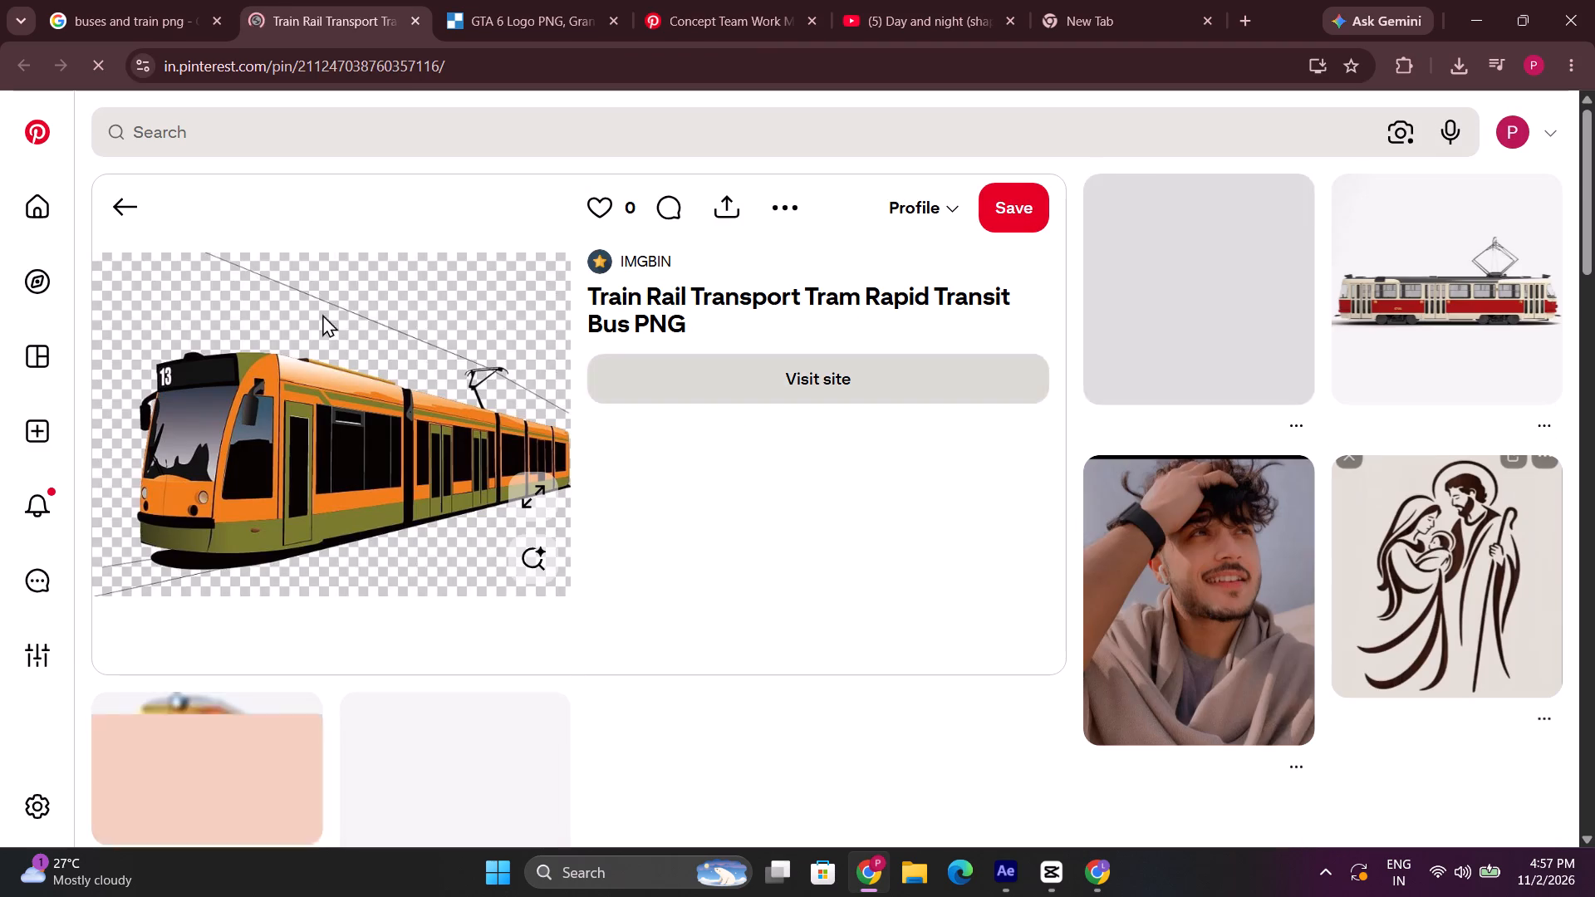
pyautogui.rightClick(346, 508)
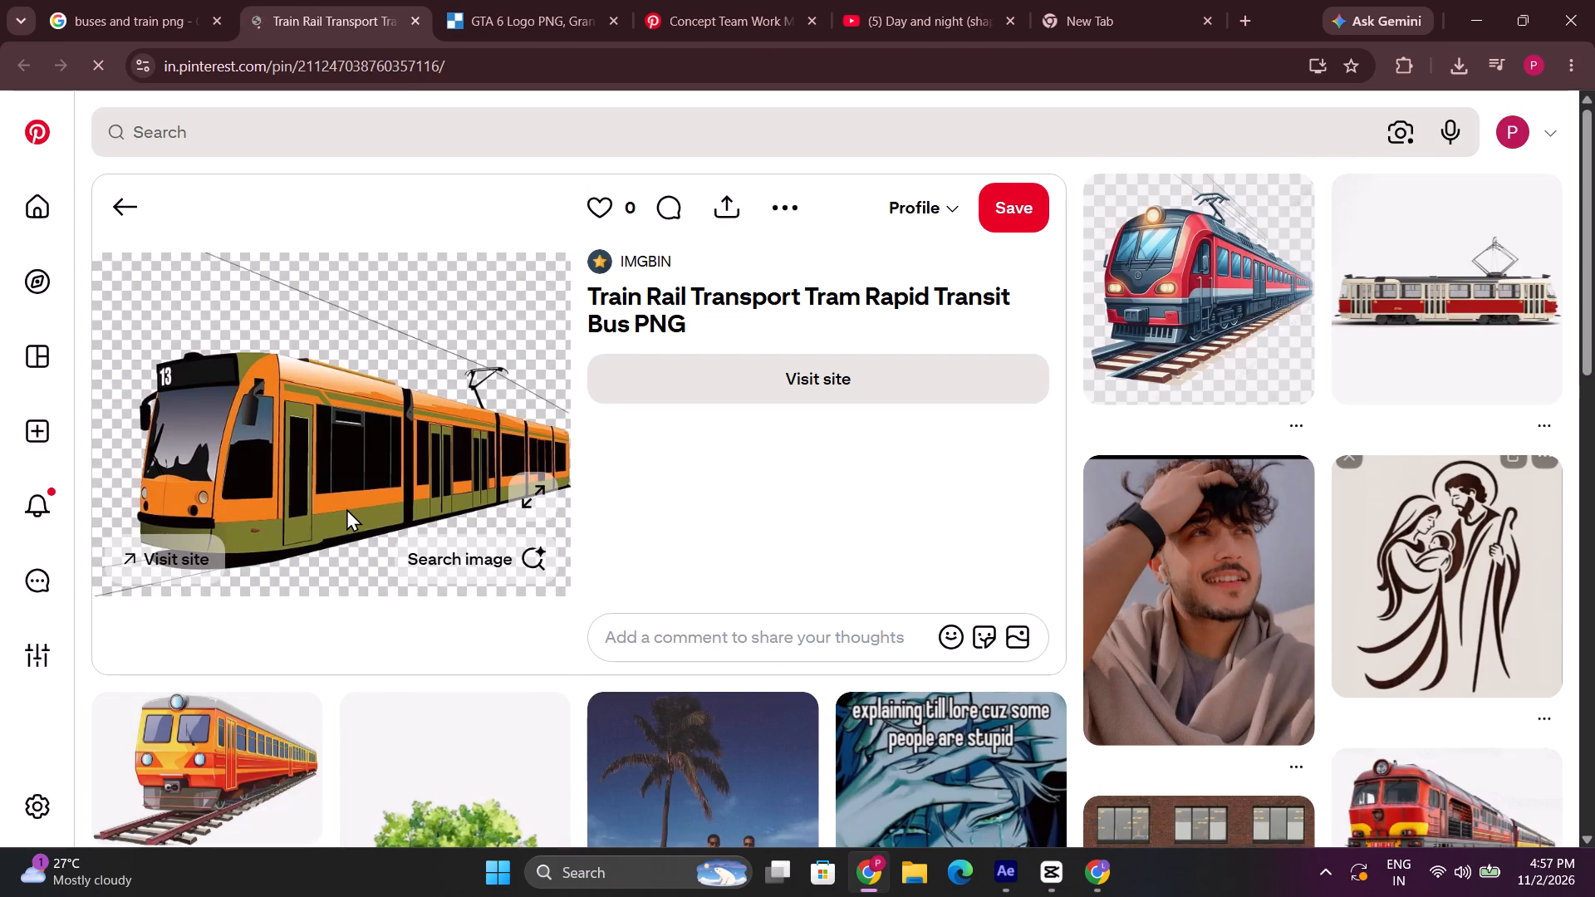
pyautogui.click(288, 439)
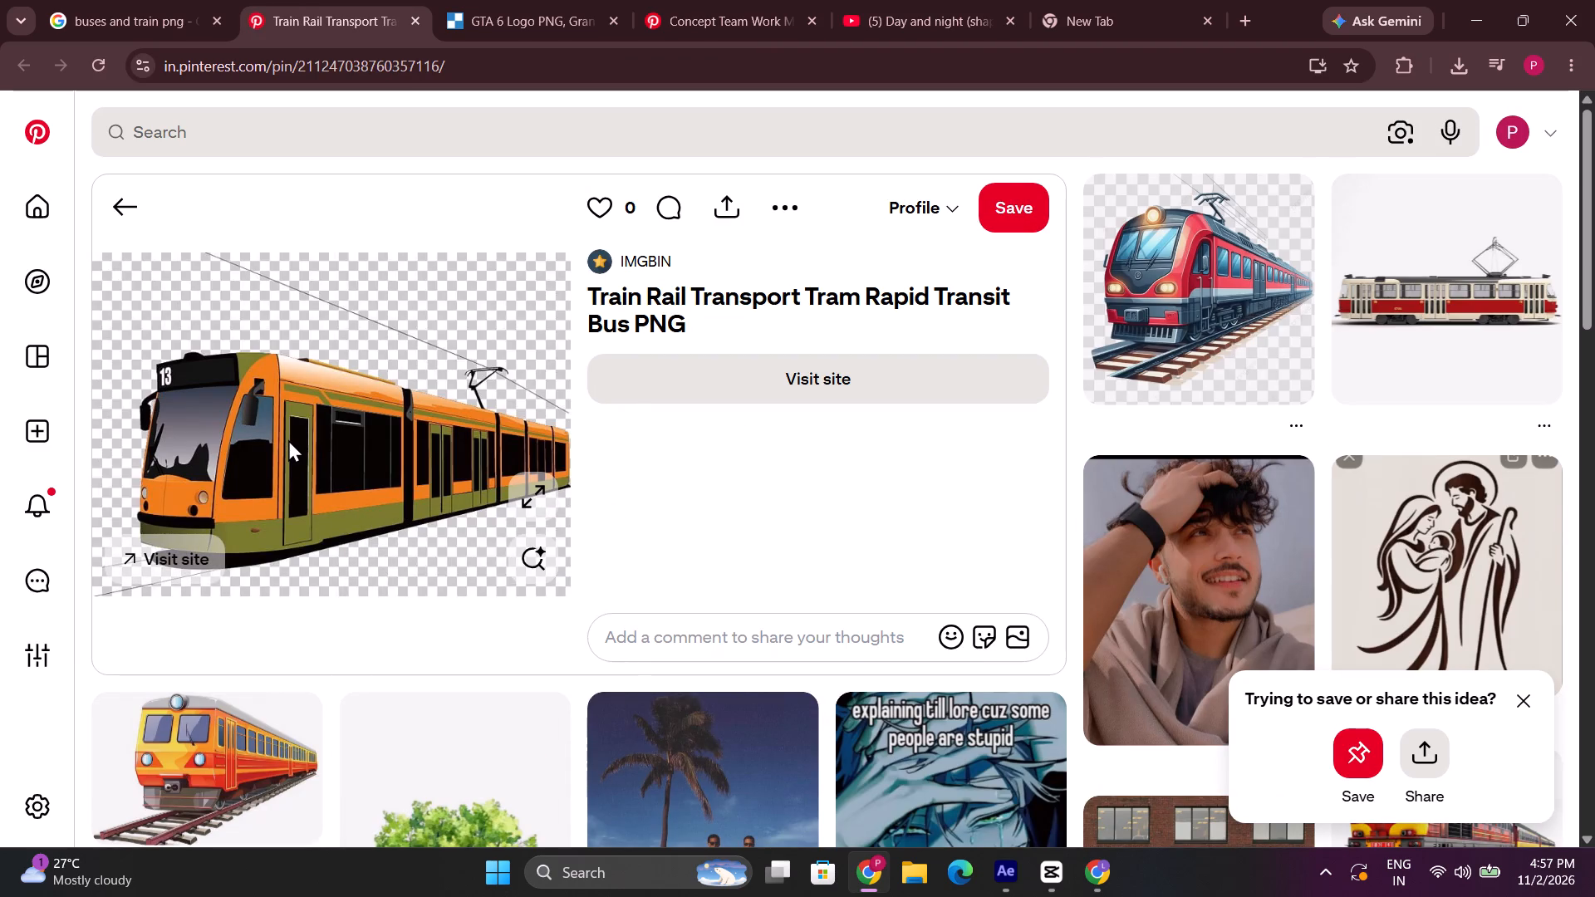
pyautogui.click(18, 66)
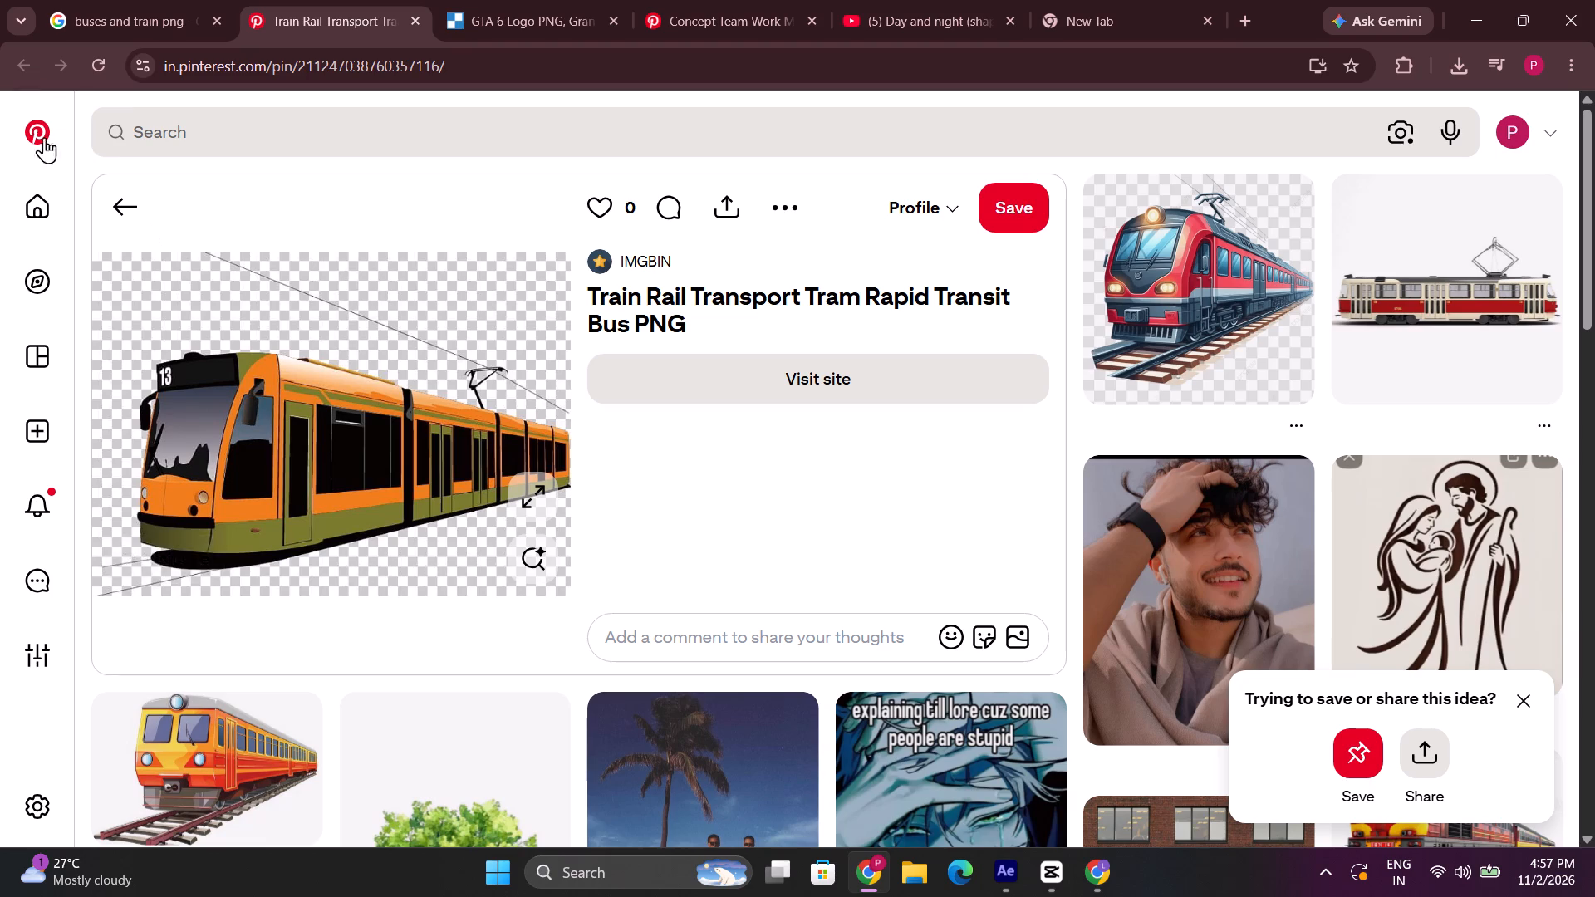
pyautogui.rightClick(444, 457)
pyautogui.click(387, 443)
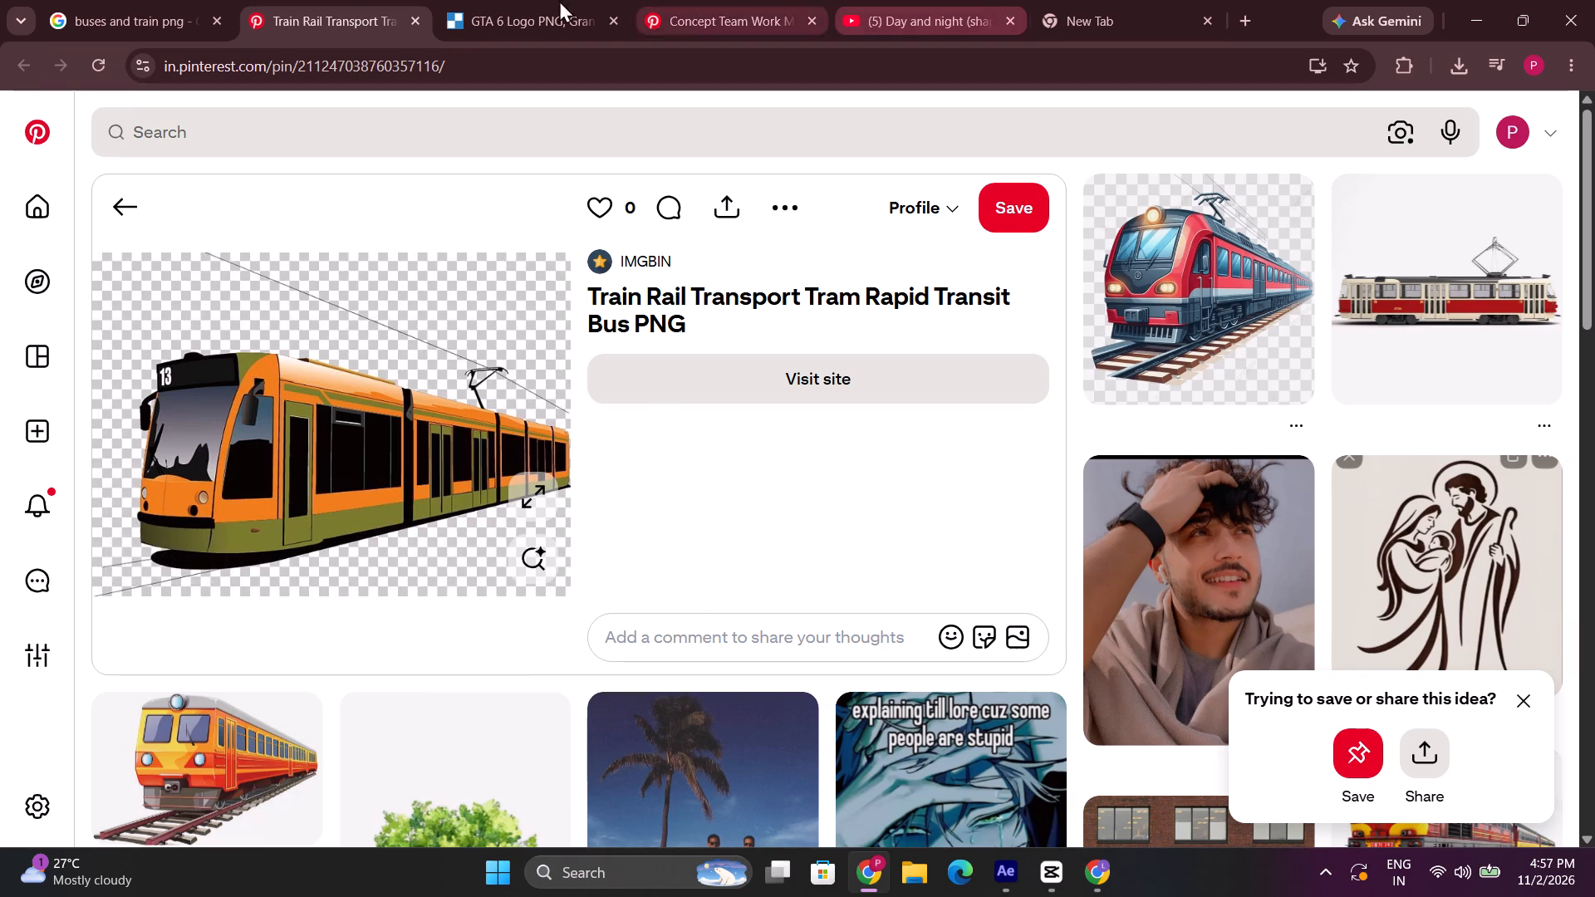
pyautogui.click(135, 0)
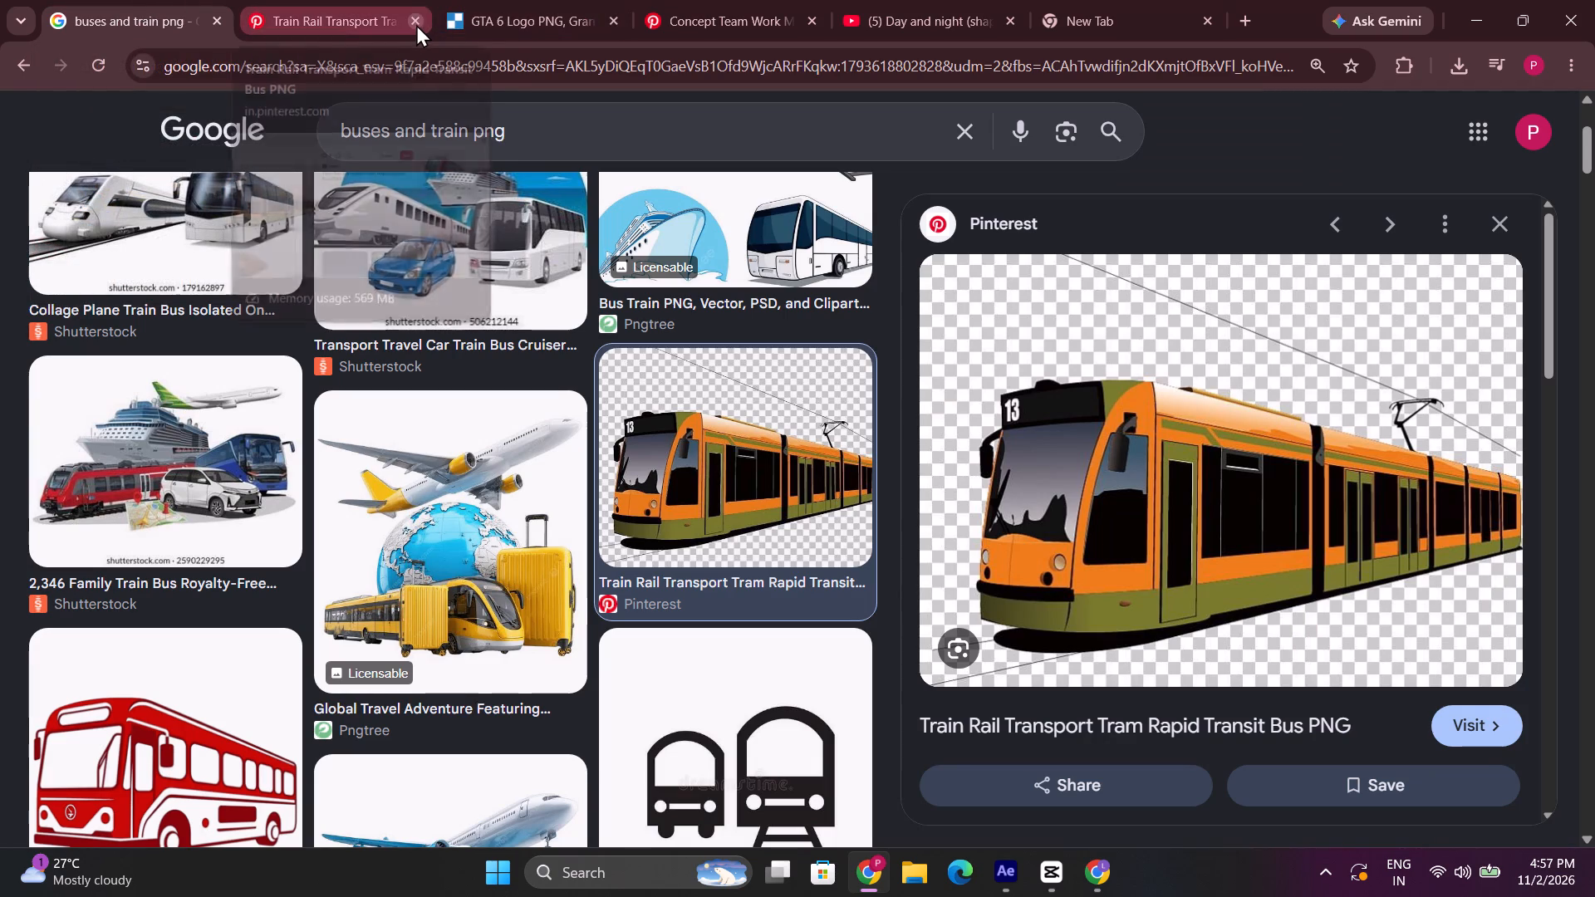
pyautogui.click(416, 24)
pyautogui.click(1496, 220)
# Look further through the "buses and train png" image results for a usable bus or train picture.
pyautogui.scroll(-2, 896, 516)
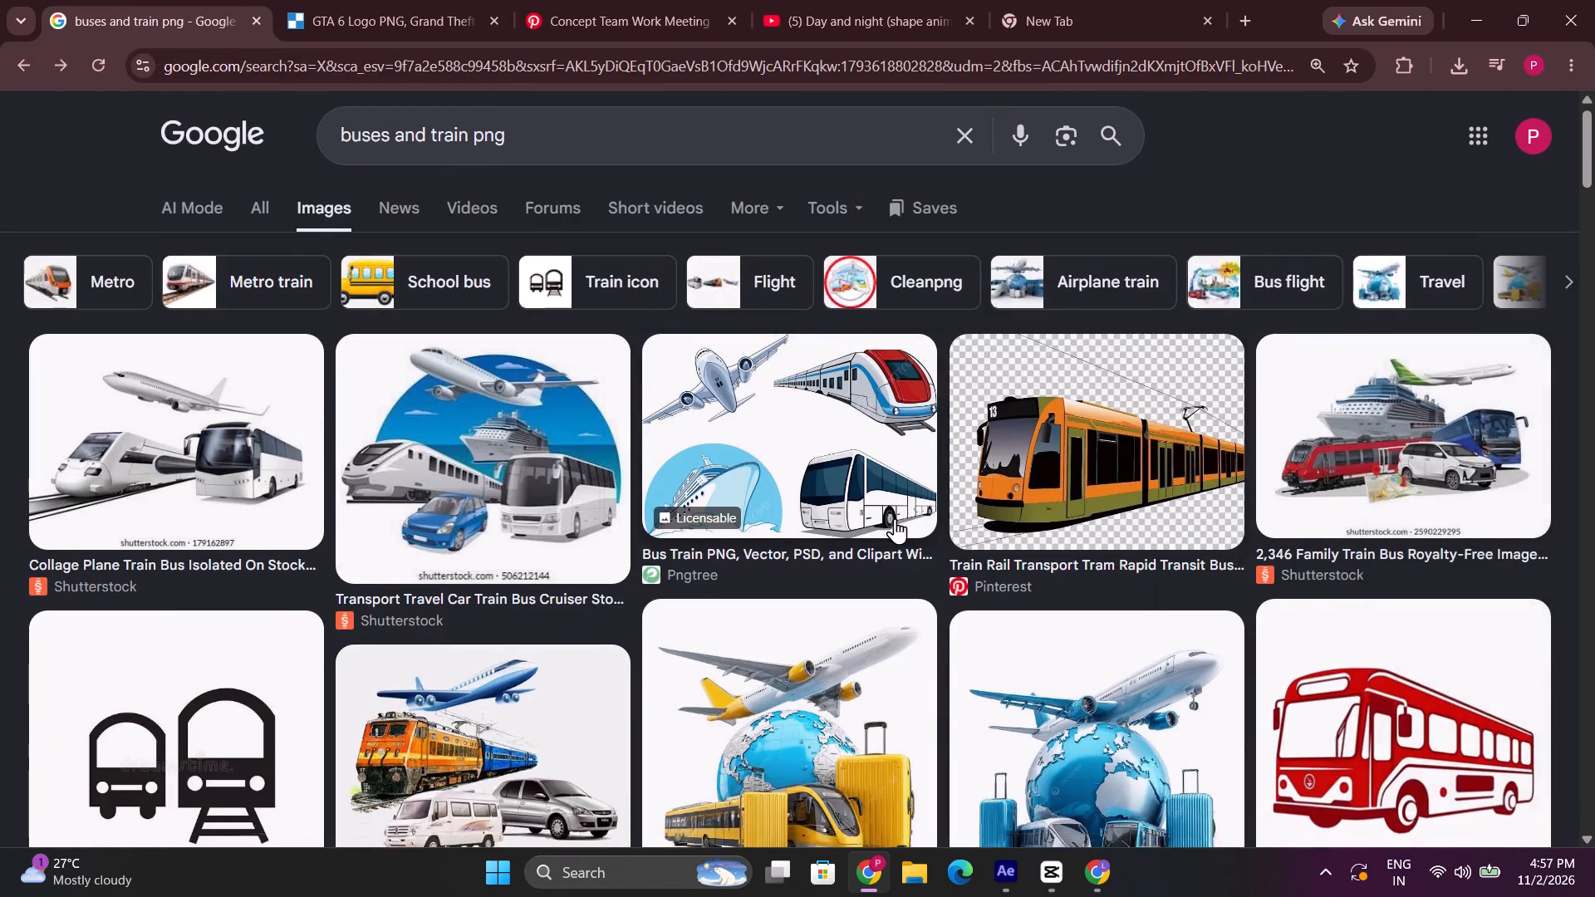
pyautogui.scroll(-6, 895, 518)
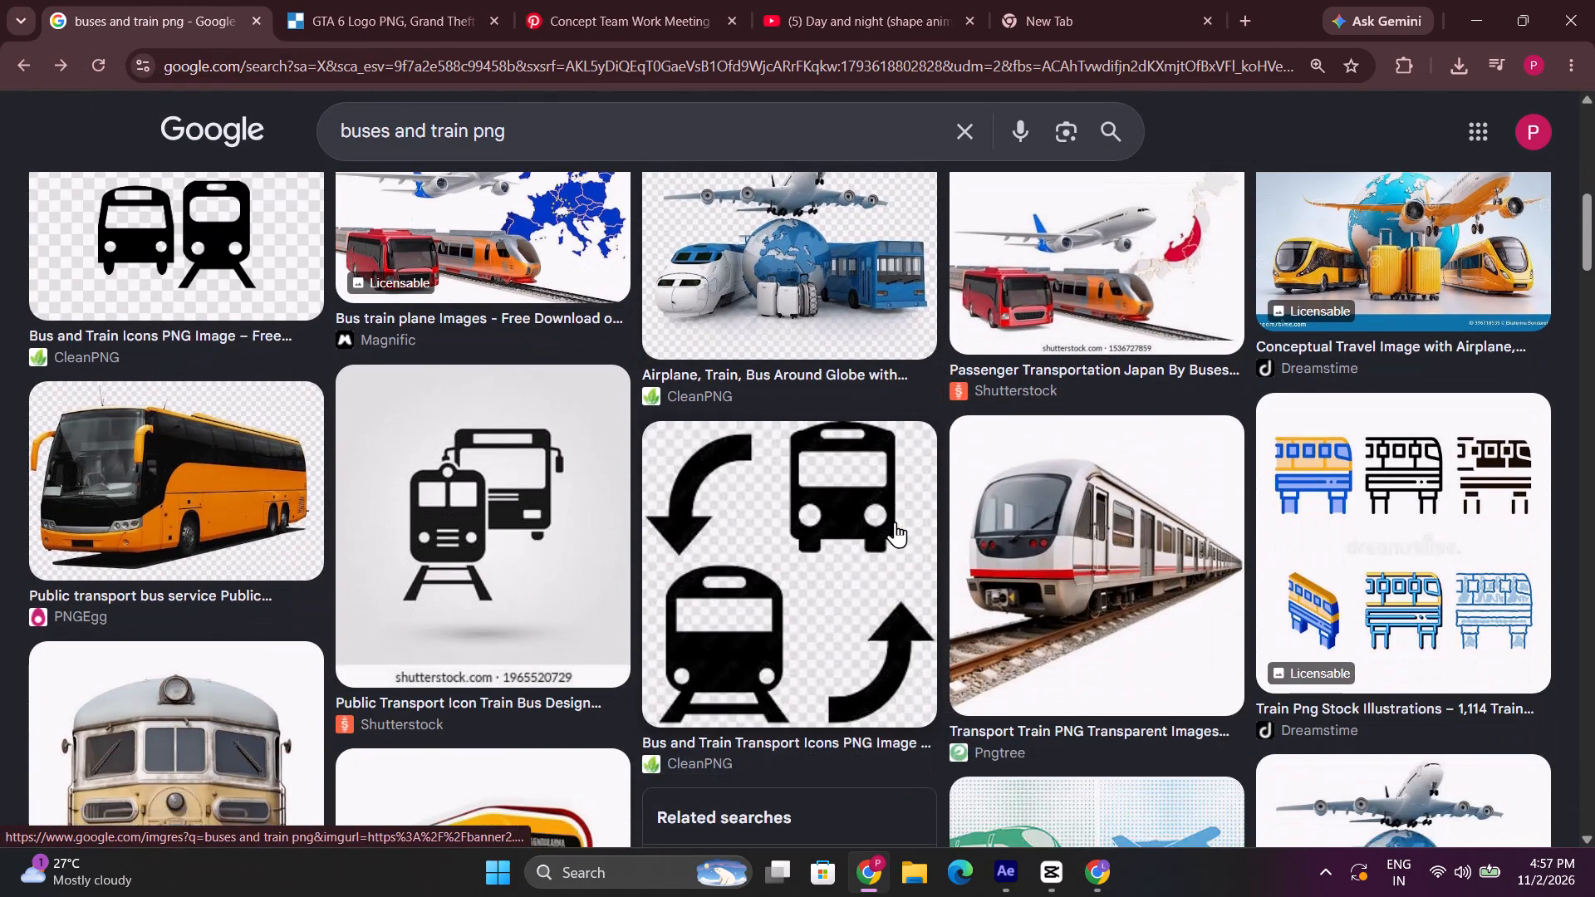
pyautogui.scroll(-3, 895, 522)
pyautogui.scroll(-7, 324, 560)
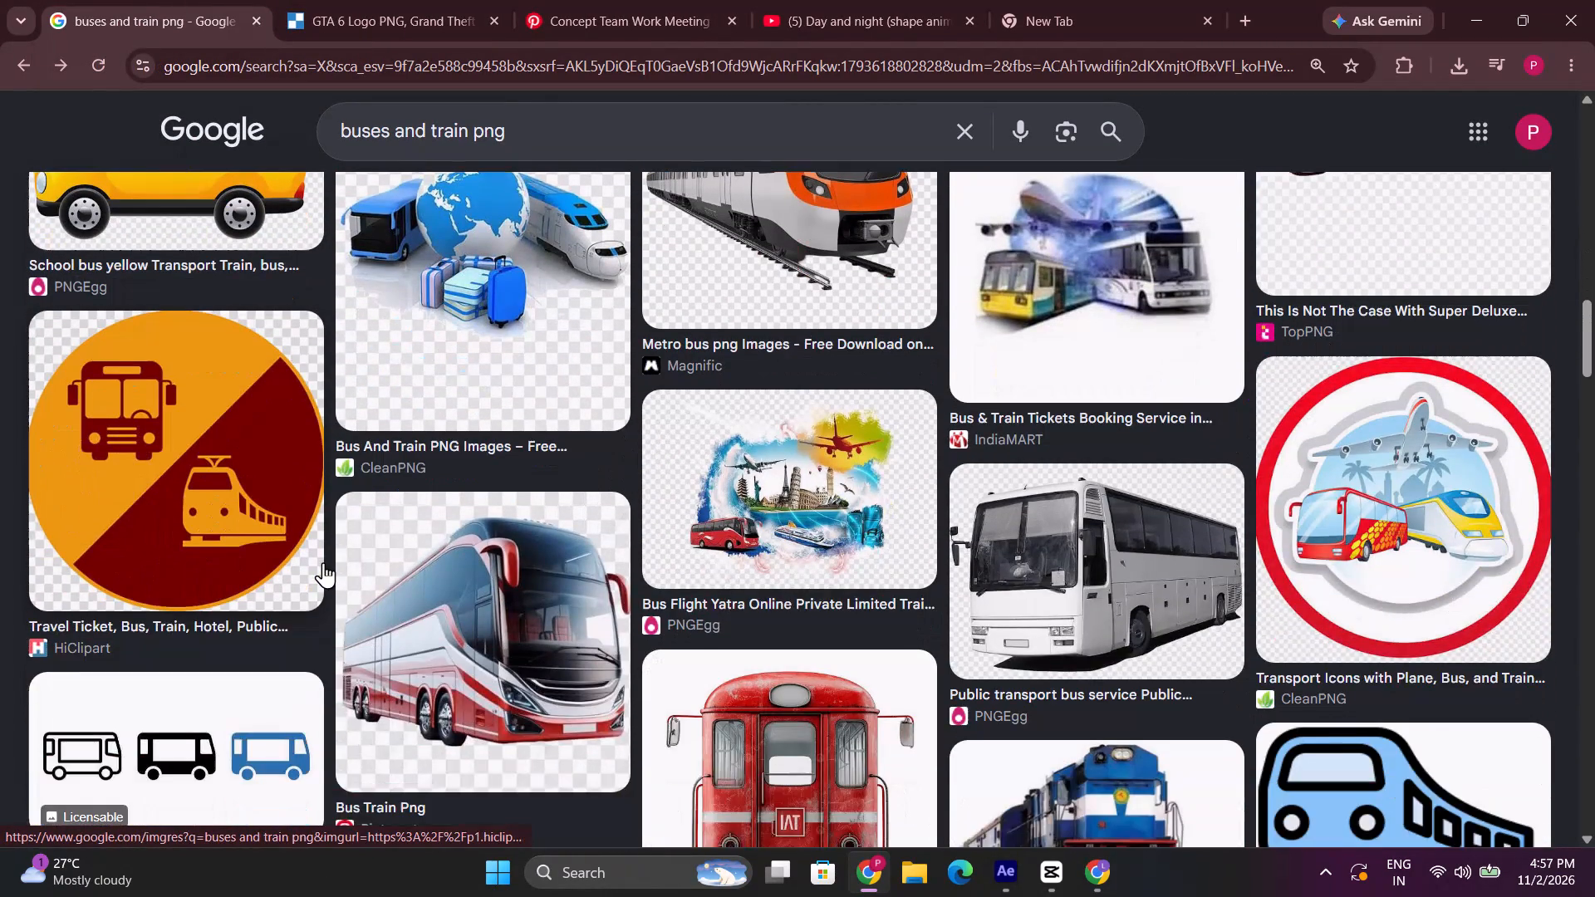
pyautogui.scroll(2, 323, 562)
pyautogui.scroll(-4, 457, 512)
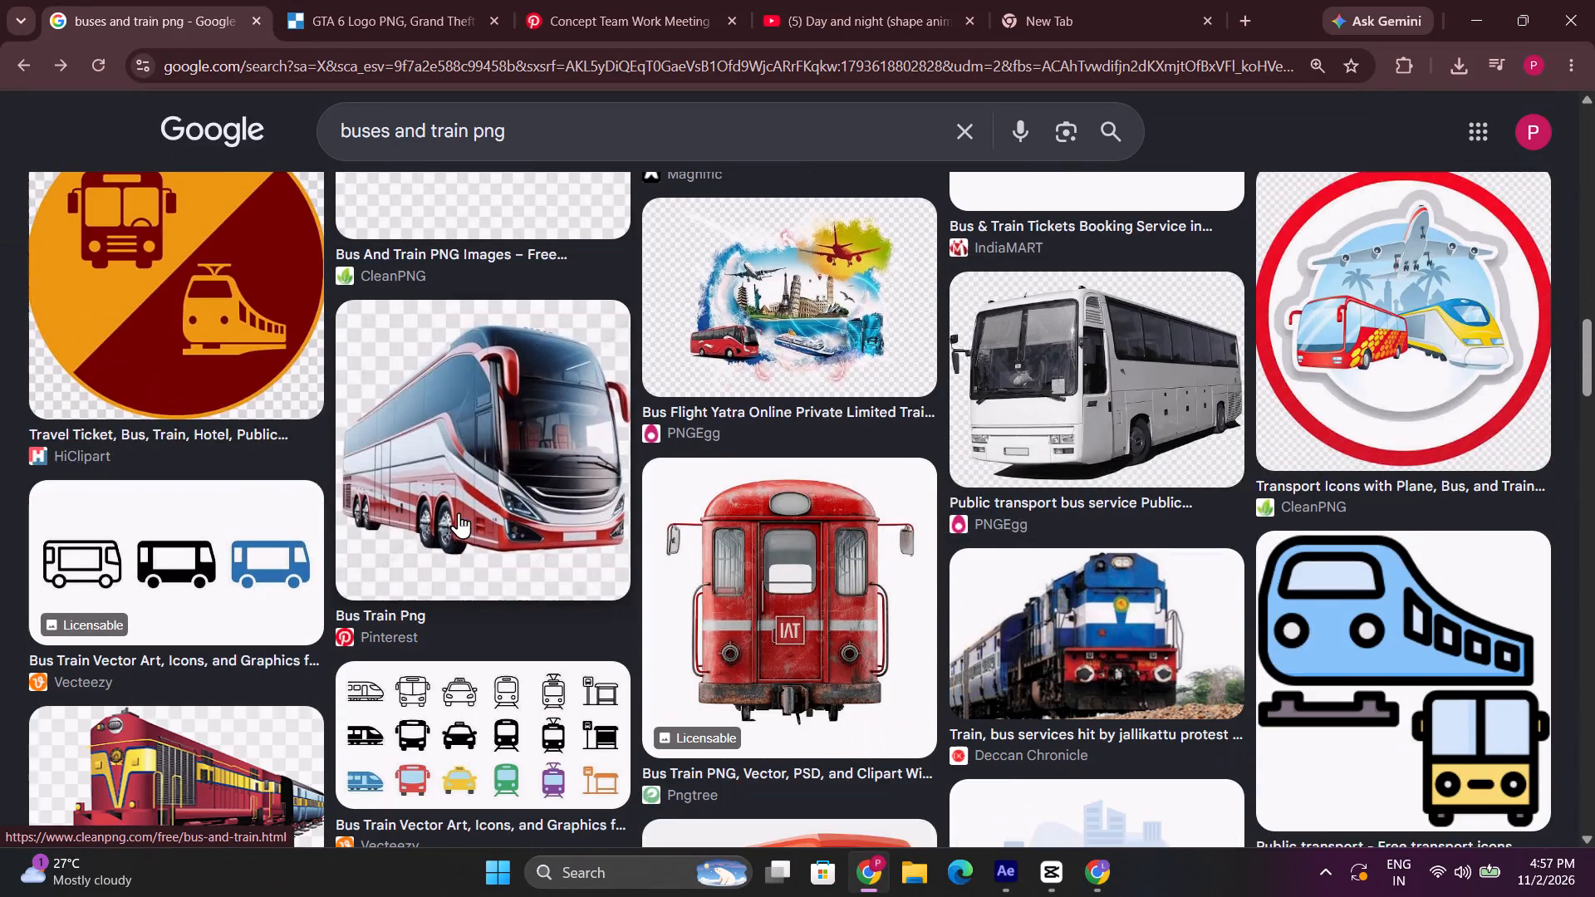
pyautogui.scroll(-5, 459, 512)
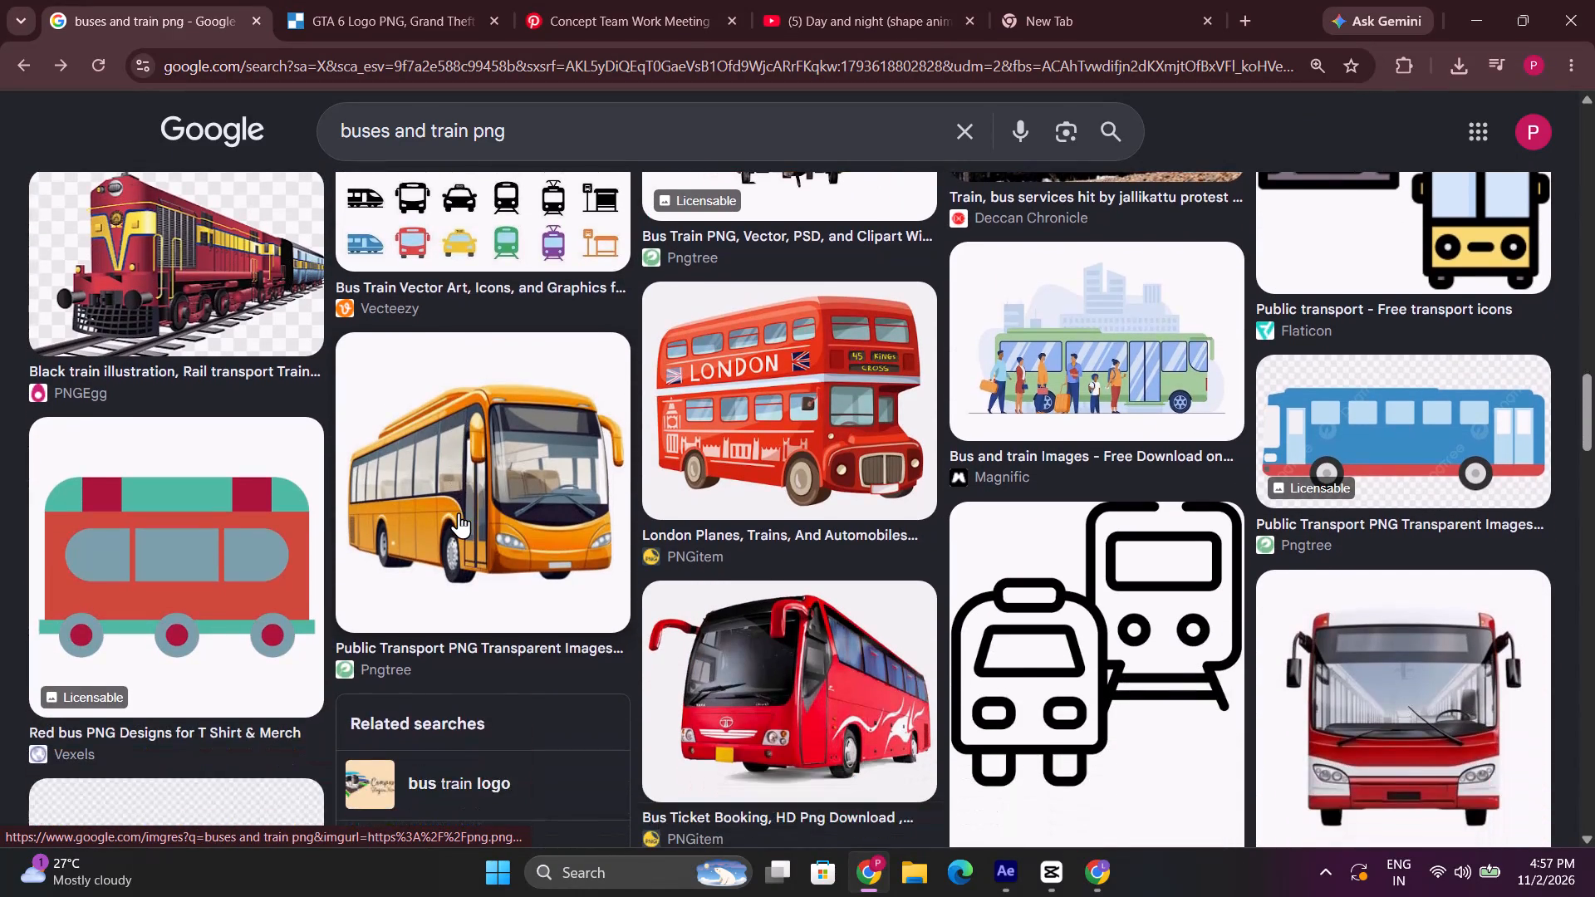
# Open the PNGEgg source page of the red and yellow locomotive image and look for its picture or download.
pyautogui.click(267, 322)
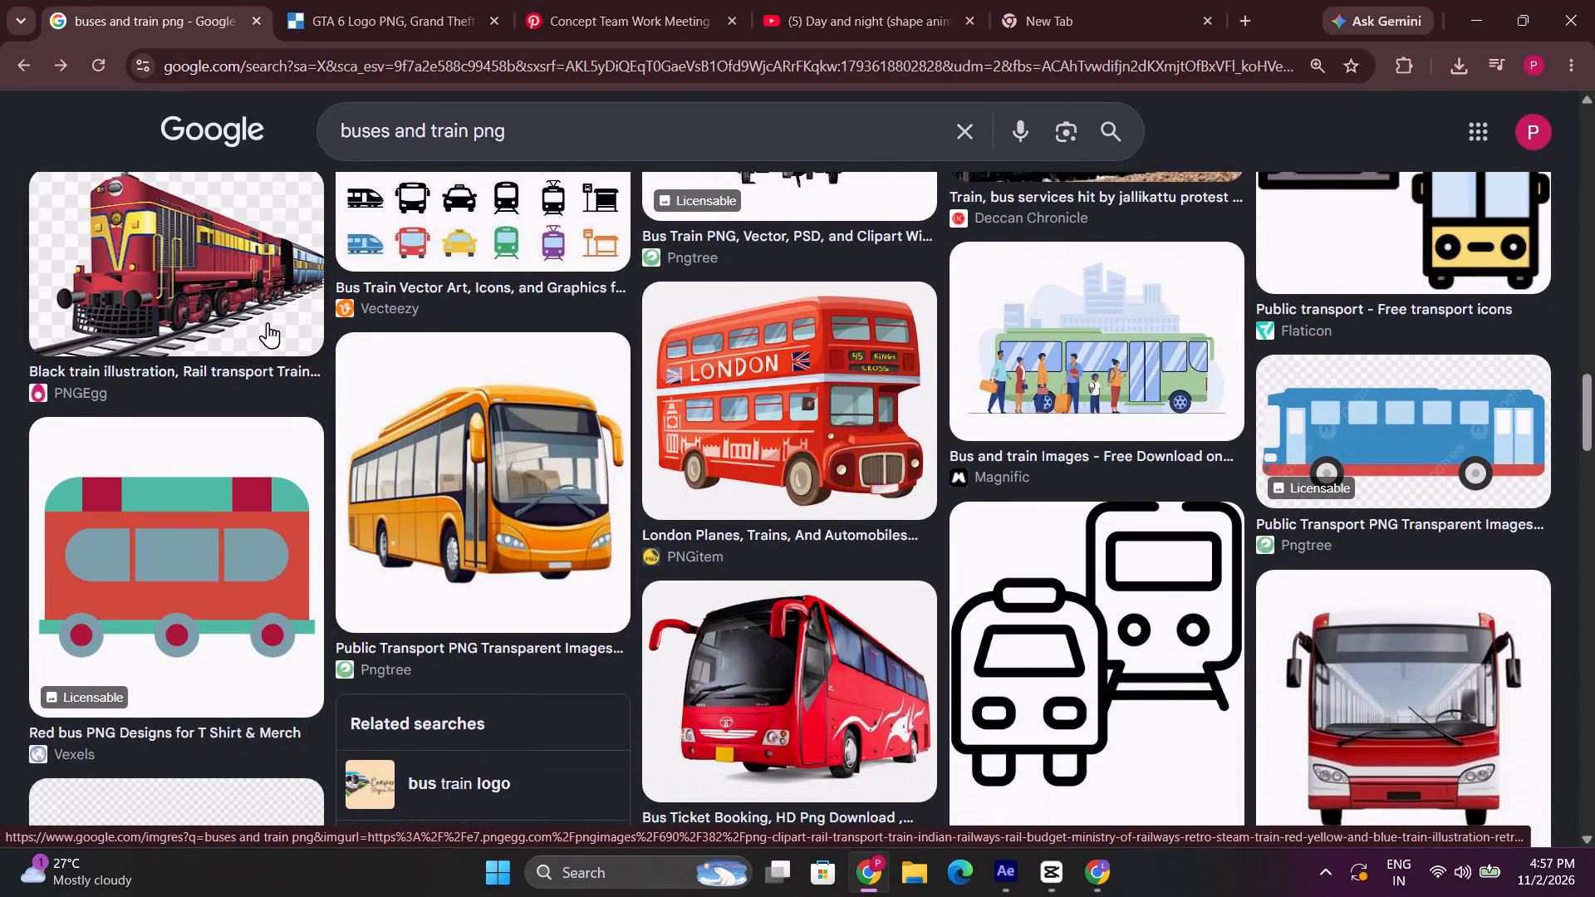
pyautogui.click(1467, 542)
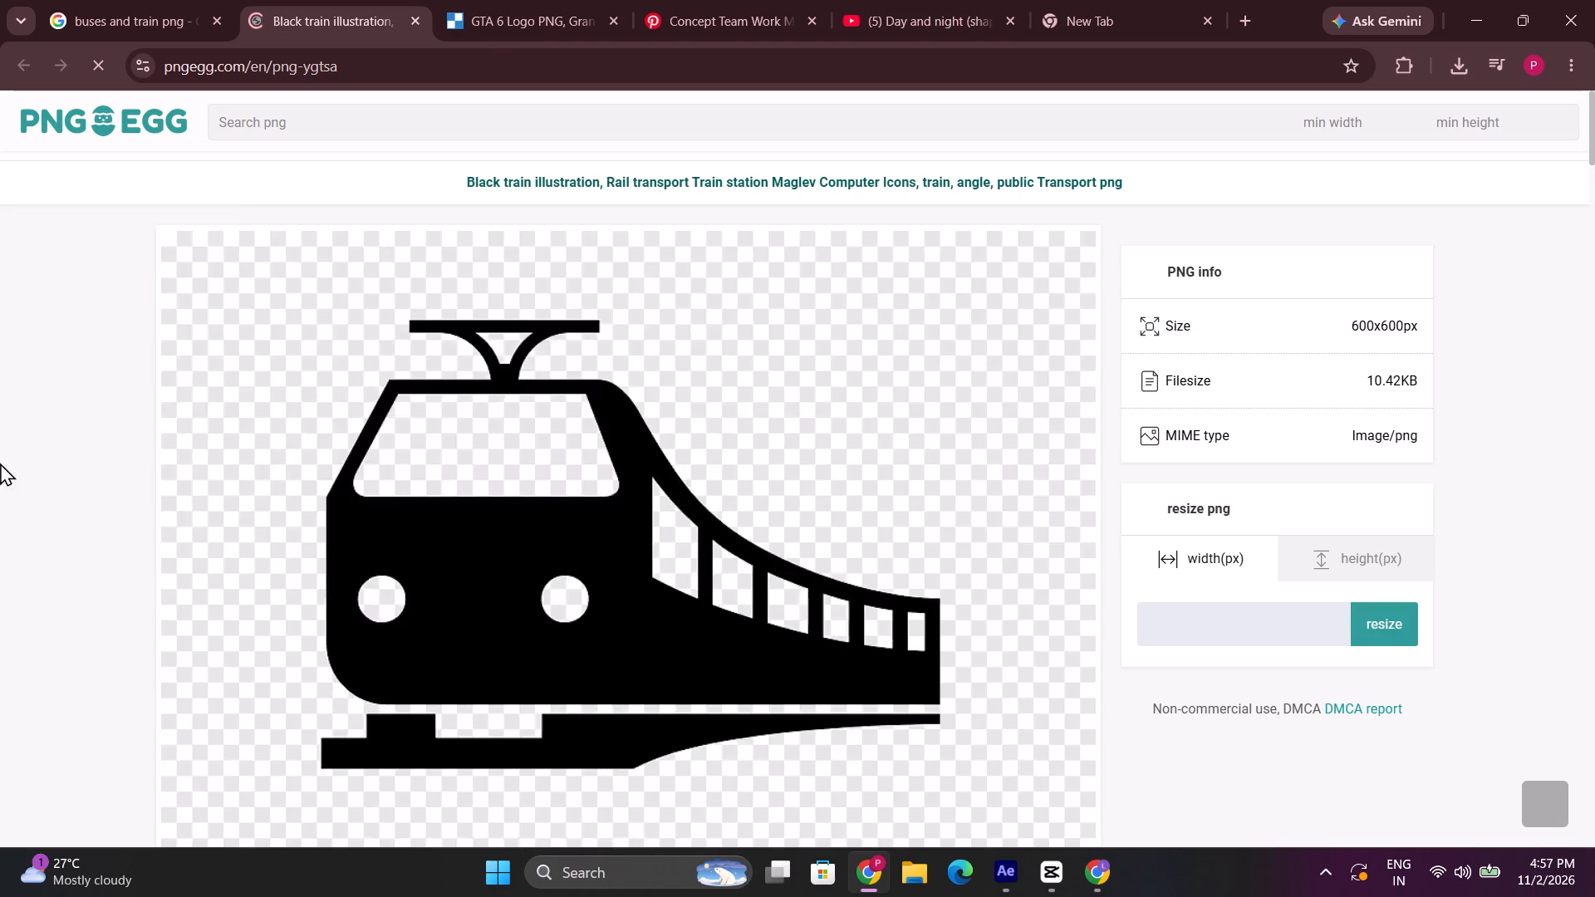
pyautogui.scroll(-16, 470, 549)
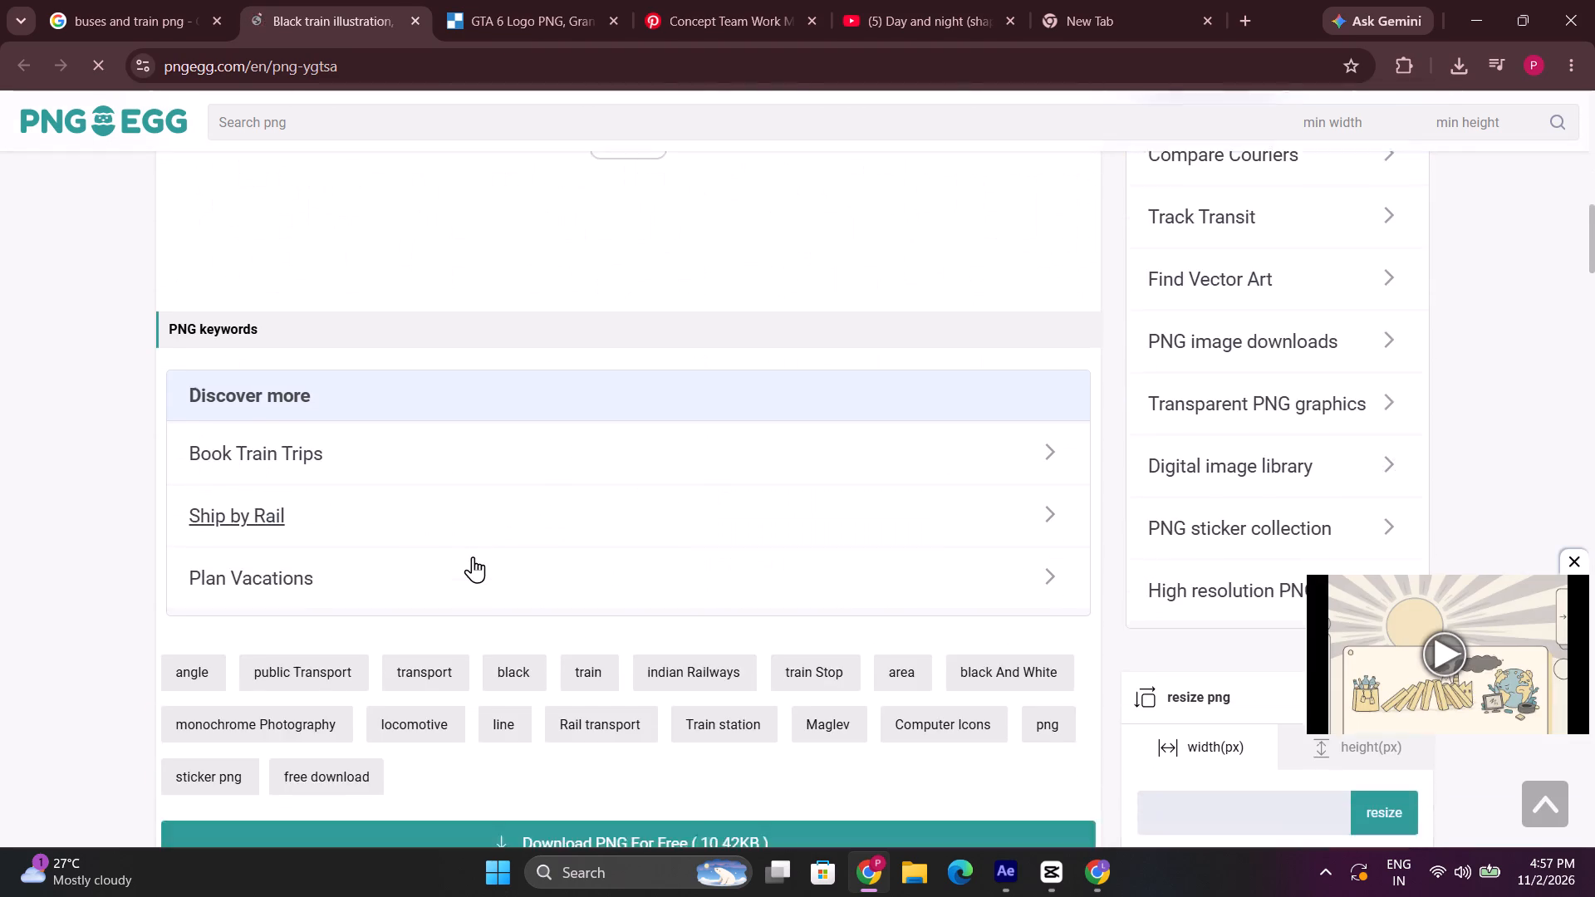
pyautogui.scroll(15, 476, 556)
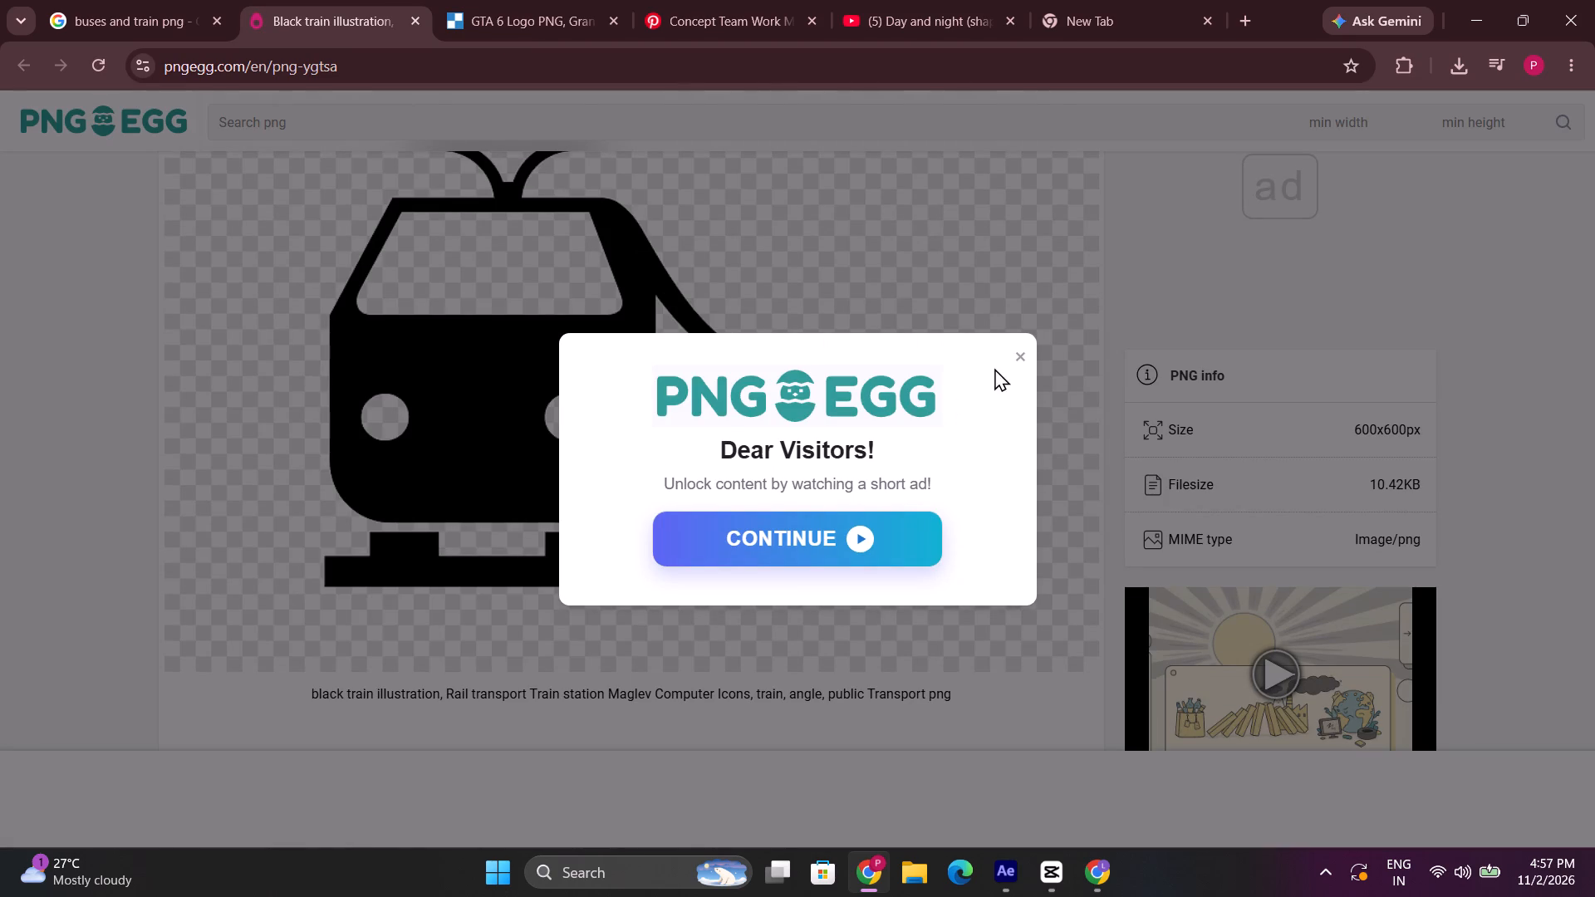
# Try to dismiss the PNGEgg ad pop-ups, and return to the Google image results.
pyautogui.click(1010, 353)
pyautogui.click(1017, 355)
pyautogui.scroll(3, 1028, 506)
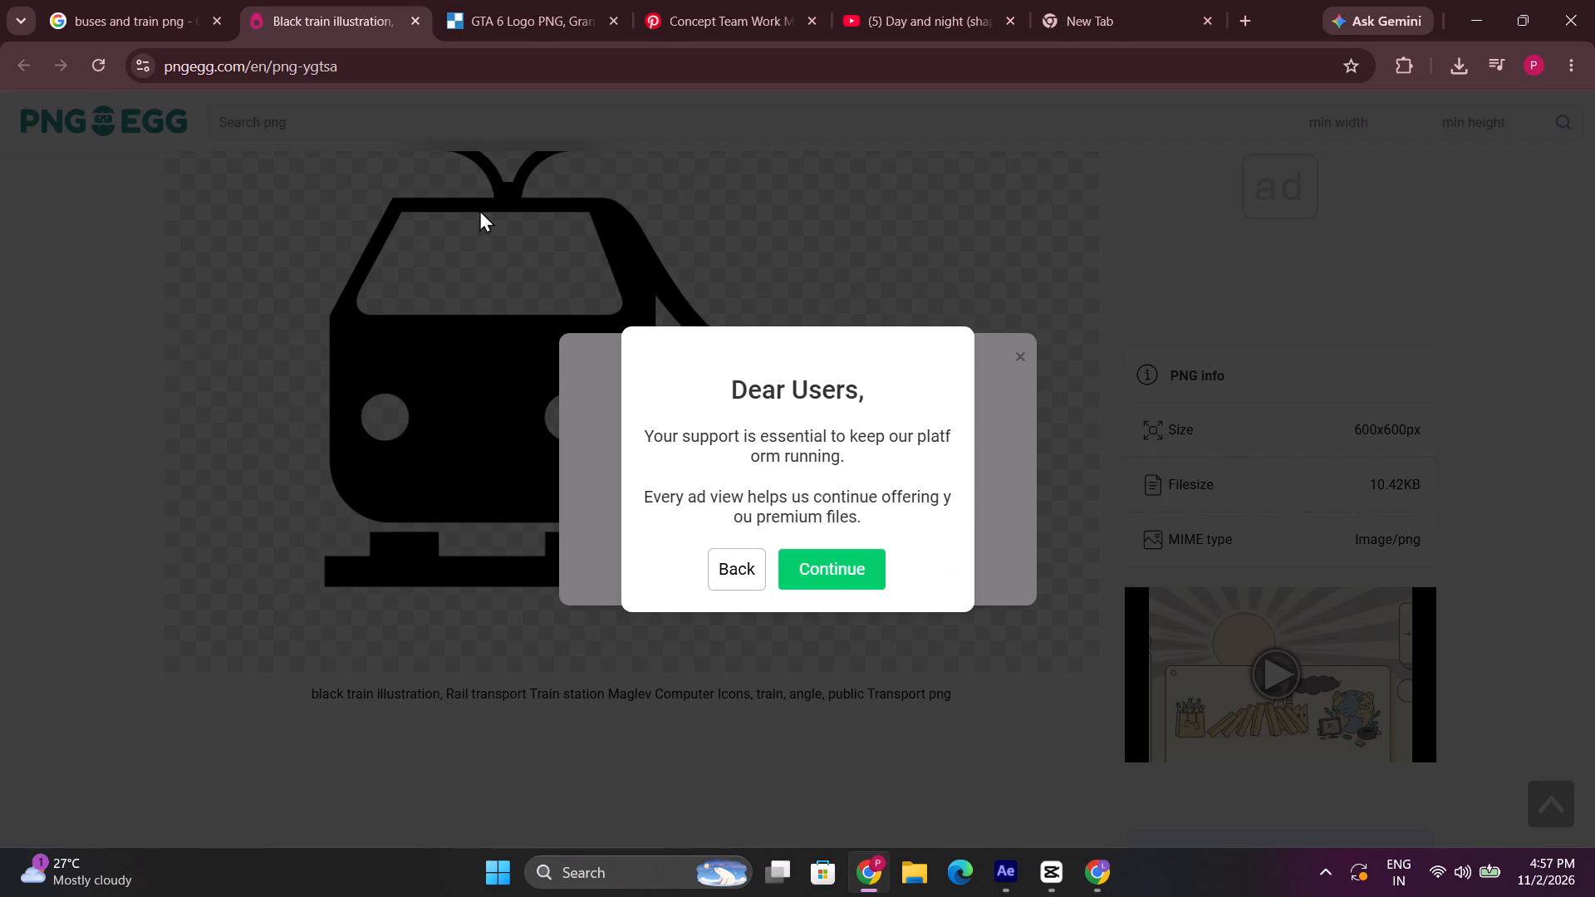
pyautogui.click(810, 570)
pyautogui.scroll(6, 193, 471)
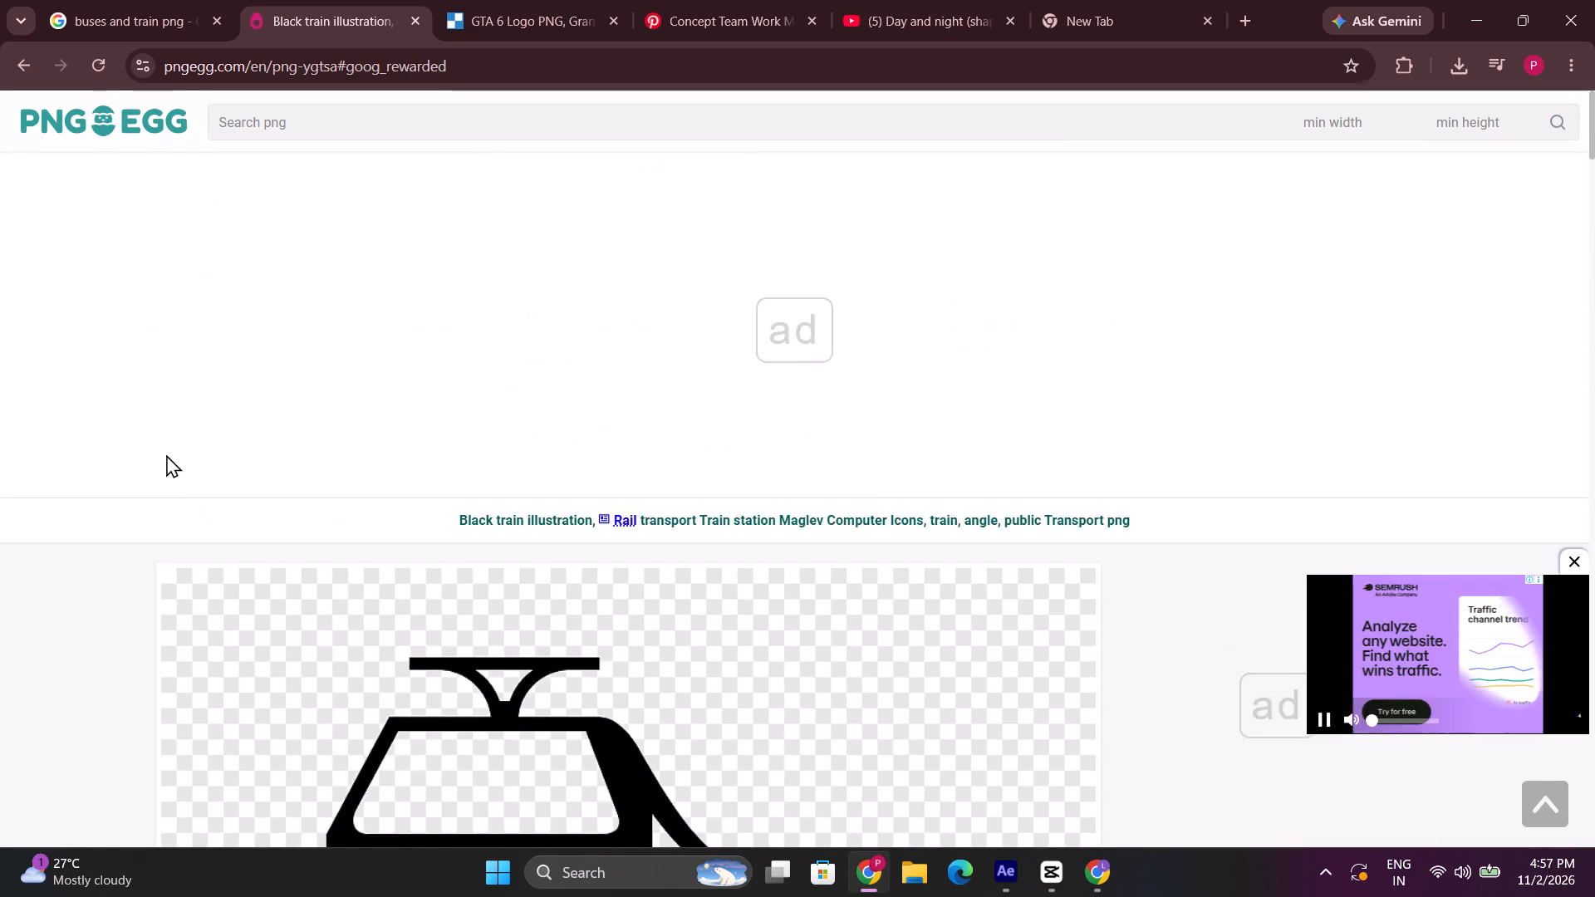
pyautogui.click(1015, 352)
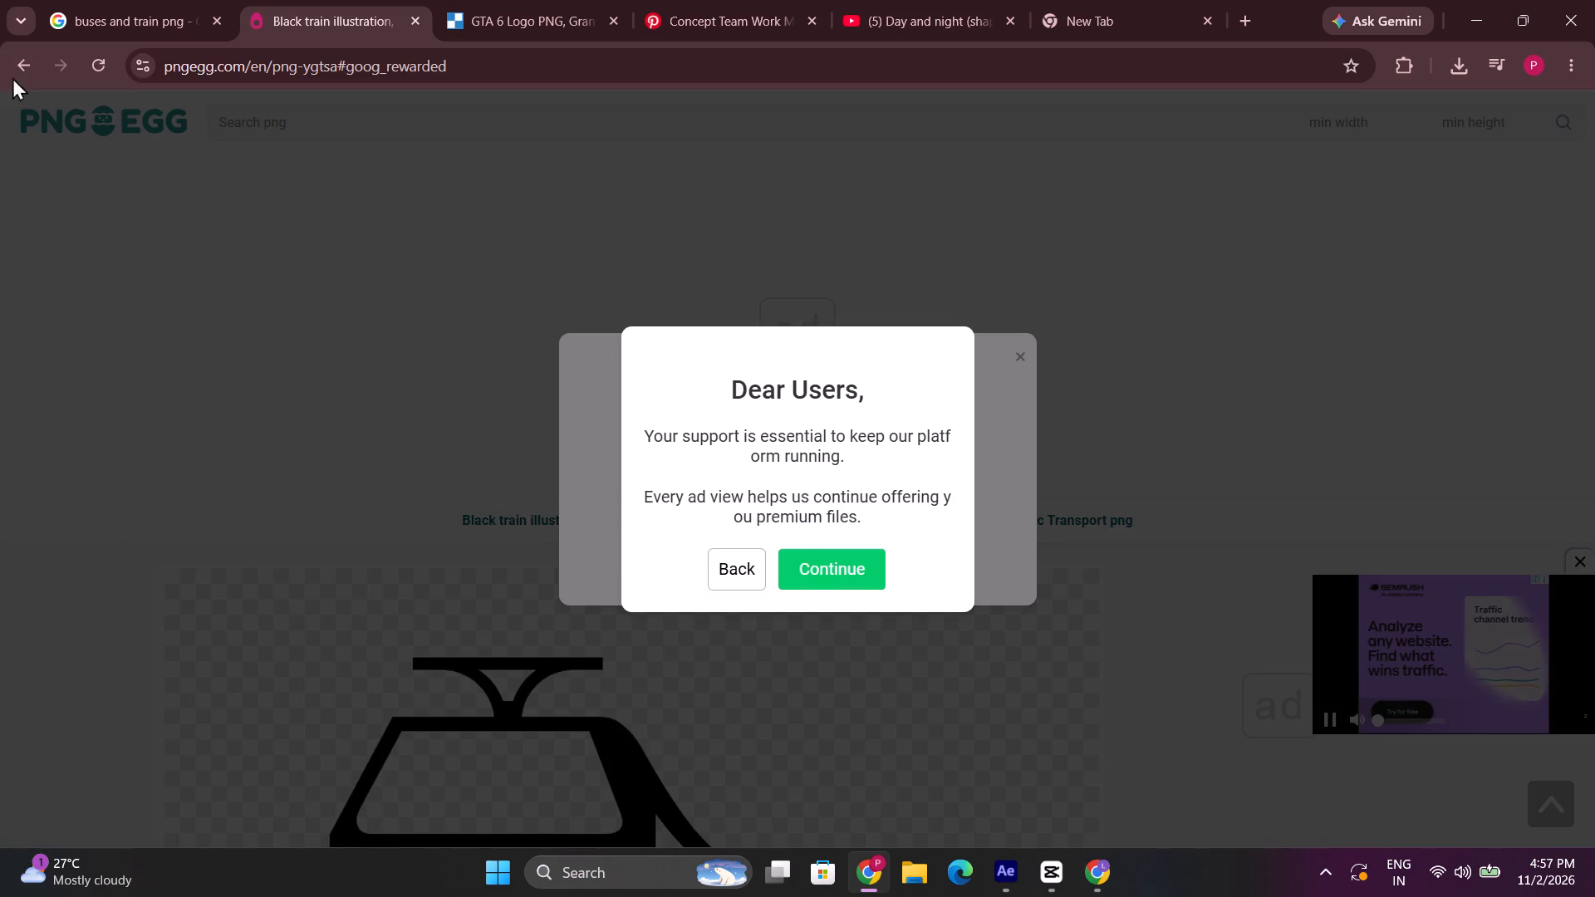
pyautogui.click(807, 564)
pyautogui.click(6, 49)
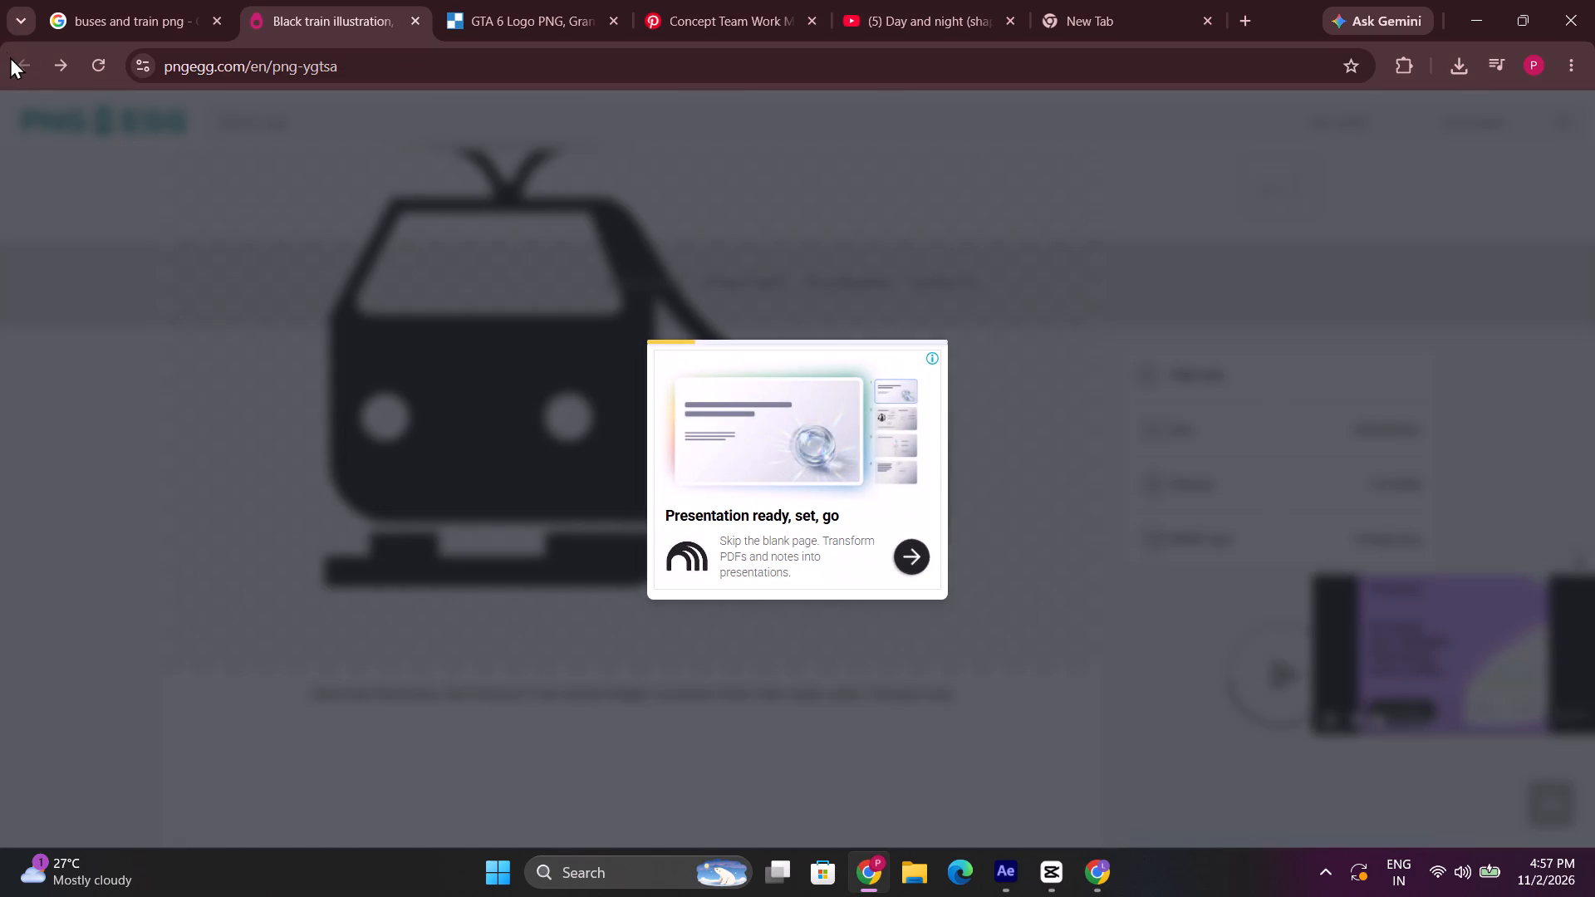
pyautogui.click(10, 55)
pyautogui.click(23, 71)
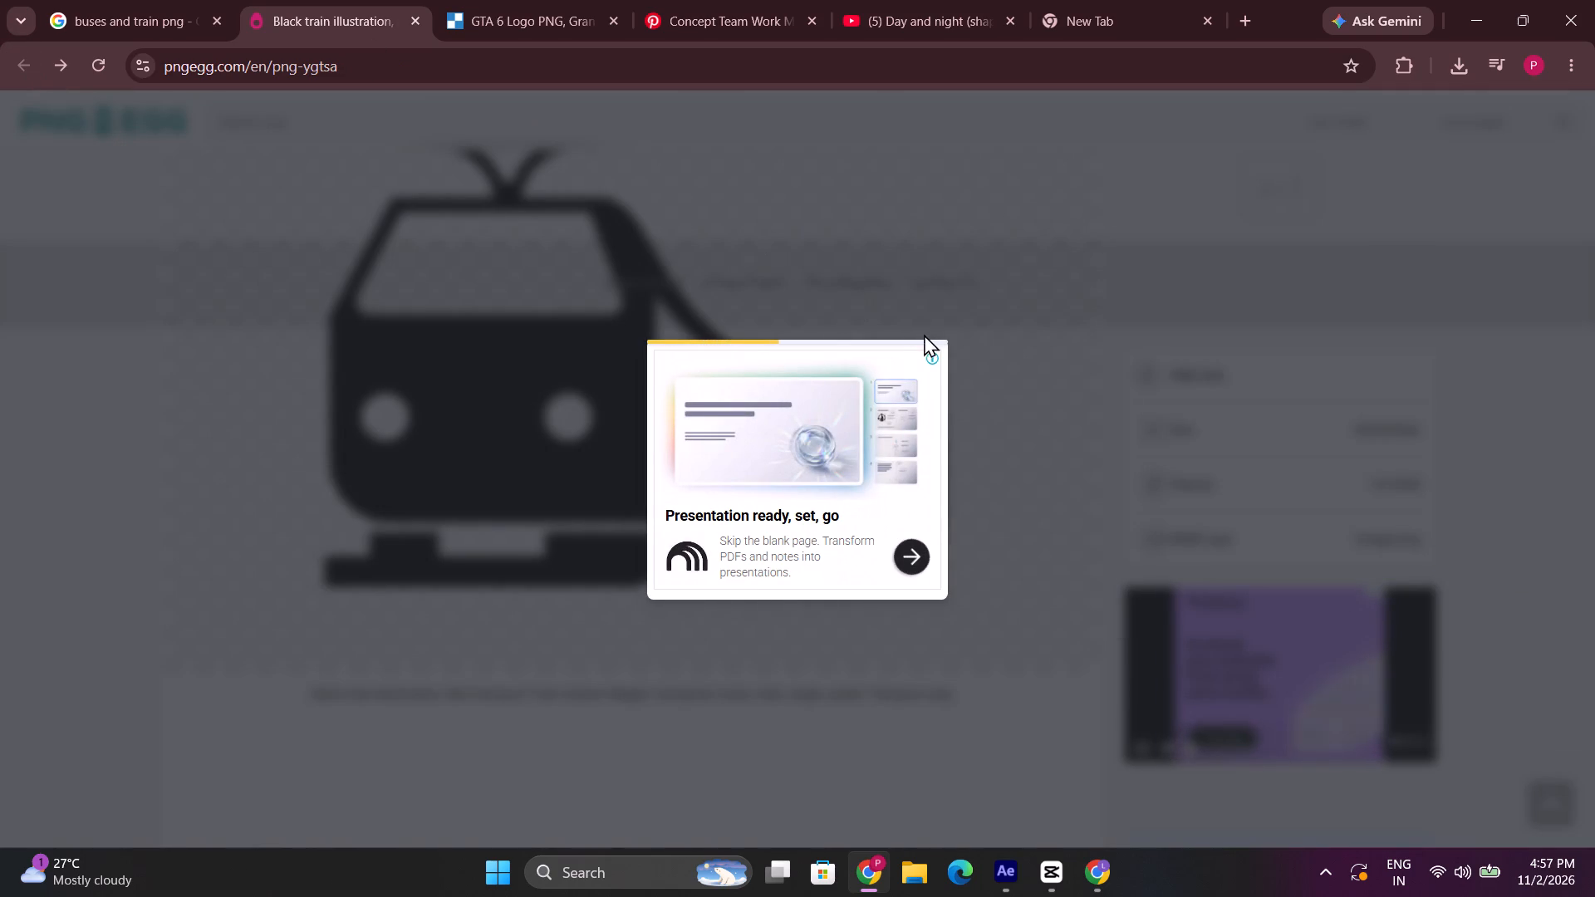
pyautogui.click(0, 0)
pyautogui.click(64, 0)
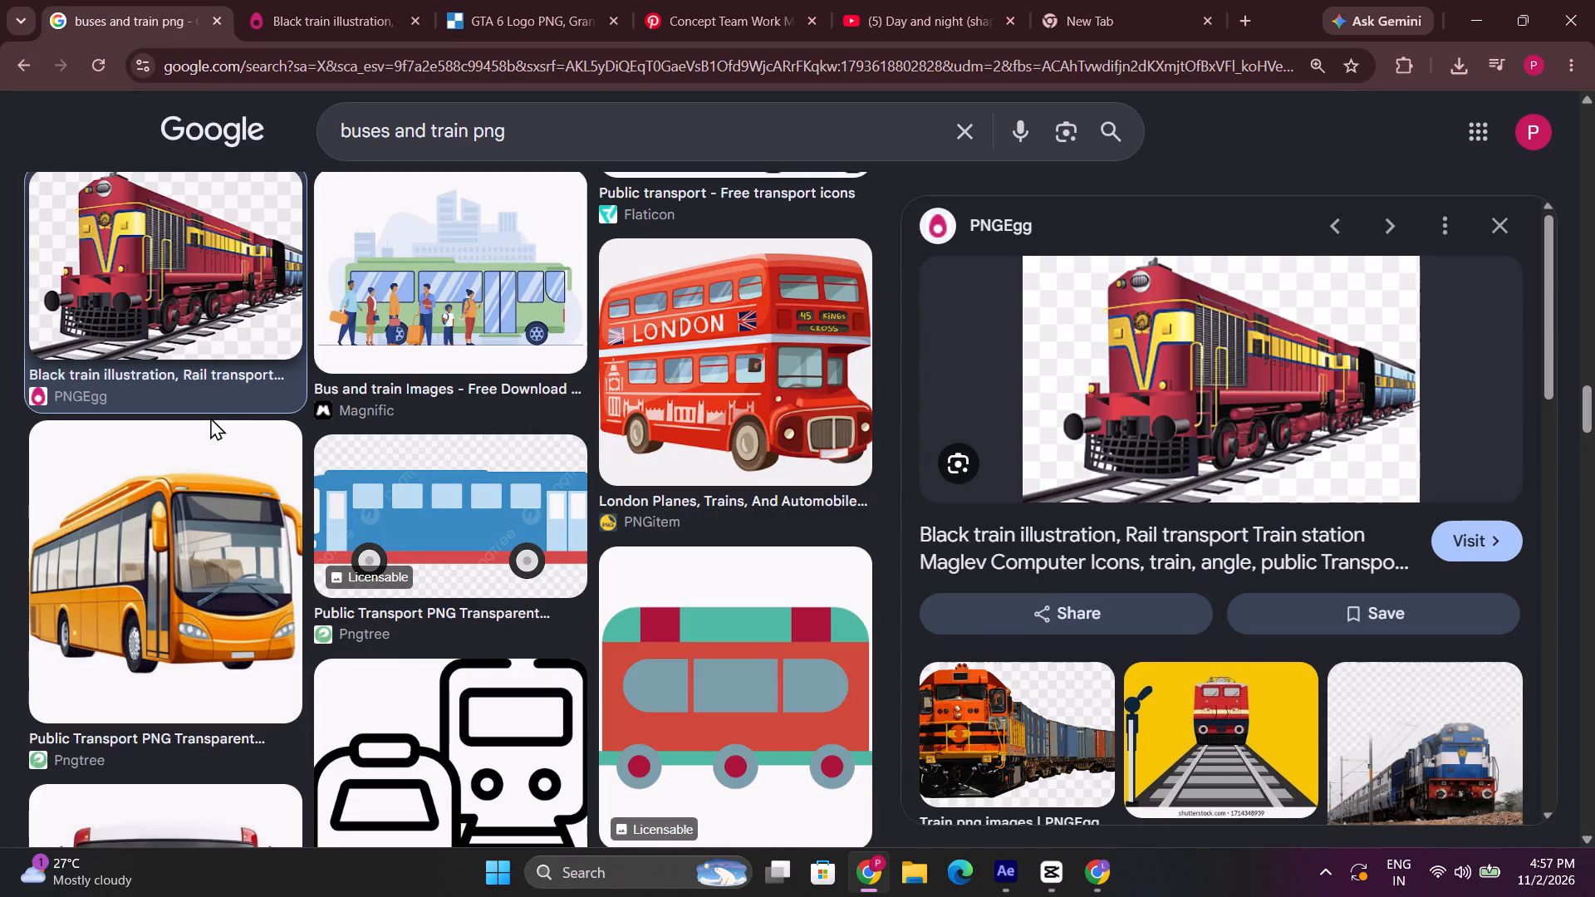
# Open the PNGEgg source page again, get past its ad prompt, and open the related red, yellow and blue train illustration.
pyautogui.click(1482, 550)
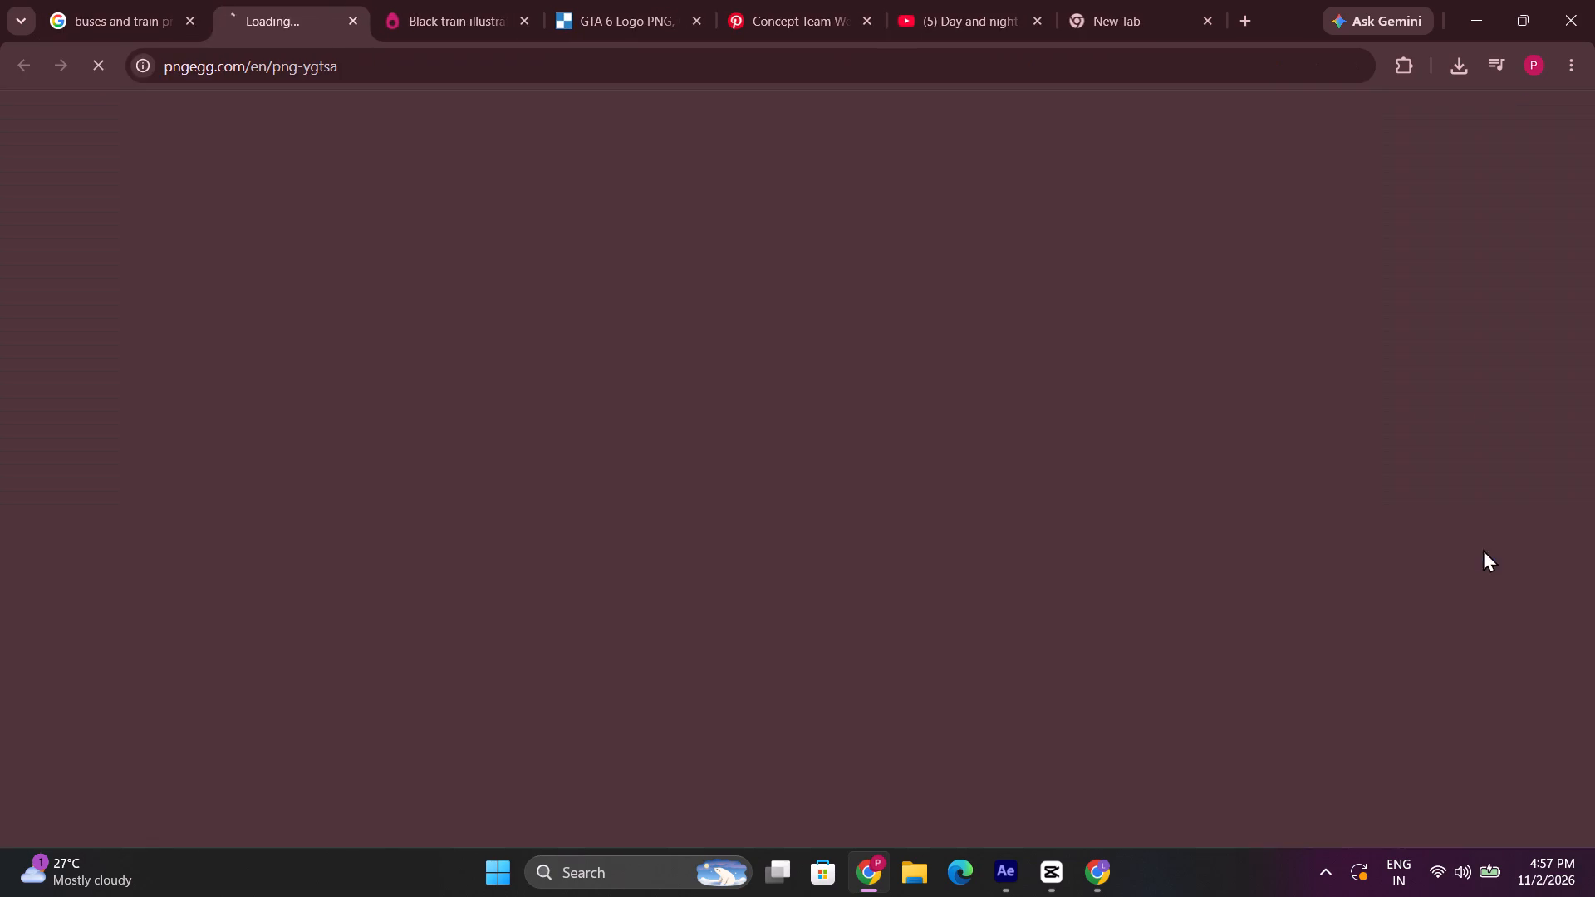
pyautogui.scroll(-15, 562, 517)
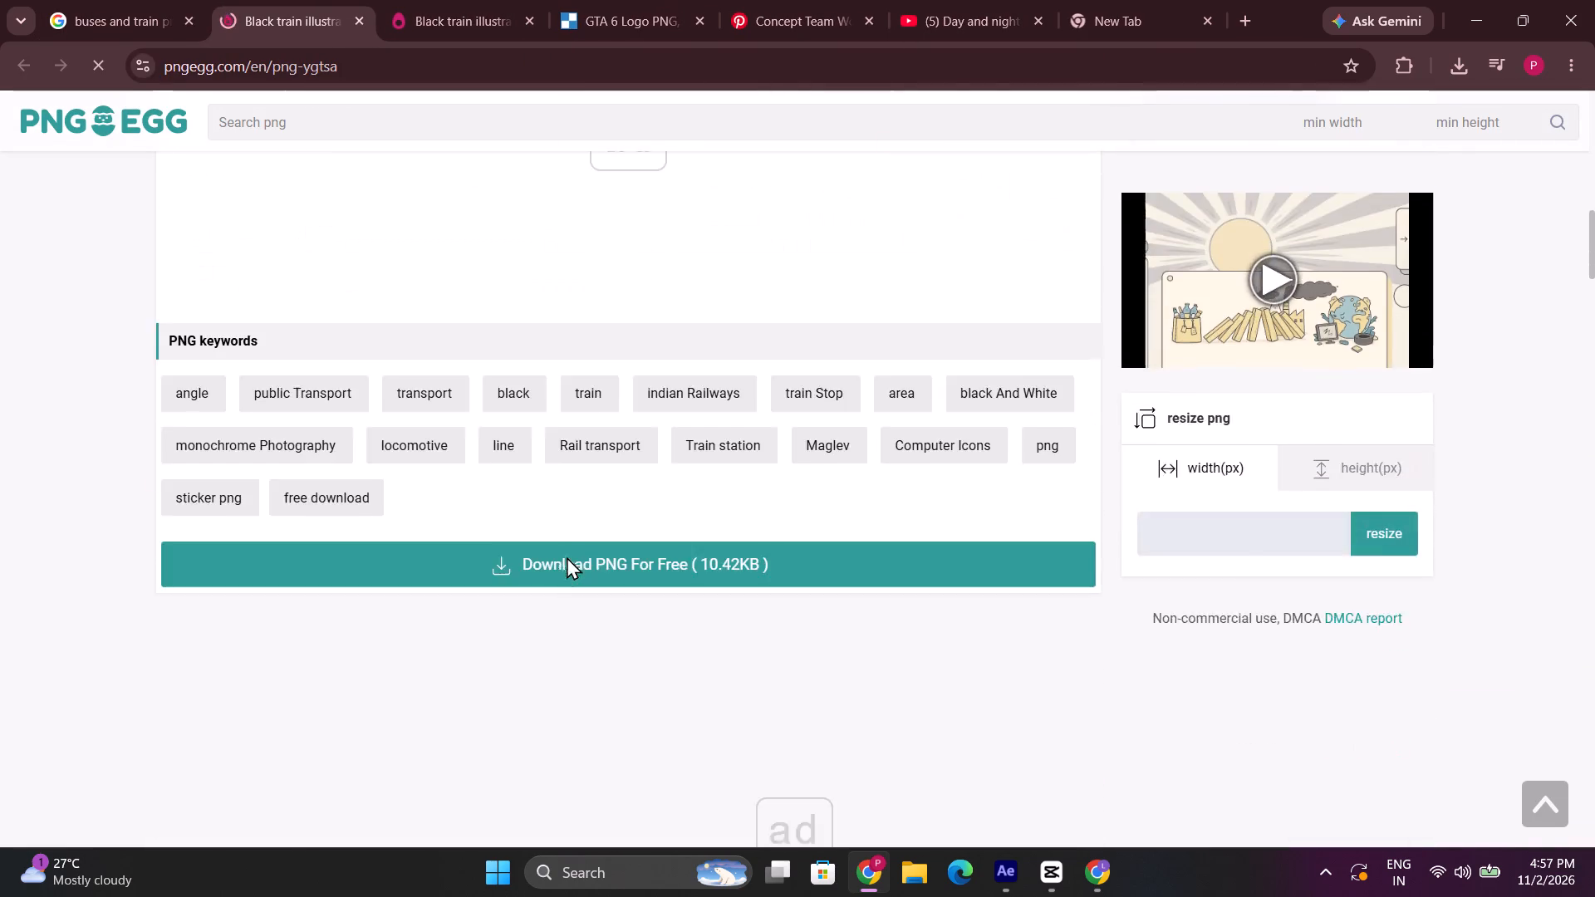
pyautogui.scroll(-11, 567, 556)
pyautogui.click(602, 383)
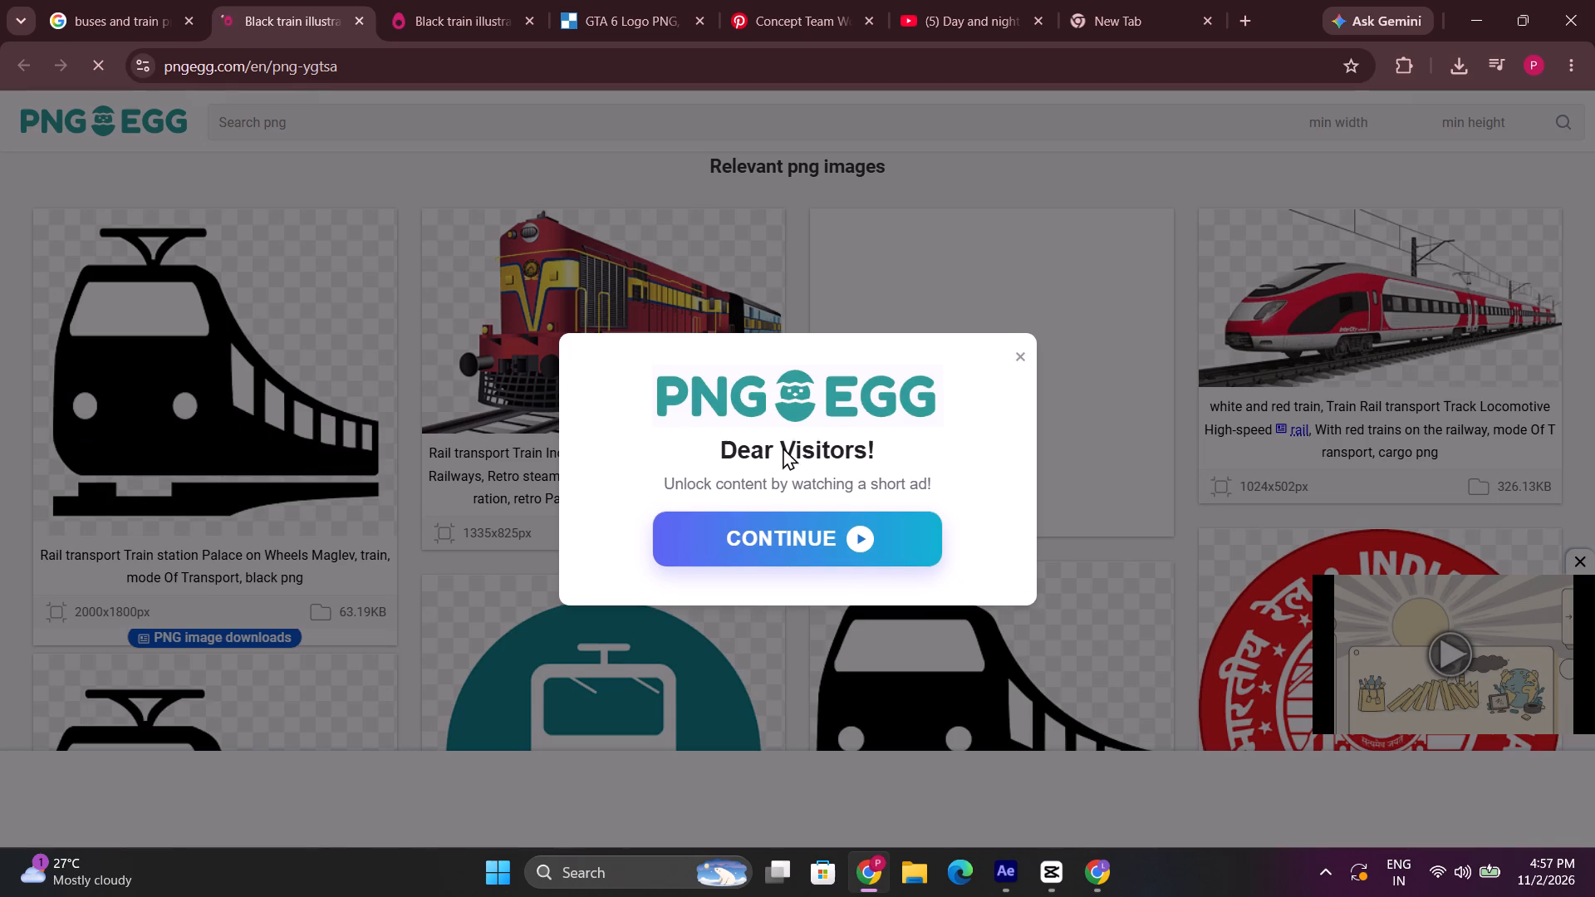
pyautogui.moveTo(1012, 349); pyautogui.dragTo(1017, 359)
pyautogui.click(1018, 359)
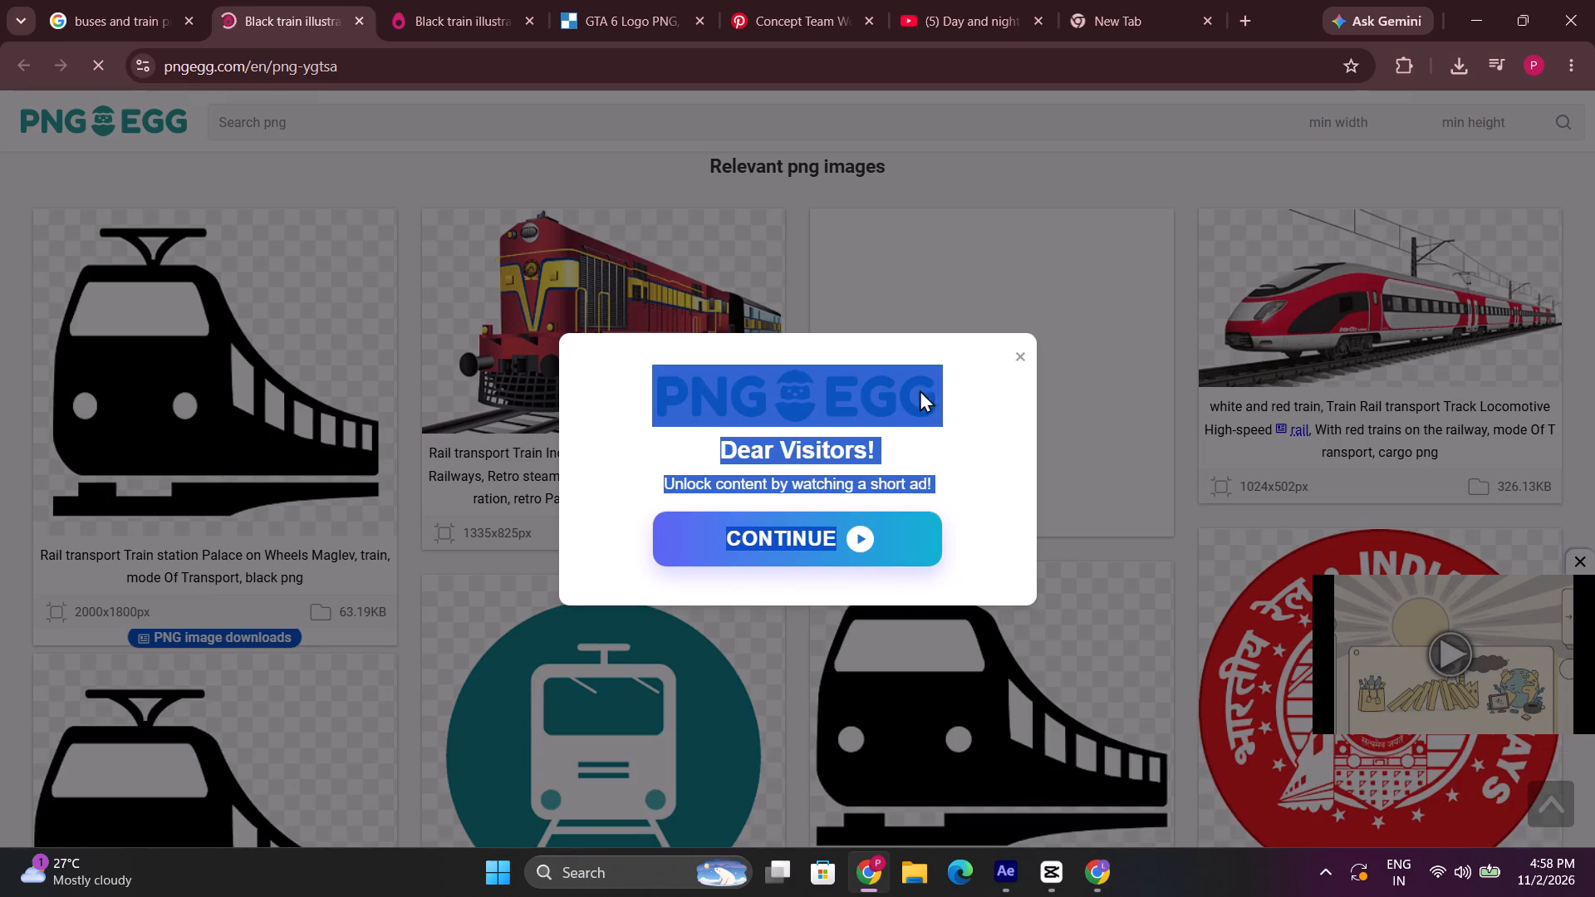
pyautogui.click(822, 576)
pyautogui.click(606, 476)
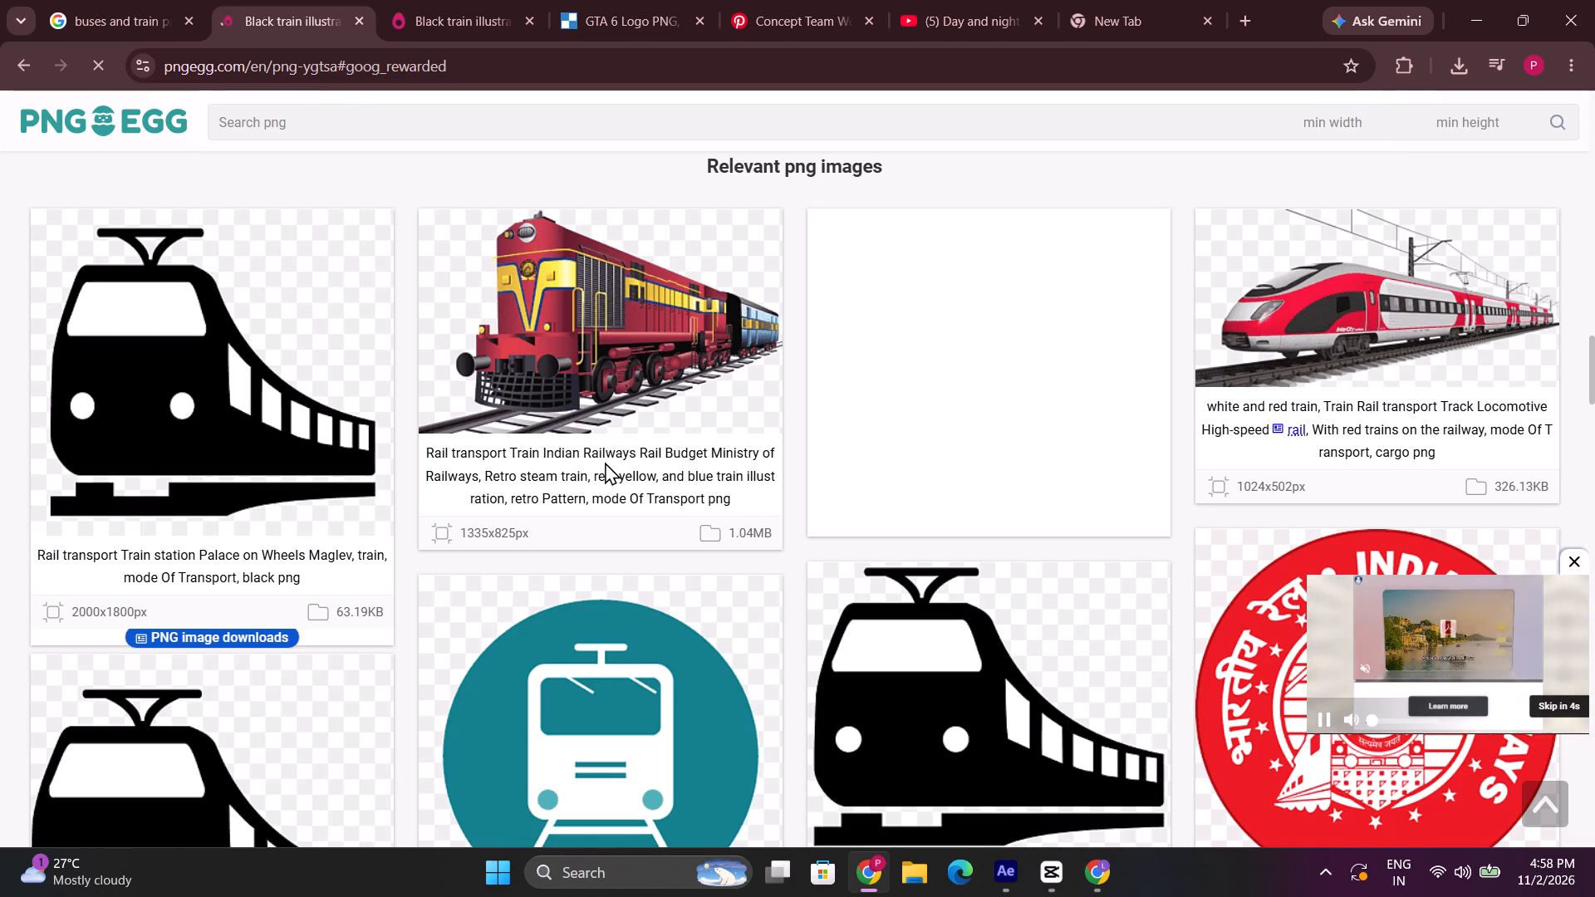
pyautogui.click(608, 454)
pyautogui.click(613, 277)
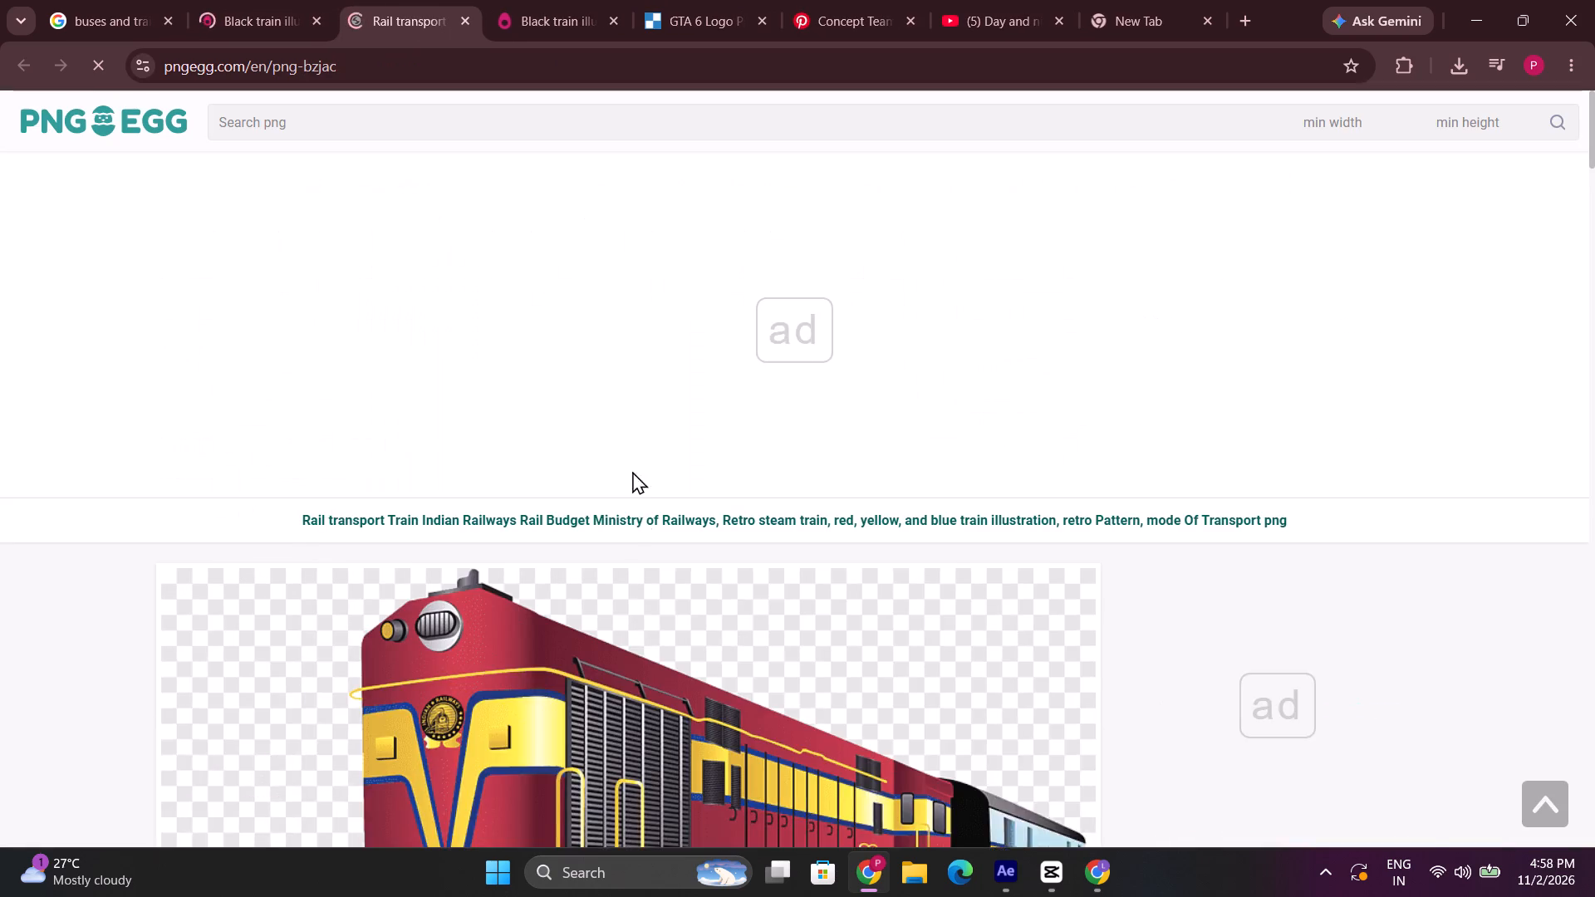
# Unlock the train illustration's page by watching the short ad, and close the ad.
pyautogui.scroll(-4, 639, 542)
pyautogui.scroll(-7, 685, 622)
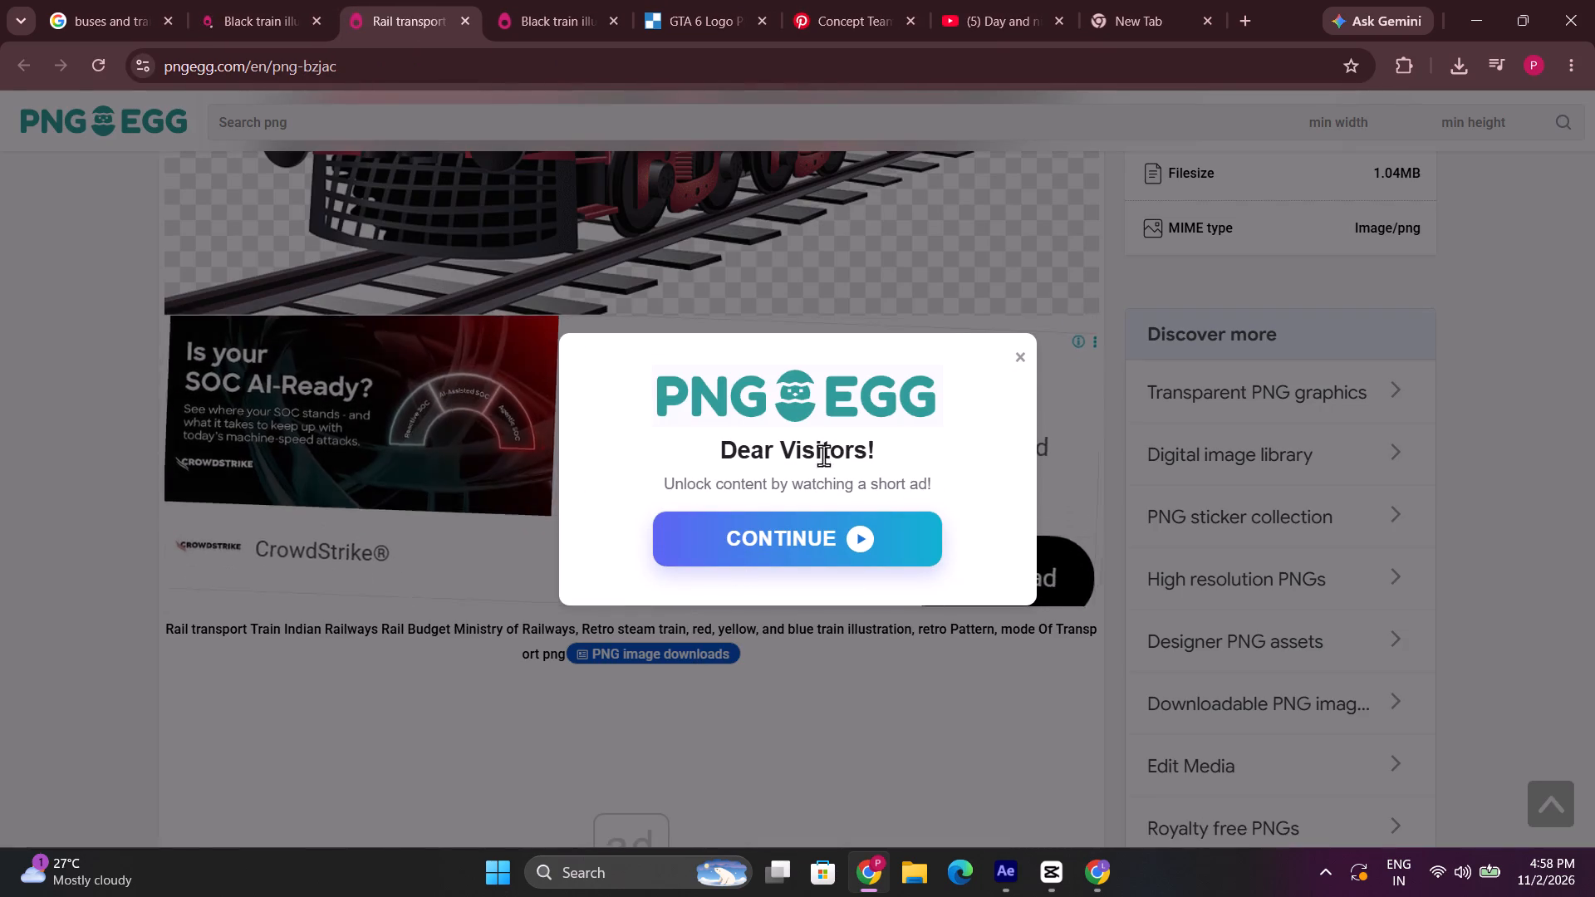
pyautogui.click(845, 542)
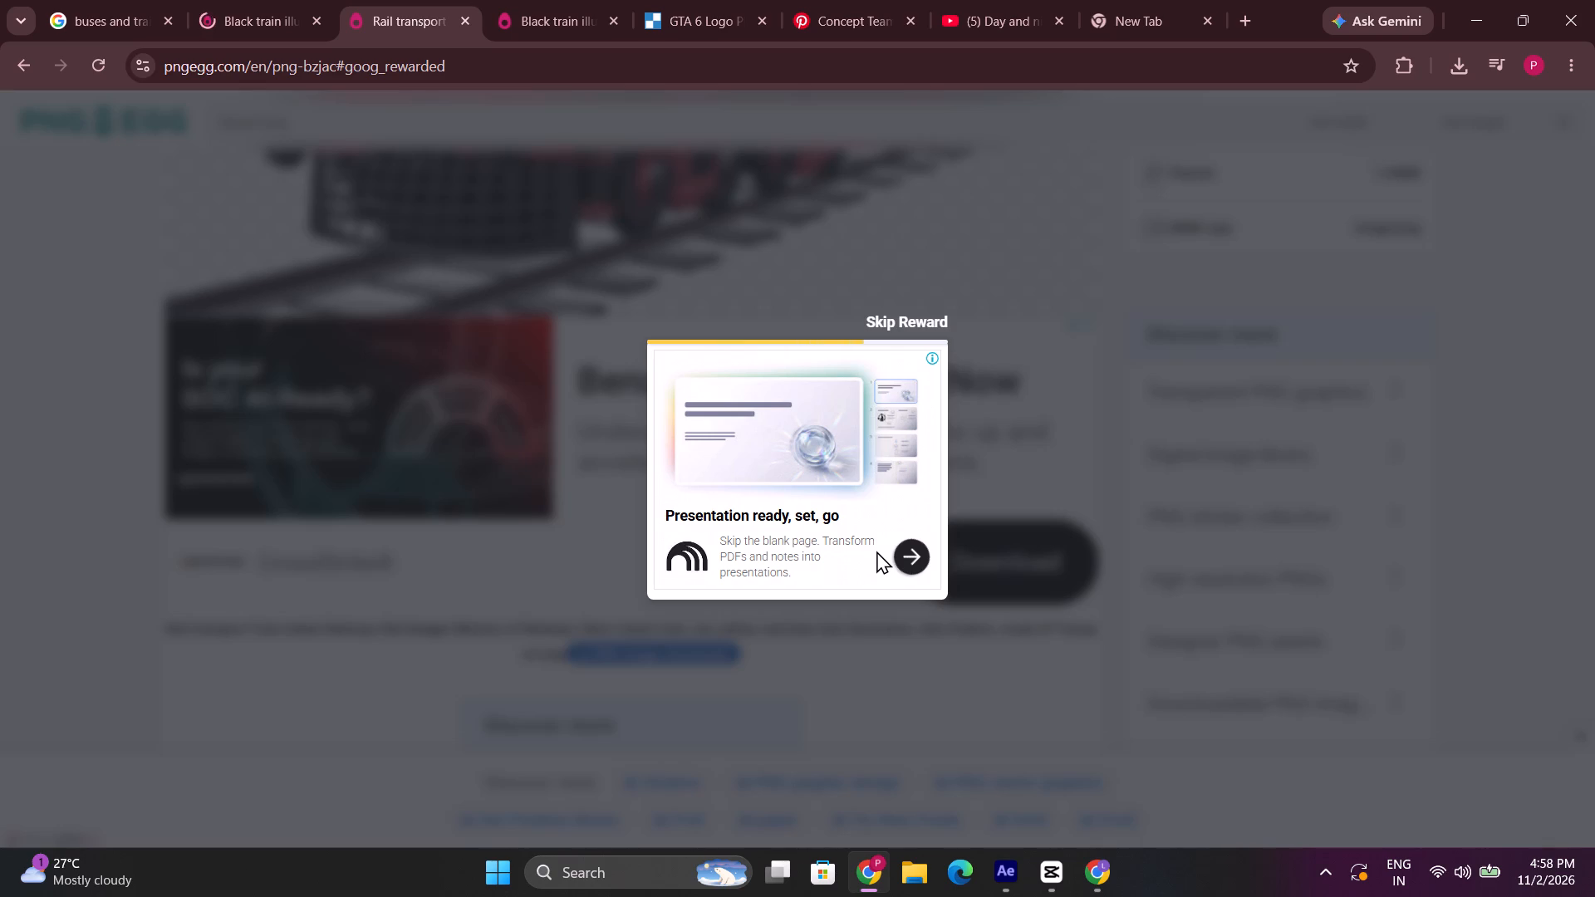
pyautogui.click(924, 320)
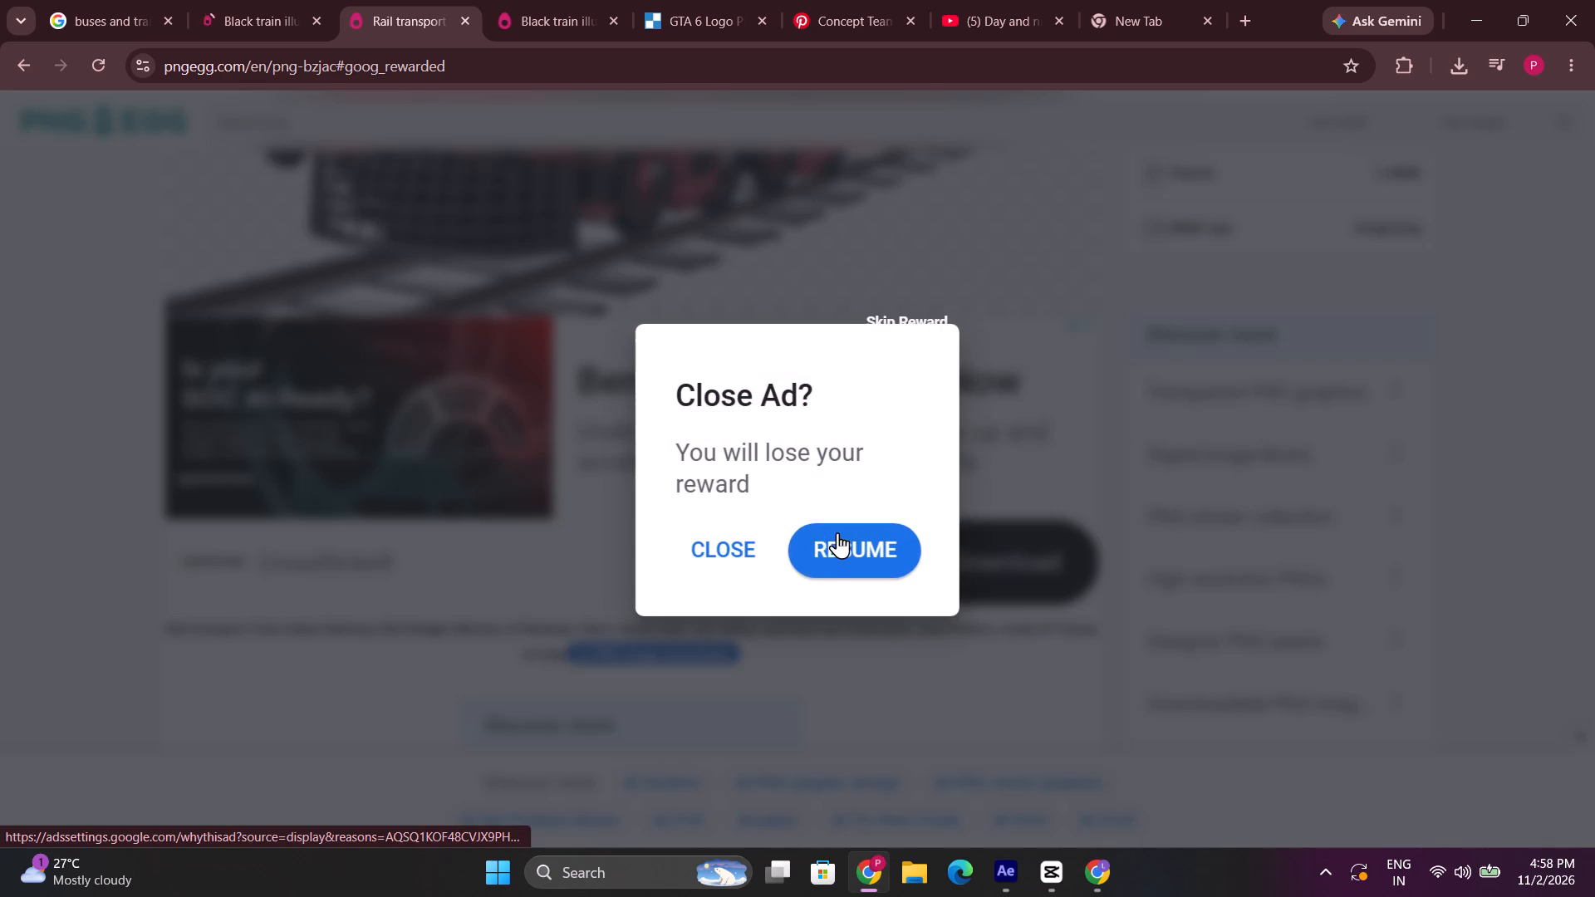
pyautogui.moveTo(837, 537); pyautogui.dragTo(796, 551)
pyautogui.click(868, 542)
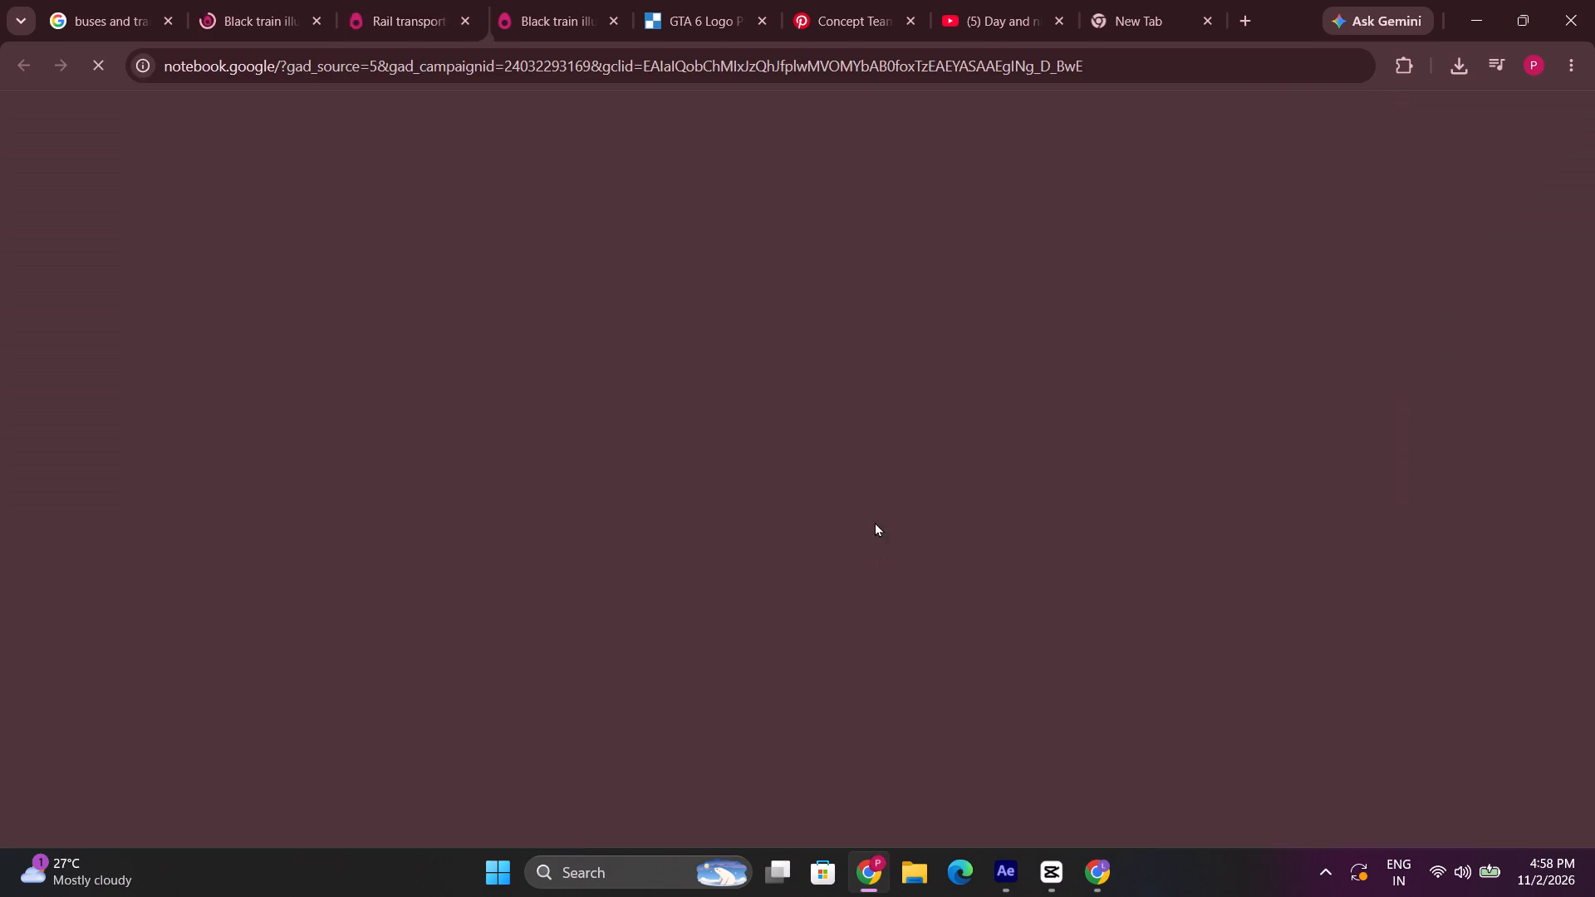
pyautogui.click(391, 18)
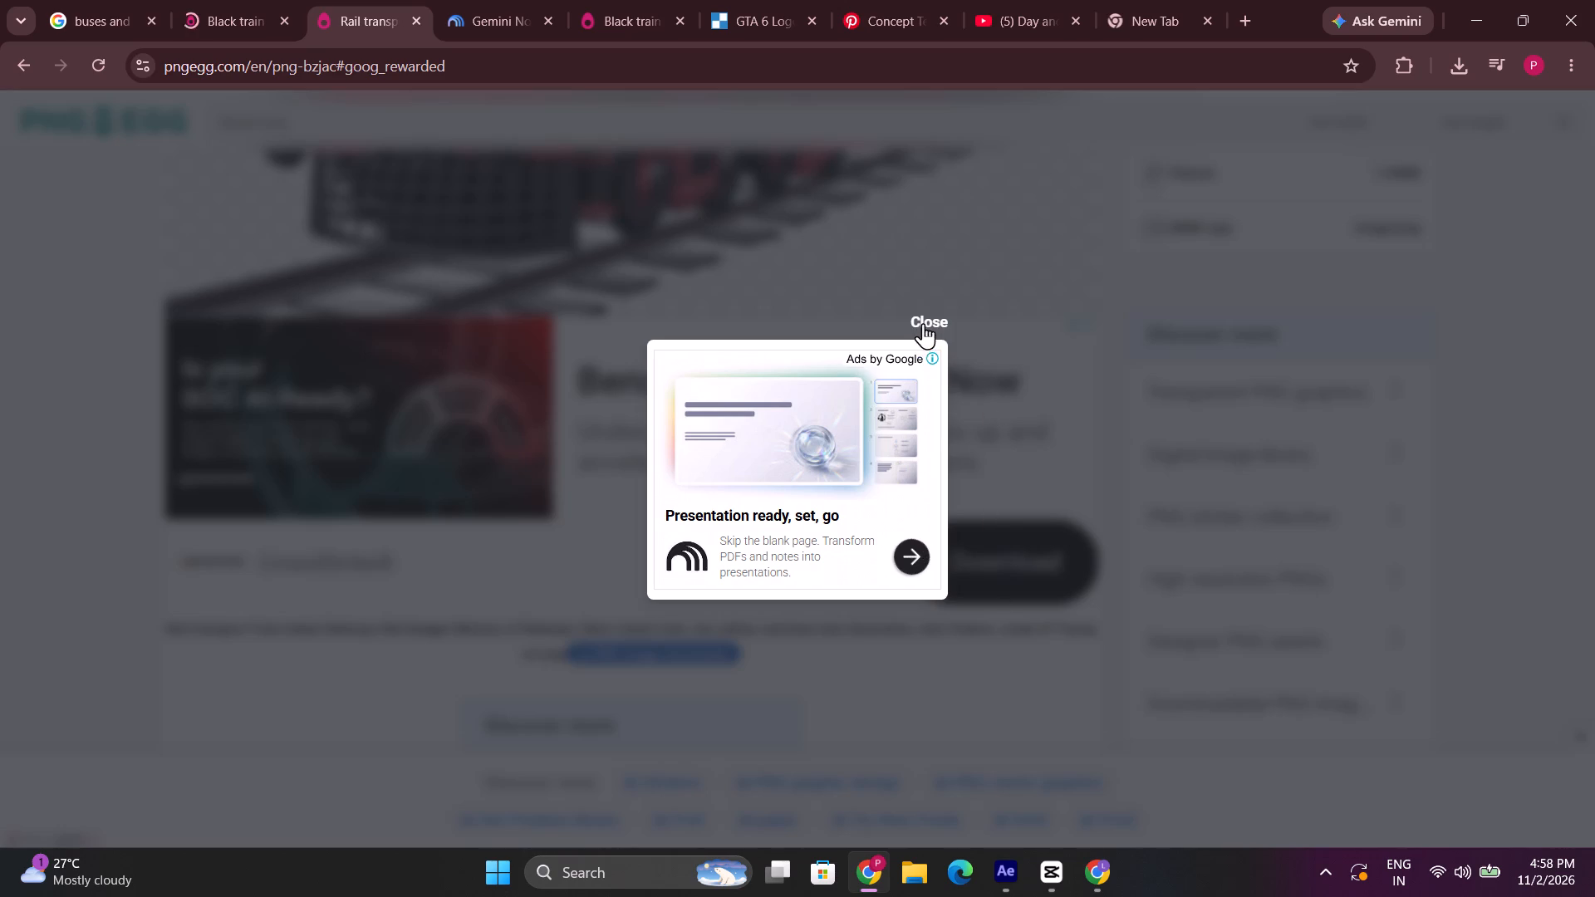
pyautogui.click(923, 323)
# Start the free PNG download of the red, yellow and blue train and find its human verification.
pyautogui.scroll(-5, 940, 624)
pyautogui.scroll(5, 804, 583)
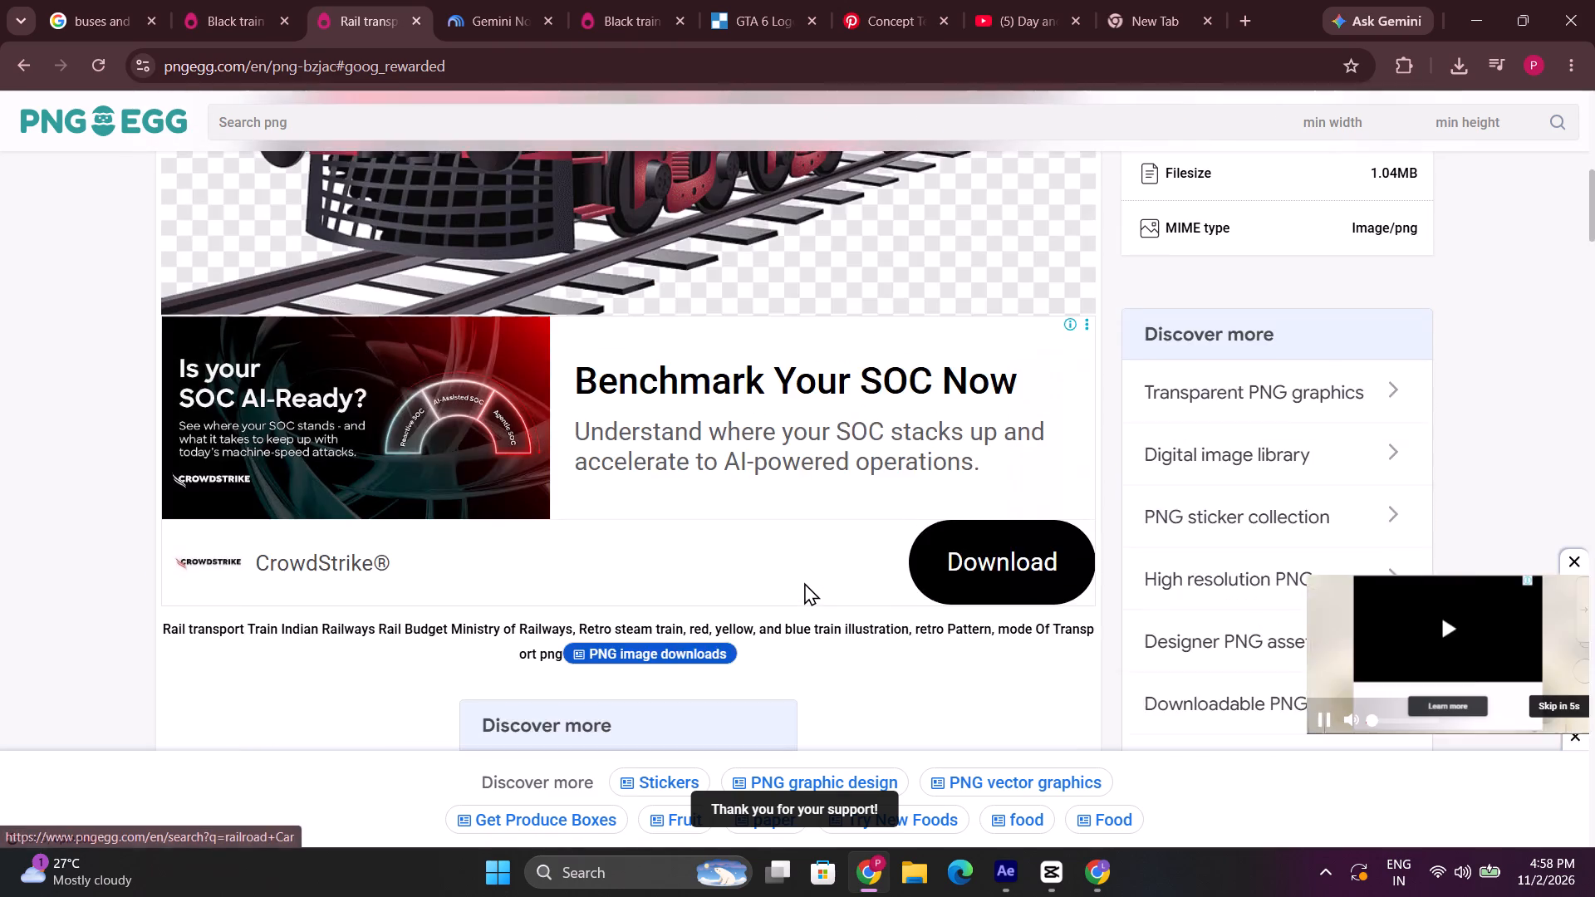
pyautogui.scroll(6, 804, 582)
pyautogui.scroll(-15, 804, 581)
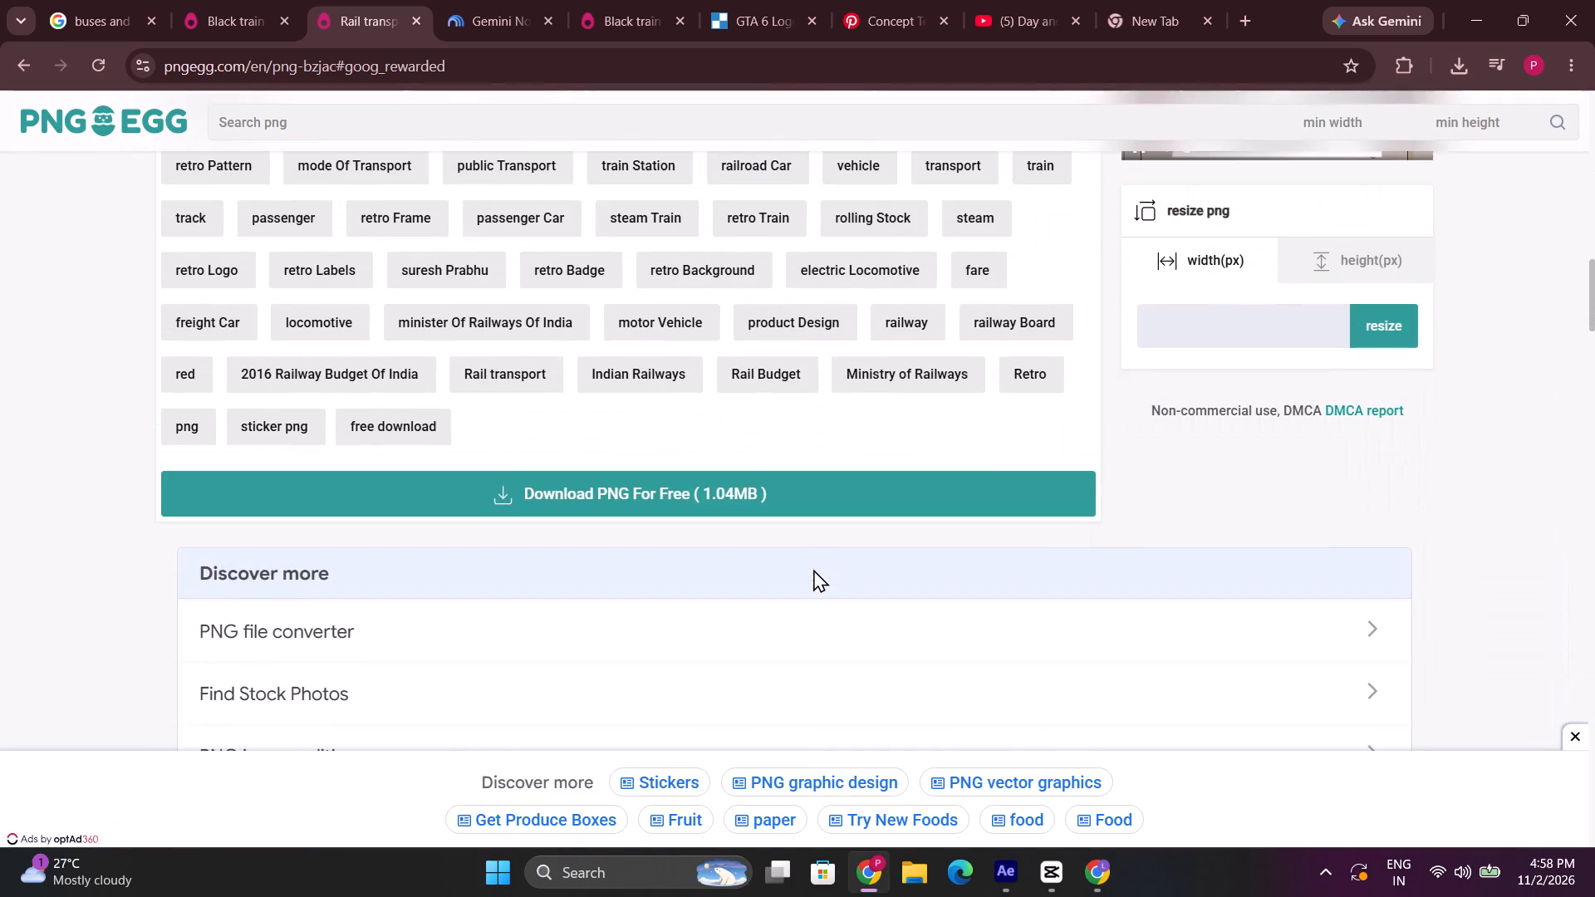
pyautogui.click(807, 507)
pyautogui.scroll(-3, 963, 488)
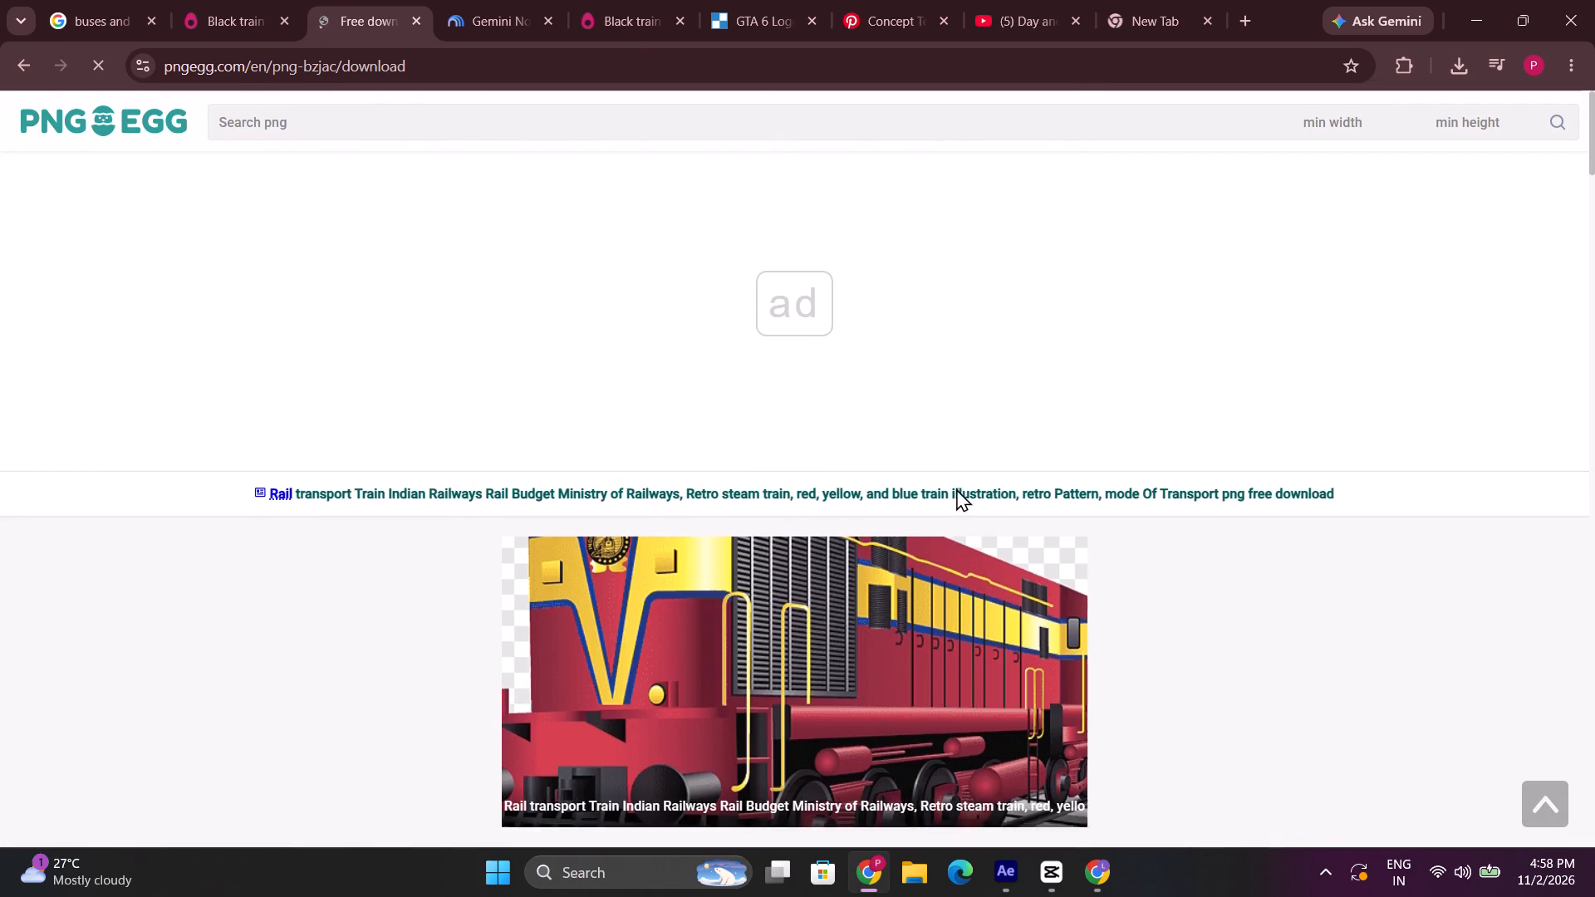
pyautogui.scroll(-2, 948, 495)
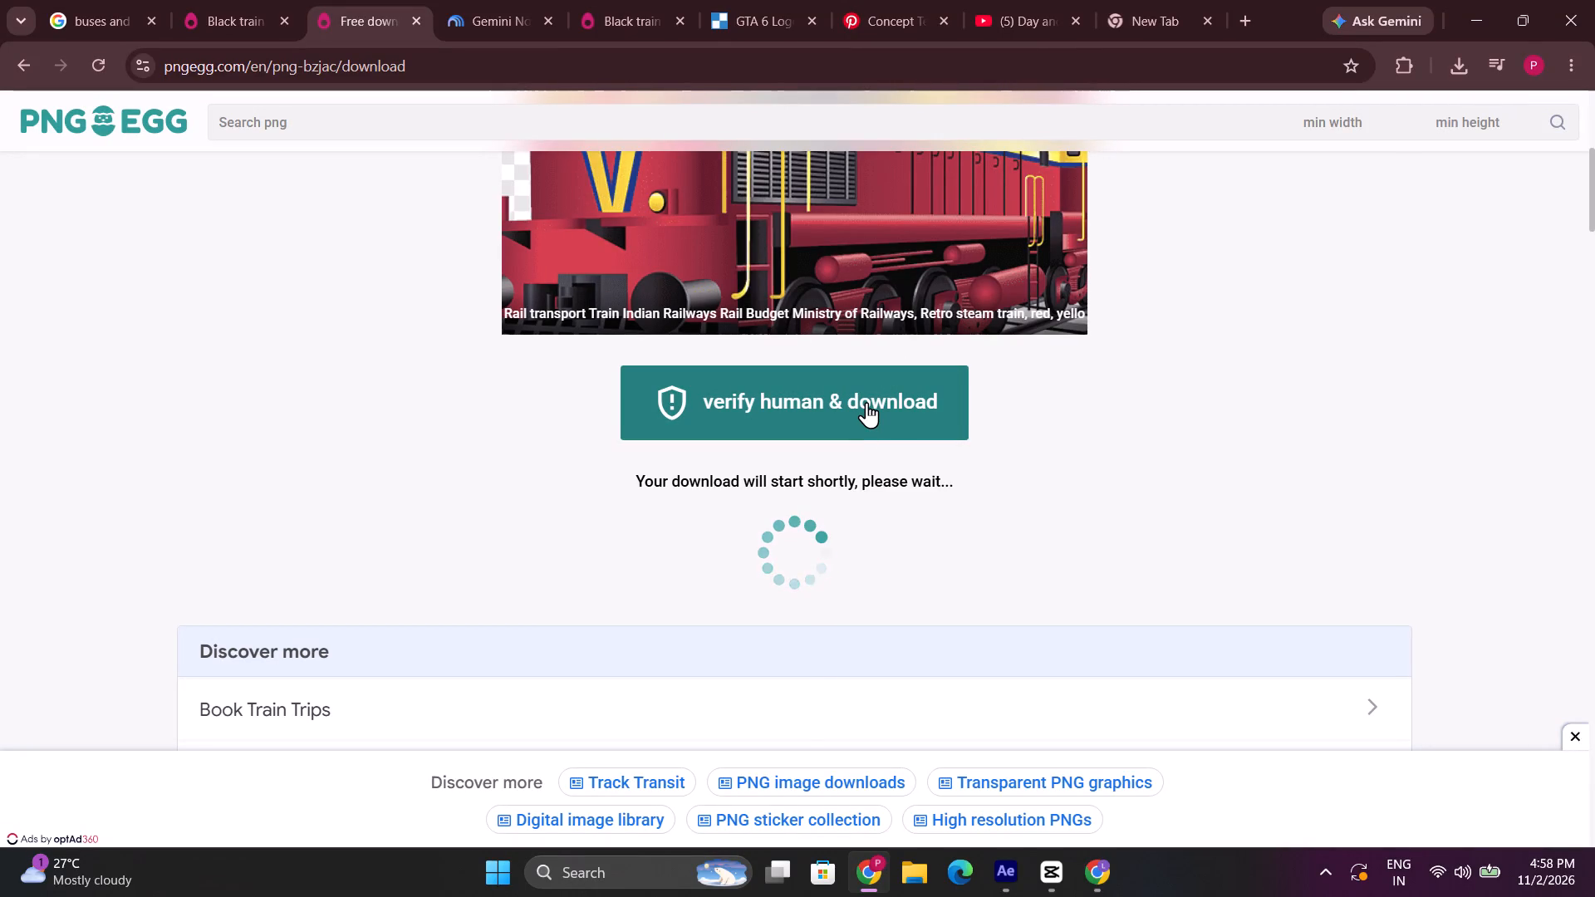
# Return to the PNGEgg black train page and search the site for "buses".
pyautogui.click(259, 11)
pyautogui.click(1397, 199)
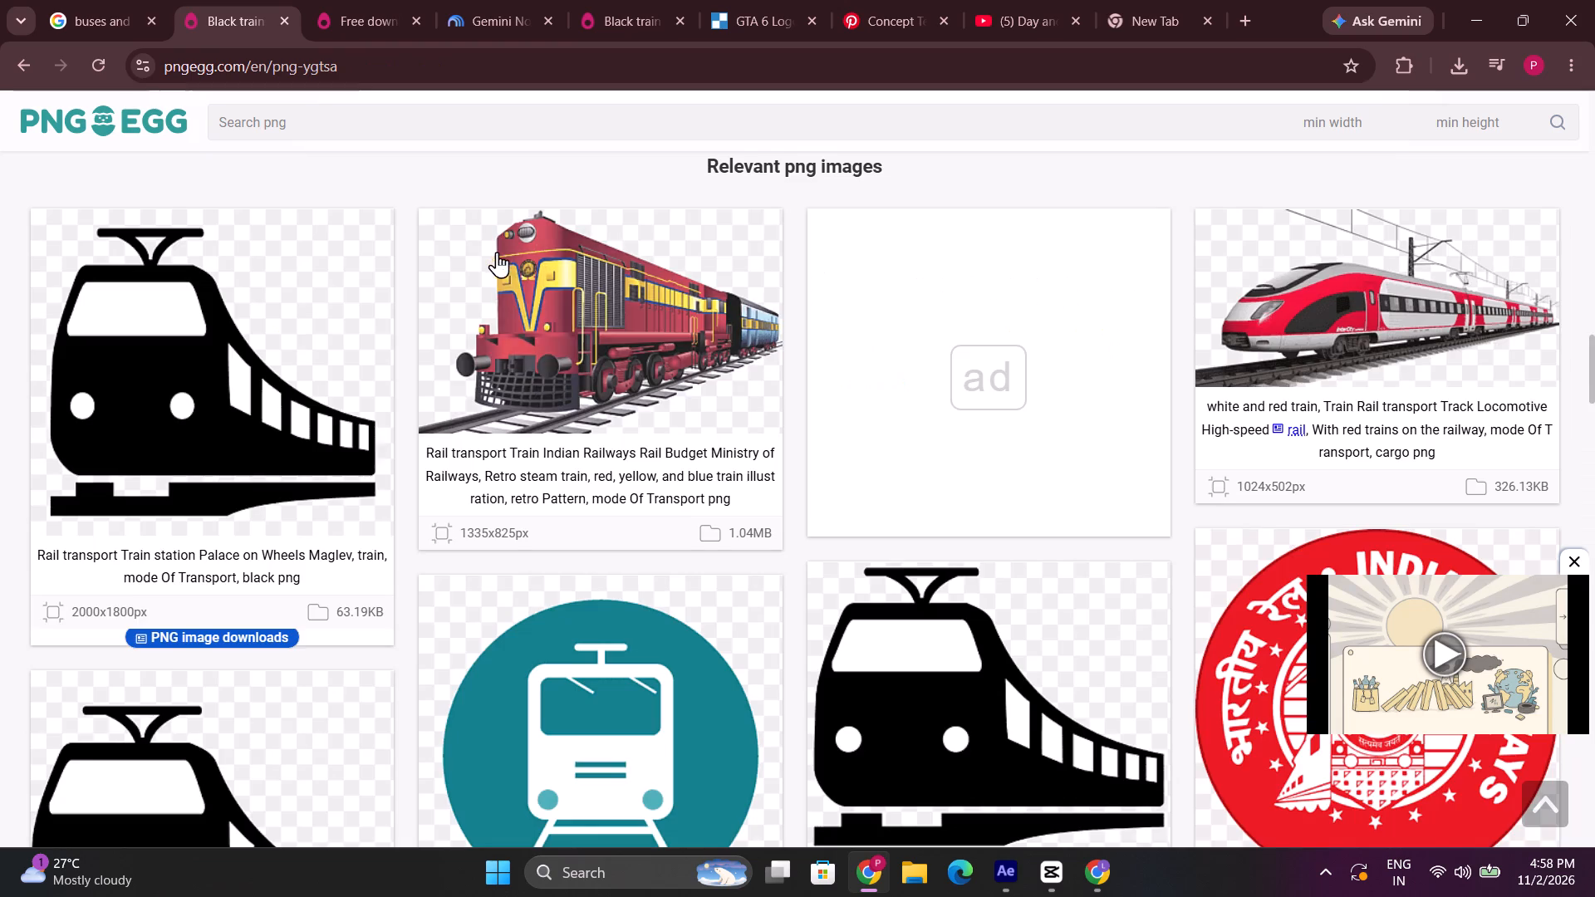
pyautogui.scroll(8, 494, 254)
pyautogui.click(14, 60)
pyautogui.scroll(7, 459, 239)
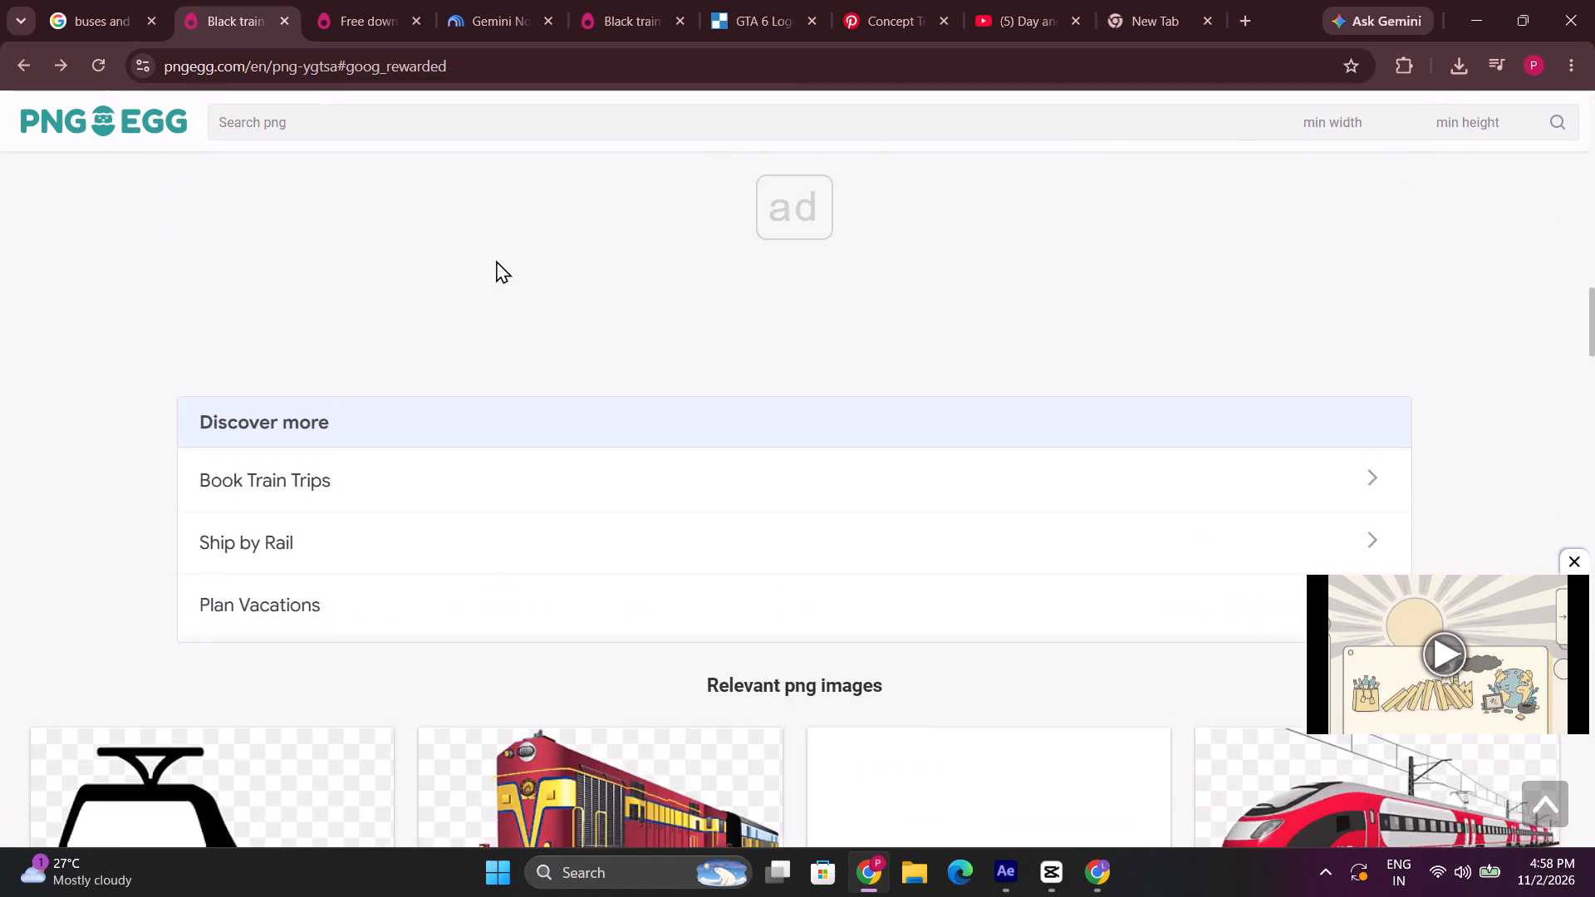
pyautogui.scroll(16, 496, 260)
pyautogui.click(5, 81)
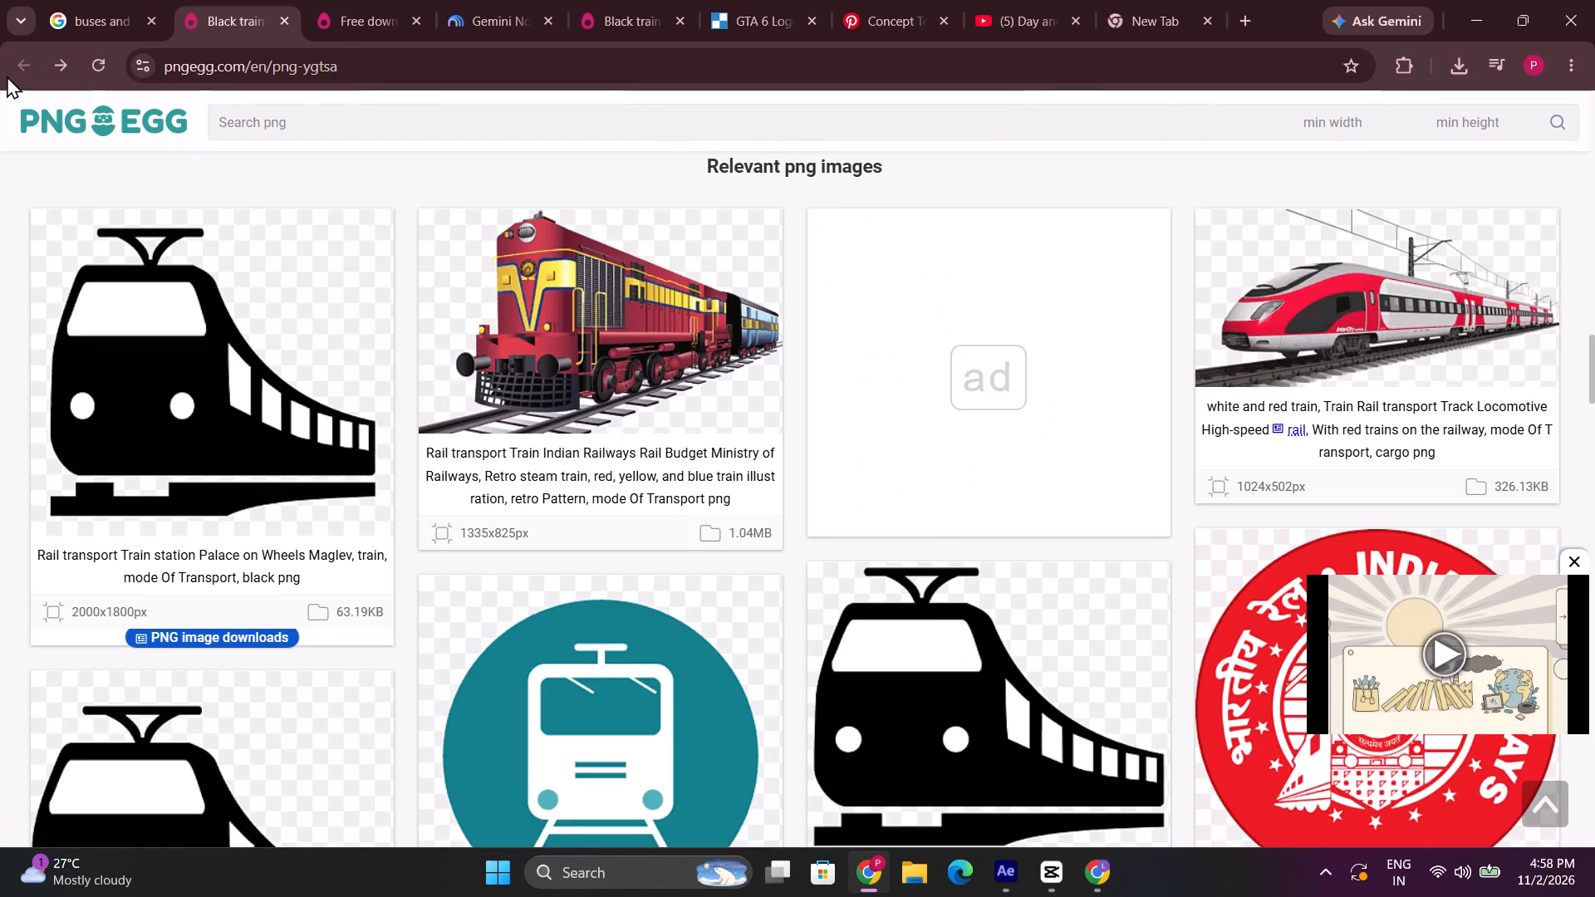
pyautogui.click(7, 76)
pyautogui.click(9, 71)
pyautogui.scroll(4, 313, 340)
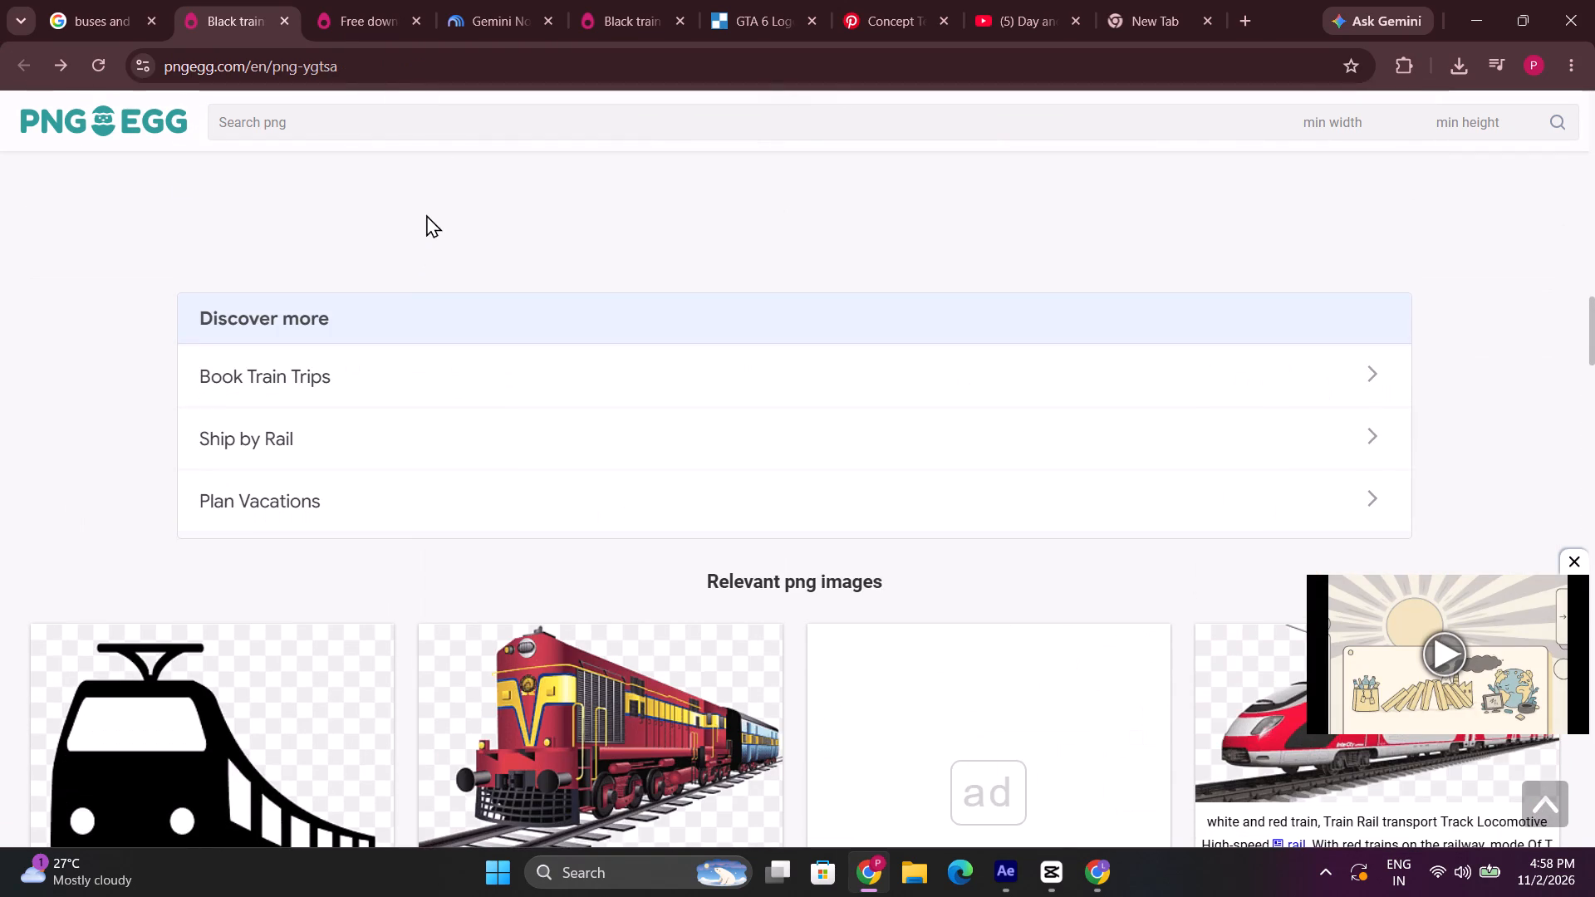
pyautogui.click(434, 131)
pyautogui.write('buses')
pyautogui.press('Return')
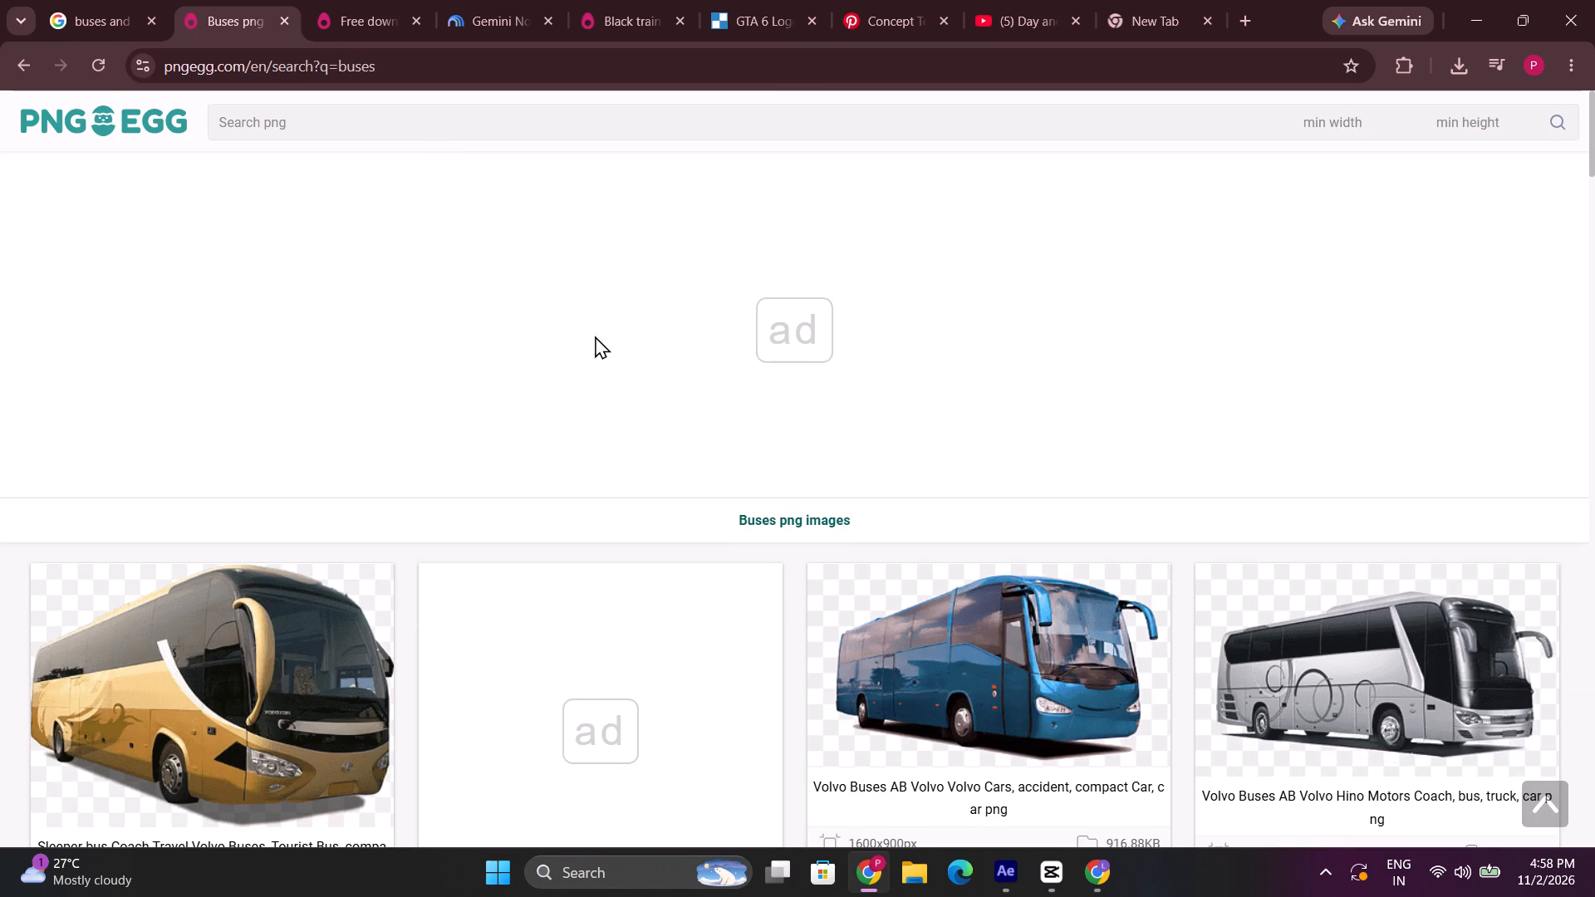
# Browse the bus images, choose the golden sleeper coach bus, and open its free PNG download page.
pyautogui.scroll(-3, 603, 351)
pyautogui.scroll(-3, 303, 380)
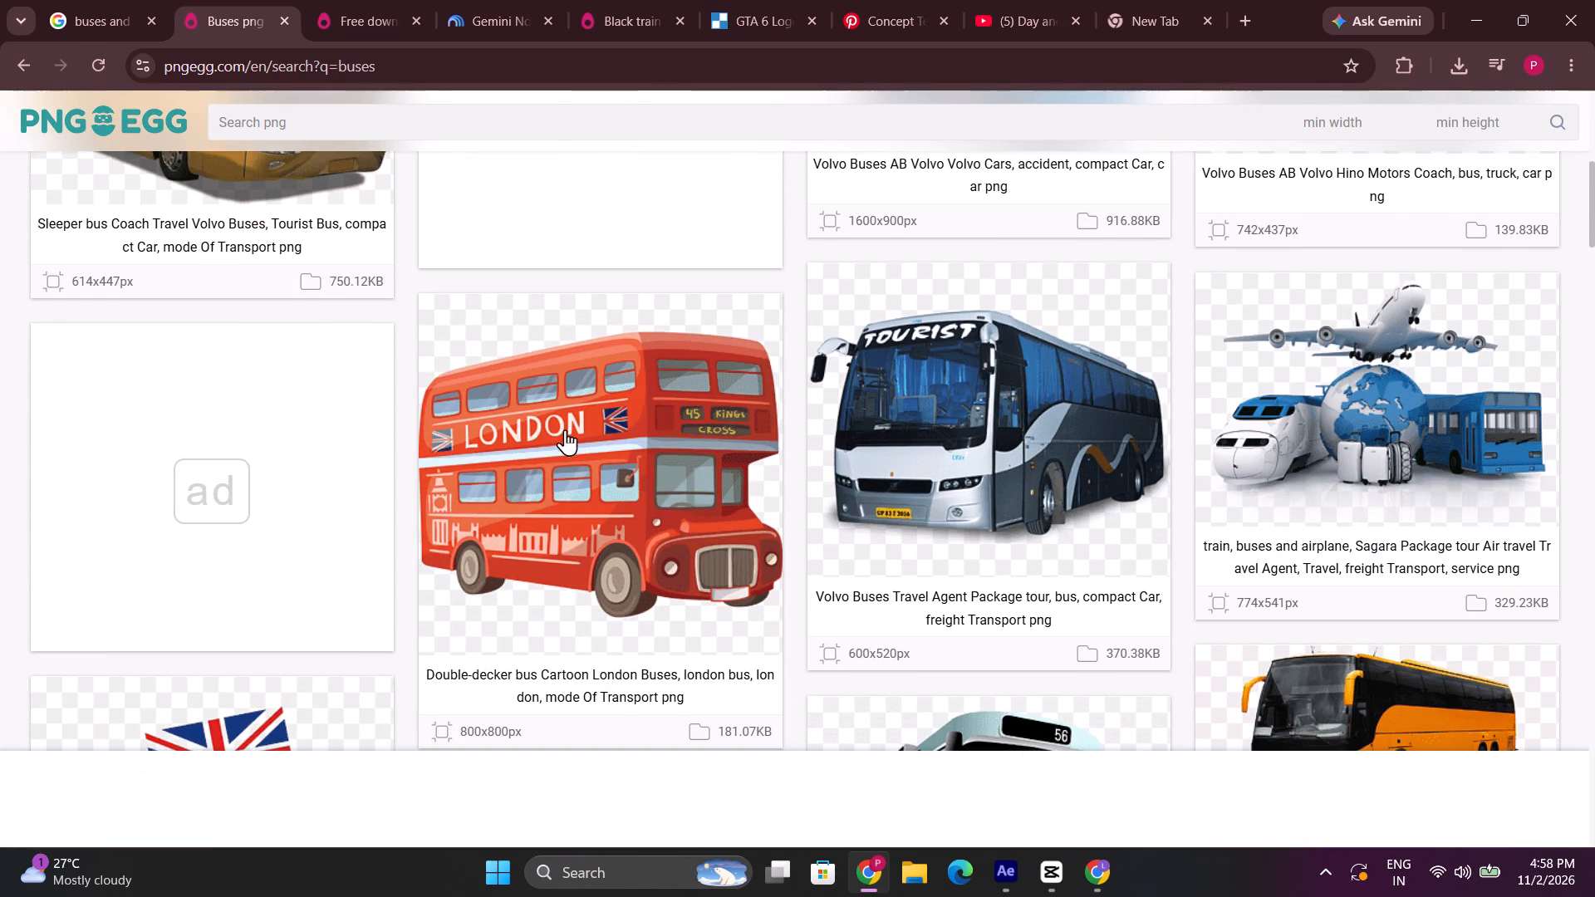
pyautogui.scroll(3, 792, 488)
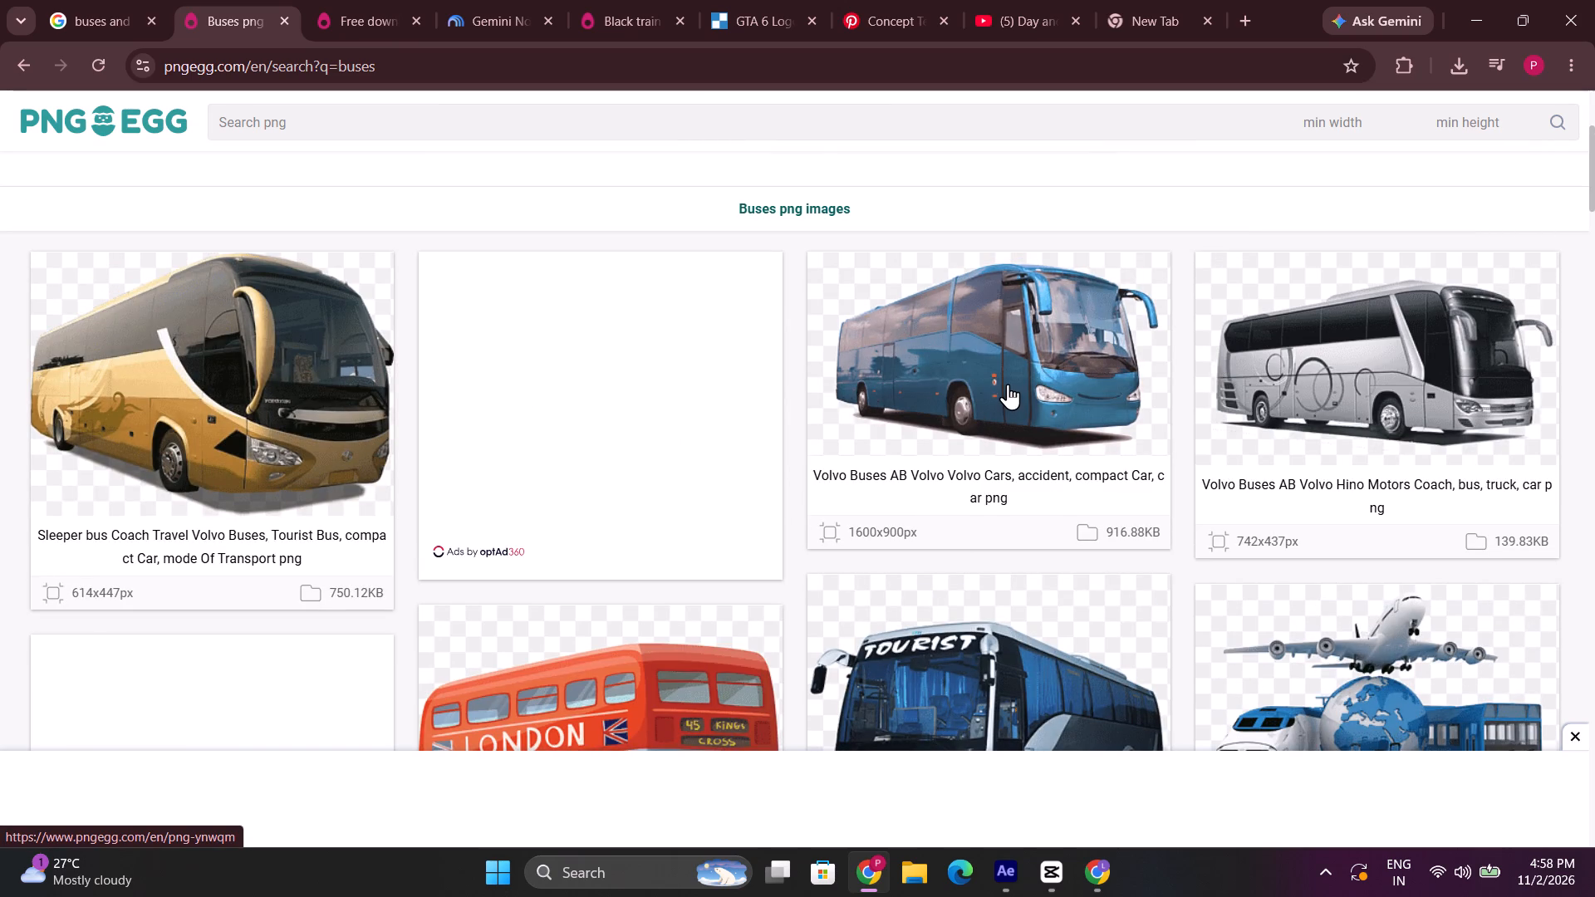
pyautogui.click(150, 407)
pyautogui.scroll(-4, 661, 610)
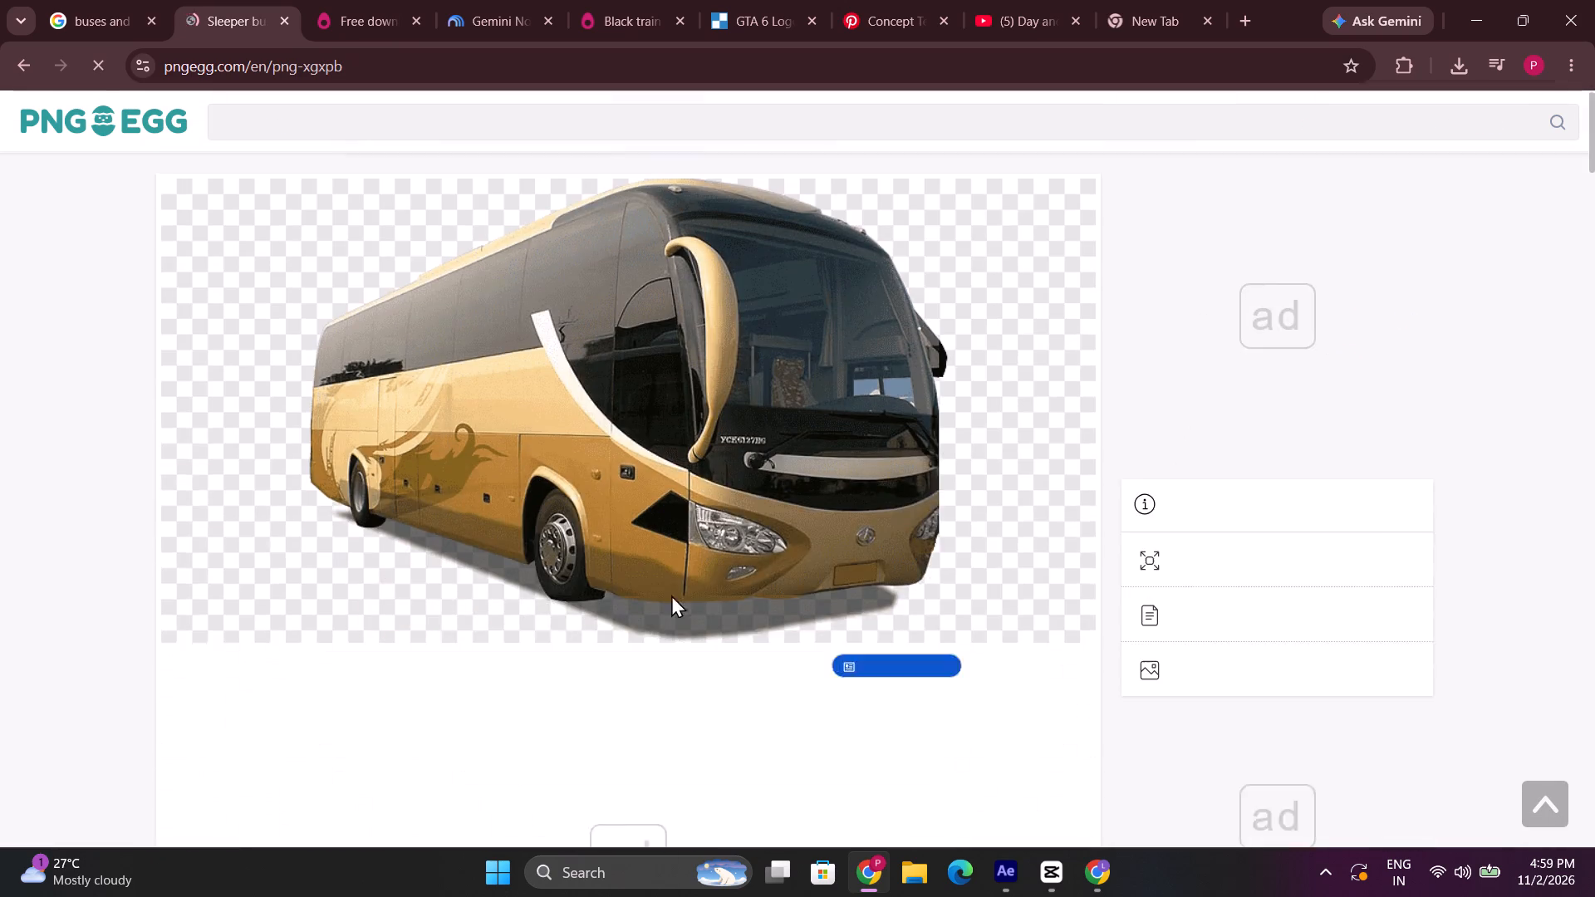
pyautogui.scroll(-10, 730, 475)
pyautogui.click(743, 566)
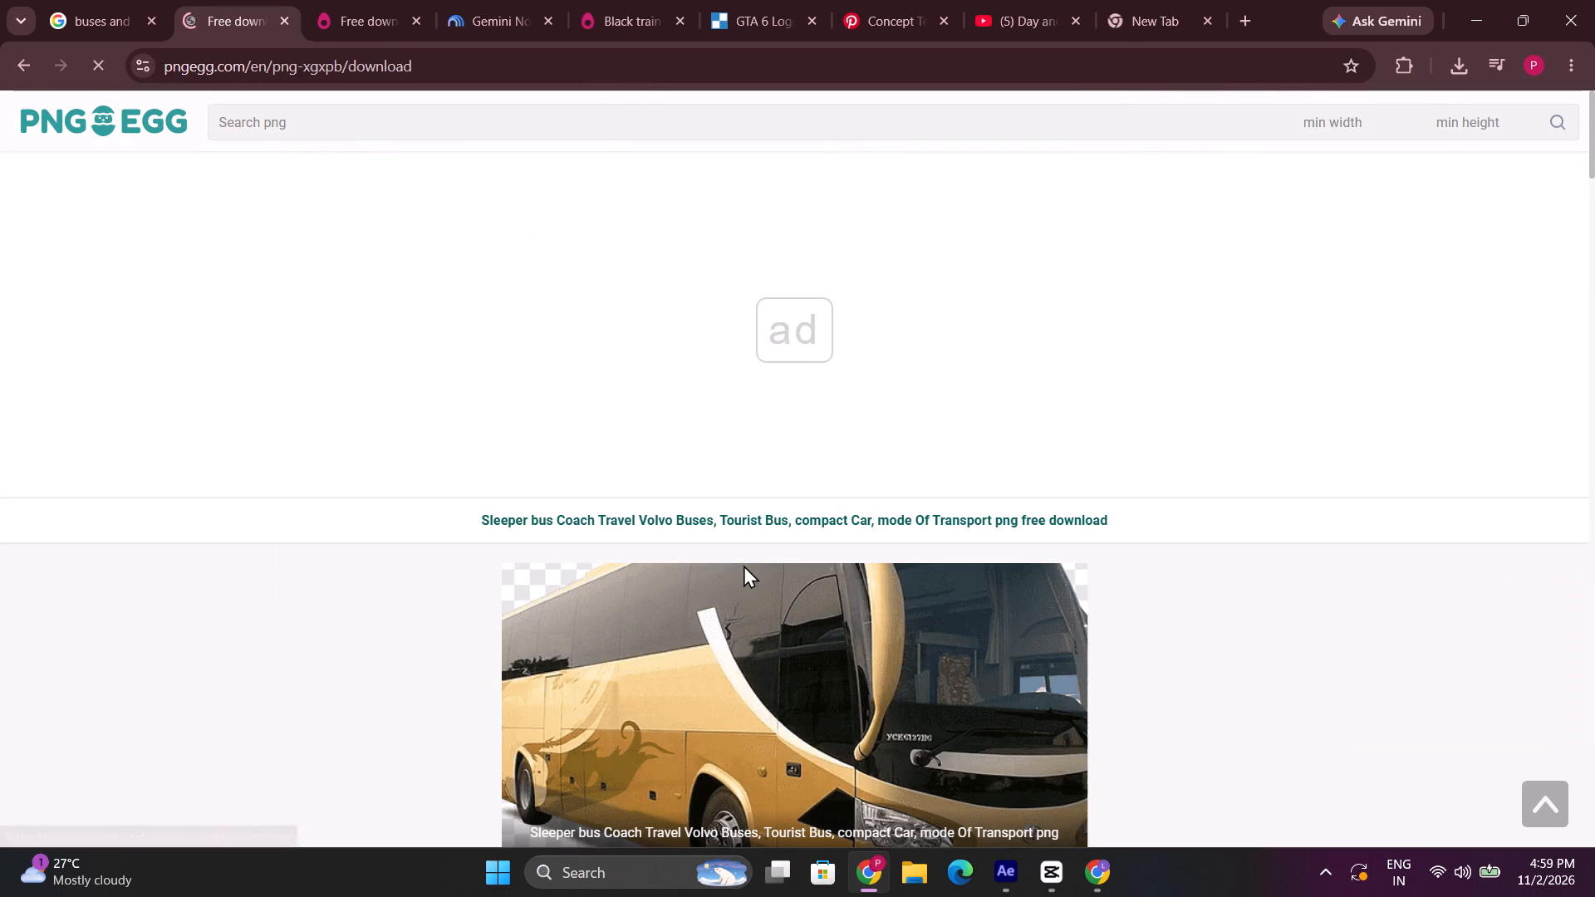
# Return to the train's download page and complete its character-order human verification to download the PNG.
pyautogui.click(389, 0)
pyautogui.click(877, 423)
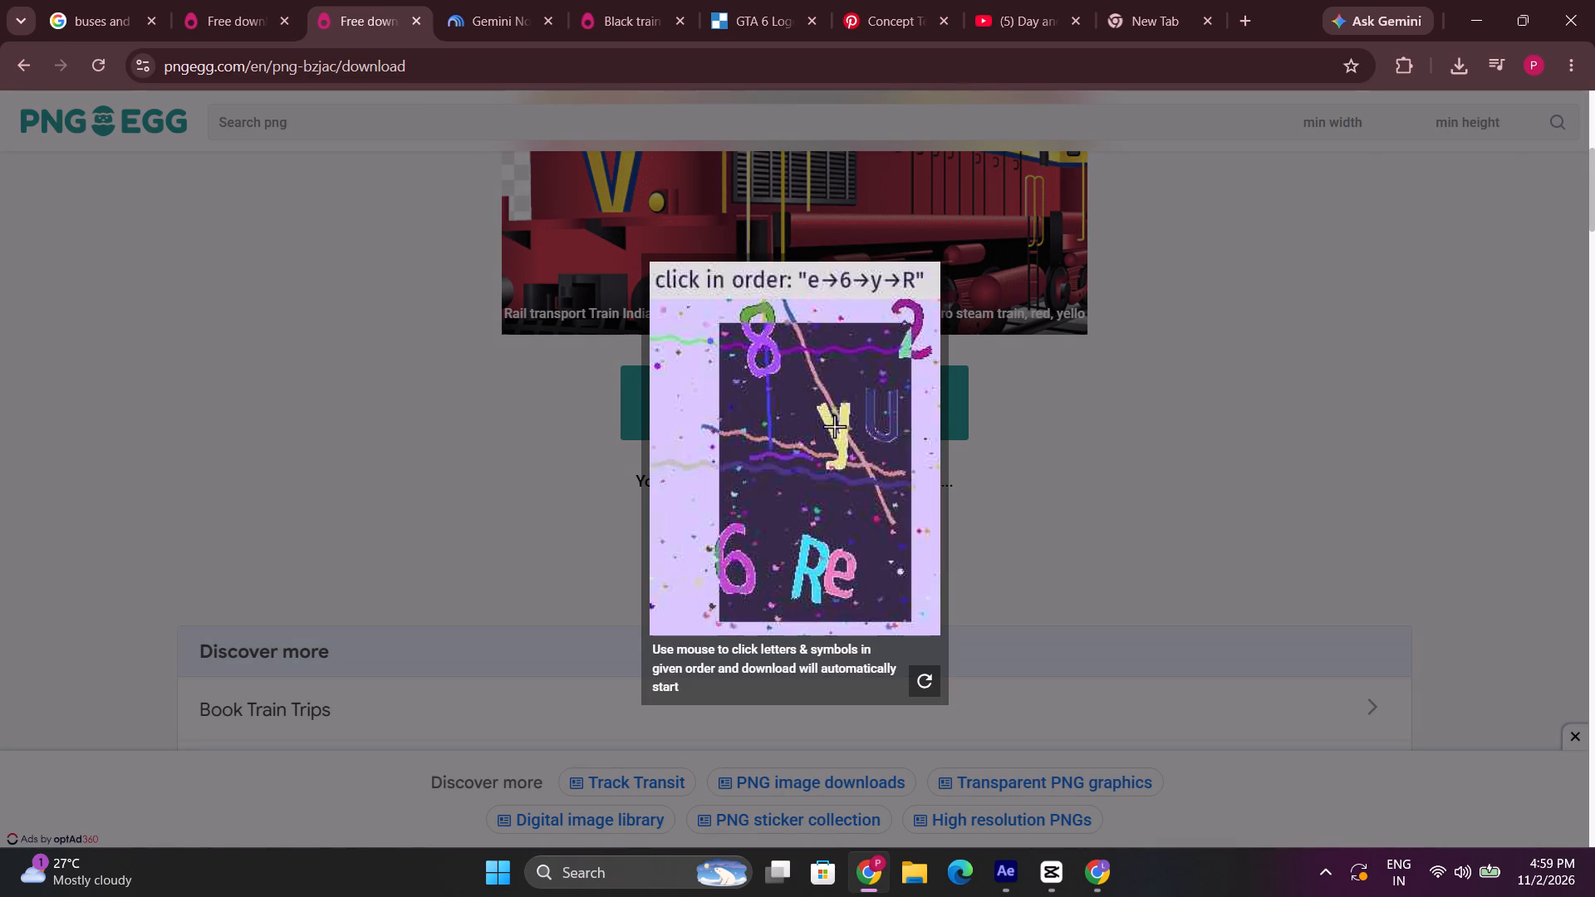
pyautogui.click(833, 575)
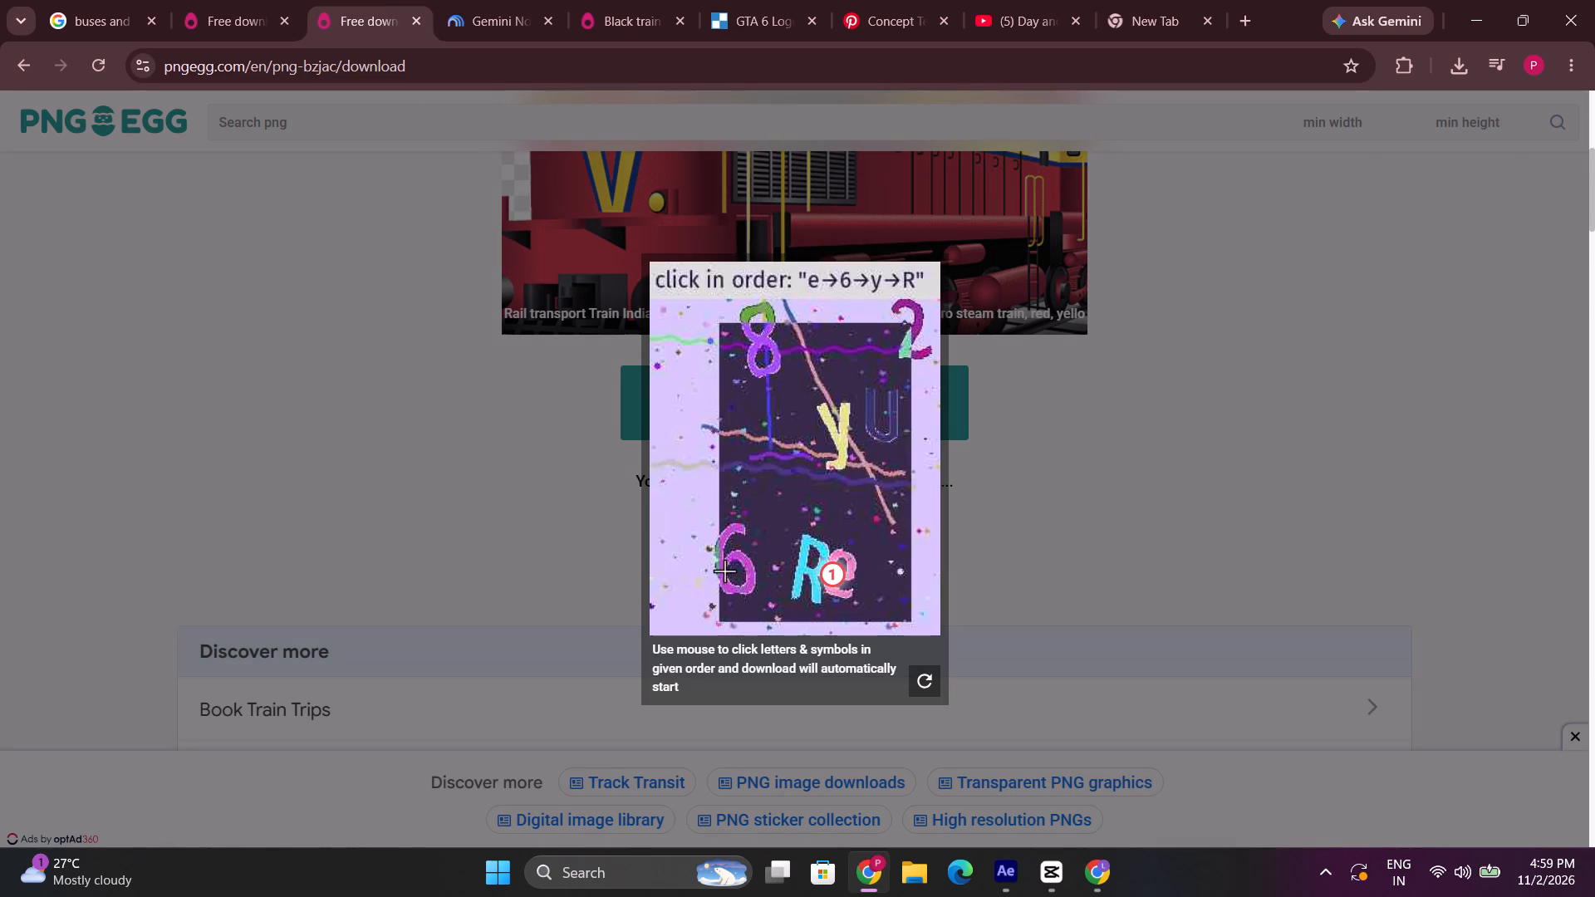
pyautogui.click(726, 566)
pyautogui.click(831, 421)
pyautogui.click(797, 596)
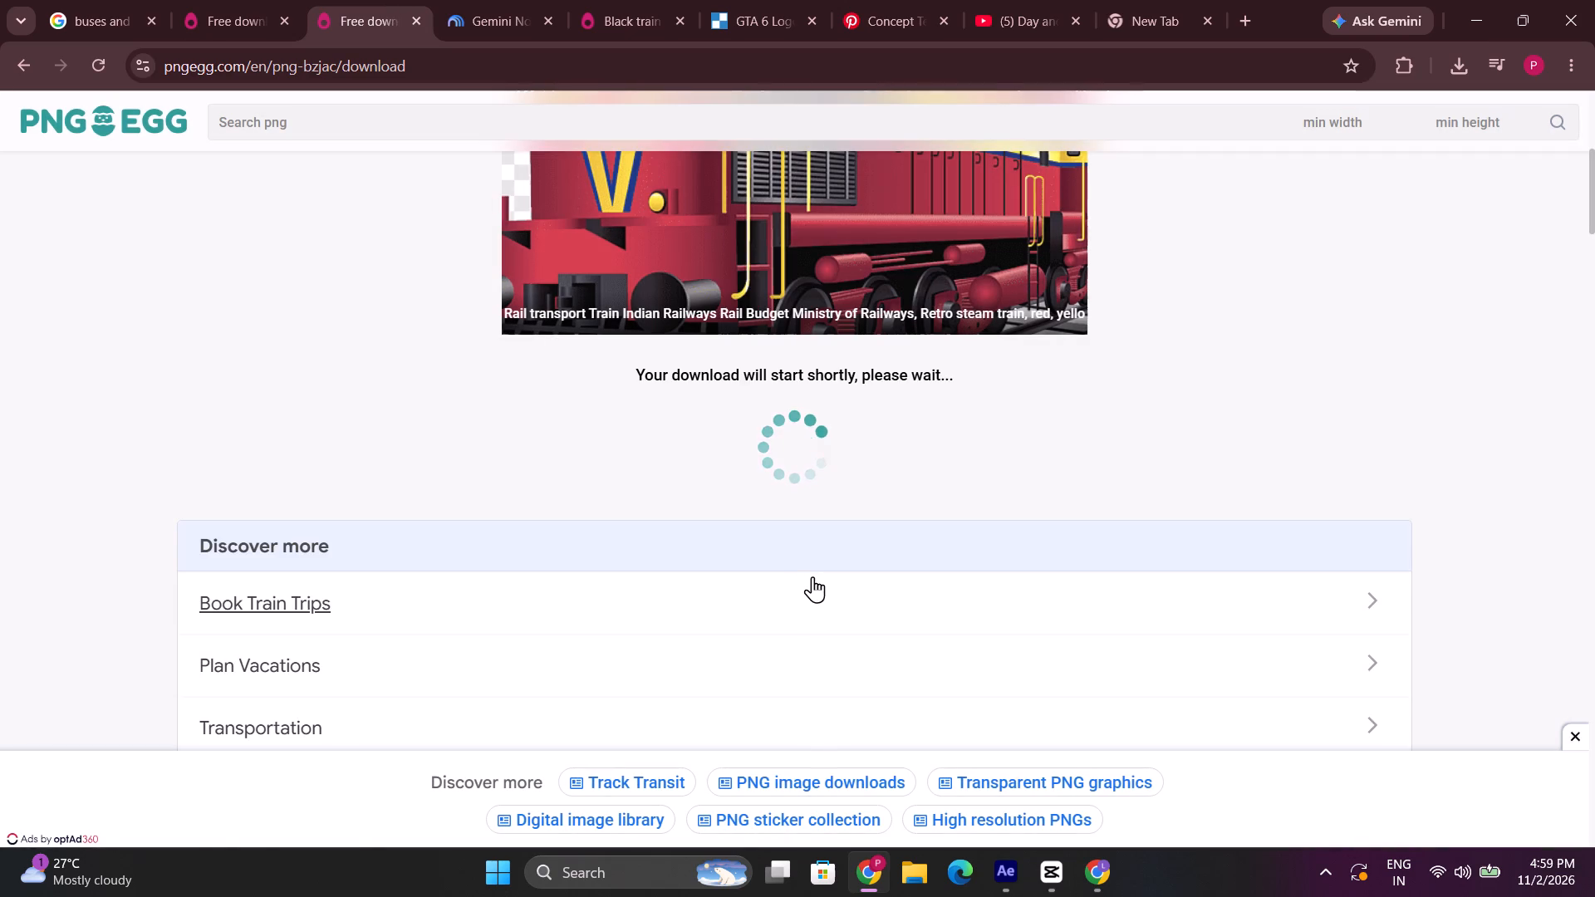
# Go to the golden coach bus download page and complete its character-order human verification to download the PNG.
pyautogui.click(262, 0)
pyautogui.scroll(-2, 637, 414)
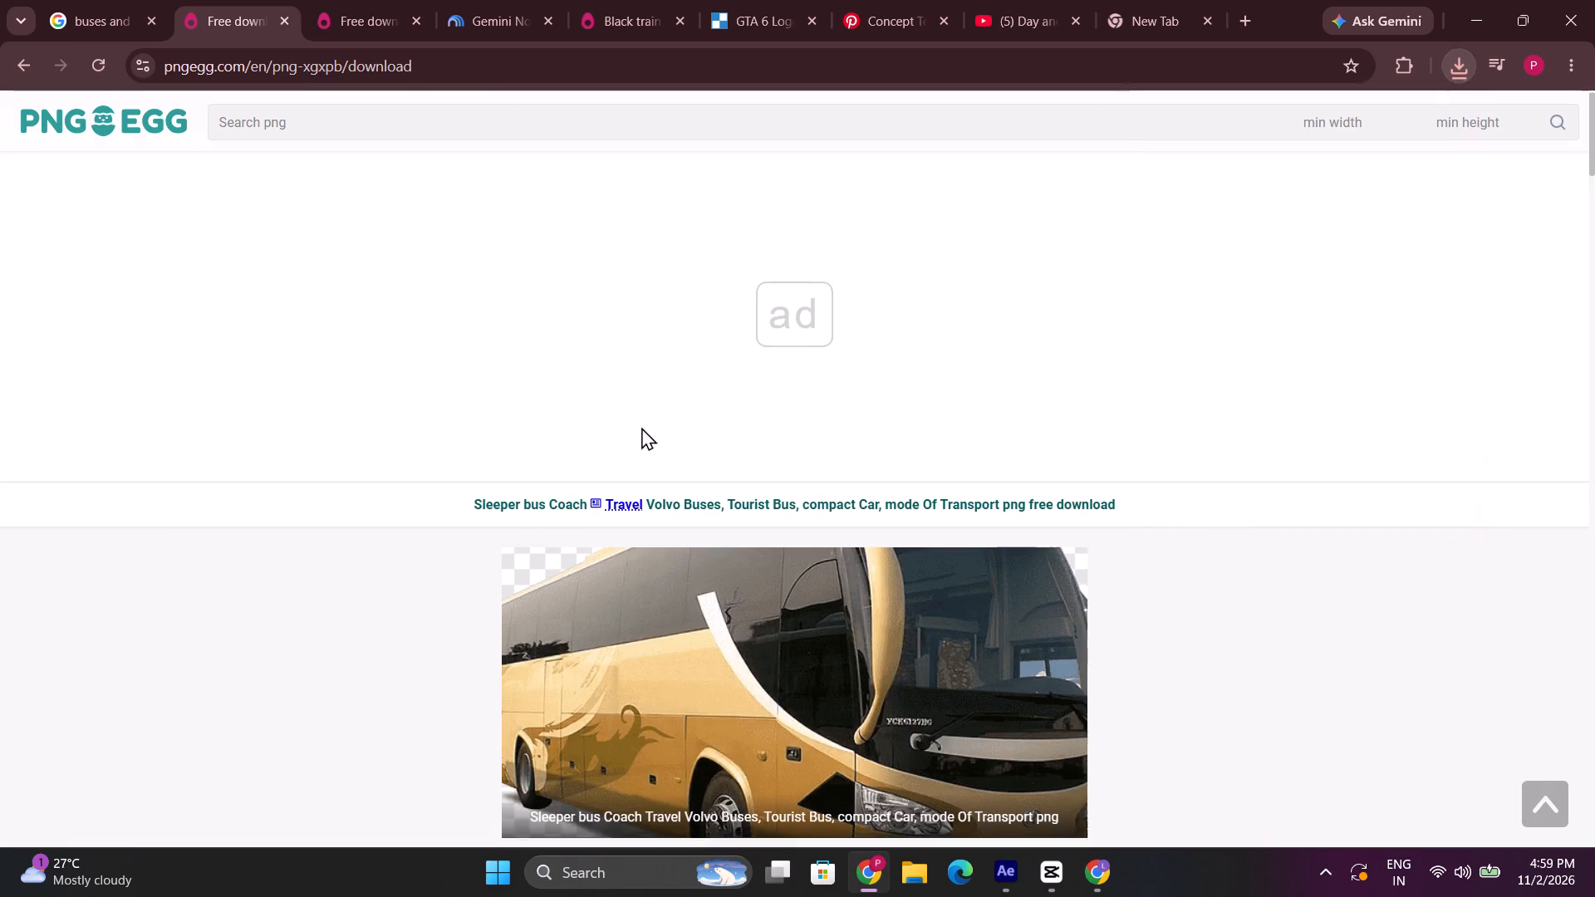
pyautogui.scroll(-8, 641, 427)
pyautogui.scroll(5, 704, 491)
pyautogui.click(791, 390)
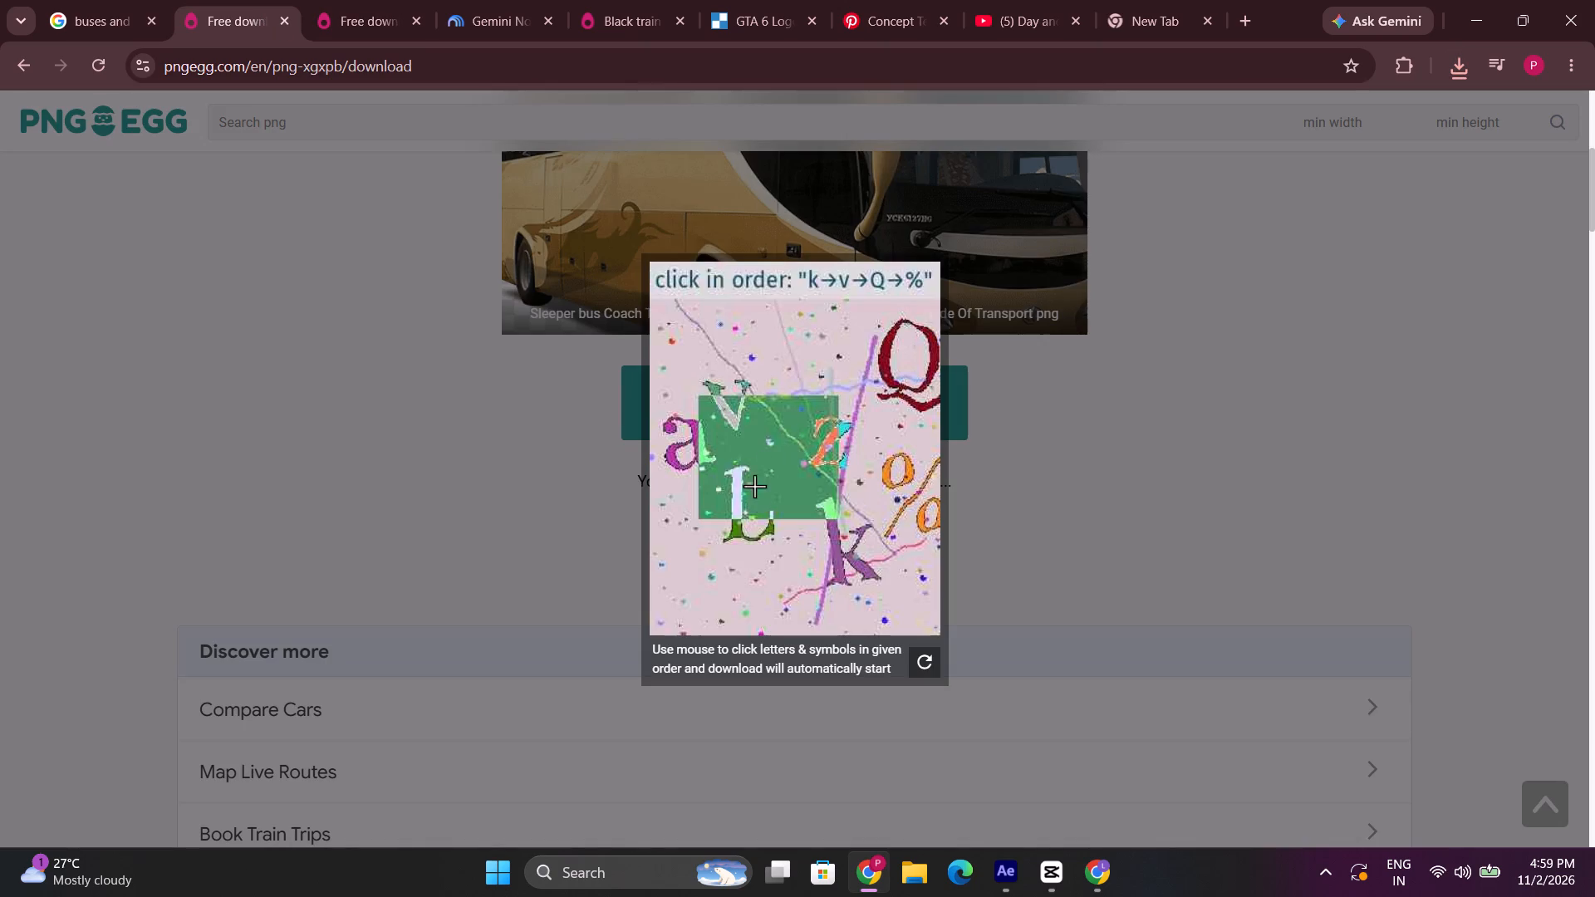
pyautogui.click(842, 539)
pyautogui.click(734, 408)
pyautogui.click(910, 366)
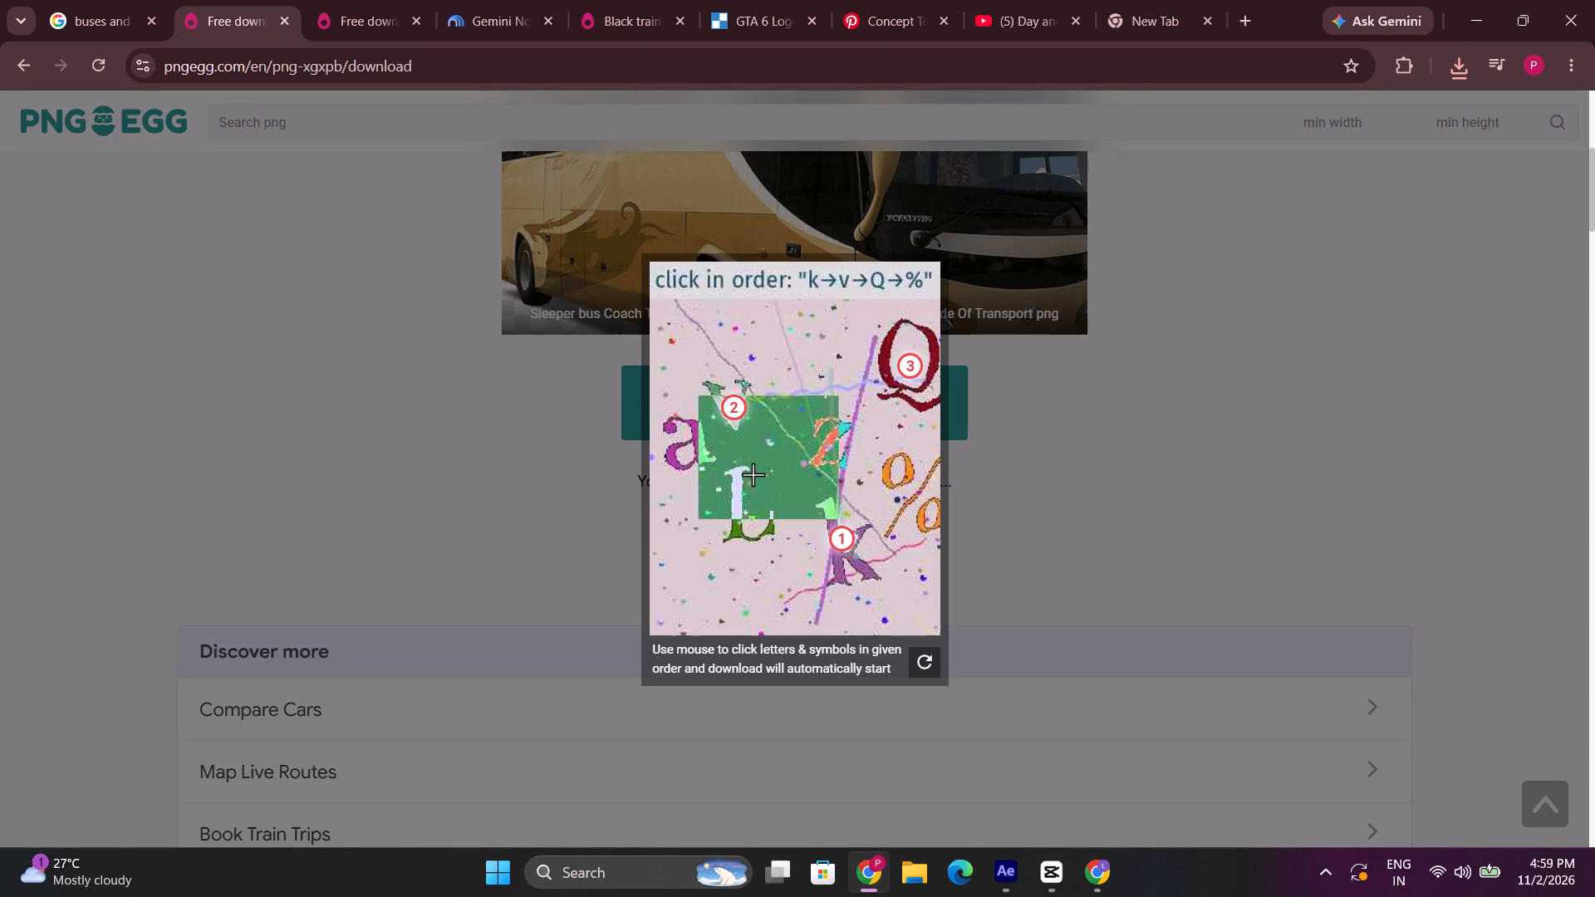
pyautogui.click(899, 487)
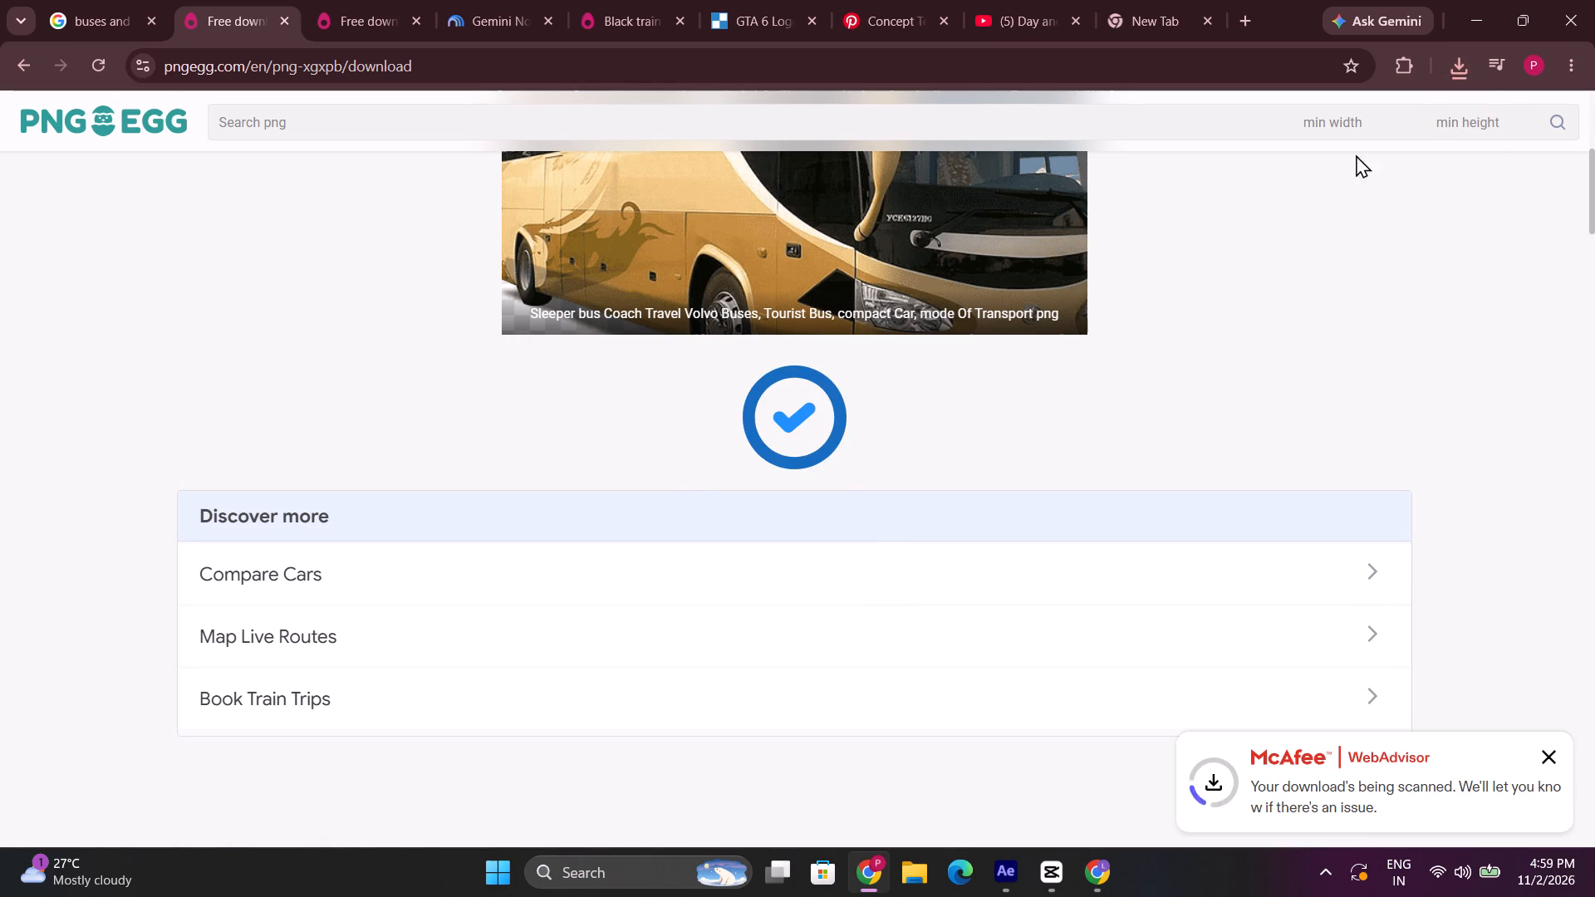
# Switch to After Effects, import the bus image pngegg (2).png, and place it beneath the "WITH buses and train" layer, starting around 2:55.
pyautogui.click(1066, 860)
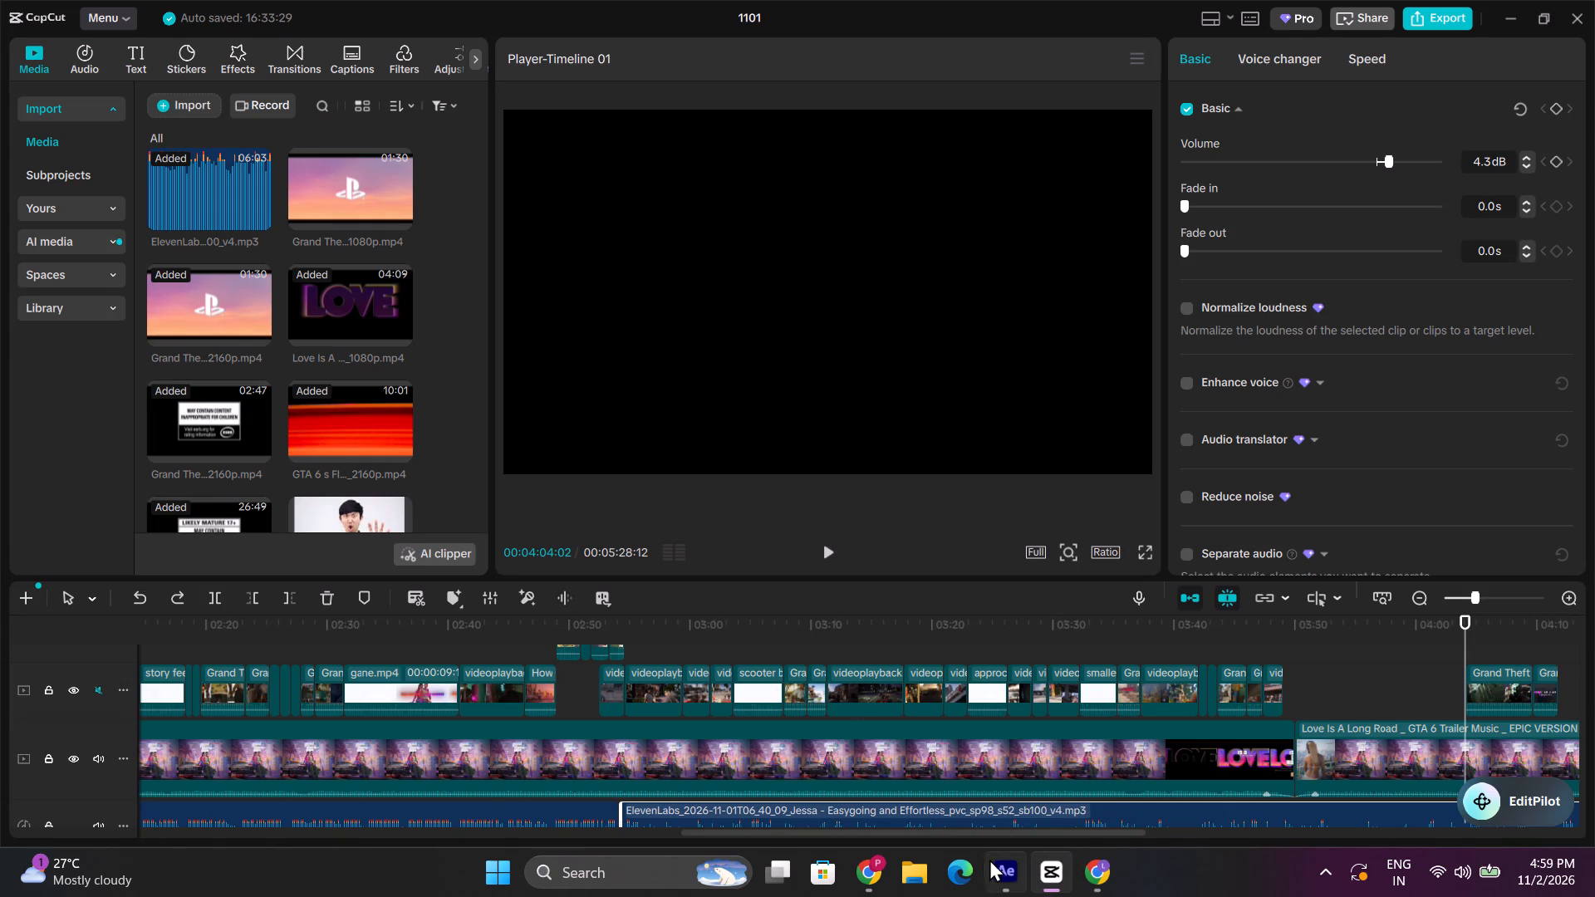
pyautogui.click(994, 848)
pyautogui.scroll(-3, 1055, 743)
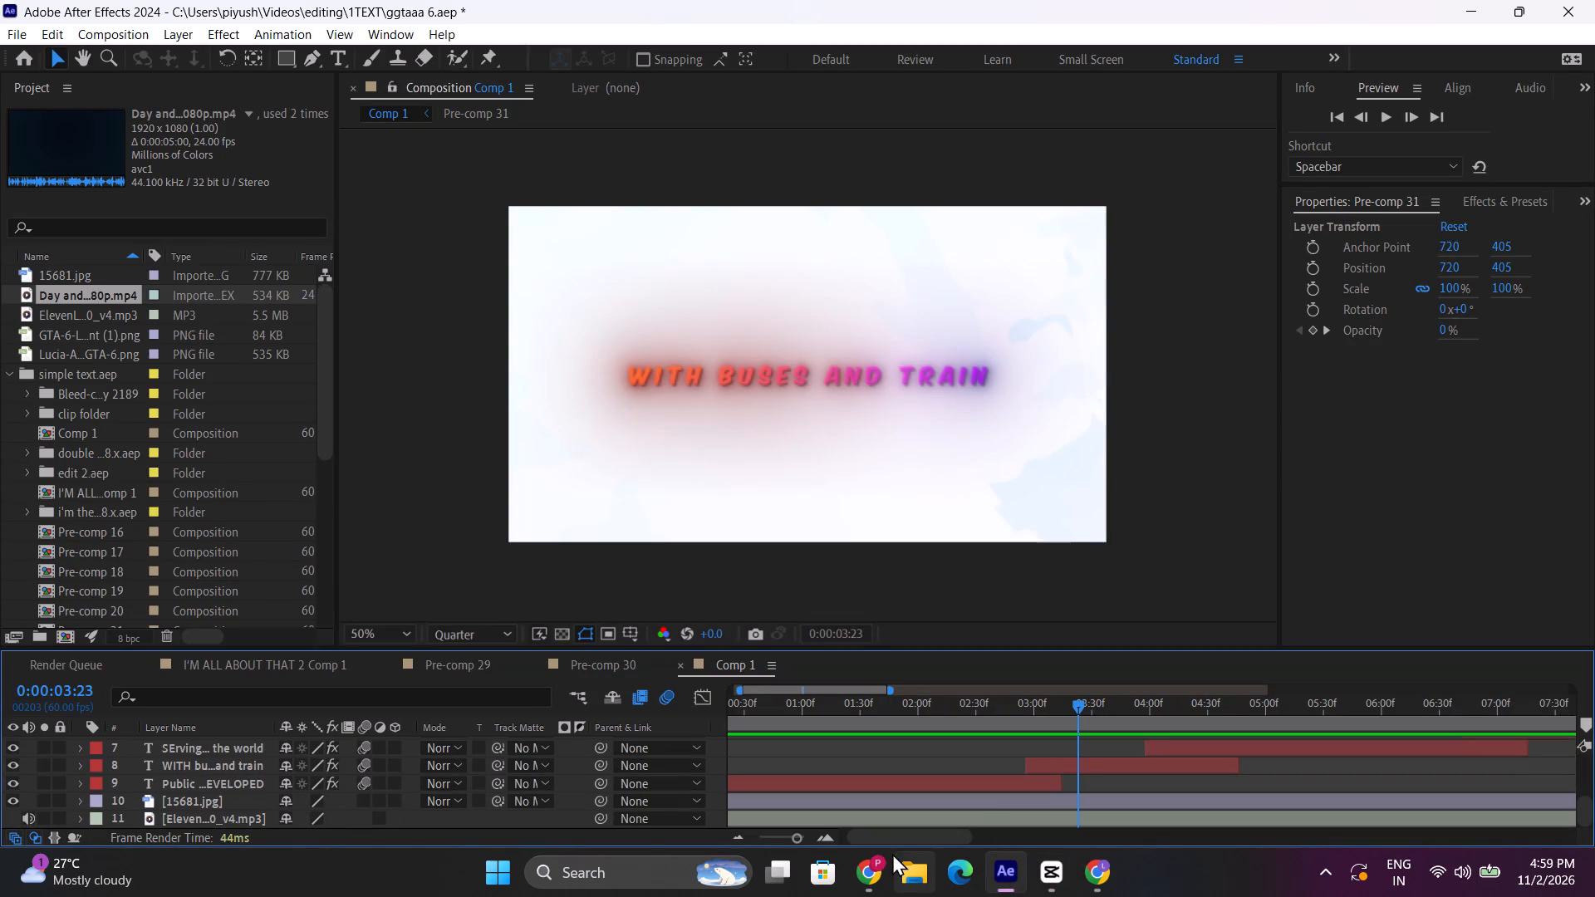
pyautogui.moveTo(1030, 707); pyautogui.dragTo(1043, 700)
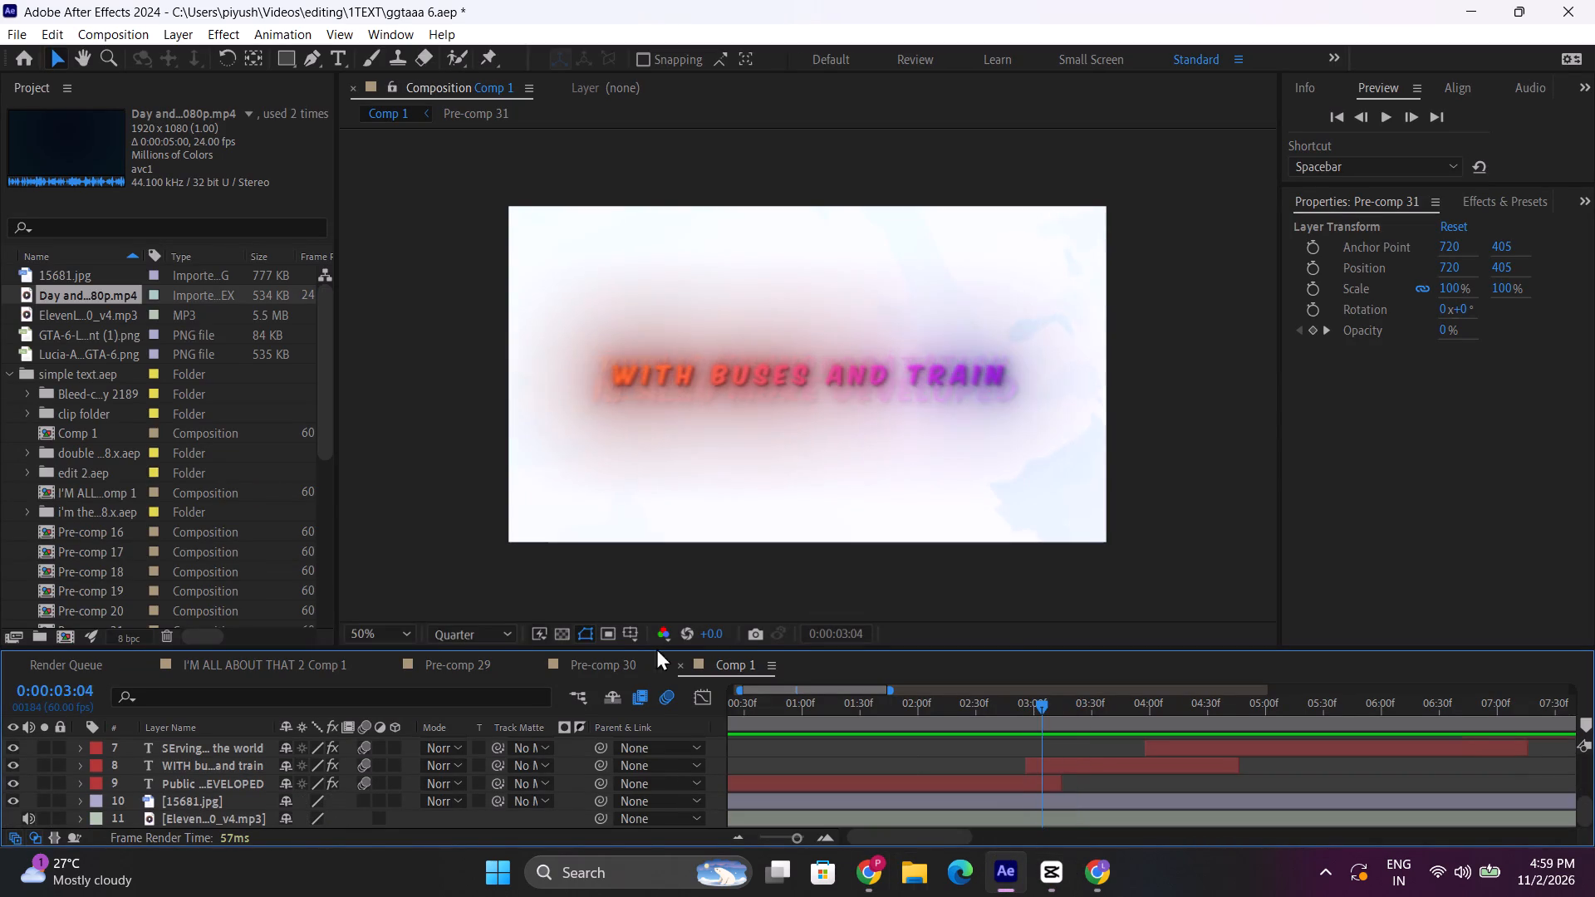
pyautogui.doubleClick(12, 576)
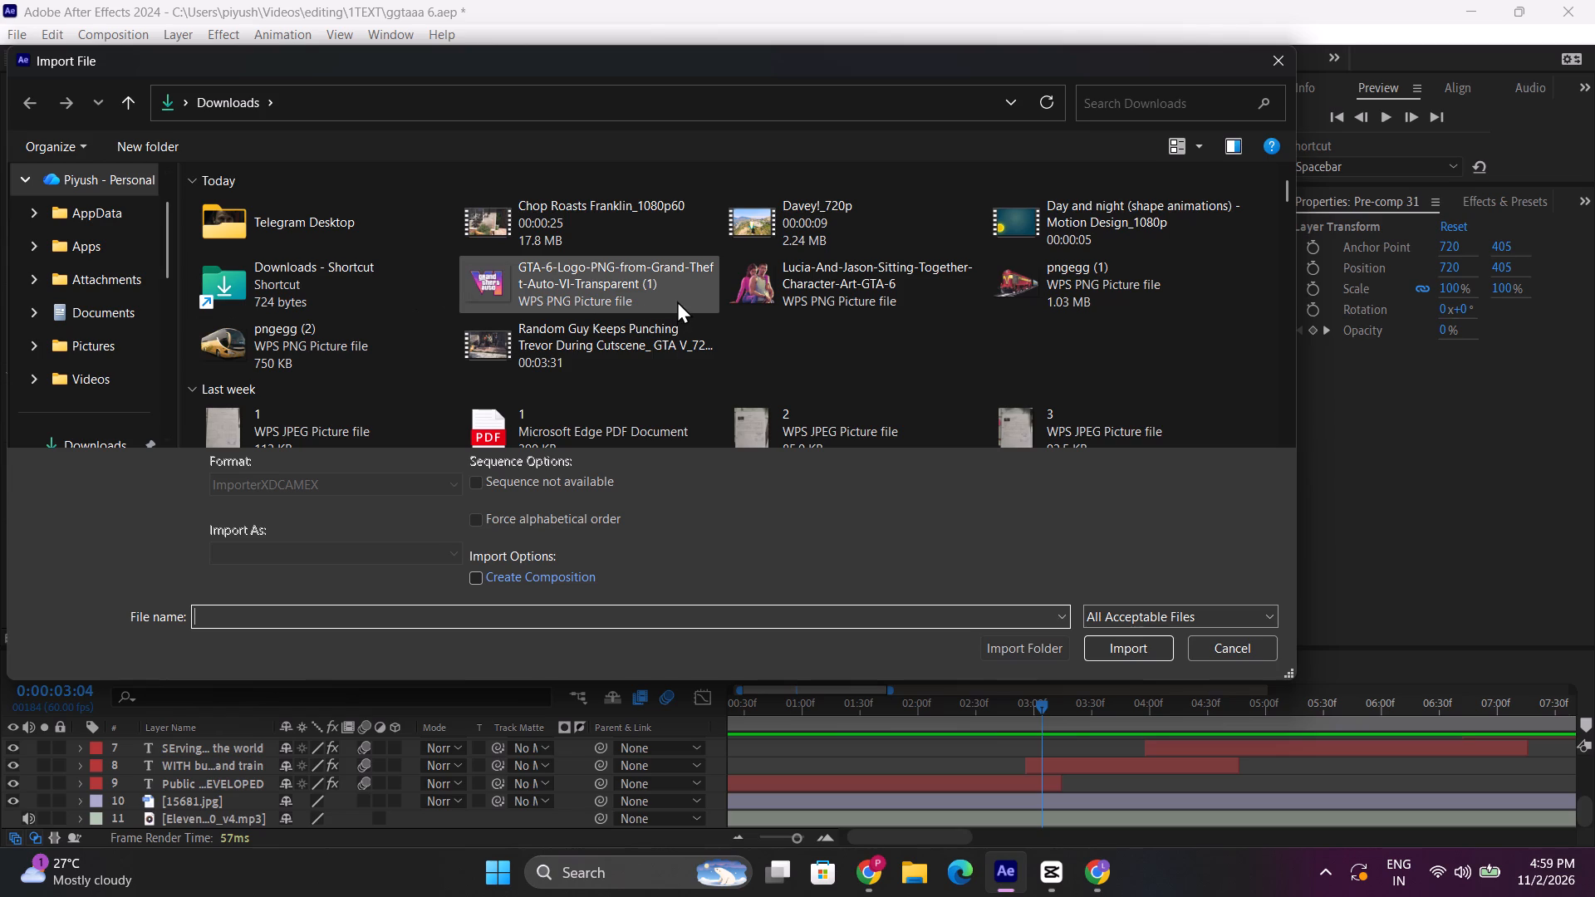
pyautogui.doubleClick(325, 339)
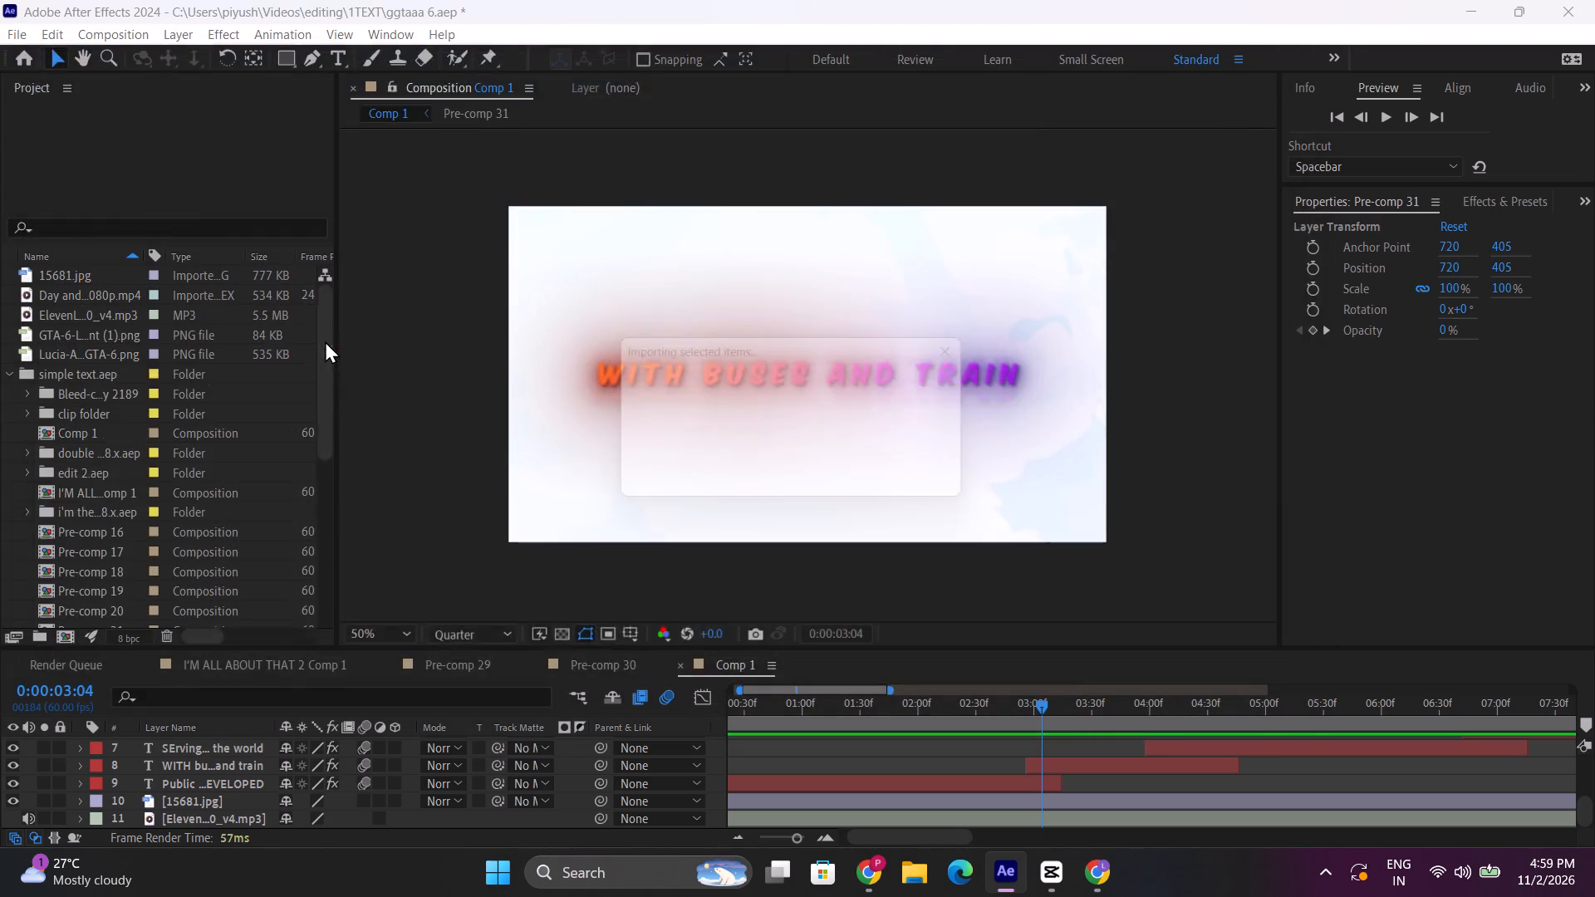
pyautogui.click(101, 366)
pyautogui.moveTo(73, 370); pyautogui.dragTo(469, 530)
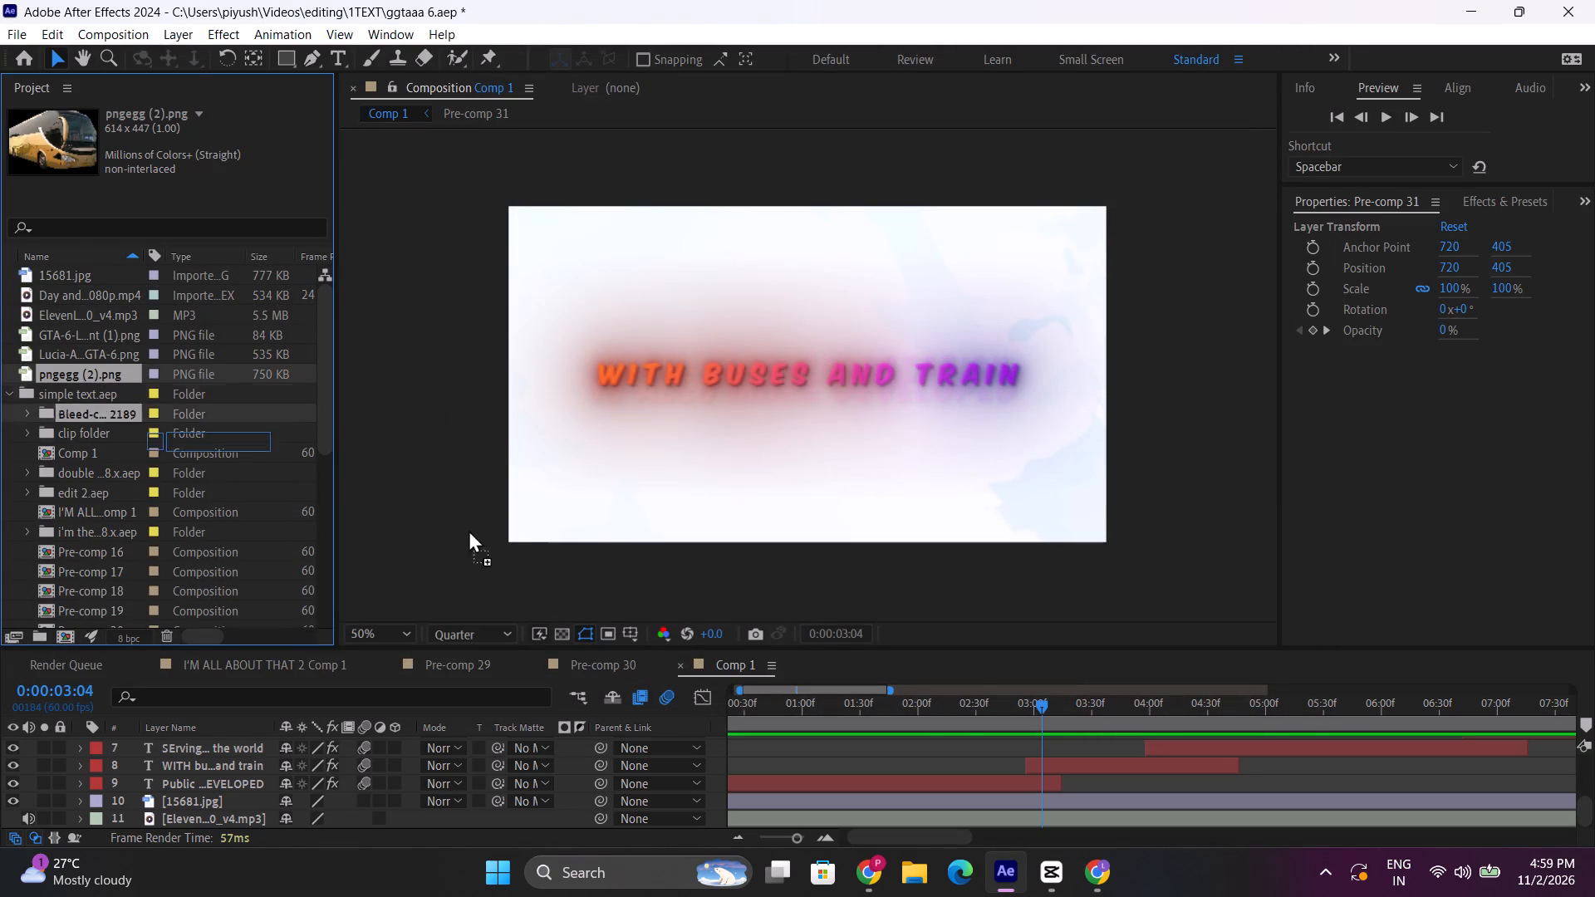
pyautogui.moveTo(469, 530); pyautogui.dragTo(1024, 771)
# Scale the bus image to 56% and place it at the left edge of the frame, at about 136, 415.
pyautogui.click(1024, 702)
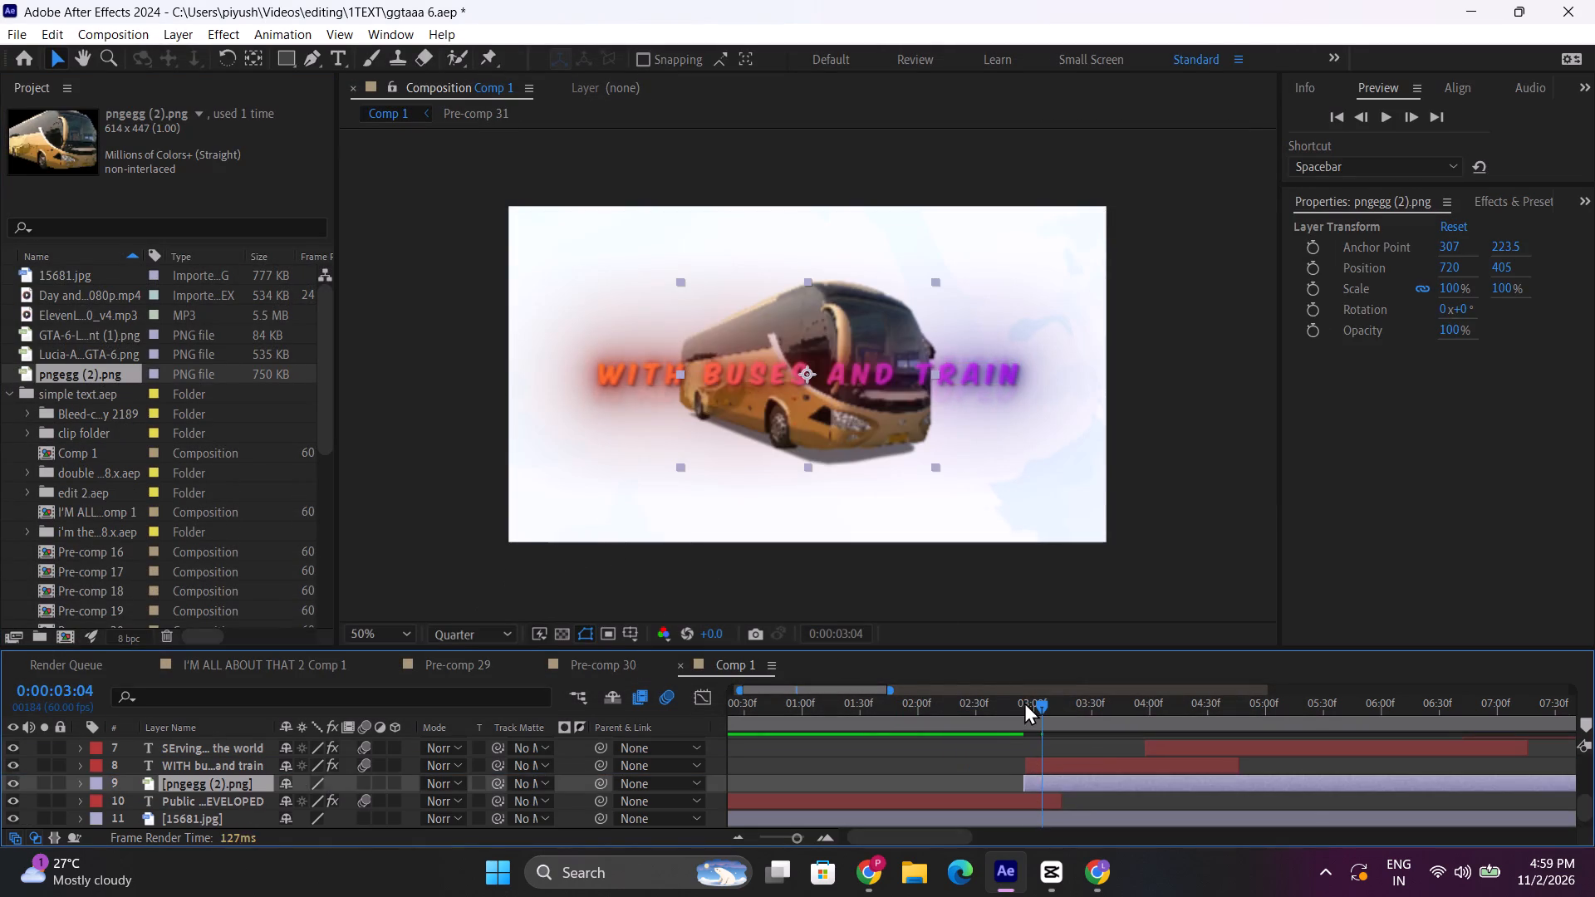
pyautogui.moveTo(842, 379); pyautogui.dragTo(591, 389)
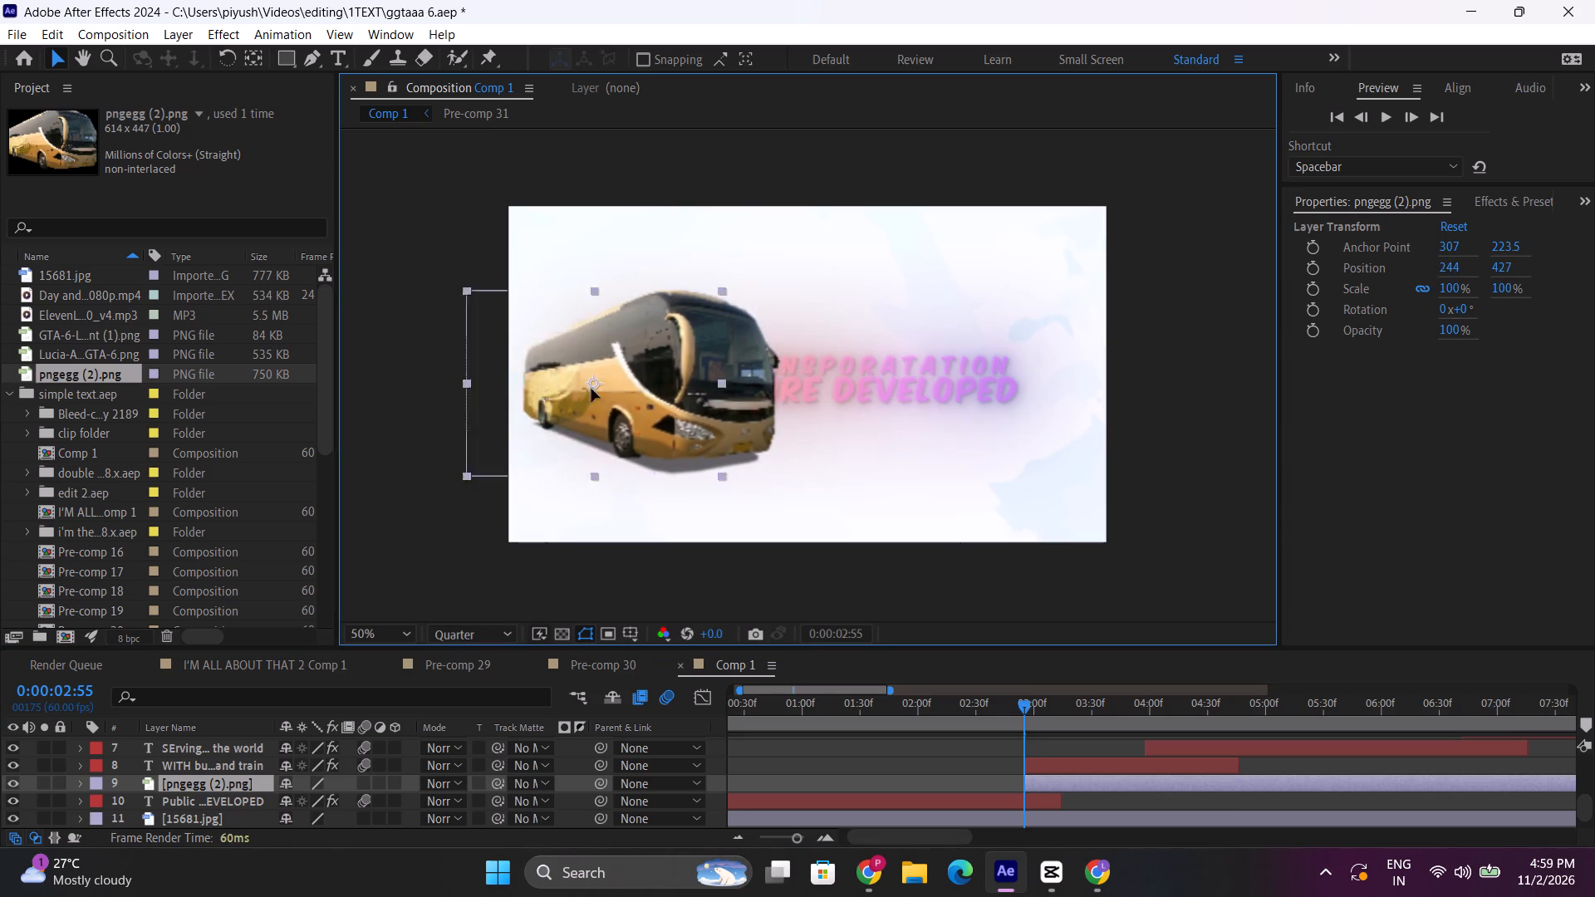
pyautogui.moveTo(591, 389); pyautogui.dragTo(588, 385)
pyautogui.moveTo(1504, 288); pyautogui.dragTo(1486, 289)
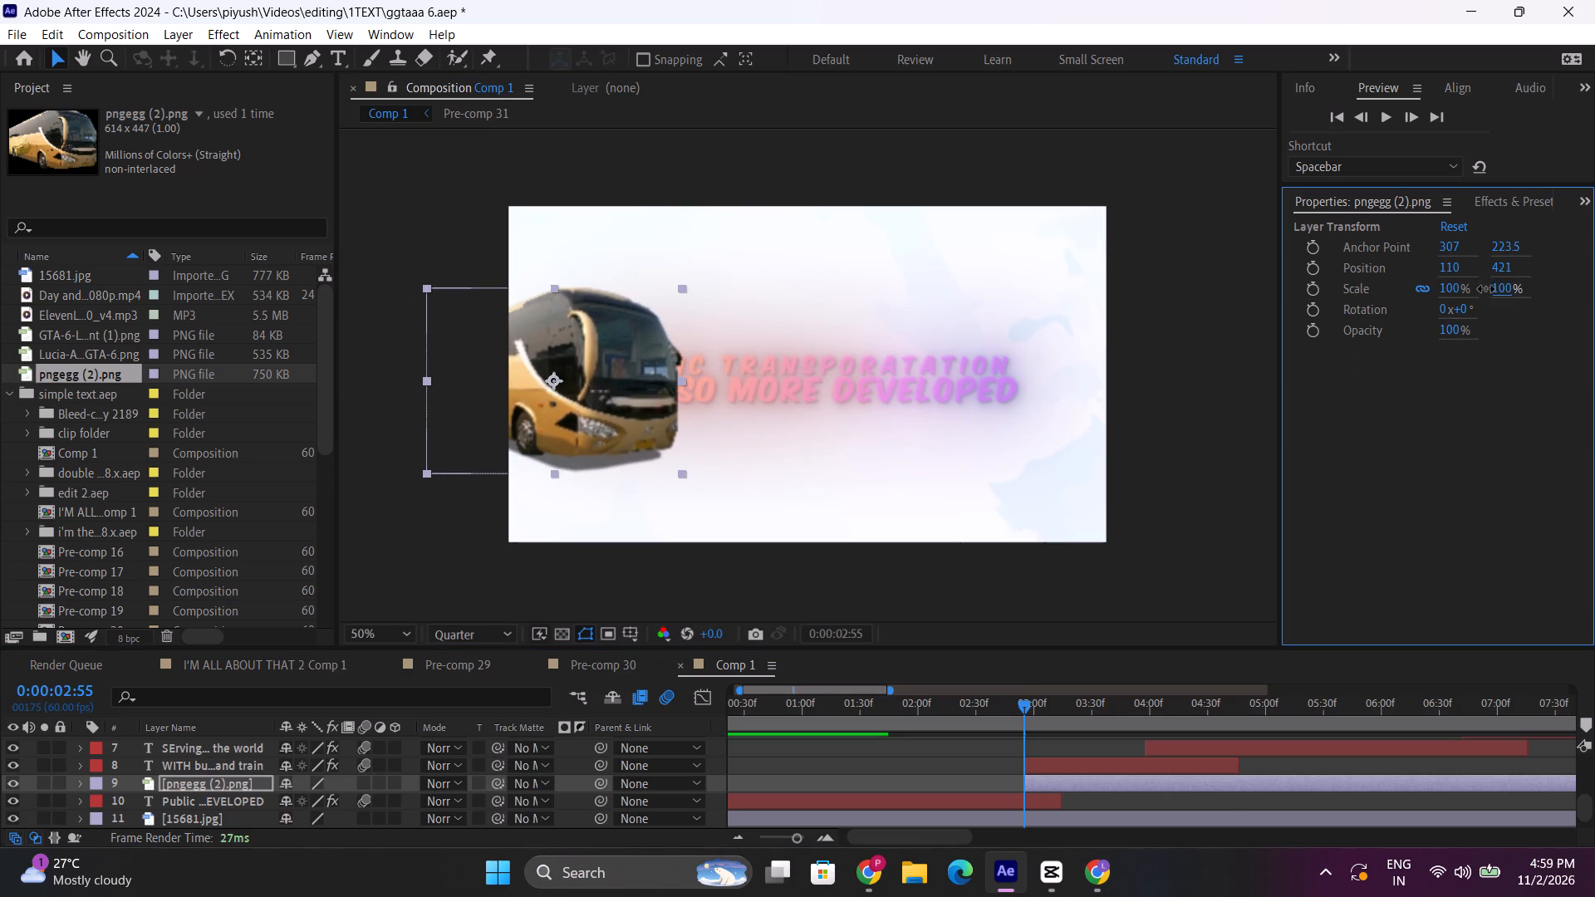
pyautogui.moveTo(1486, 289); pyautogui.dragTo(1455, 290)
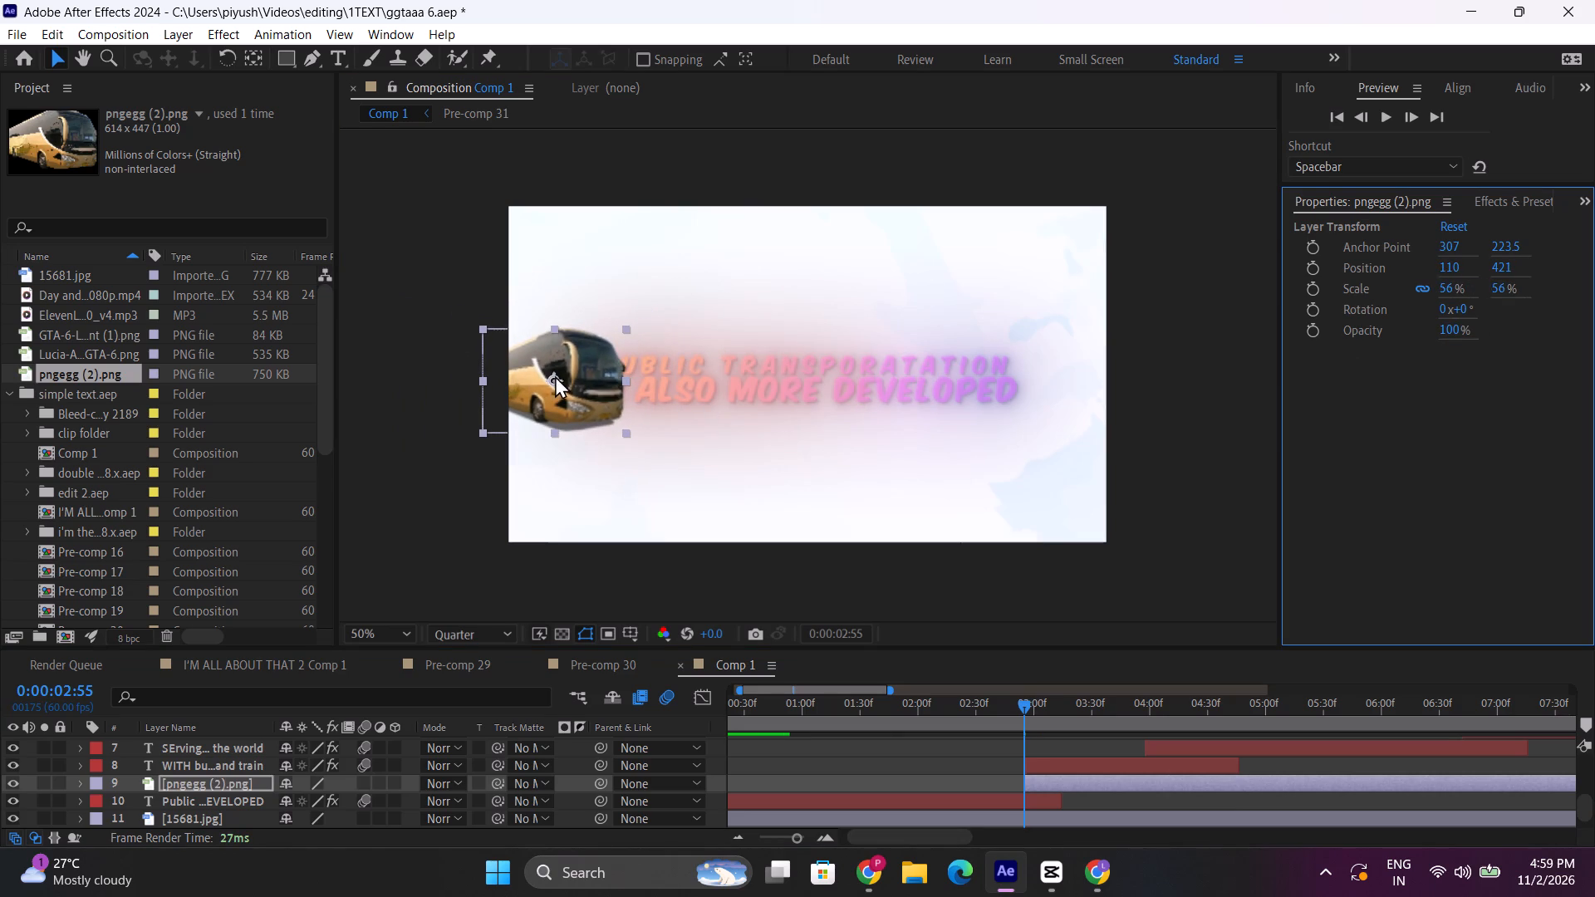
pyautogui.moveTo(565, 376); pyautogui.dragTo(576, 374)
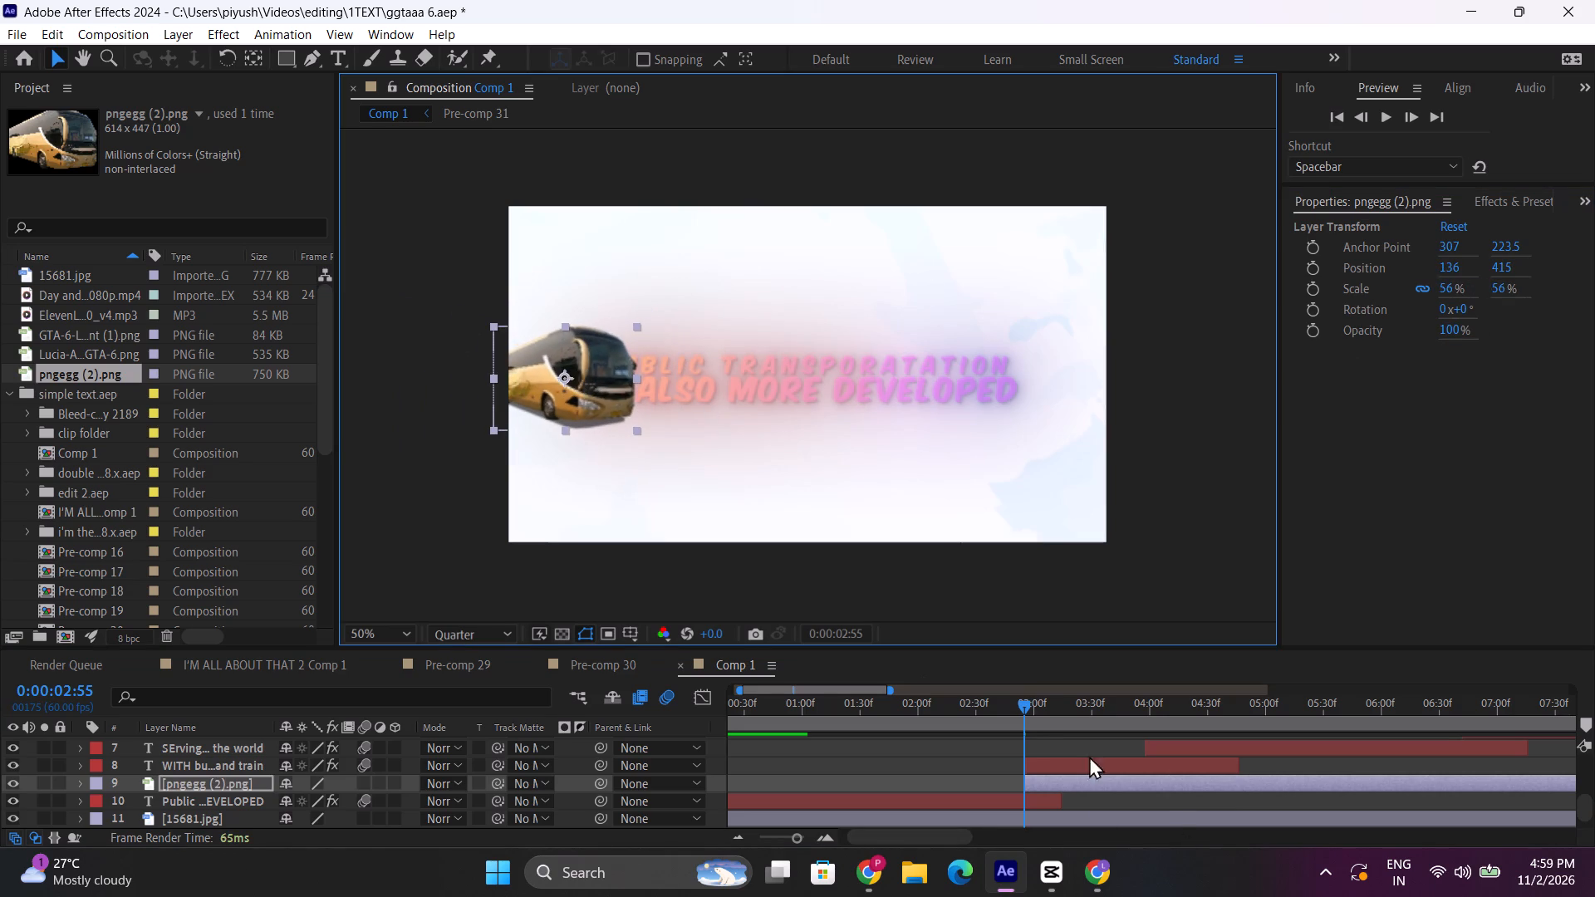
# Move the "Public transporatation" title's closing opacity keyframes earlier and trim the layer's end to about 3 seconds.
pyautogui.moveTo(1023, 696); pyautogui.dragTo(1044, 697)
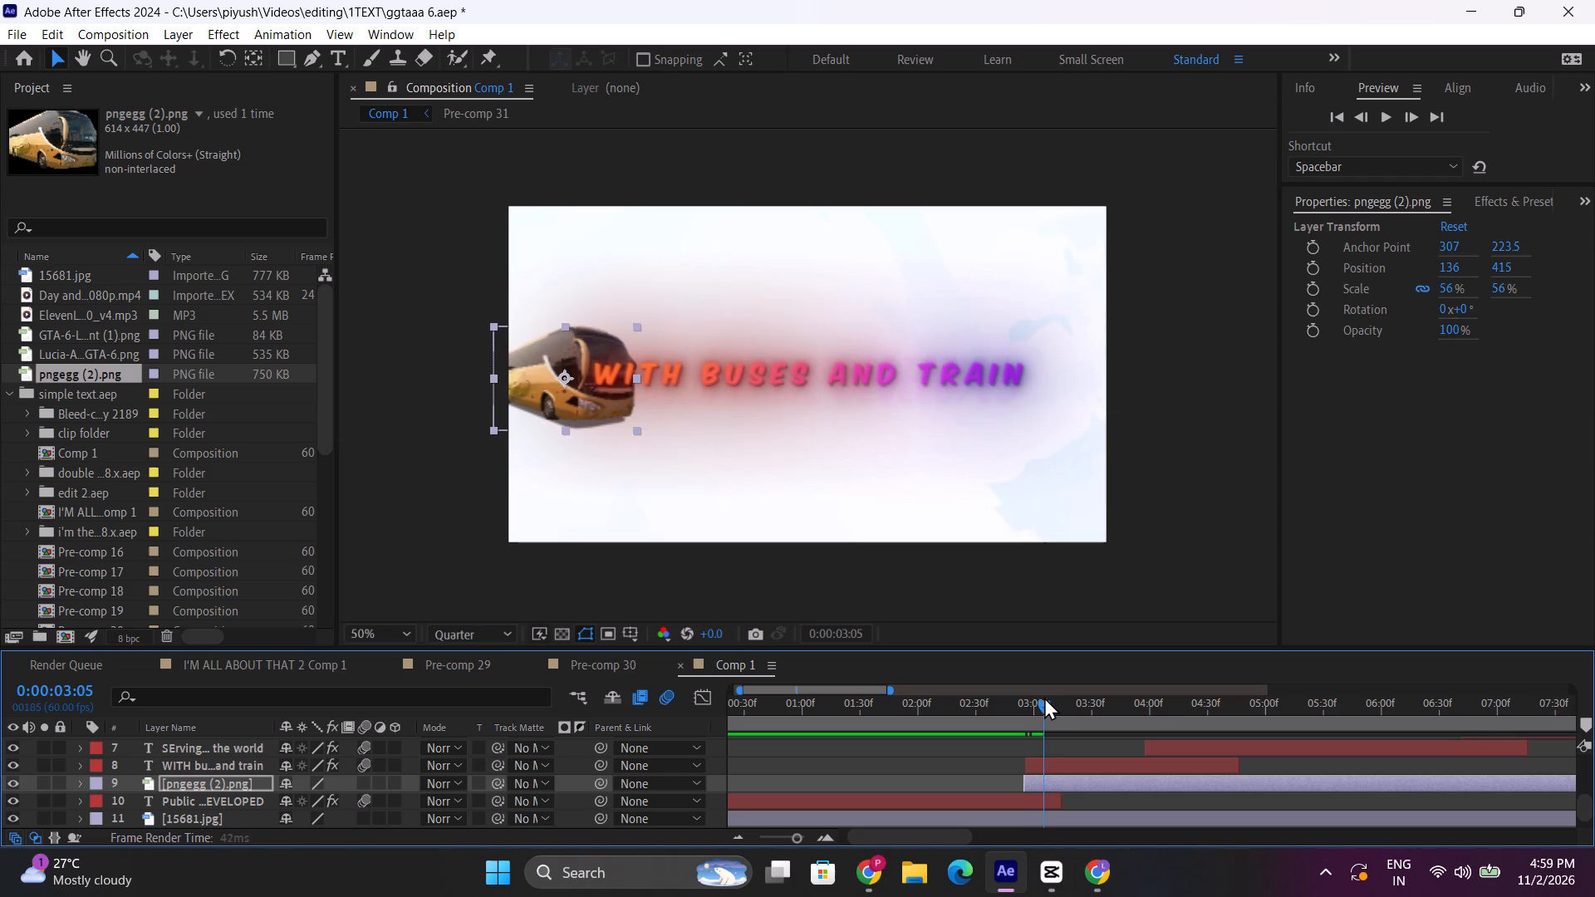
pyautogui.moveTo(1044, 697); pyautogui.dragTo(1027, 708)
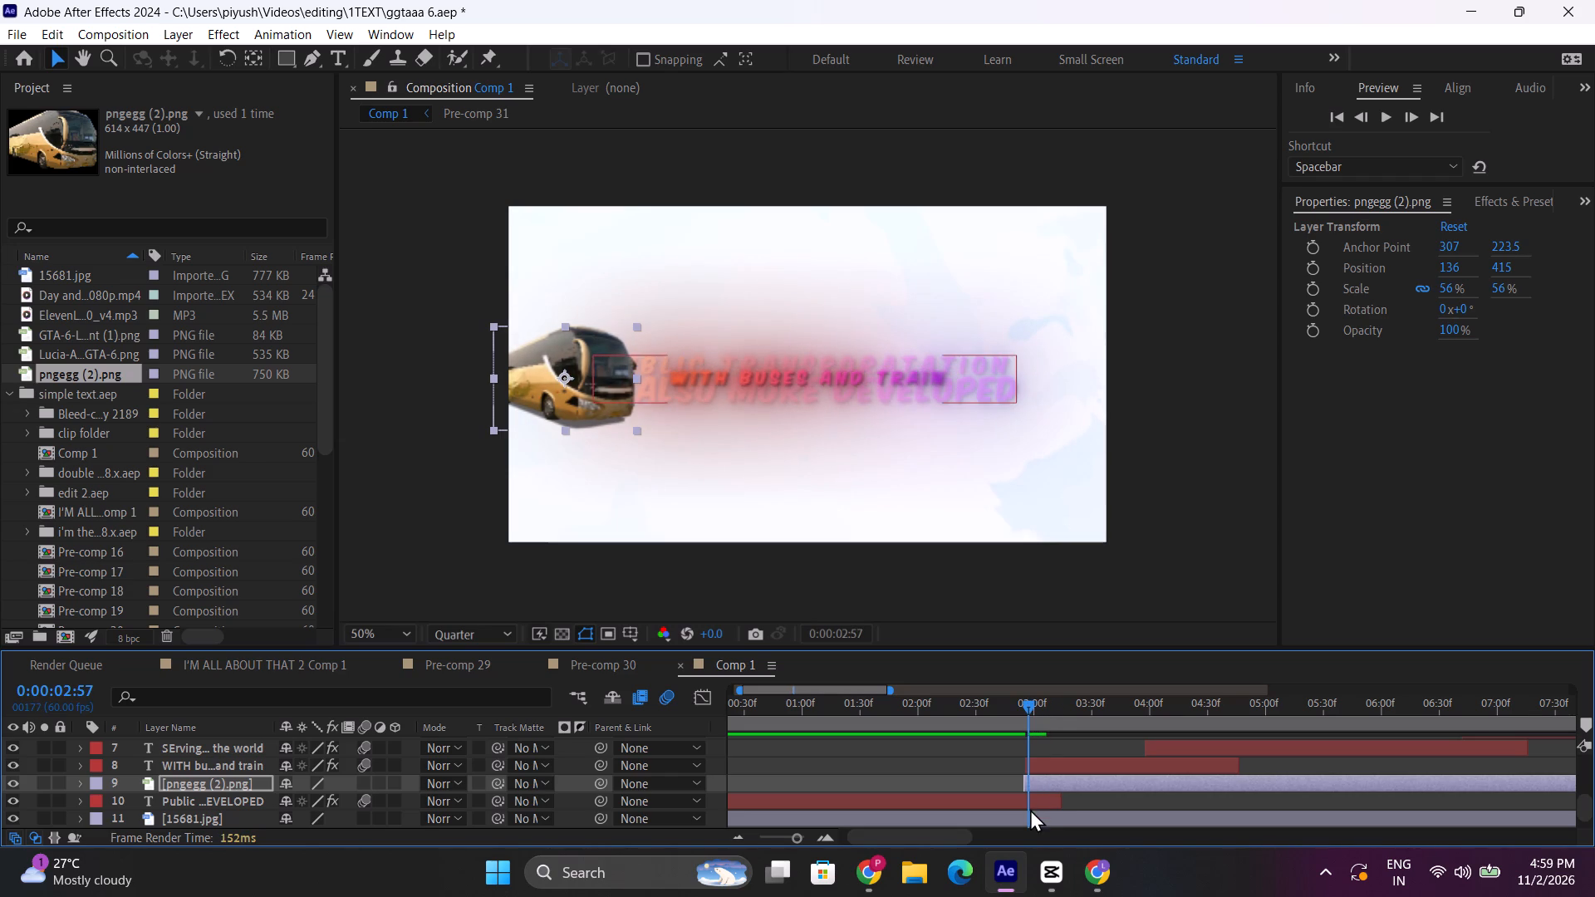
pyautogui.click(1033, 804)
pyautogui.moveTo(1058, 796); pyautogui.dragTo(1048, 805)
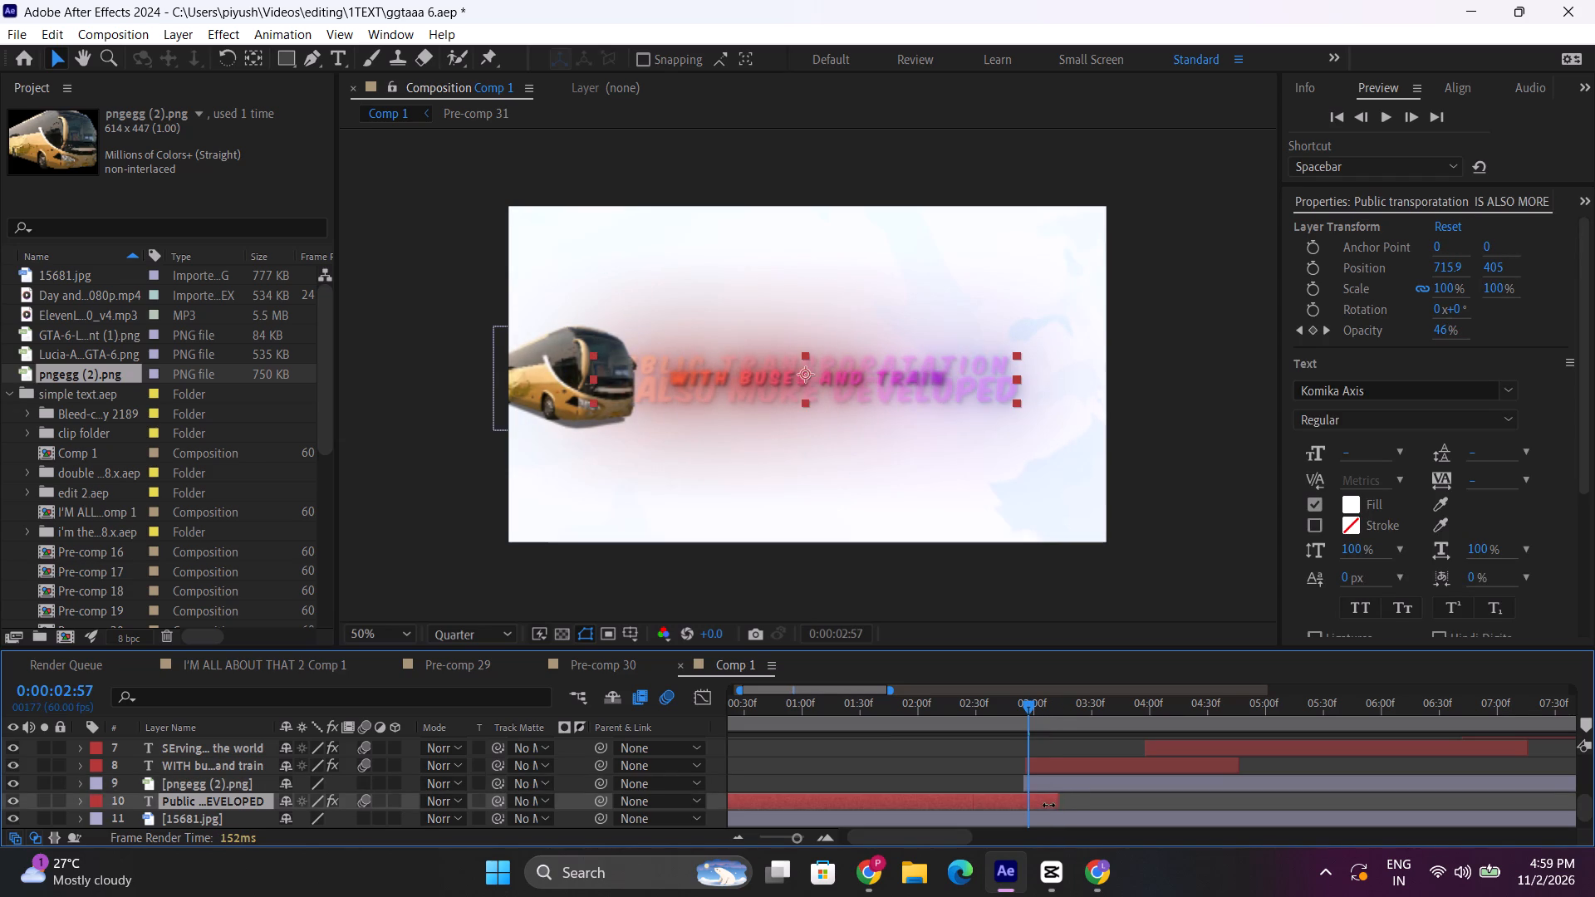
pyautogui.moveTo(1048, 805); pyautogui.dragTo(1043, 806)
pyautogui.press('u')
pyautogui.scroll(-2, 1043, 805)
pyautogui.moveTo(1001, 782); pyautogui.dragTo(1029, 787)
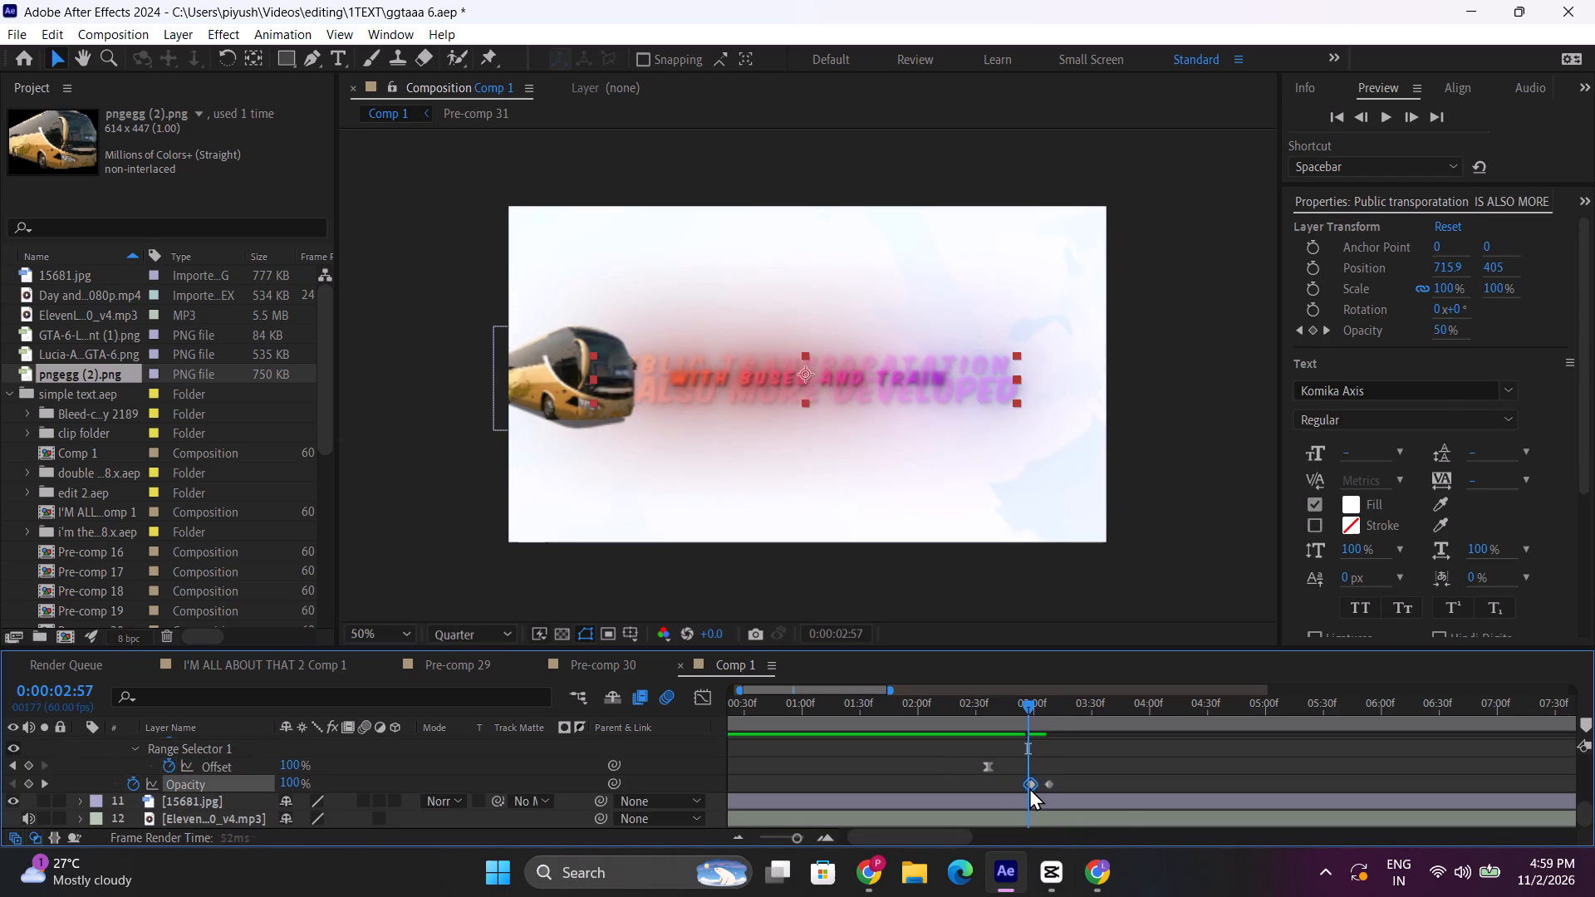
pyautogui.moveTo(1029, 787); pyautogui.dragTo(1009, 793)
pyautogui.moveTo(1046, 782); pyautogui.dragTo(1030, 796)
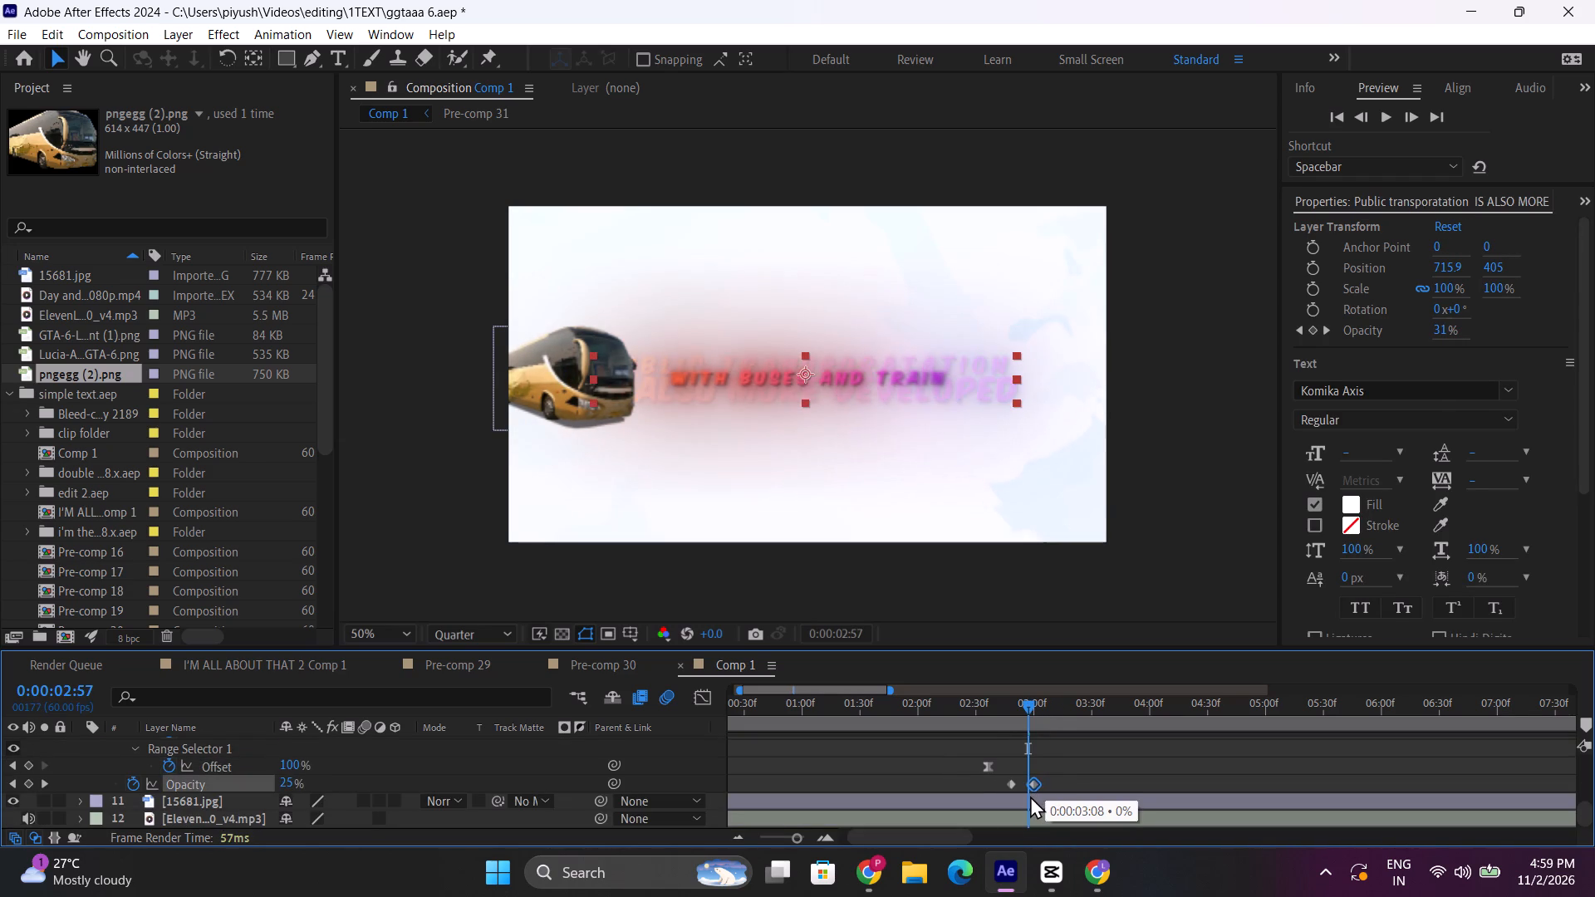
pyautogui.moveTo(1030, 796); pyautogui.dragTo(1029, 796)
pyautogui.scroll(1, 1048, 775)
pyautogui.moveTo(1047, 749); pyautogui.dragTo(1034, 761)
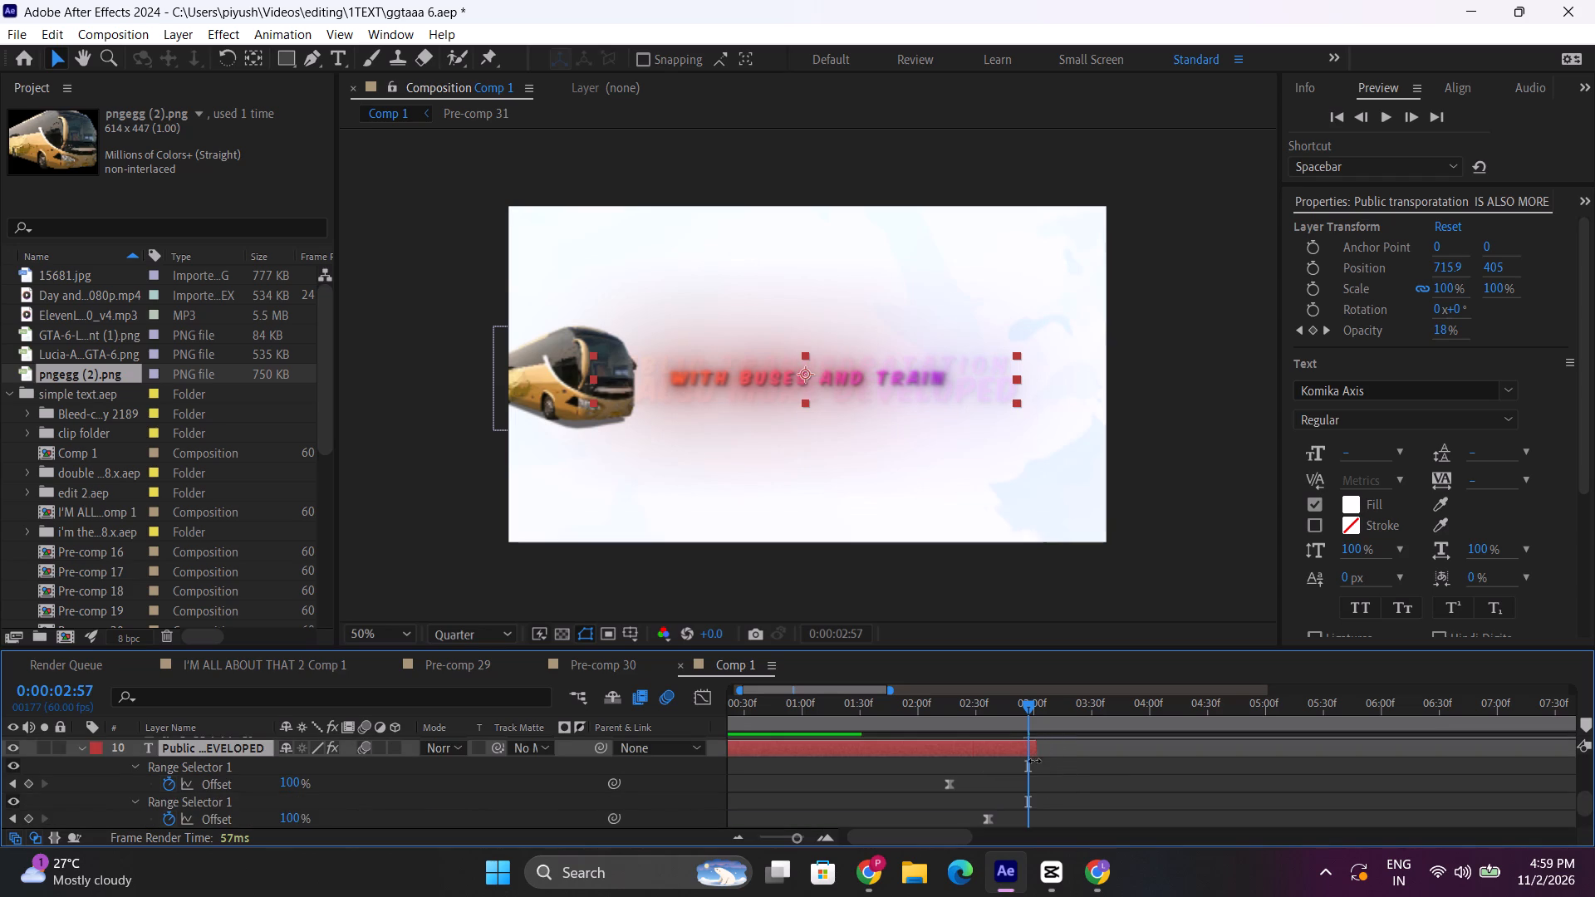
pyautogui.moveTo(1034, 761); pyautogui.dragTo(1033, 763)
pyautogui.click(81, 748)
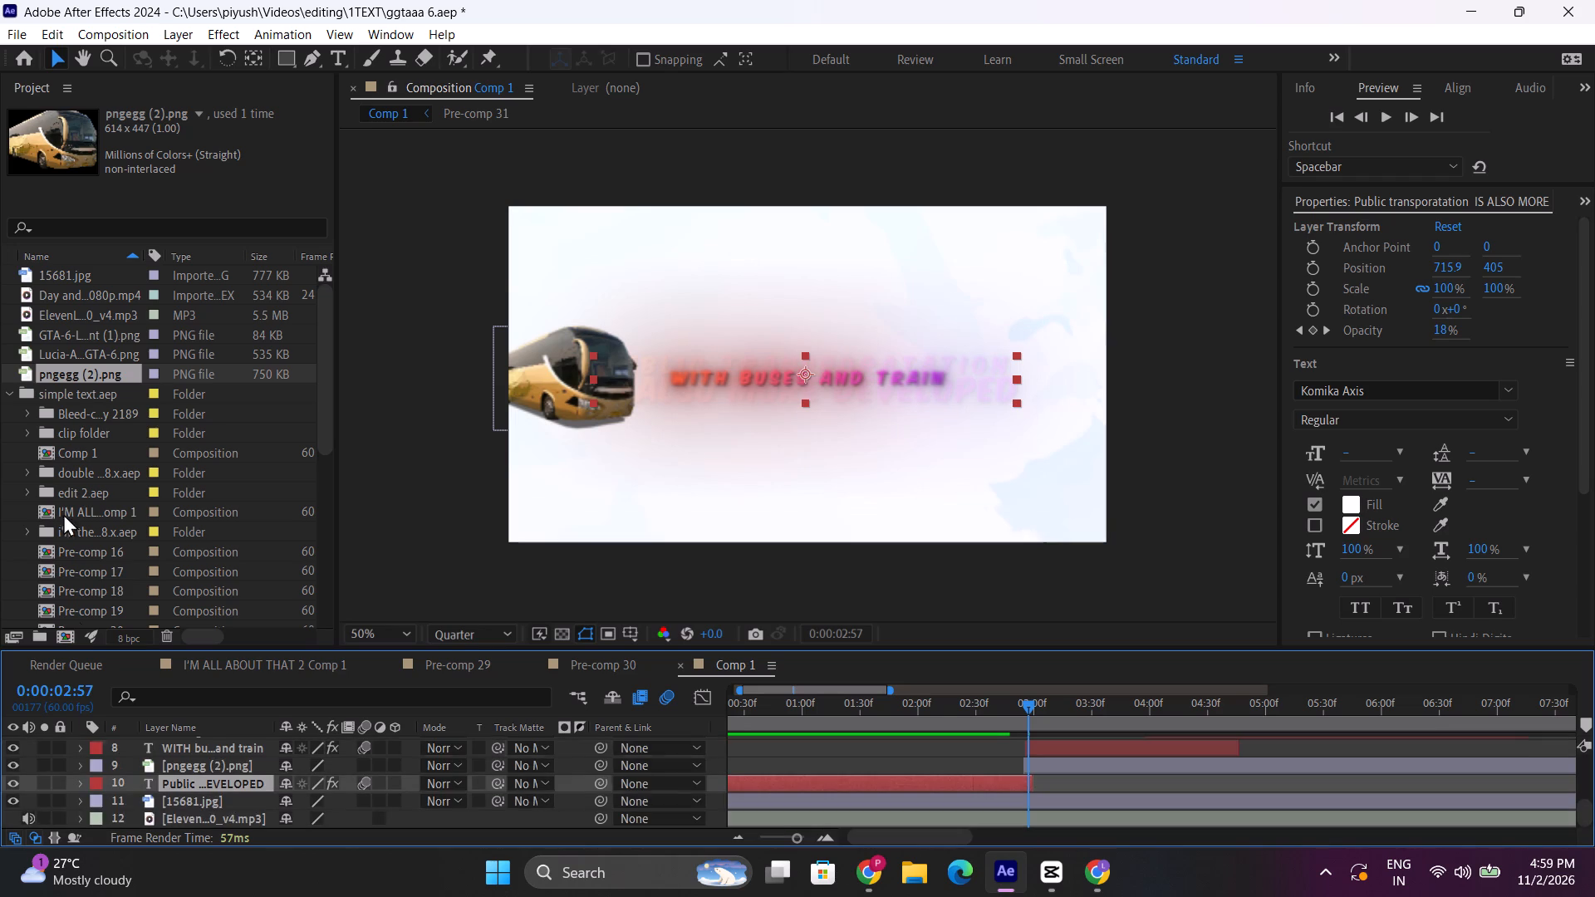
# Import the train image pngegg (1).png and place it beneath the bus layer, aligning its start with the bus layer's.
pyautogui.doubleClick(16, 509)
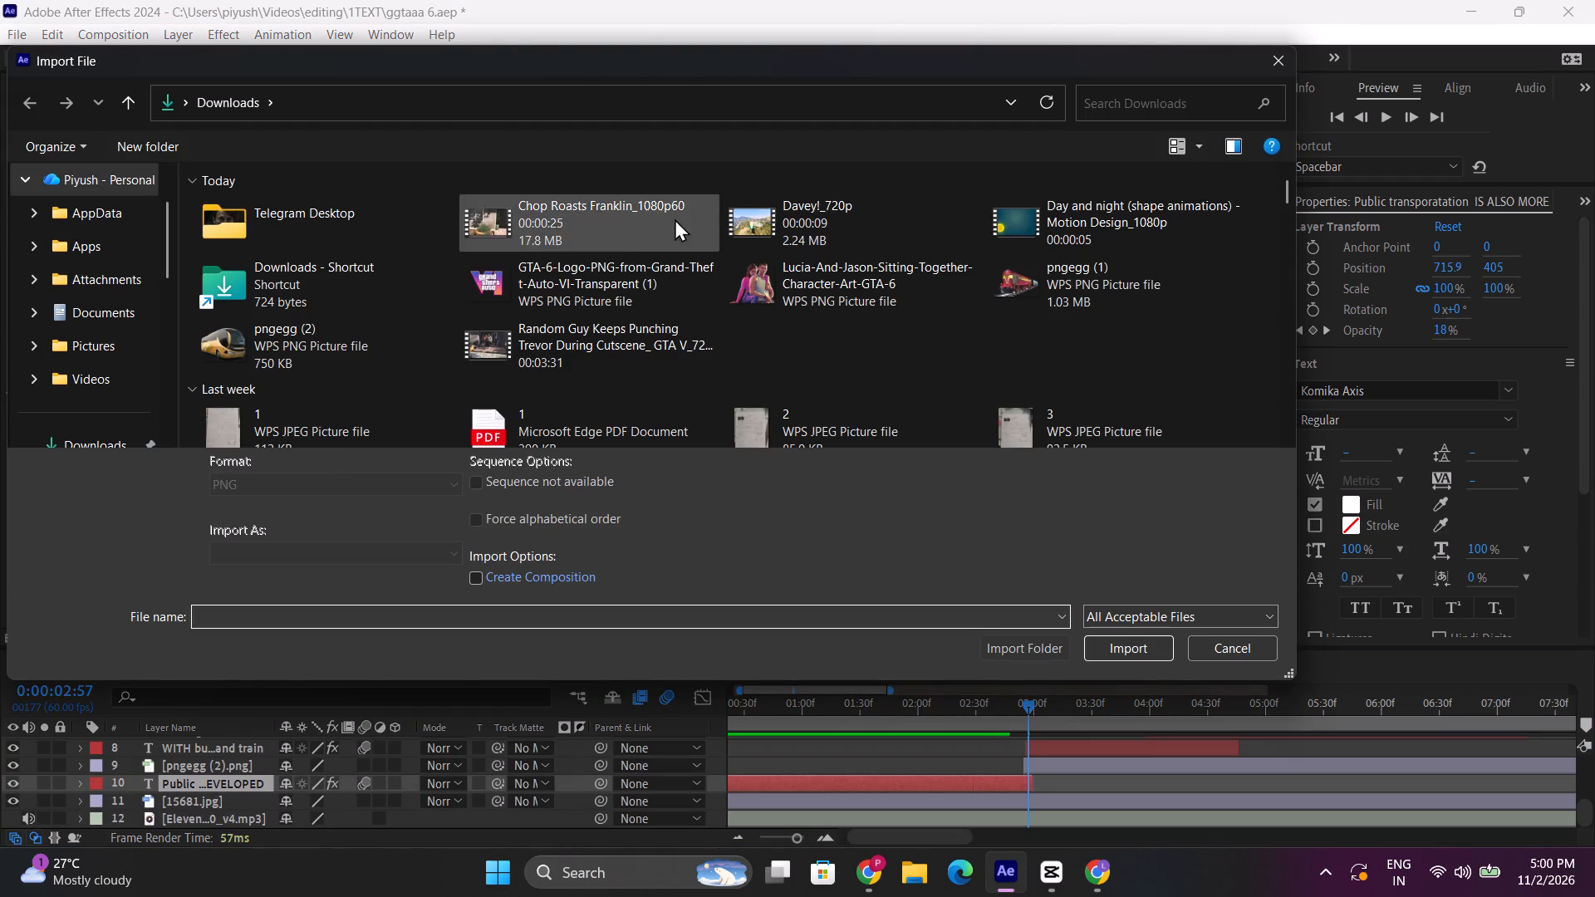
pyautogui.doubleClick(1053, 285)
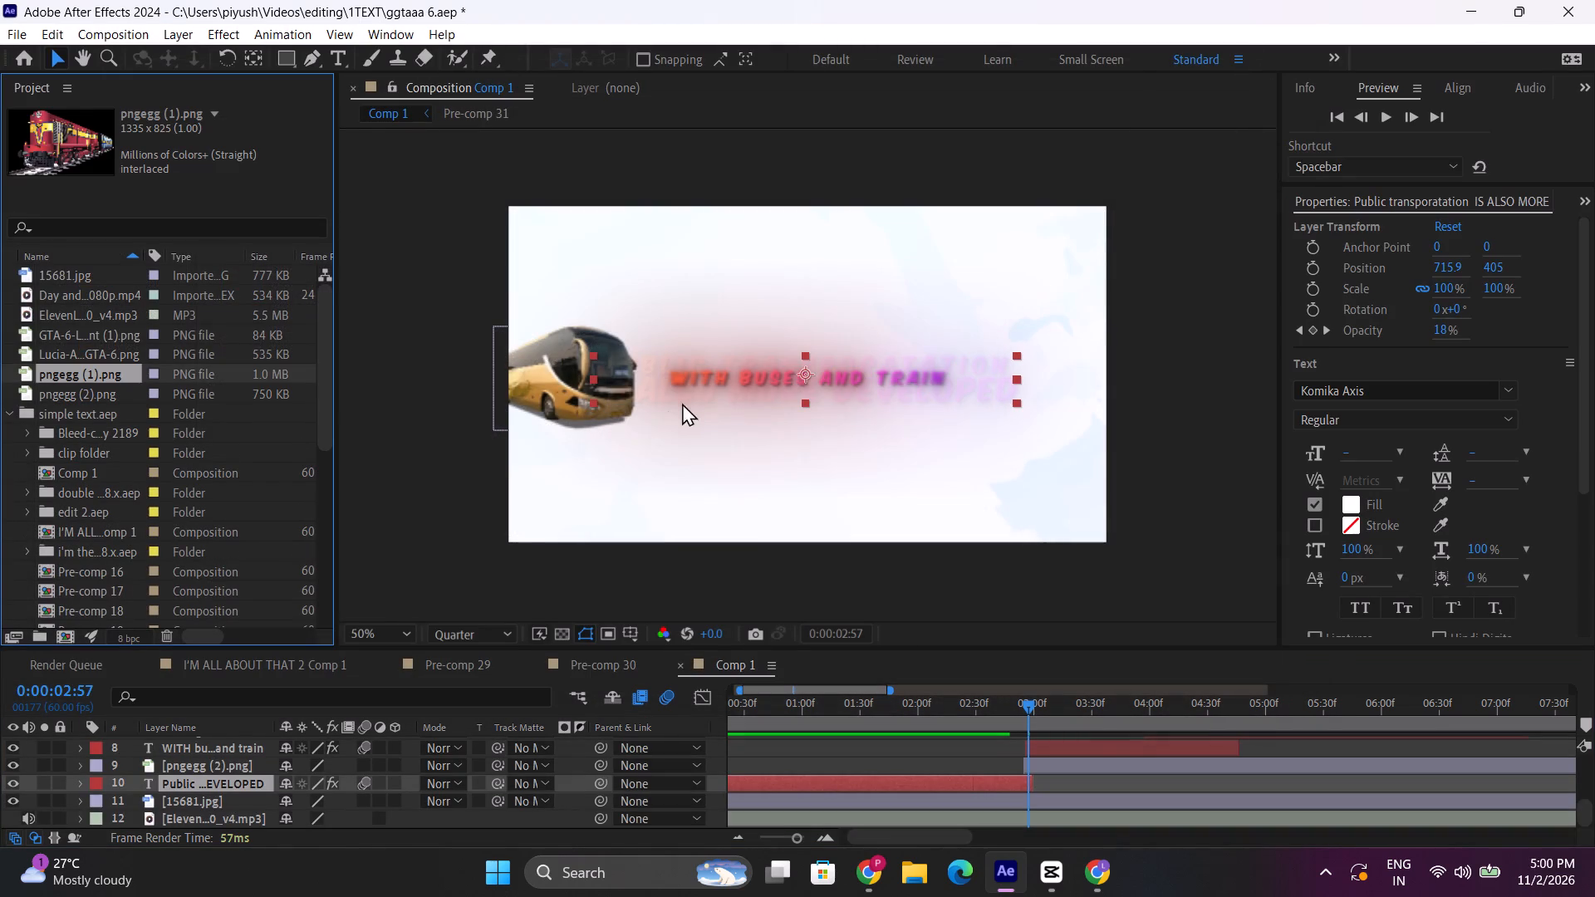
pyautogui.moveTo(92, 377); pyautogui.dragTo(1038, 763)
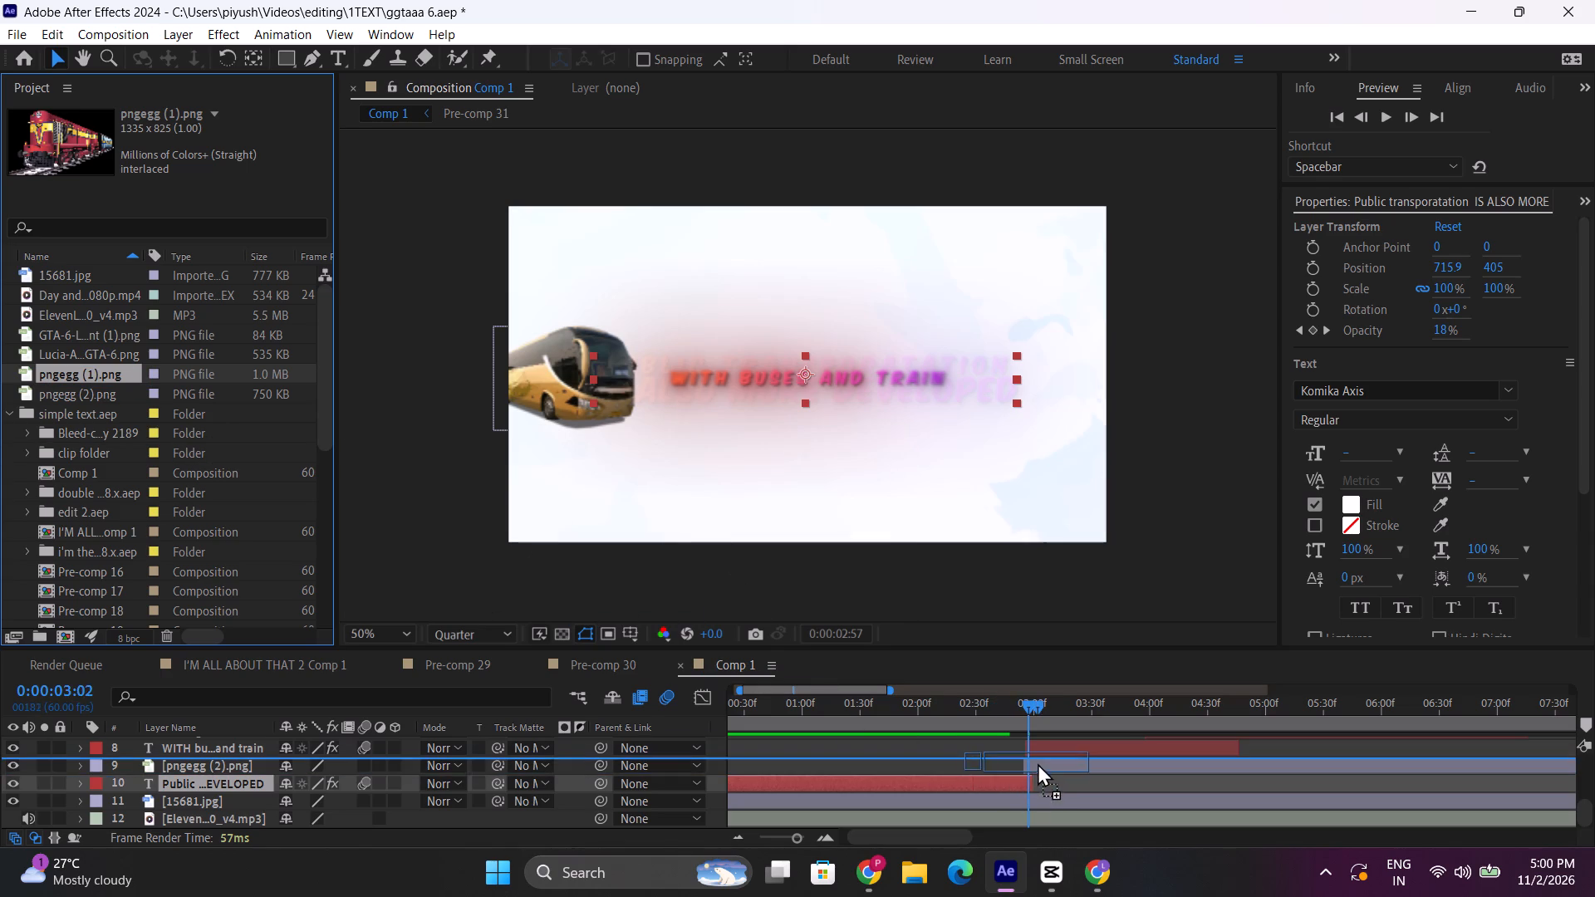
pyautogui.moveTo(1038, 763); pyautogui.dragTo(1039, 769)
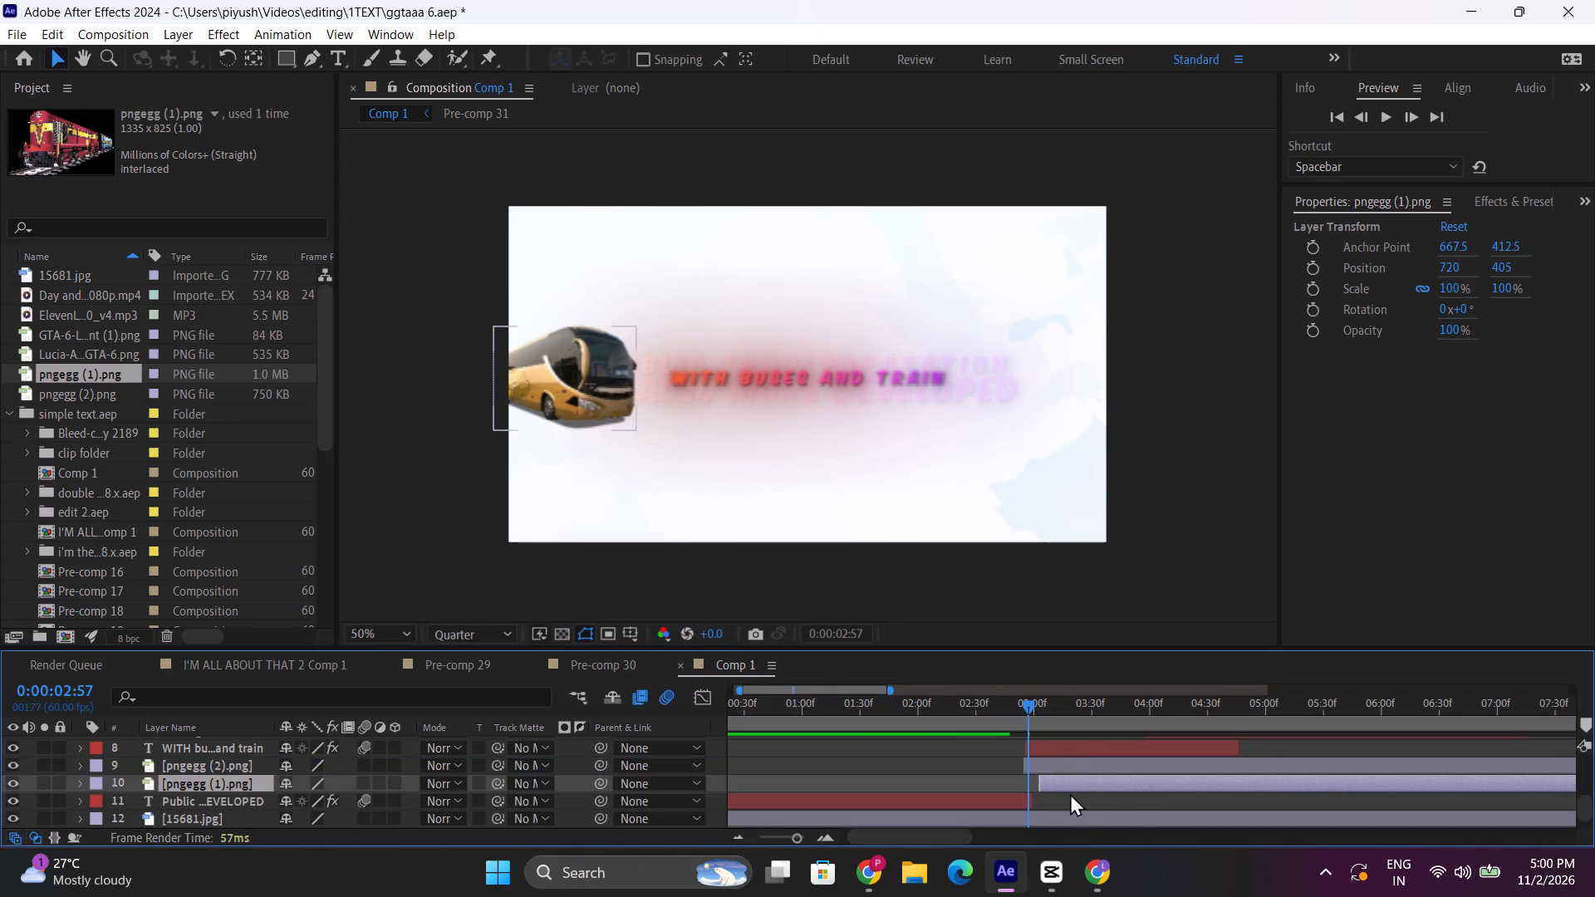
pyautogui.moveTo(1077, 786); pyautogui.dragTo(1063, 794)
# Scale the train image to 43% and place it at the right side of the frame, at about 1188, 405.
pyautogui.moveTo(849, 350); pyautogui.dragTo(964, 358)
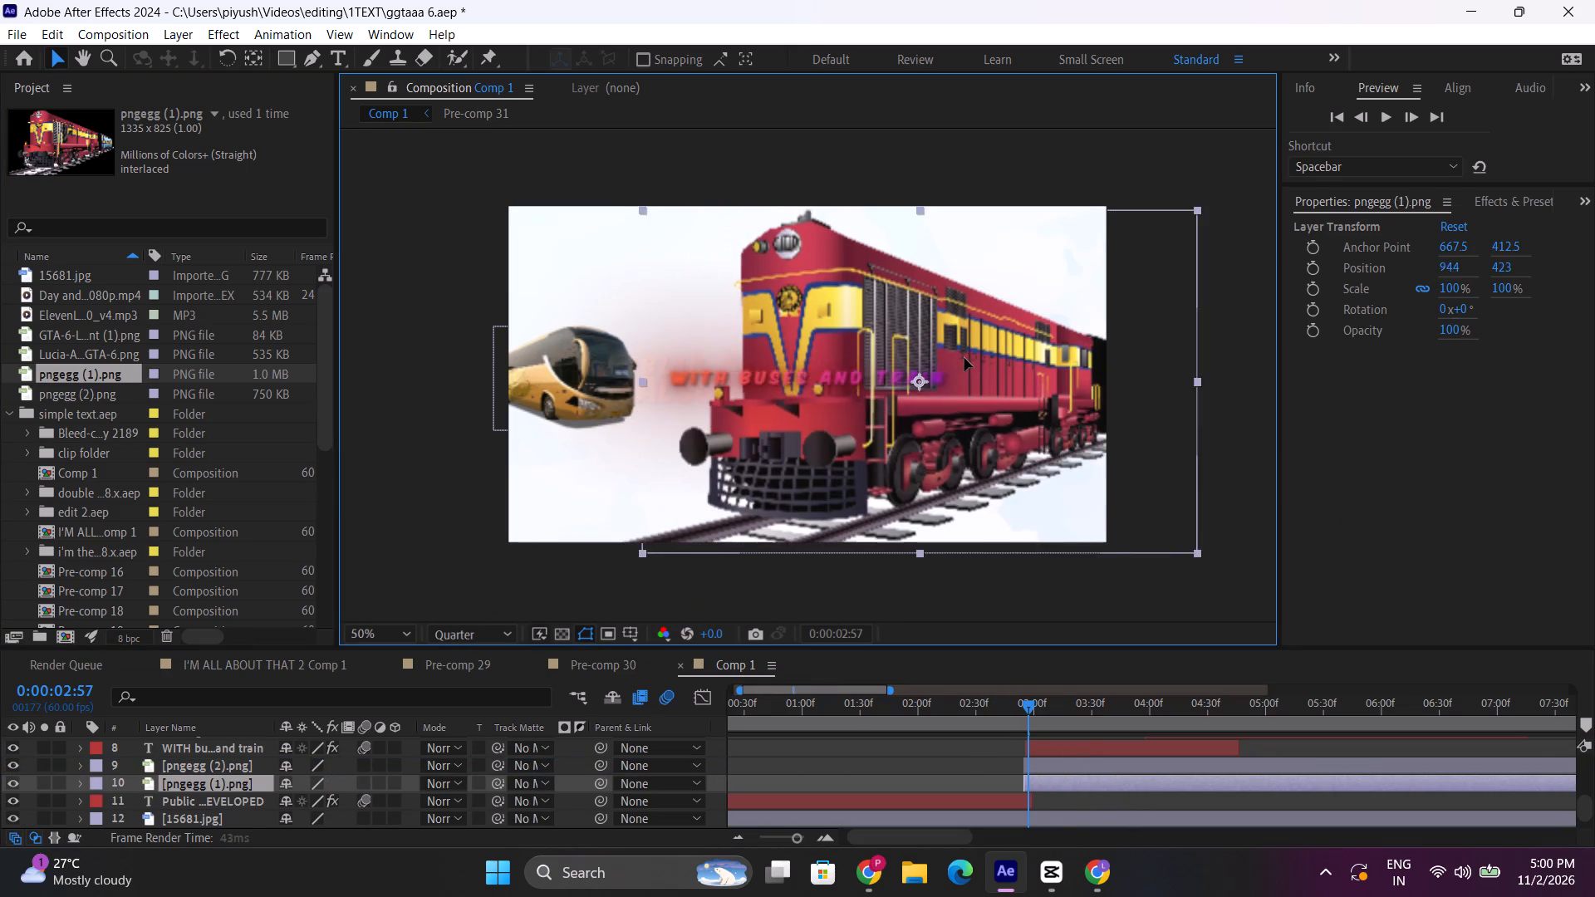
pyautogui.moveTo(964, 358); pyautogui.dragTo(971, 355)
pyautogui.moveTo(1511, 284); pyautogui.dragTo(1475, 295)
pyautogui.moveTo(1036, 380); pyautogui.dragTo(1087, 379)
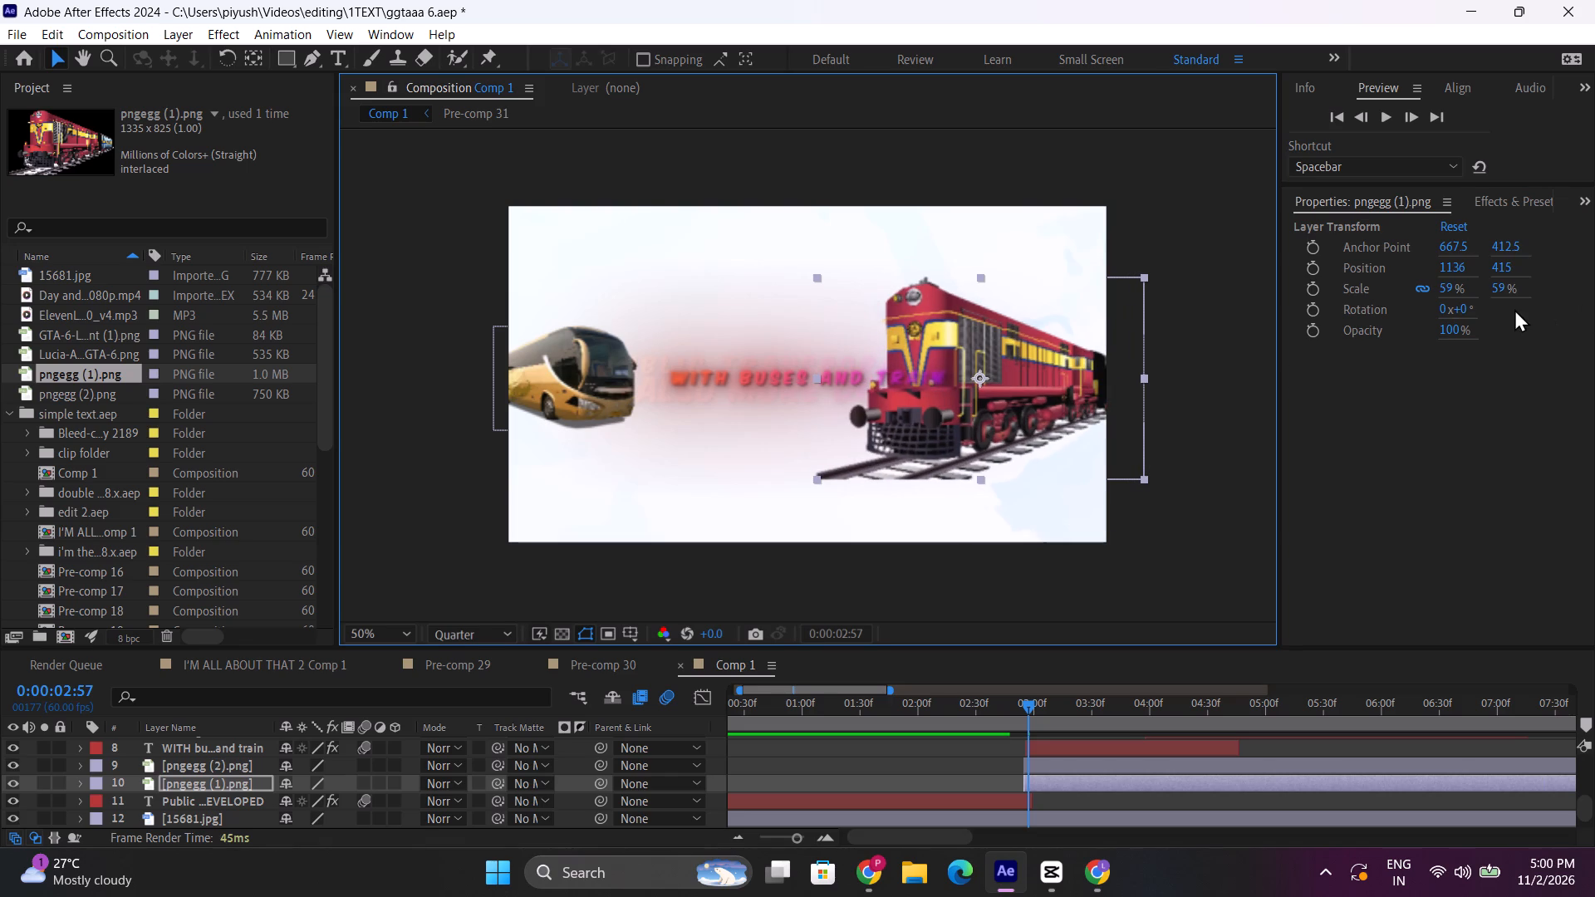
pyautogui.moveTo(1505, 286); pyautogui.dragTo(1489, 289)
pyautogui.moveTo(1050, 381); pyautogui.dragTo(1073, 377)
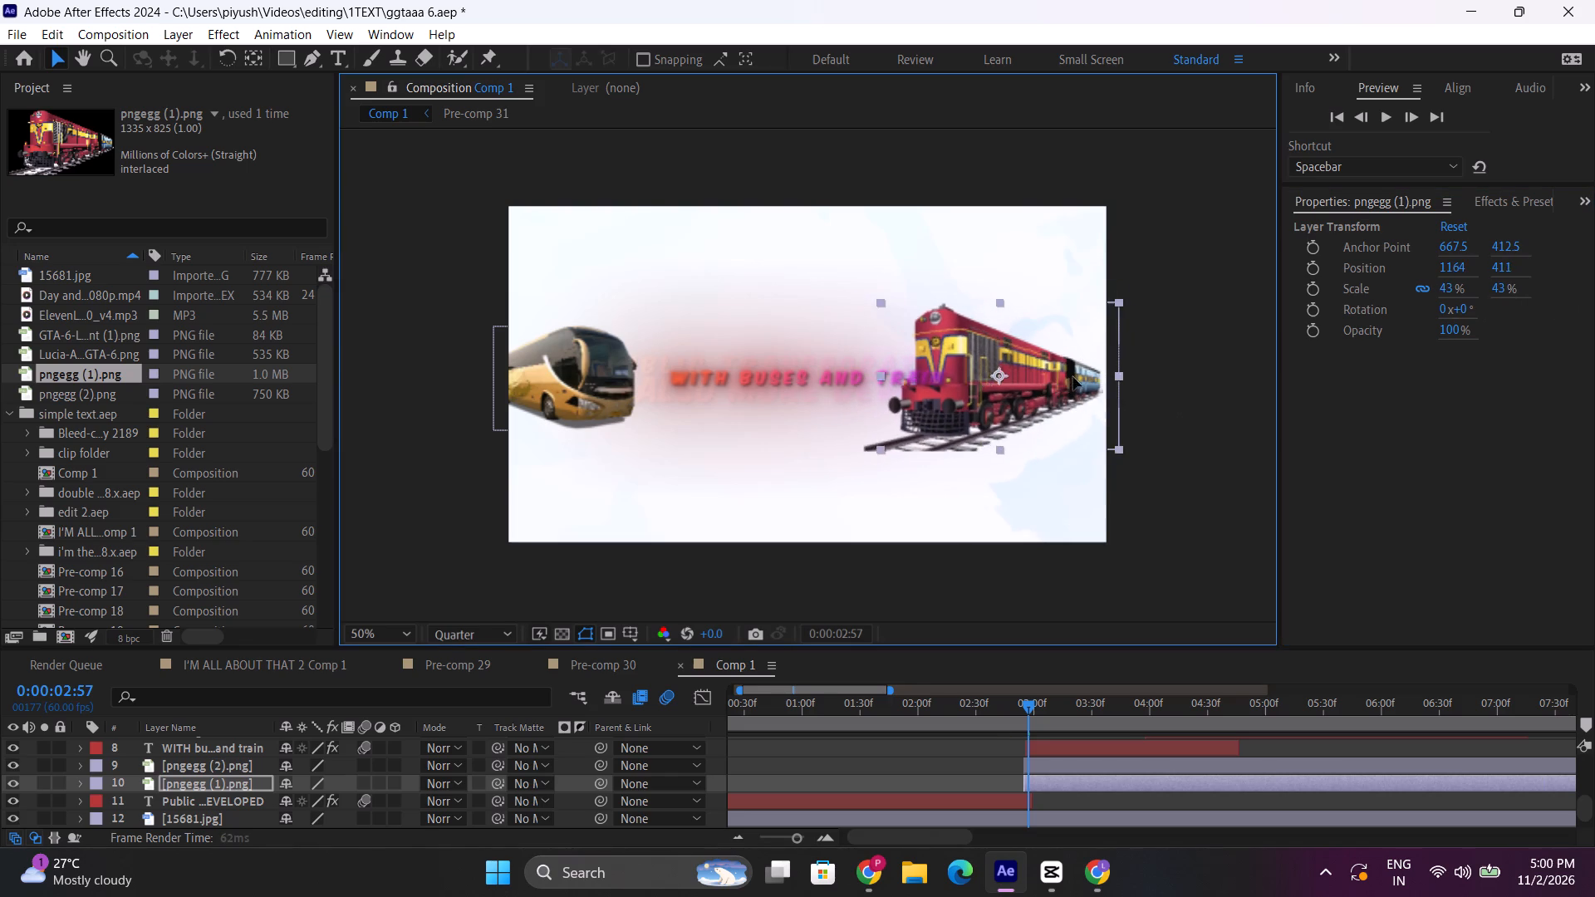
pyautogui.moveTo(1073, 377); pyautogui.dragTo(1072, 377)
# Shift the bus image inward to about 170, 413.
pyautogui.moveTo(553, 390); pyautogui.dragTo(567, 389)
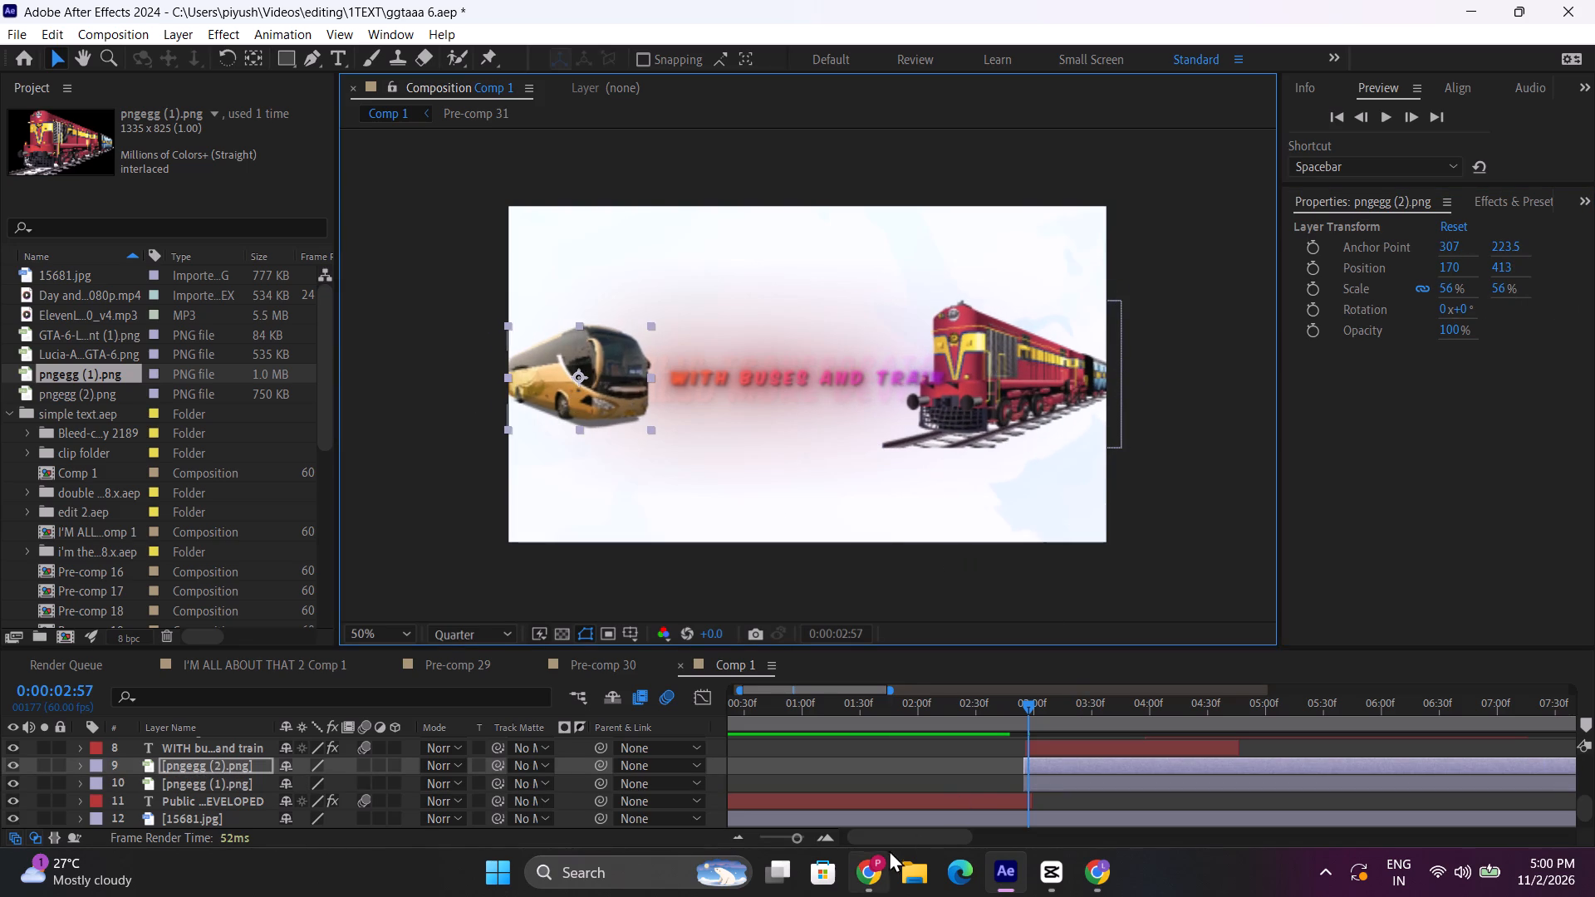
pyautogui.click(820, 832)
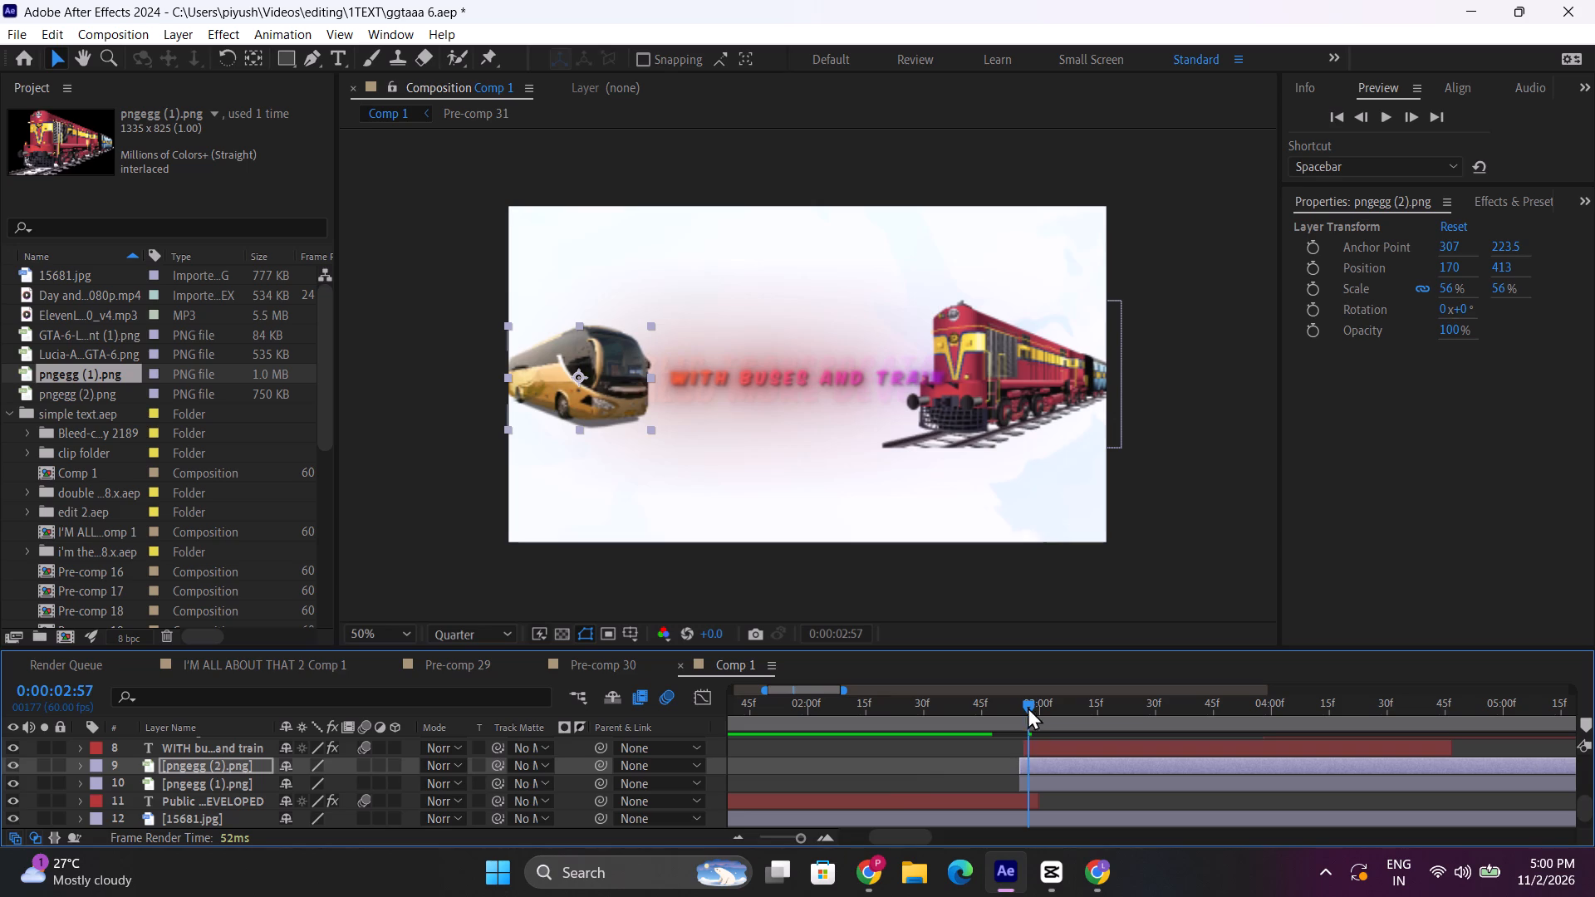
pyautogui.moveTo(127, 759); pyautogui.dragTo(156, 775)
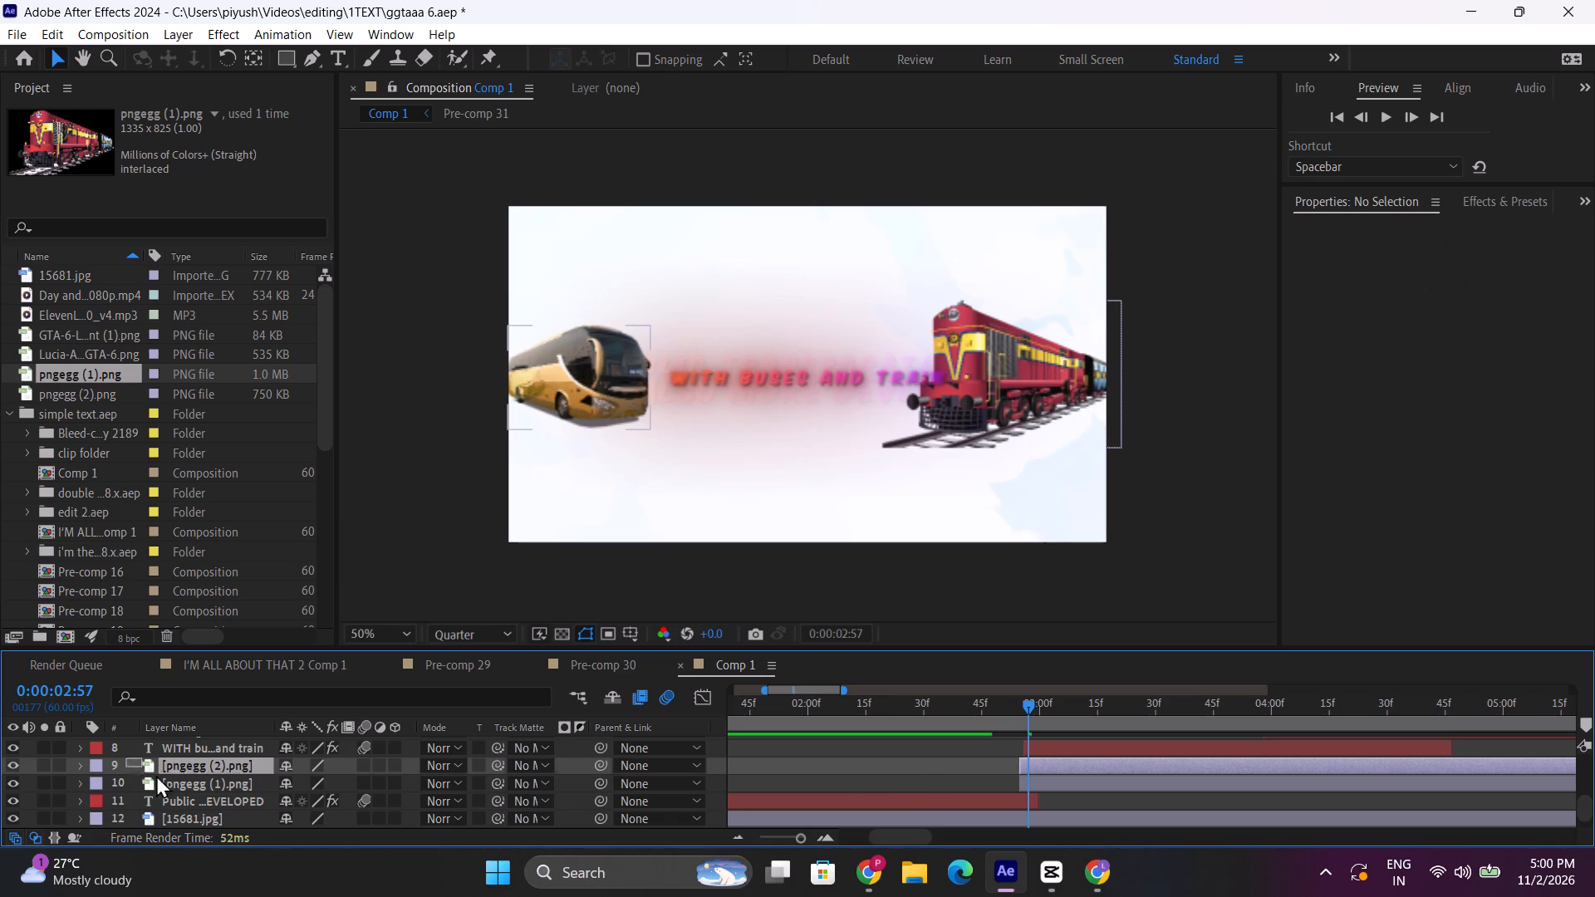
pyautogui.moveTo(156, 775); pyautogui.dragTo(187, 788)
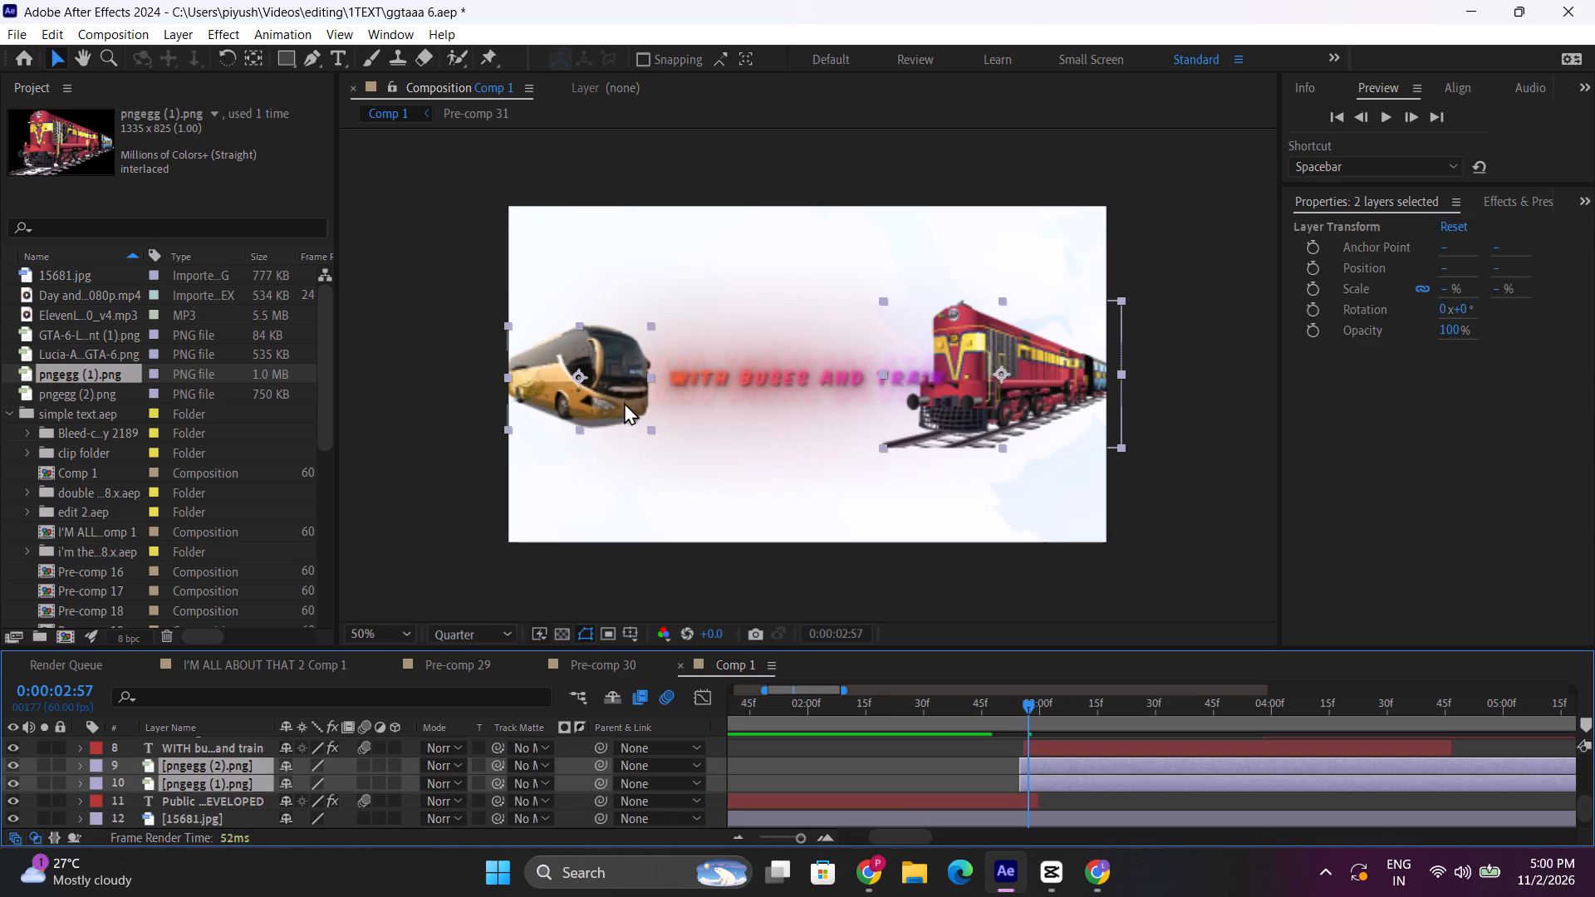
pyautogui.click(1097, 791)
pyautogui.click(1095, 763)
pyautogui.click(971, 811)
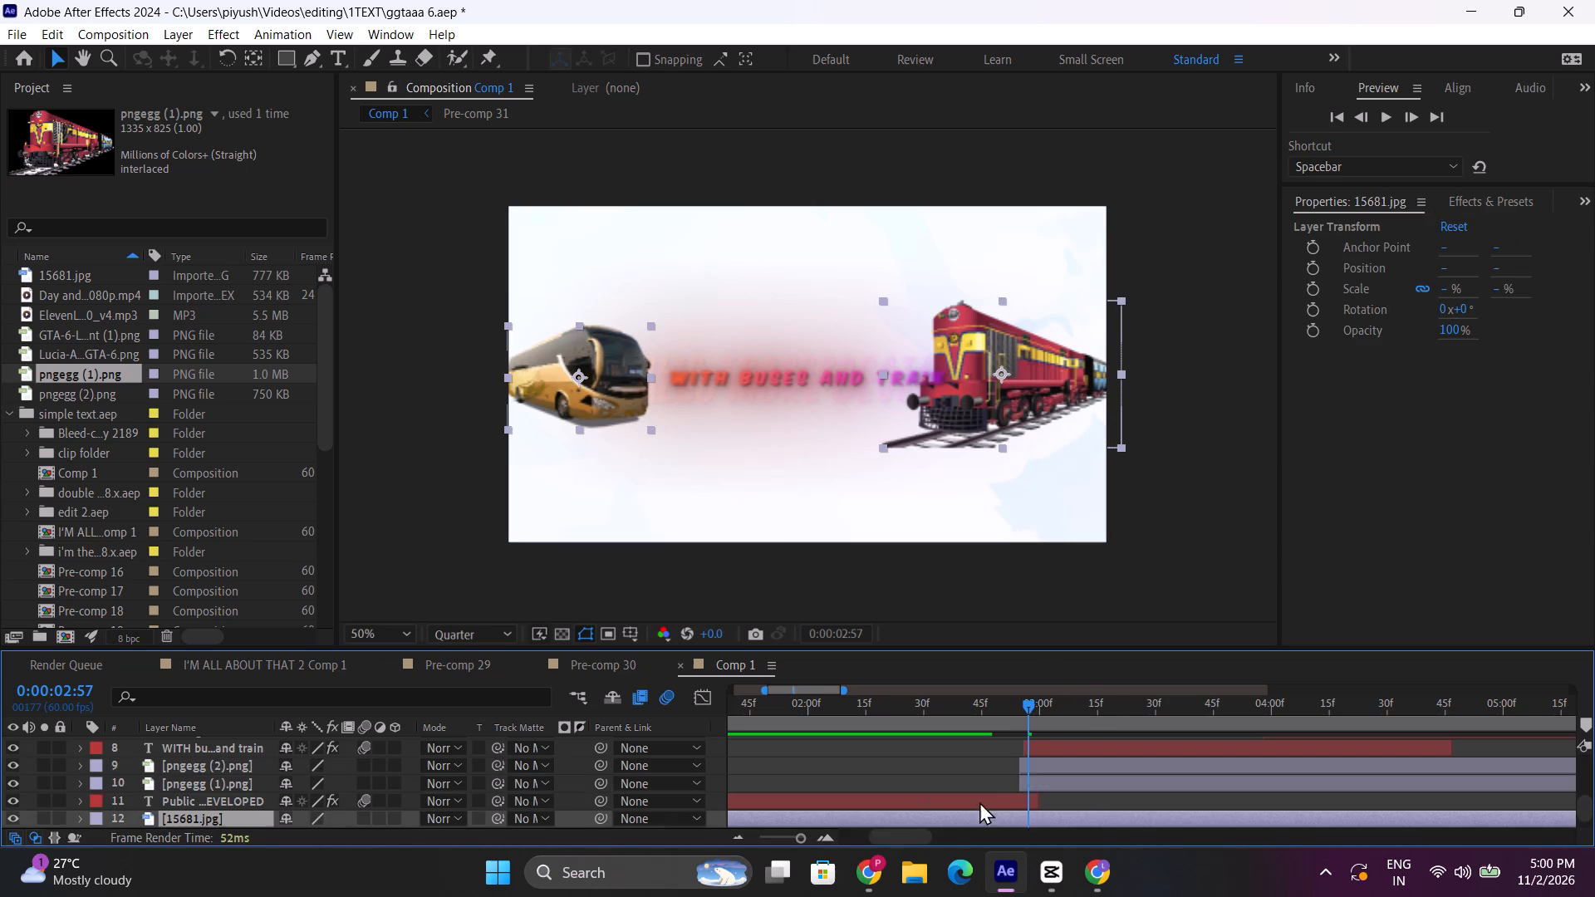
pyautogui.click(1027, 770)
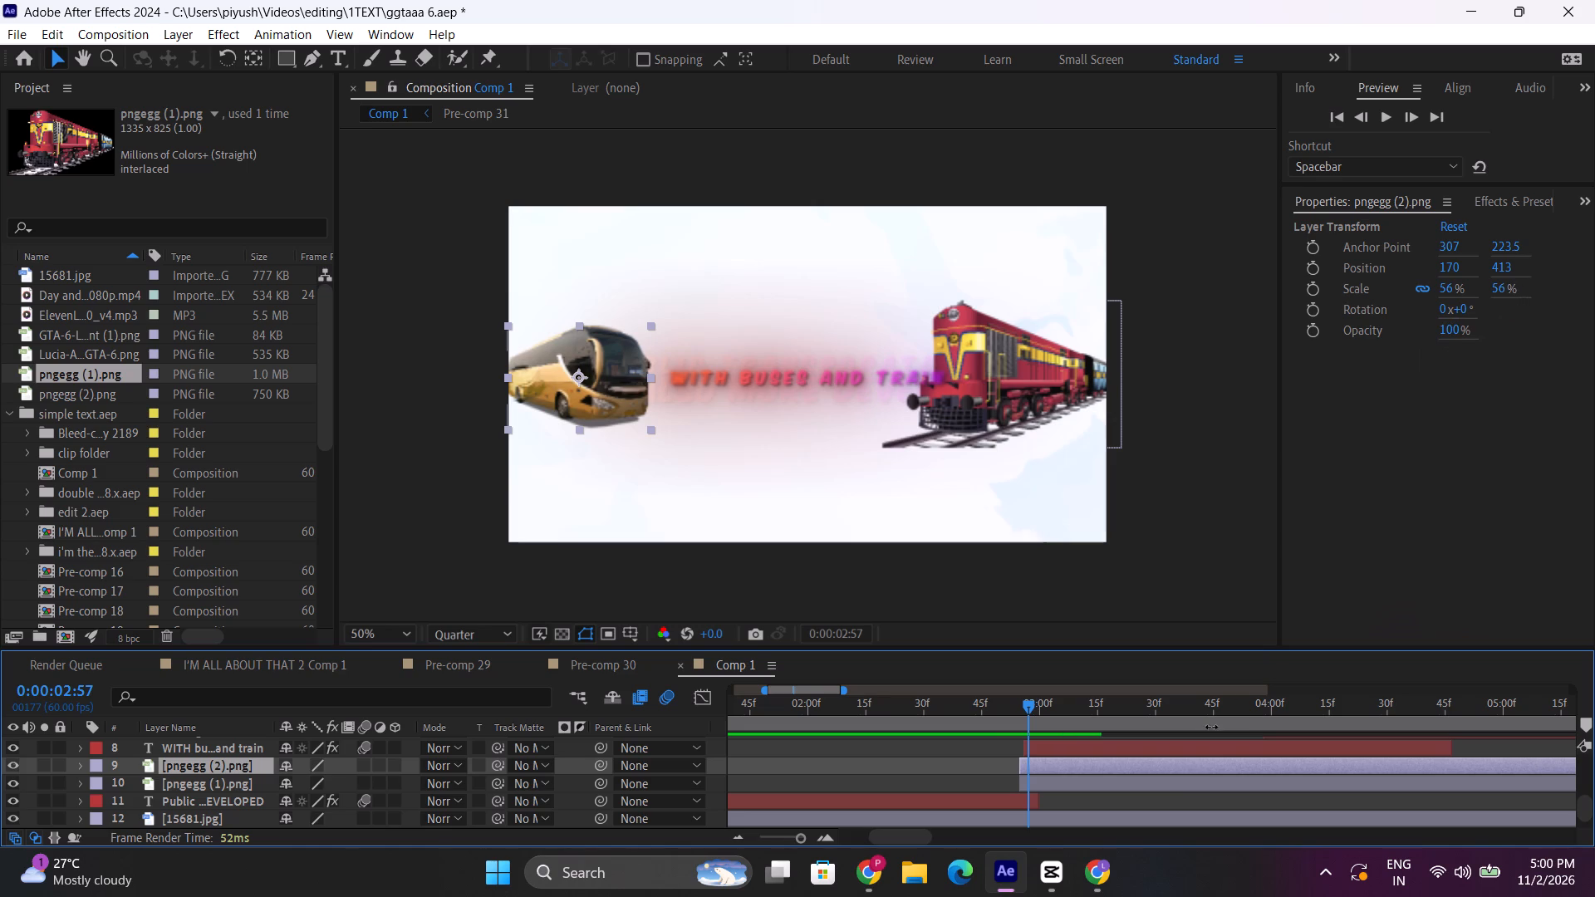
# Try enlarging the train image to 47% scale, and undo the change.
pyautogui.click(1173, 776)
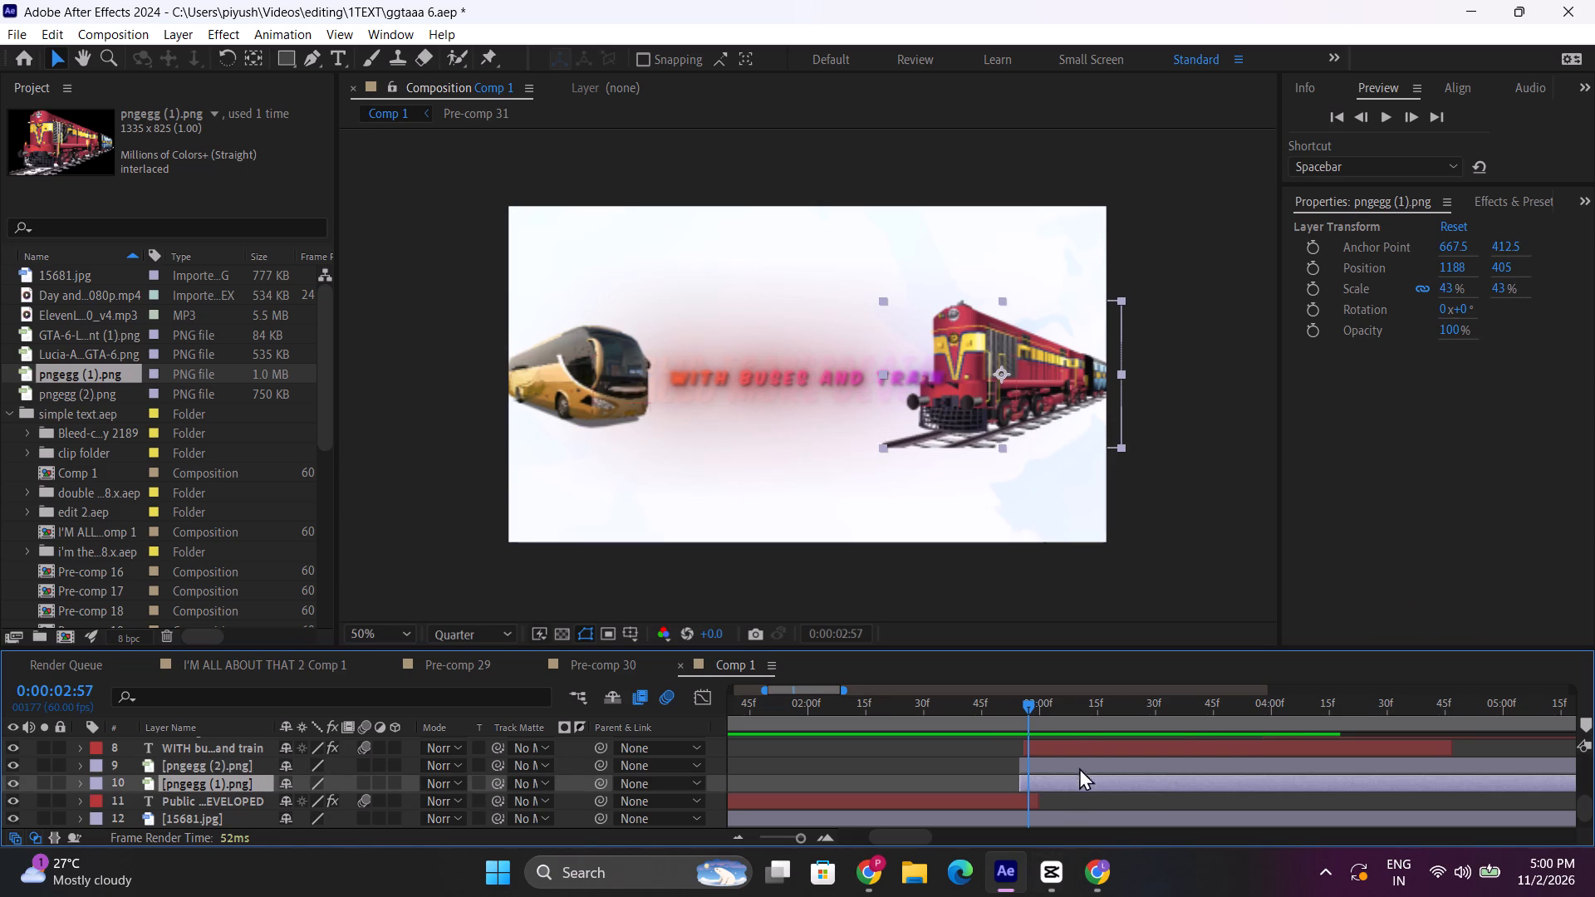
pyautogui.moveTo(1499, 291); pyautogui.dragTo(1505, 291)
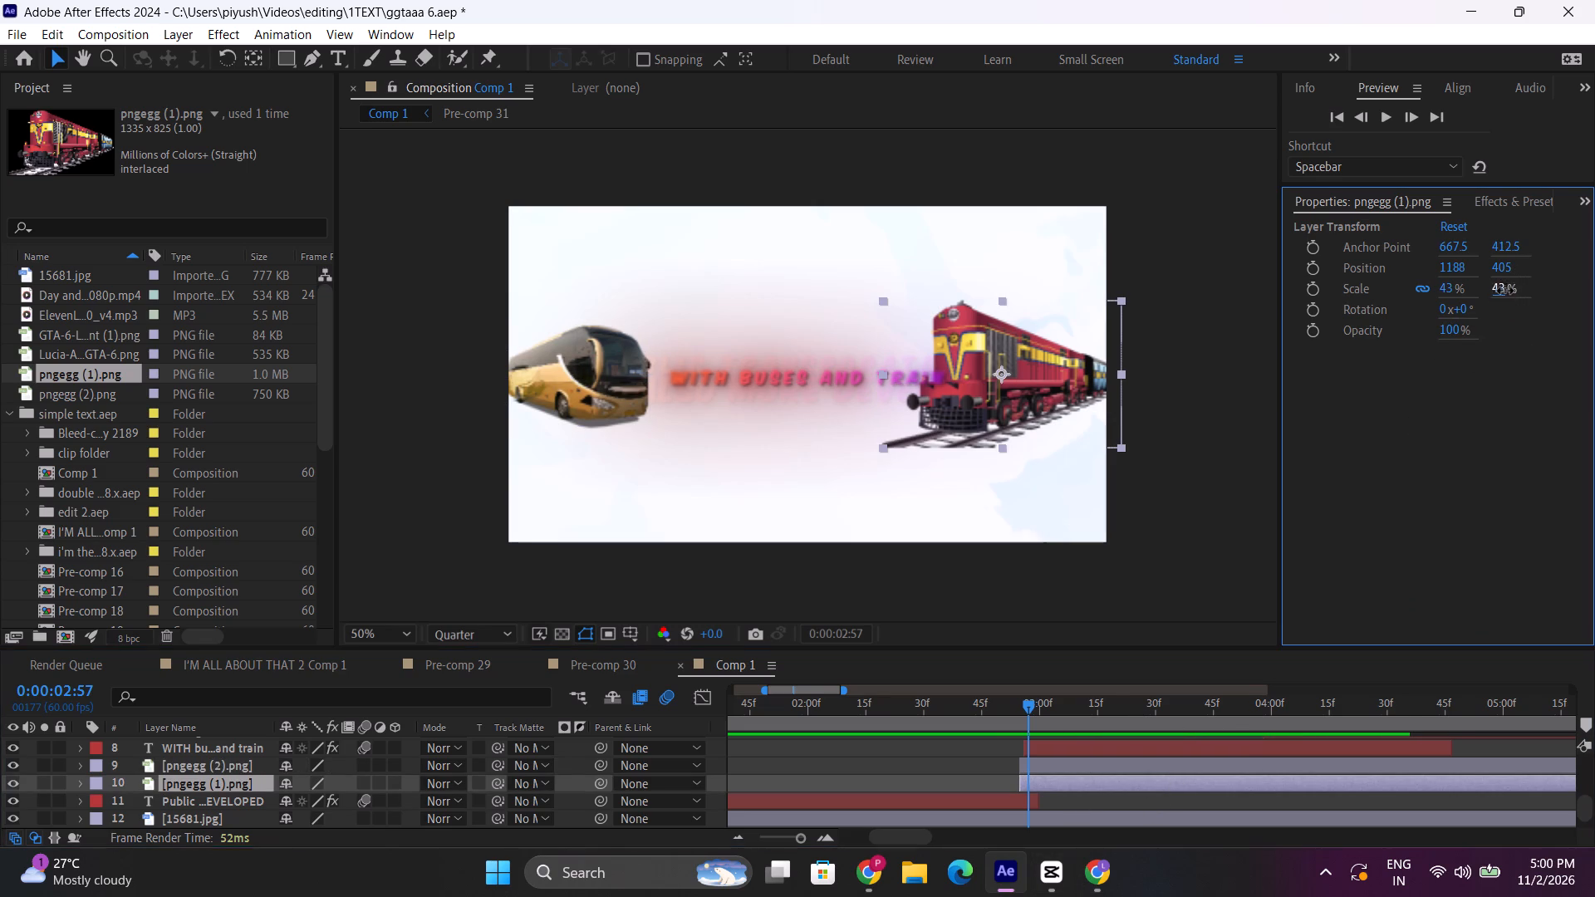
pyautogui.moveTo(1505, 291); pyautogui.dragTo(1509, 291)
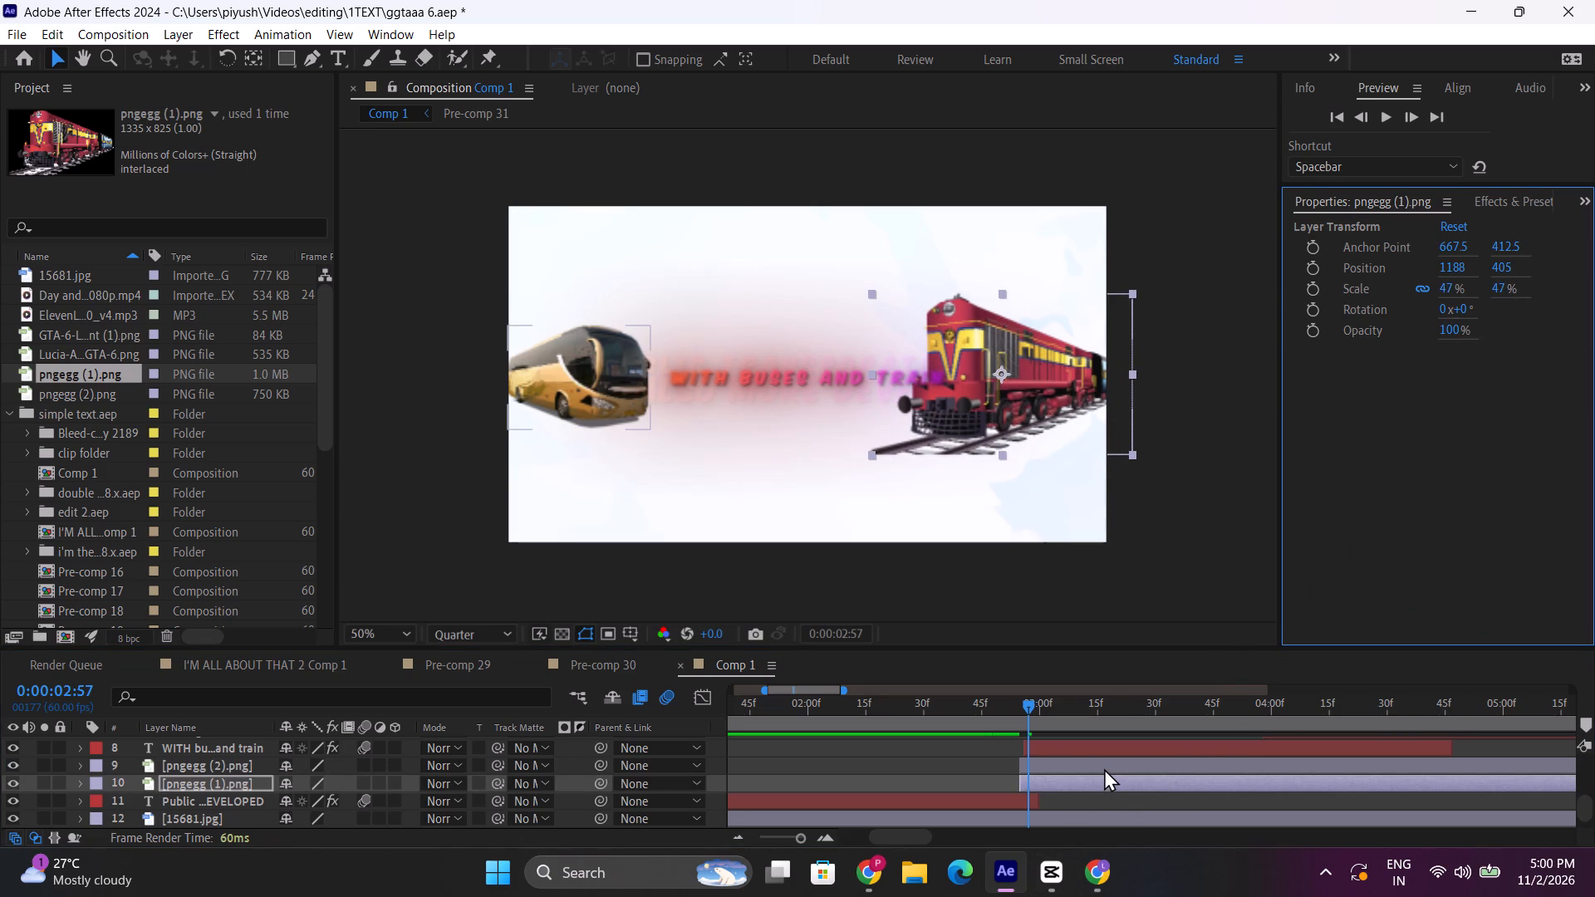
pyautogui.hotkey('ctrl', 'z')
# Enlarge the bus image to 64% scale and shift it to about 178, 413.
pyautogui.click(1104, 767)
pyautogui.moveTo(1501, 293); pyautogui.dragTo(1512, 291)
pyautogui.moveTo(615, 373); pyautogui.dragTo(624, 371)
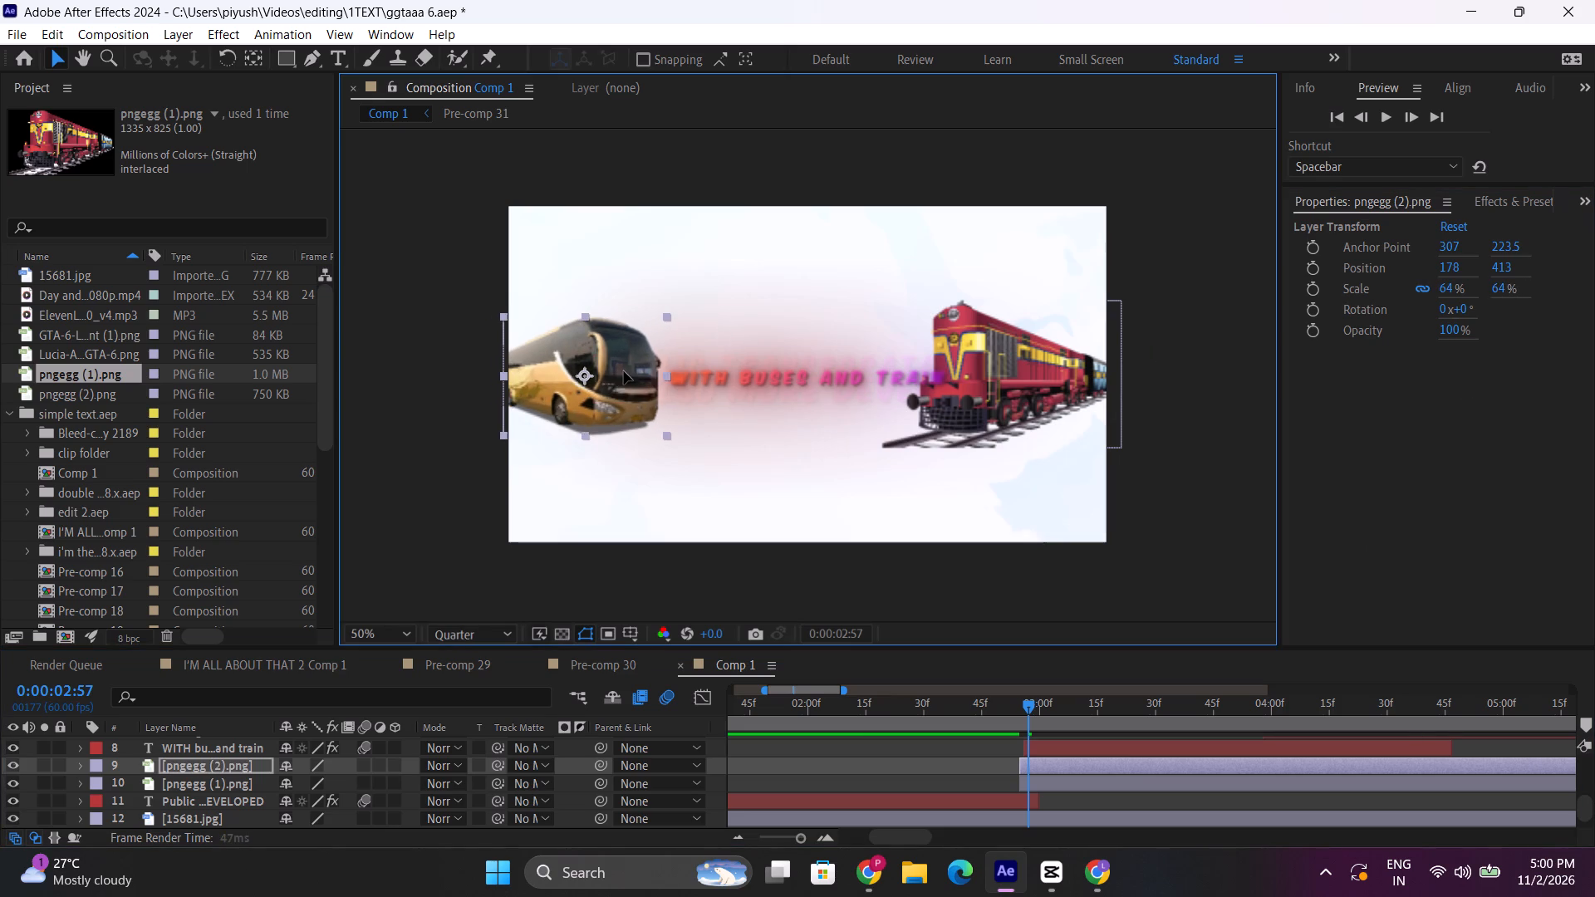
# Shift the bus image inward to about 194, 409 and preview the buses-and-train title section.
pyautogui.moveTo(624, 371); pyautogui.dragTo(625, 371)
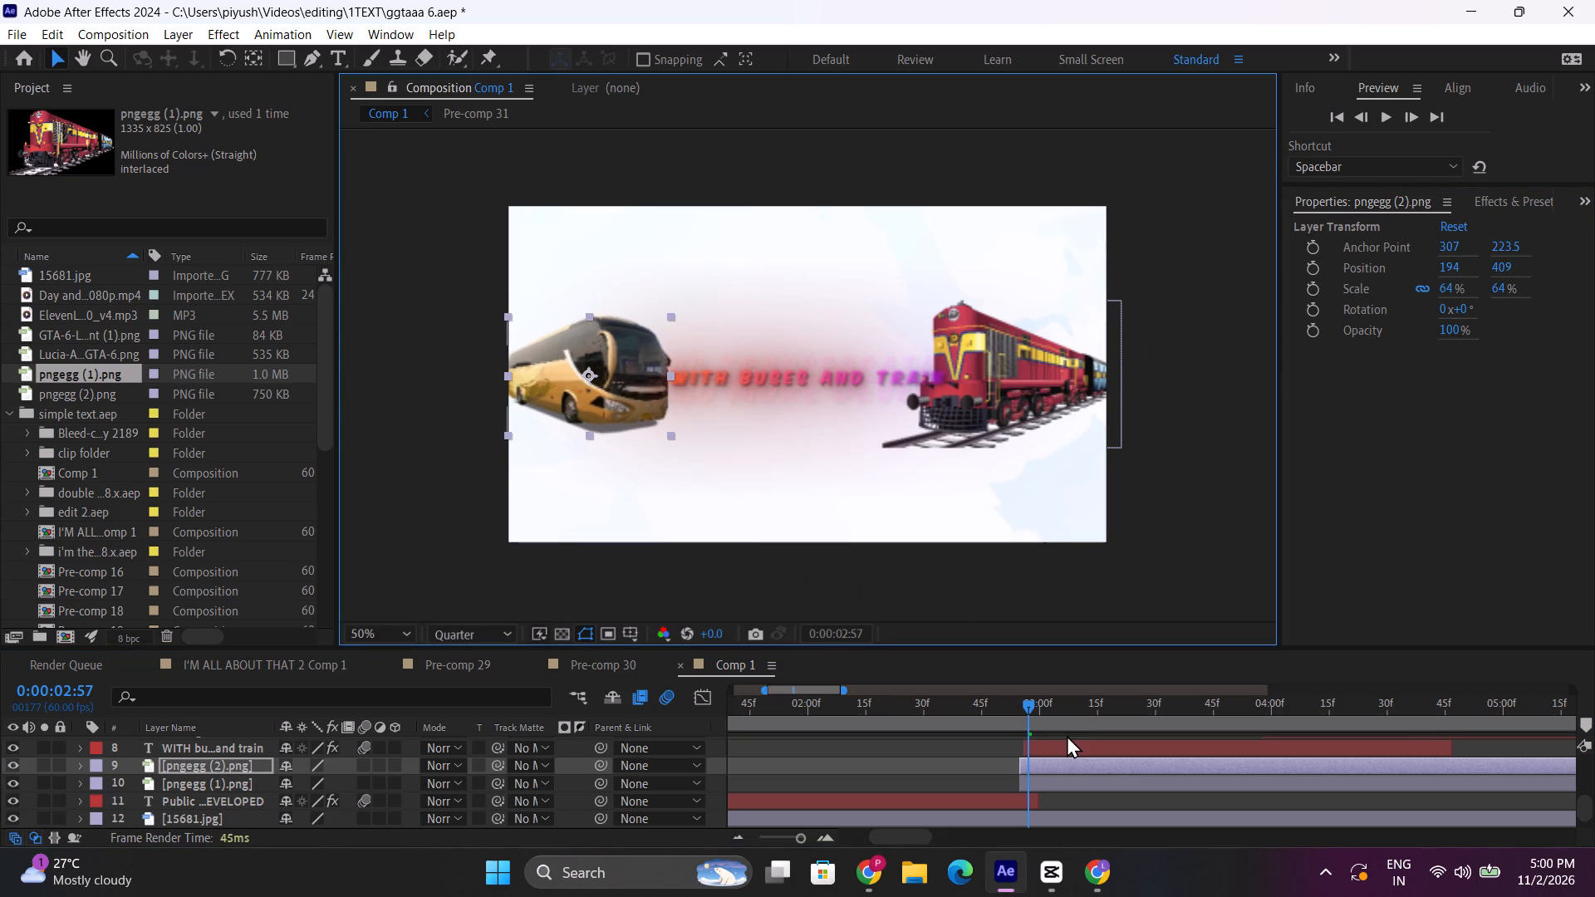
pyautogui.press('space')
pyautogui.click(1041, 701)
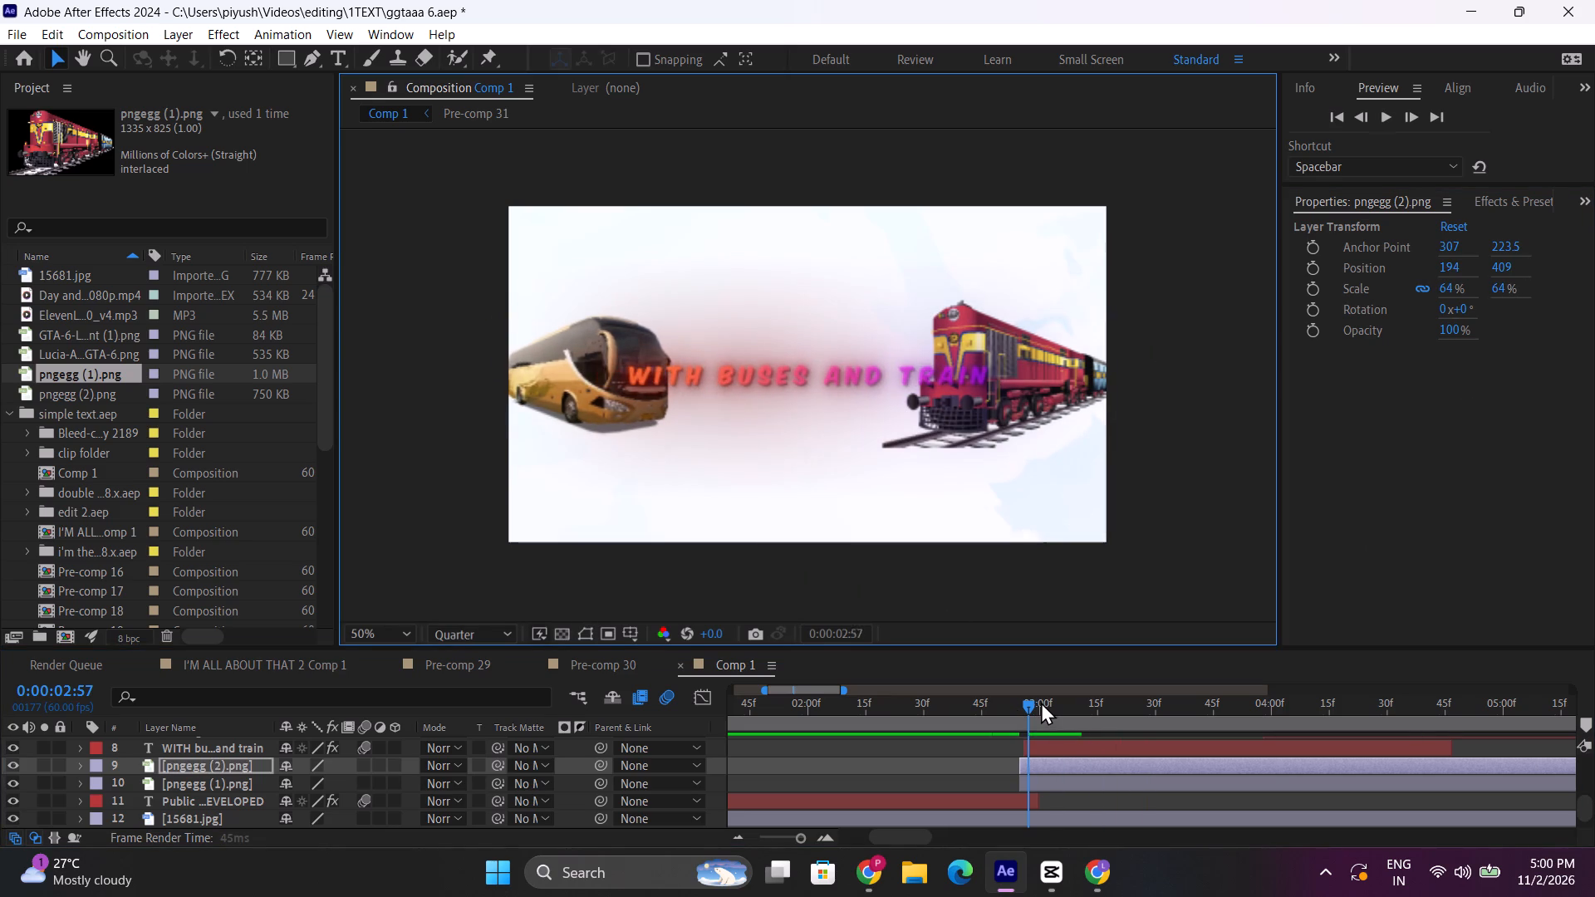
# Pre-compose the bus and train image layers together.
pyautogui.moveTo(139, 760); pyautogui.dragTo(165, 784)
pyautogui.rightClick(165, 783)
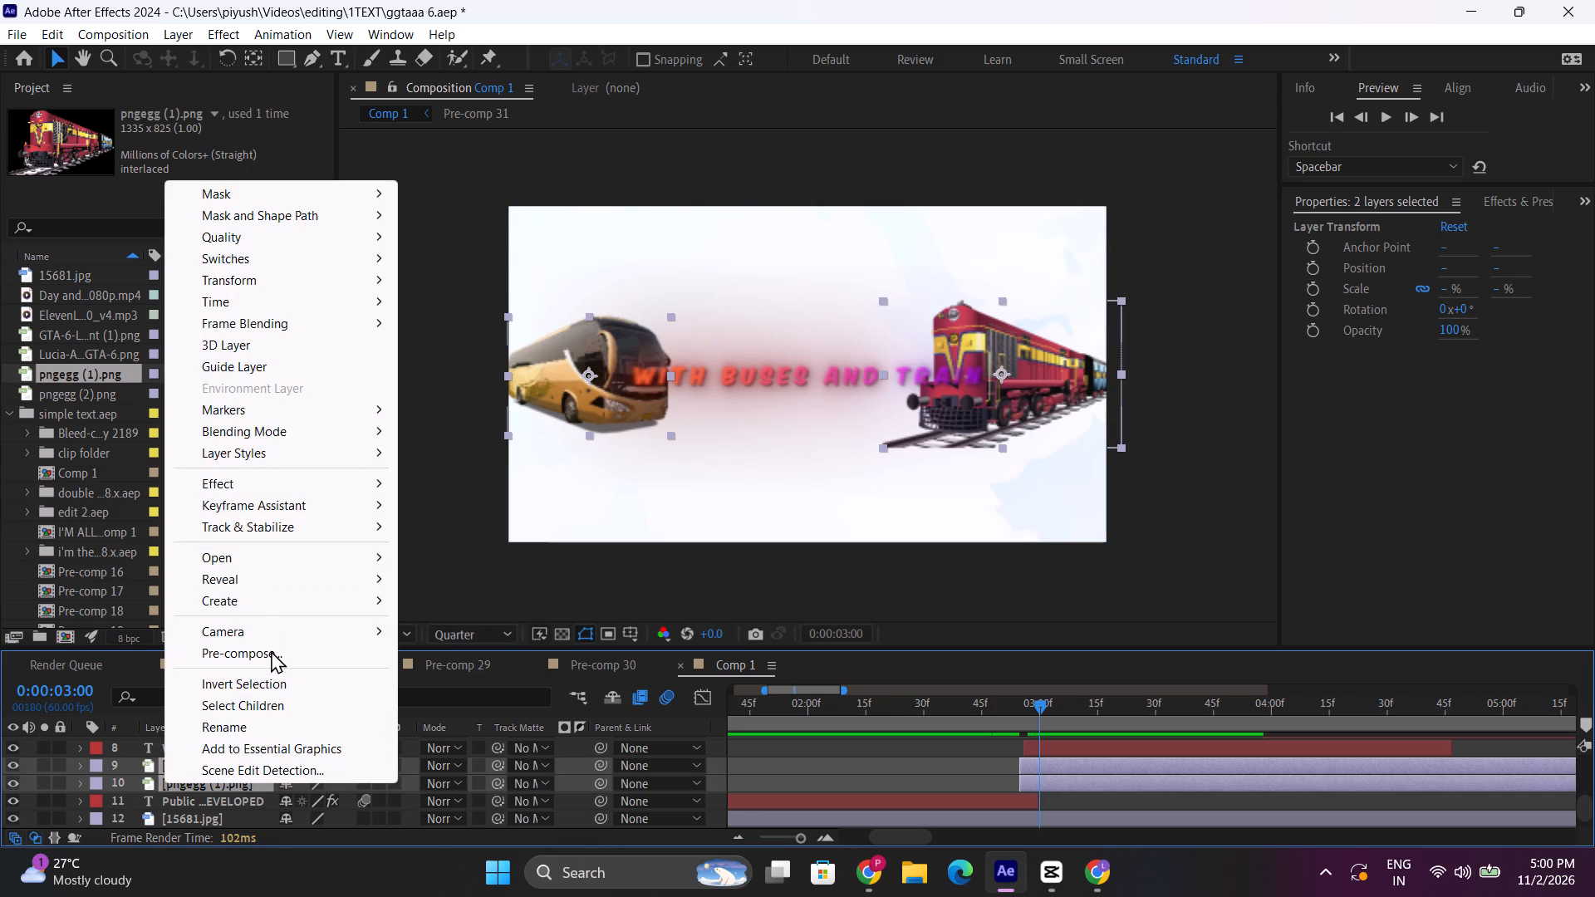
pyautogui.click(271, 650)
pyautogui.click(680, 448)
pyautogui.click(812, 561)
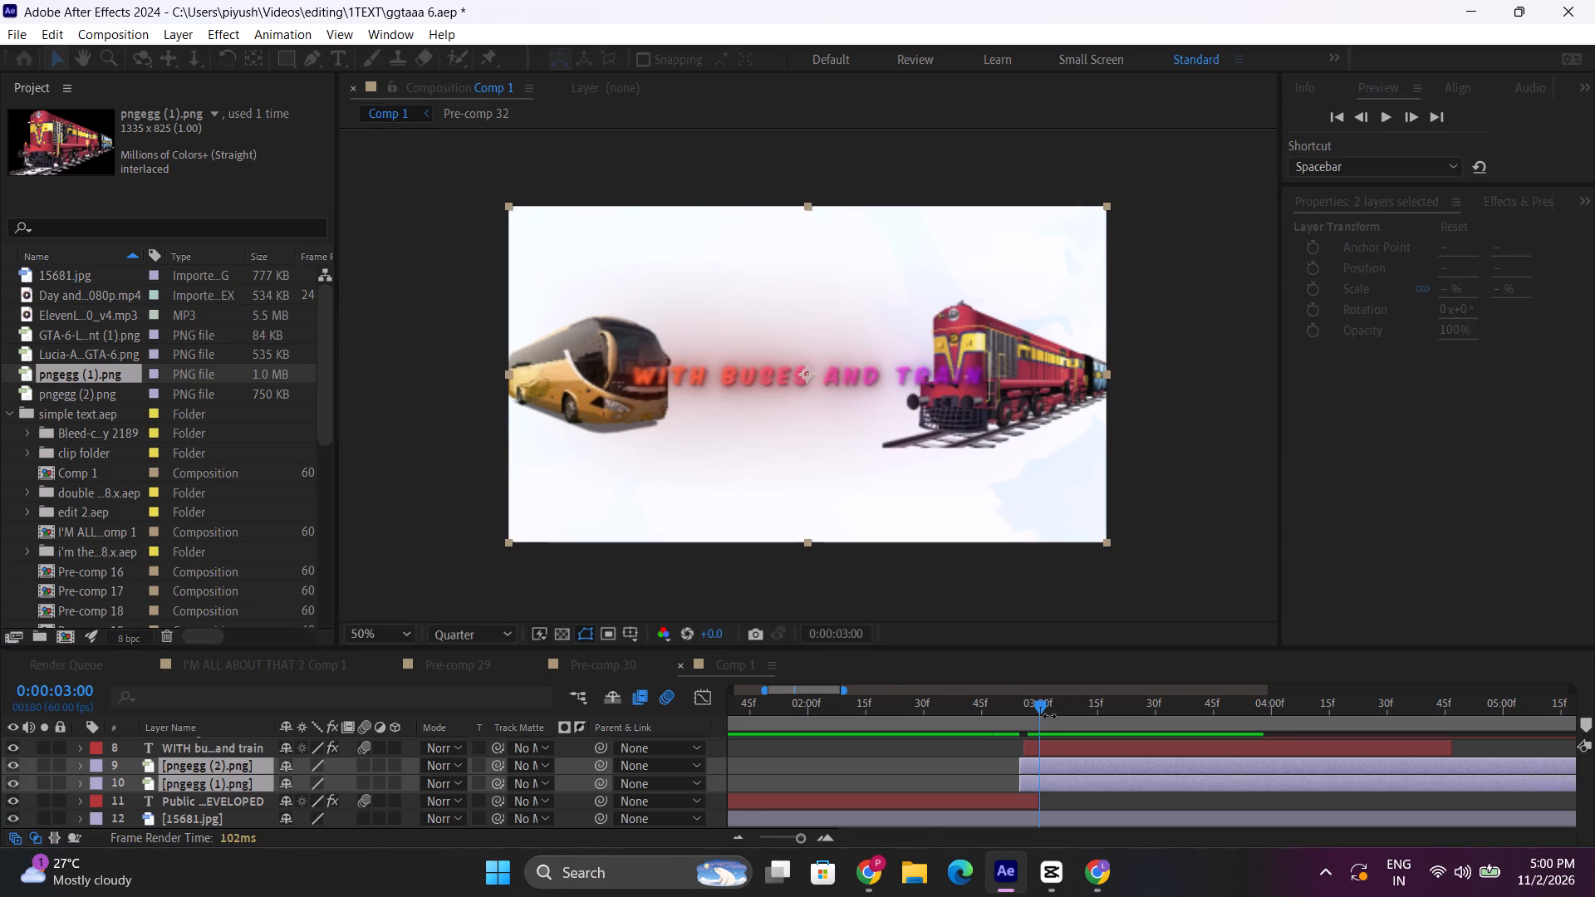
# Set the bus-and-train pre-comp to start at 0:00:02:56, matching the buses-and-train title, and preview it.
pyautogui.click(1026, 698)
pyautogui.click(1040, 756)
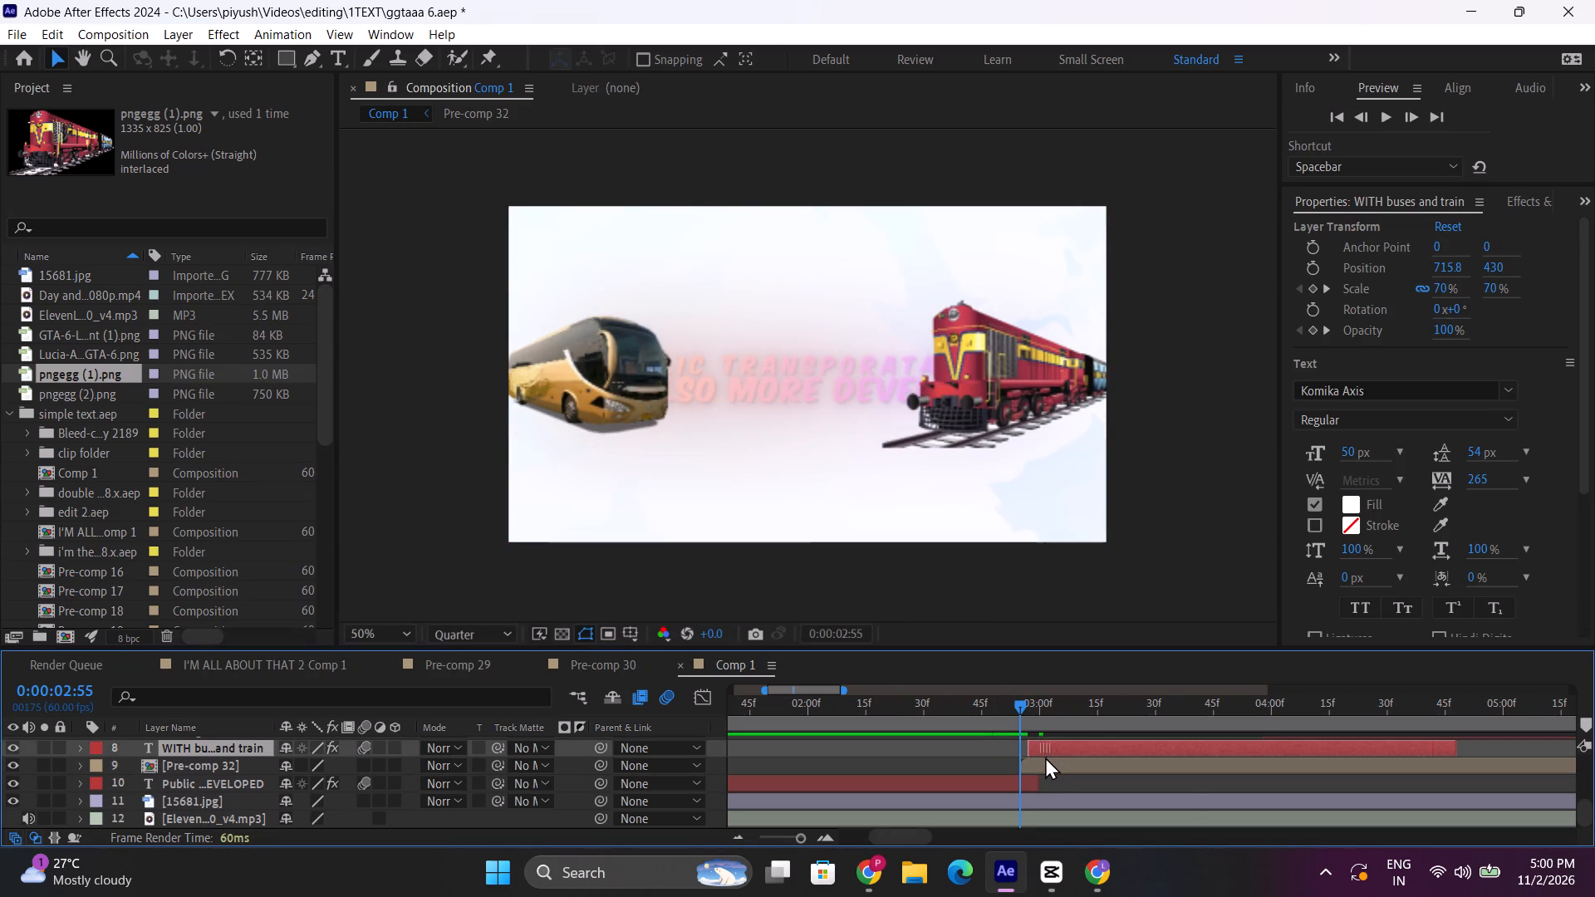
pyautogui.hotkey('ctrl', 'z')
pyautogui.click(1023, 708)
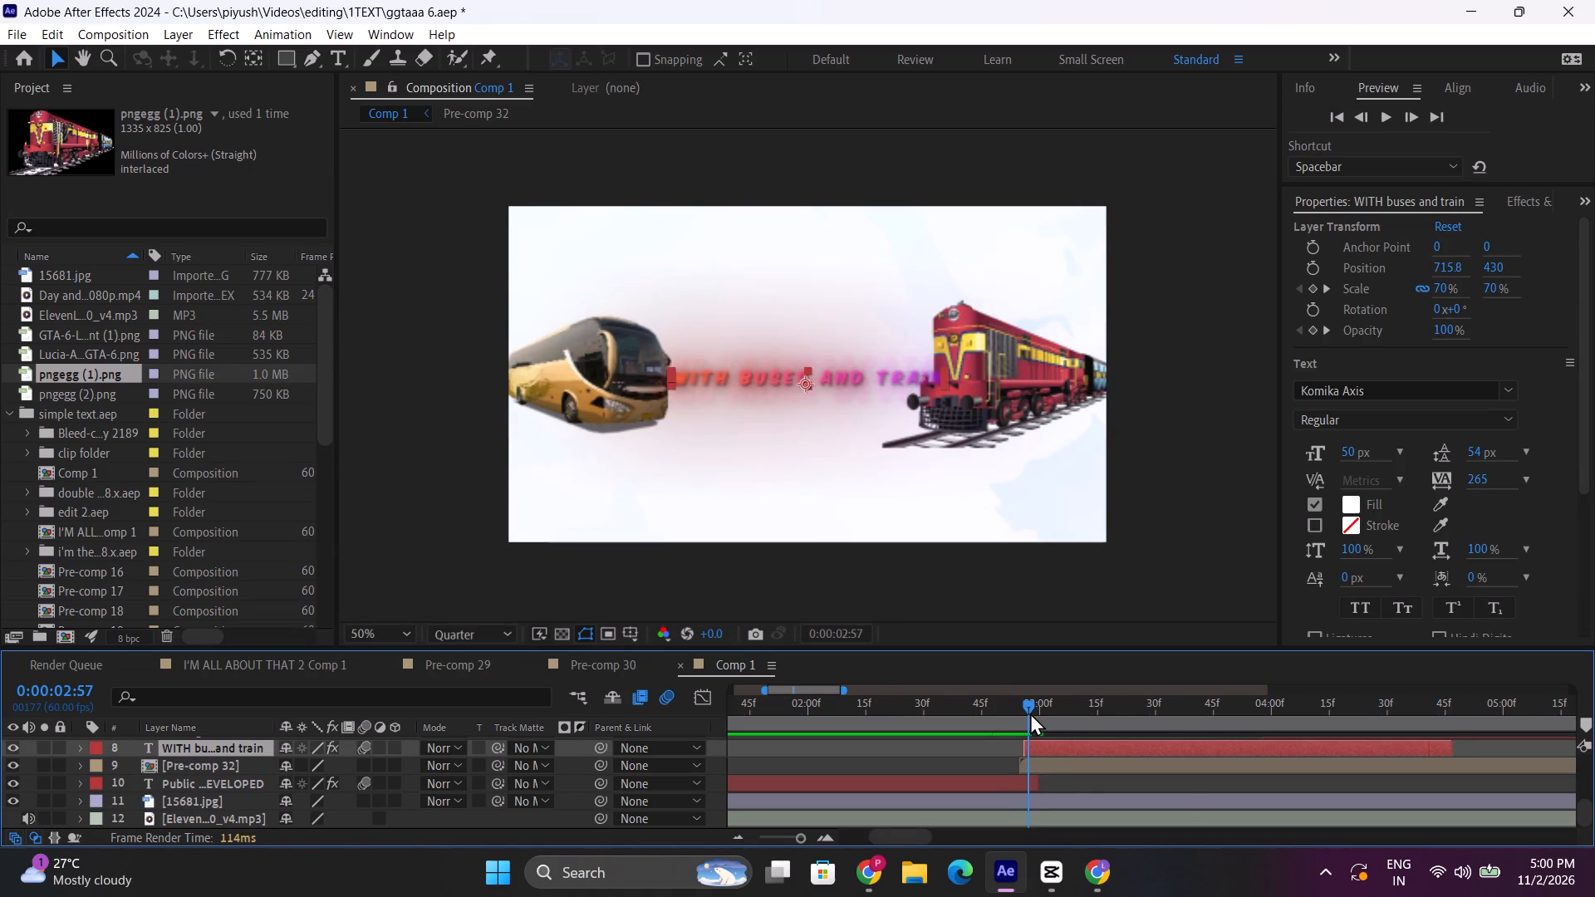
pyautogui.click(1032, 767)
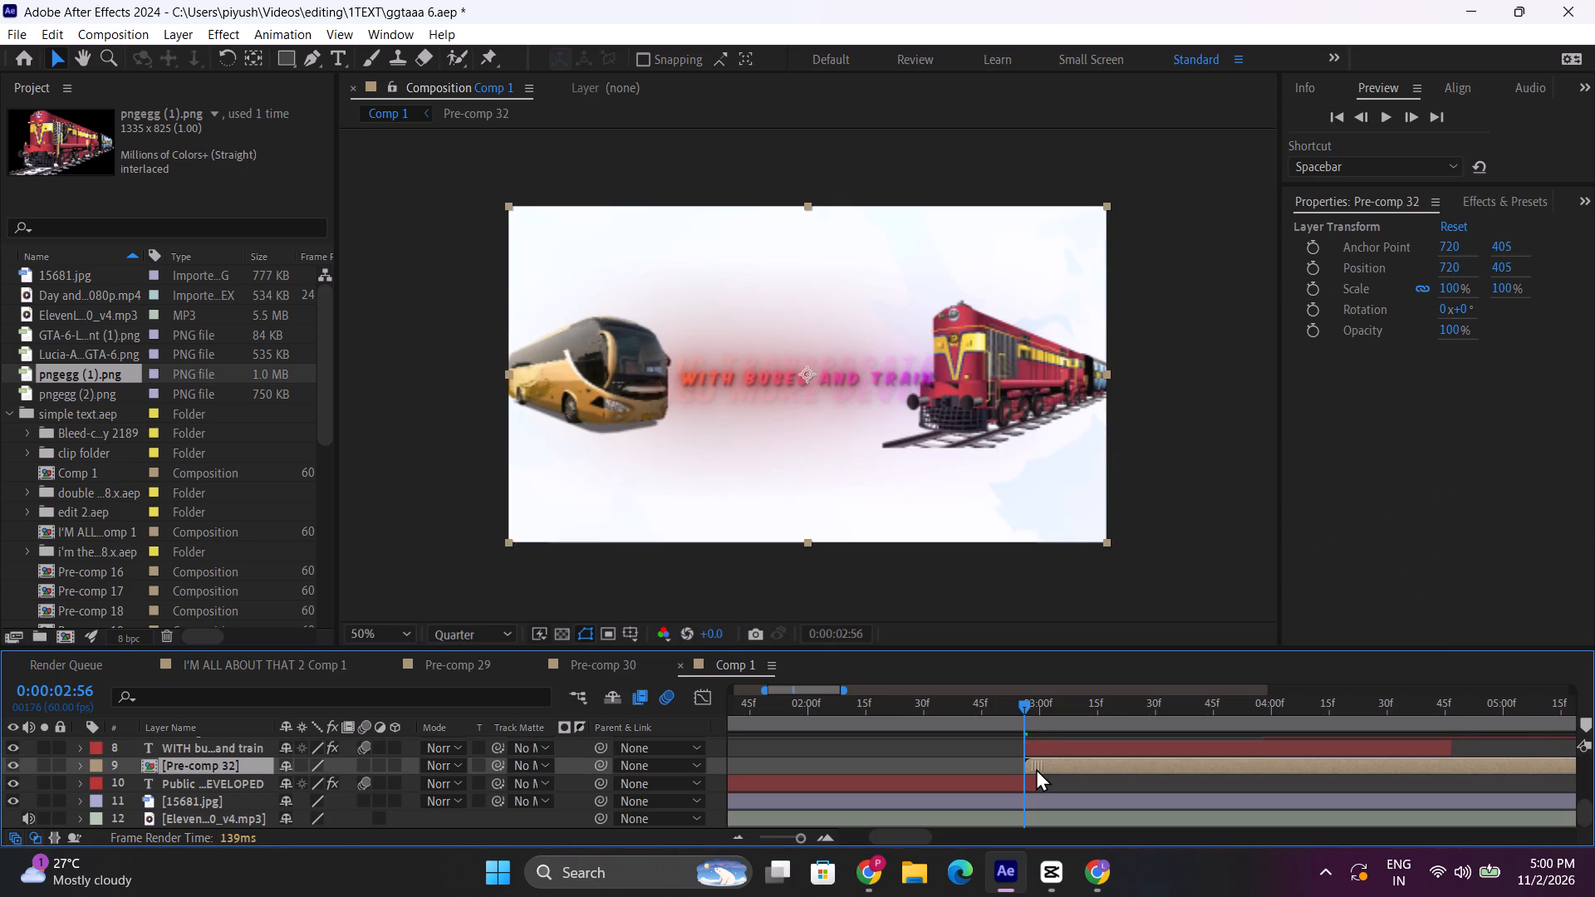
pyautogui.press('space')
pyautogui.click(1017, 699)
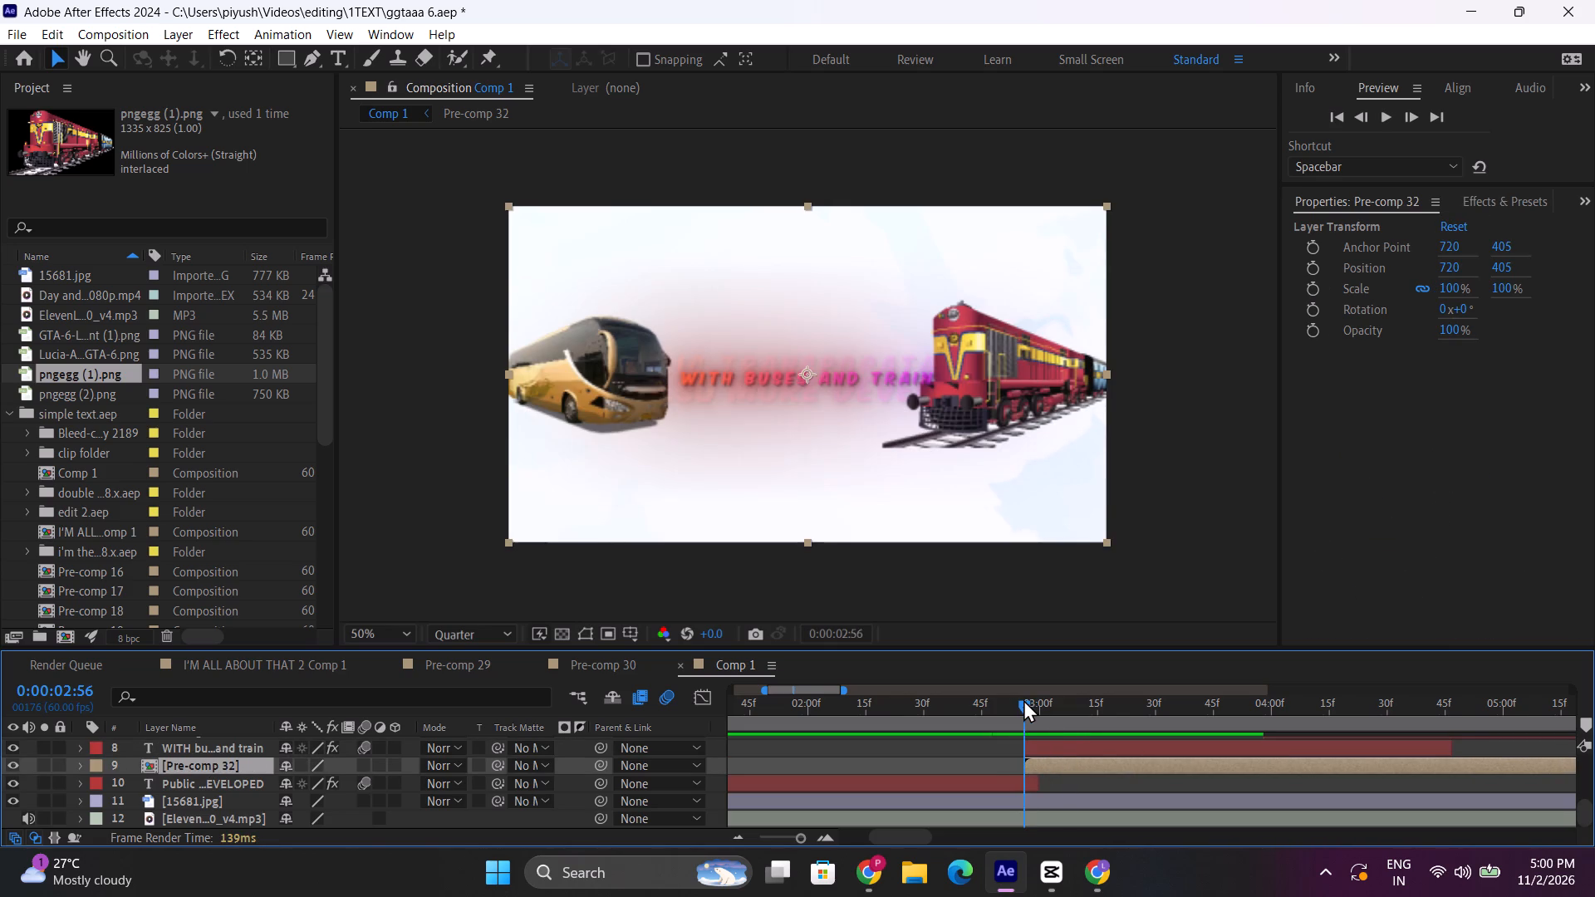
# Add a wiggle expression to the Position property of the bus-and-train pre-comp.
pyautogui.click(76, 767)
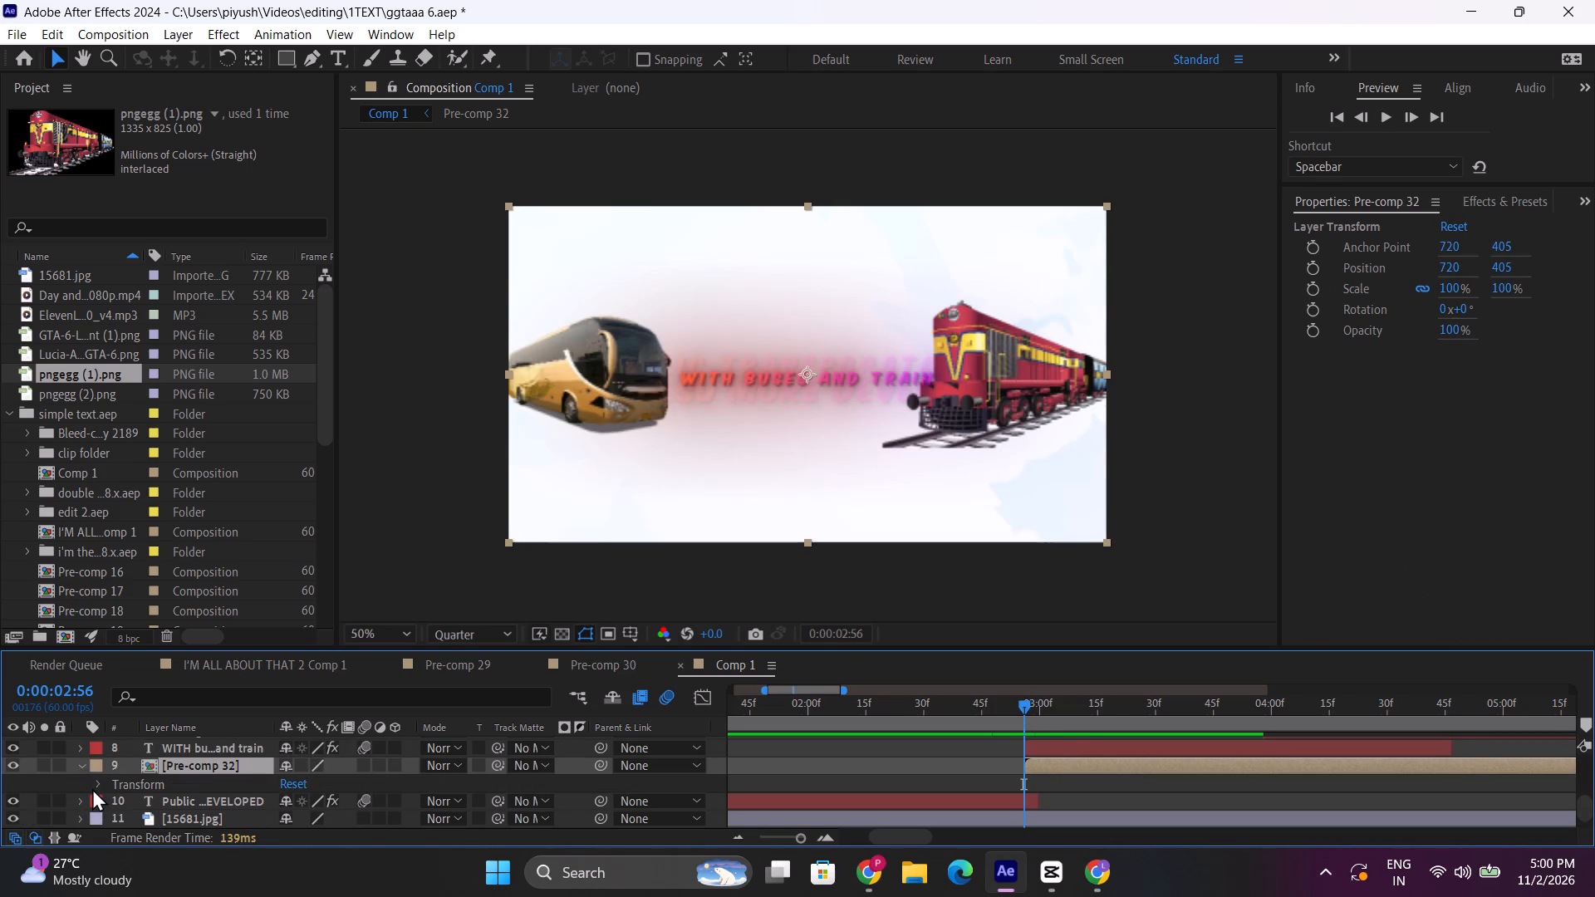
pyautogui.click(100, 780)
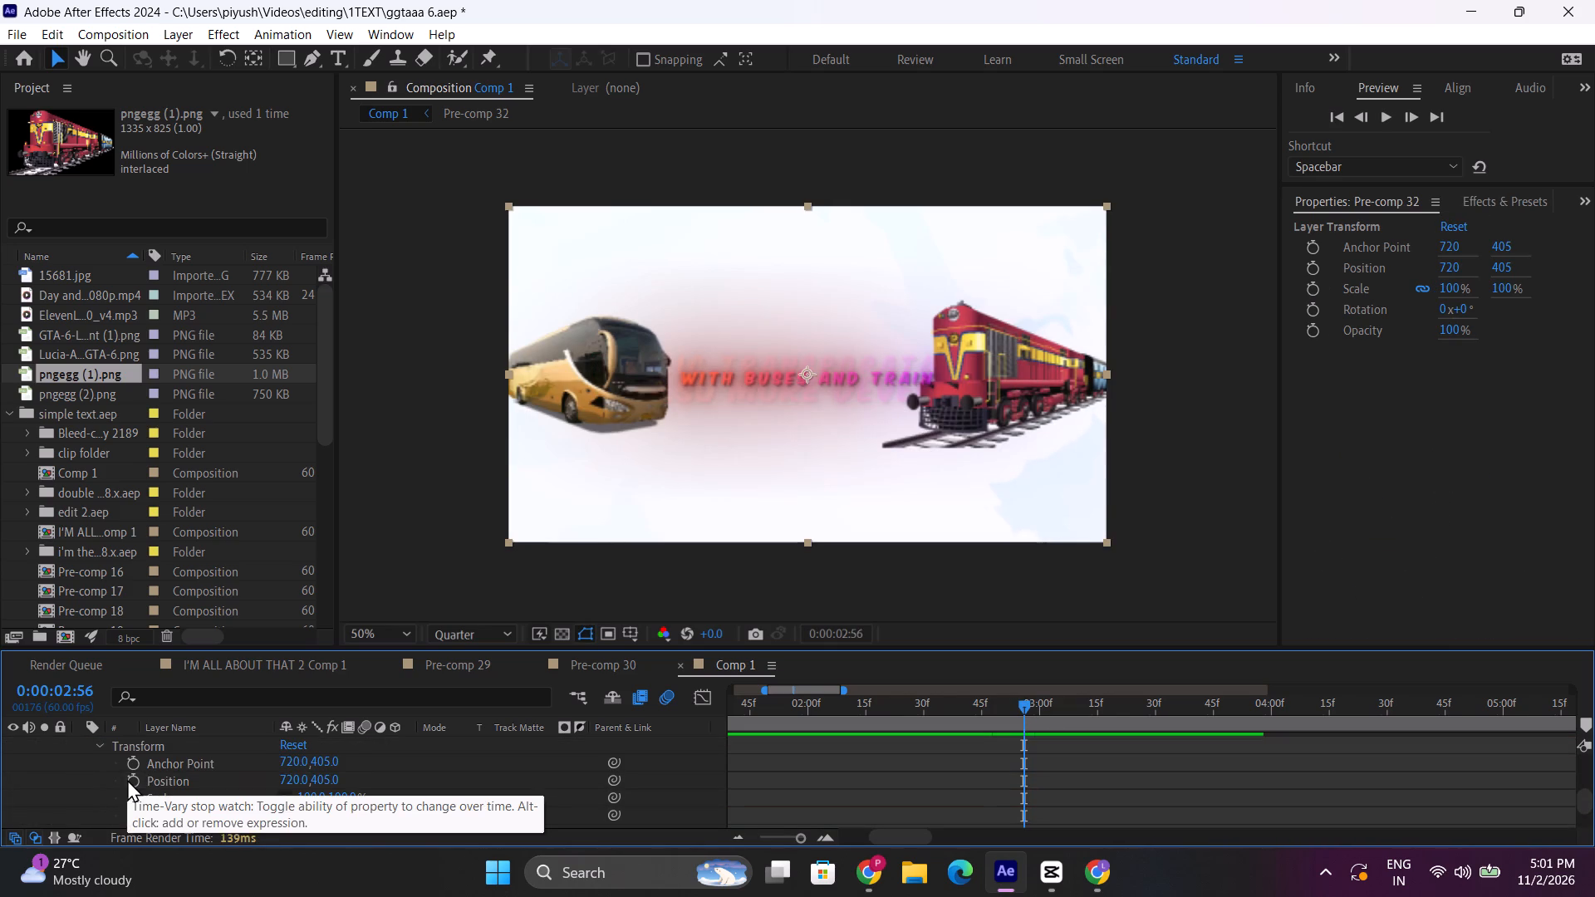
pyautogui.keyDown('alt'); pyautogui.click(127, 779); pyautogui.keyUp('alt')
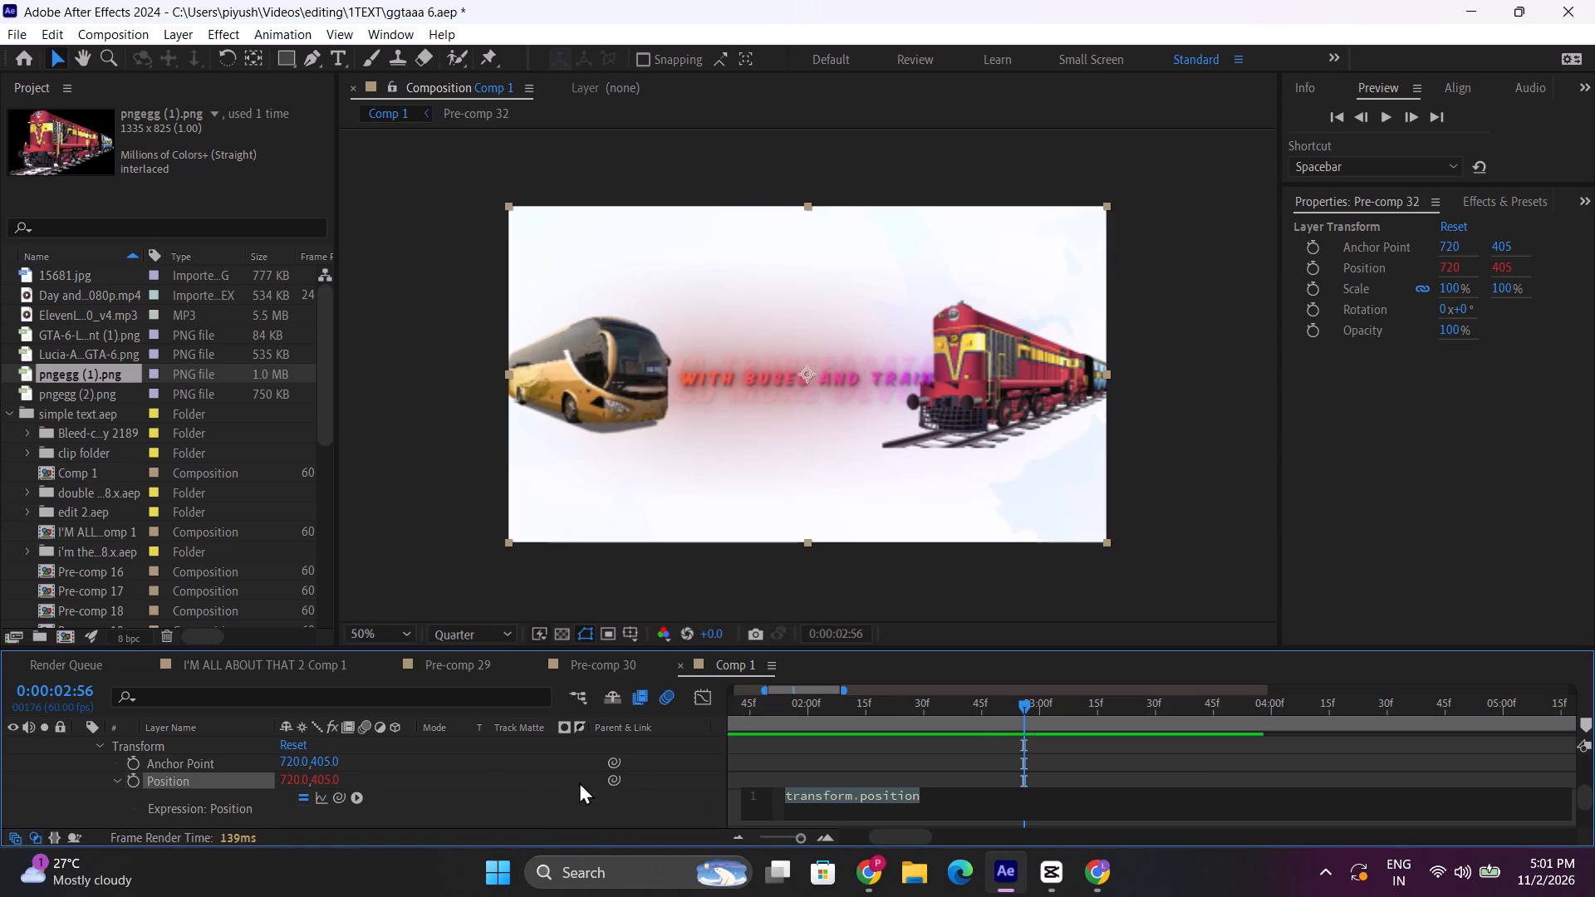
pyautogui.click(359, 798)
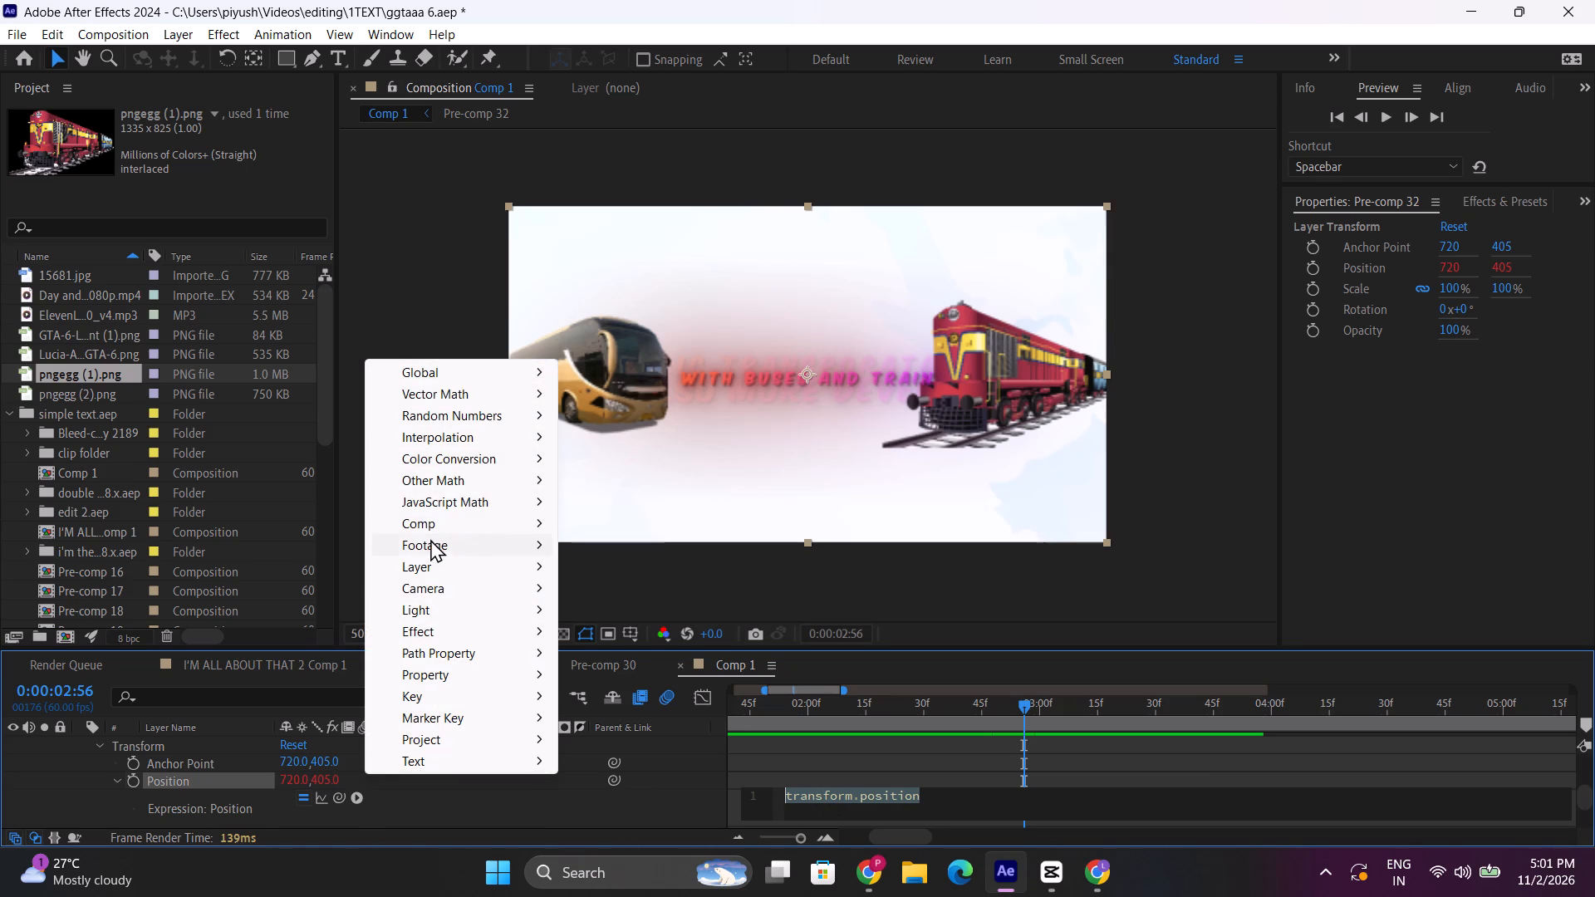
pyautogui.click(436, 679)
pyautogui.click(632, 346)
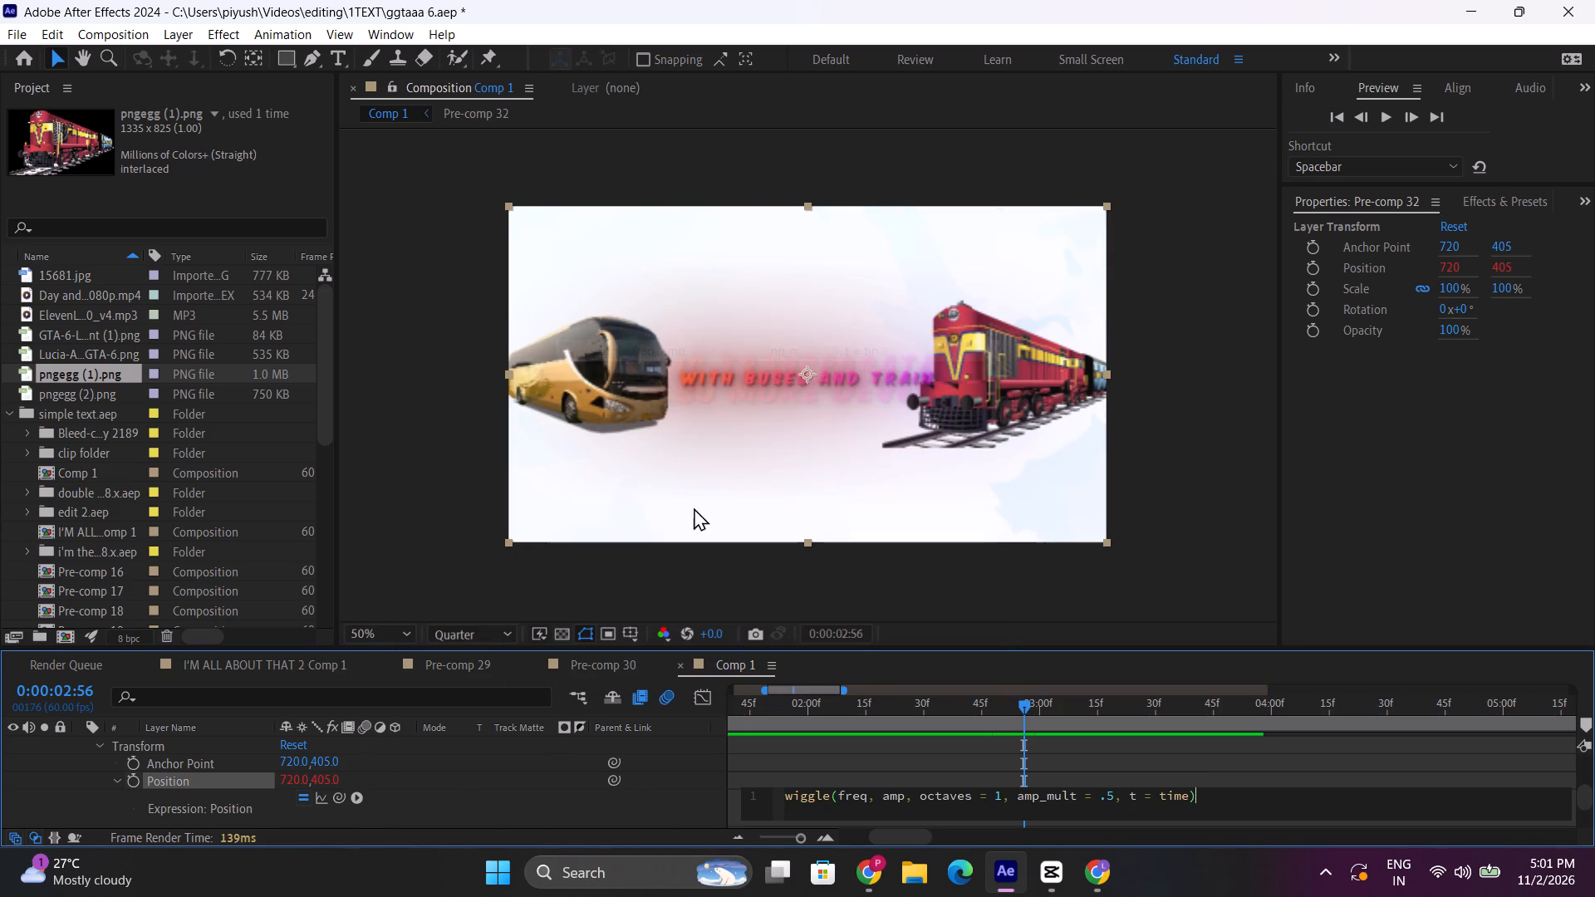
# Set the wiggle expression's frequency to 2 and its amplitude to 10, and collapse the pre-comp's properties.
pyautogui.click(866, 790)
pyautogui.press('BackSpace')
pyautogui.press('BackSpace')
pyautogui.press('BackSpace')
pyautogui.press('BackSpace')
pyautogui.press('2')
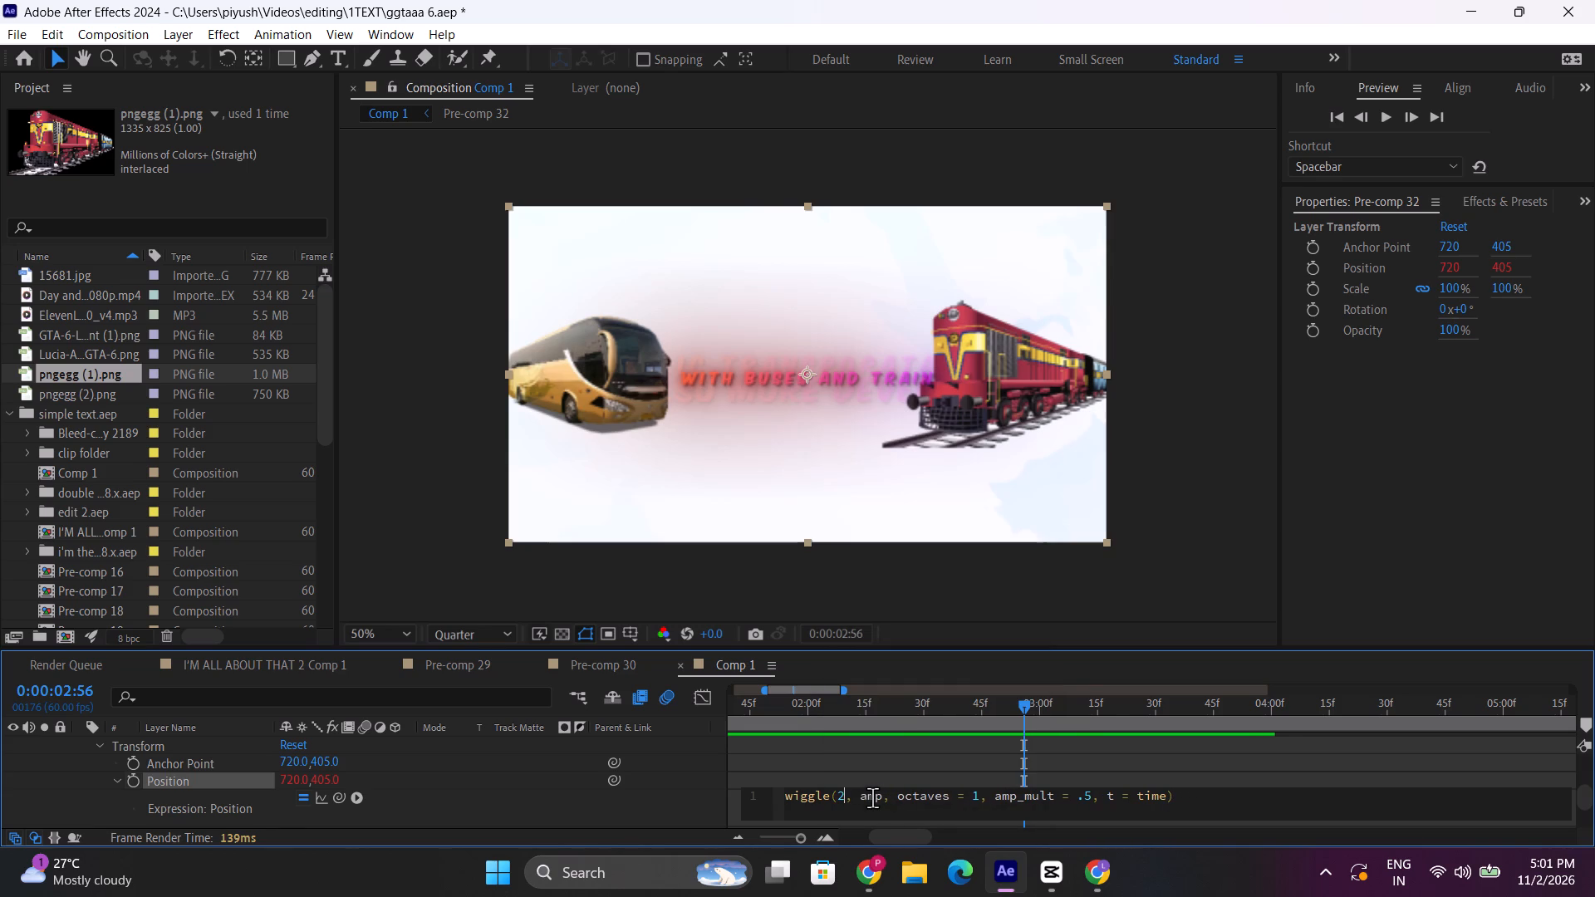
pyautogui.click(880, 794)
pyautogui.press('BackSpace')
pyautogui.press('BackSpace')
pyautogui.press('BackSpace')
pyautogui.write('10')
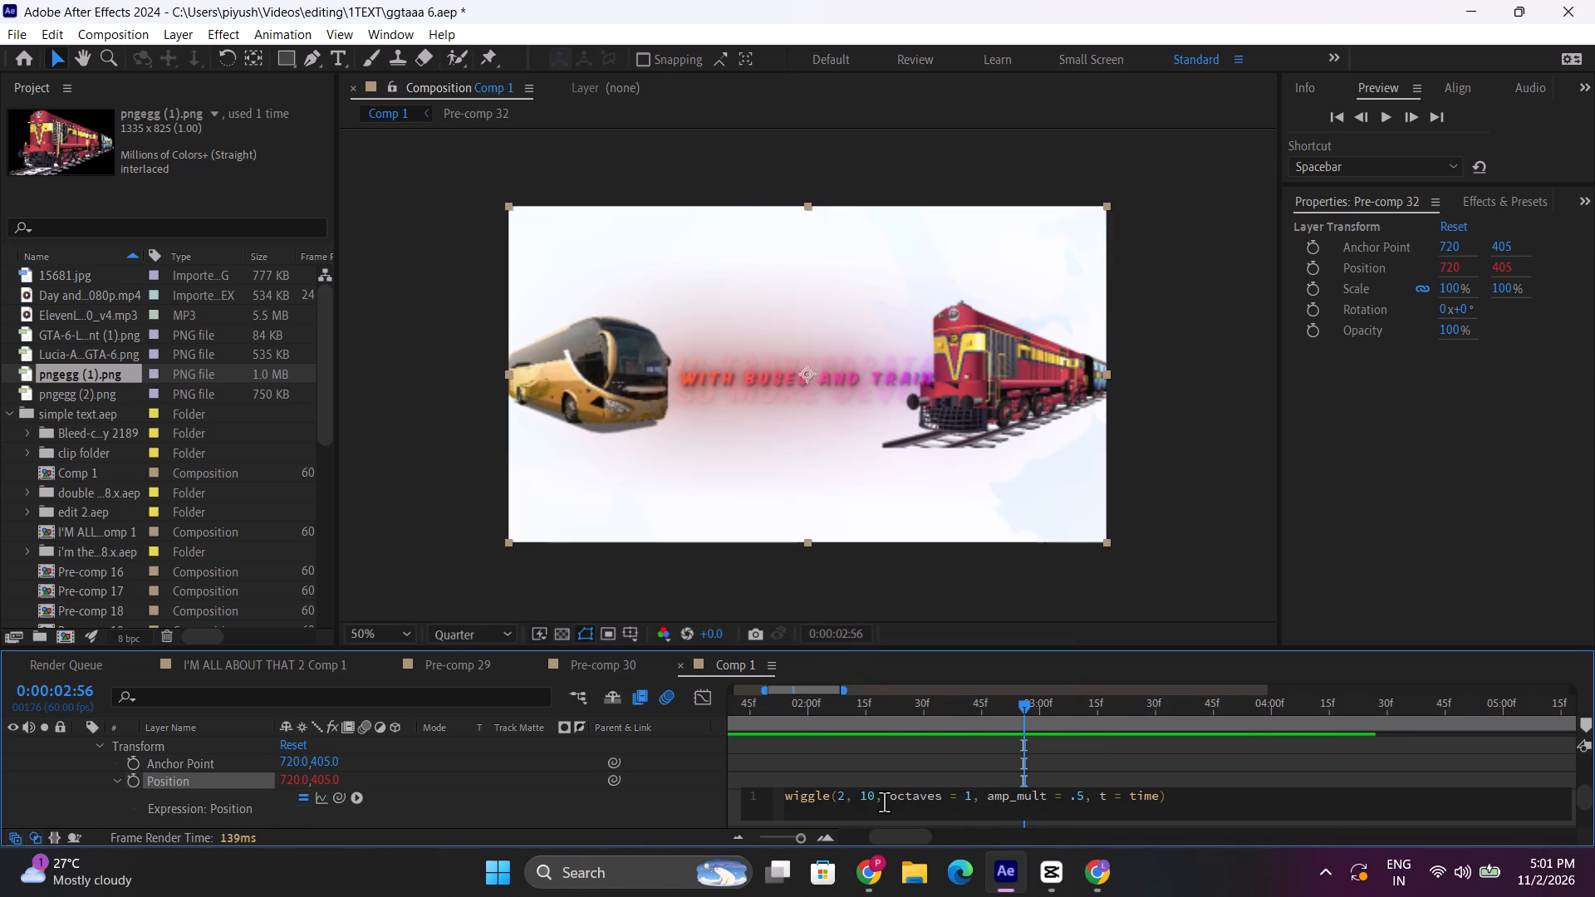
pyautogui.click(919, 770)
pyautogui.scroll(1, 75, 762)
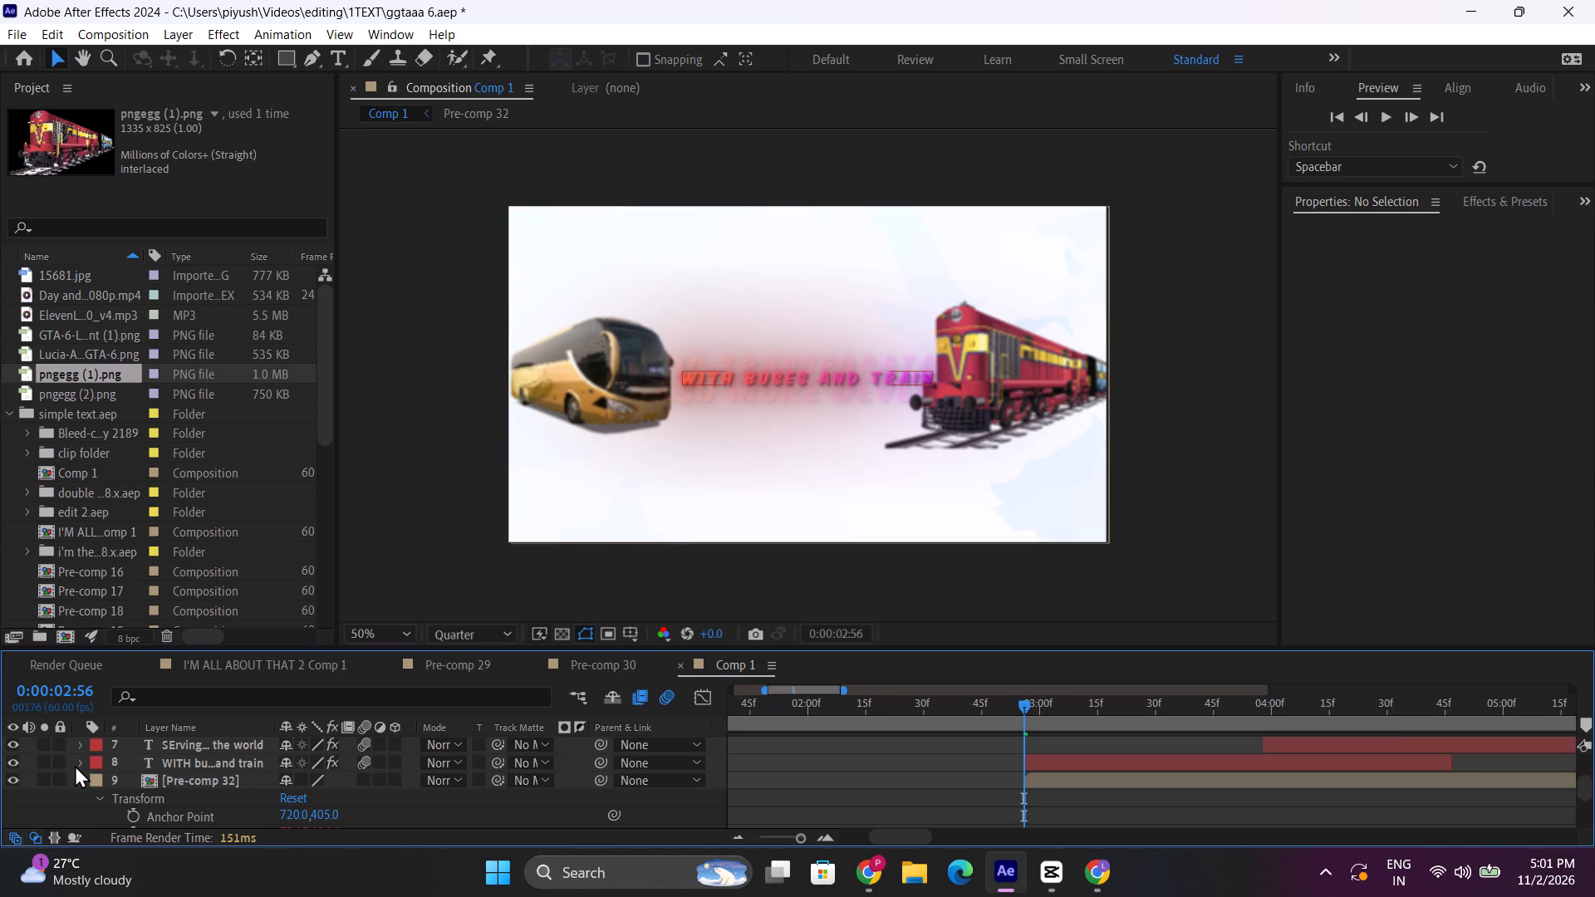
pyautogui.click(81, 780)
# Play back the buses-and-train section from about 0:00:02:56 to examine the wiggle motion of the images.
pyautogui.press('space')
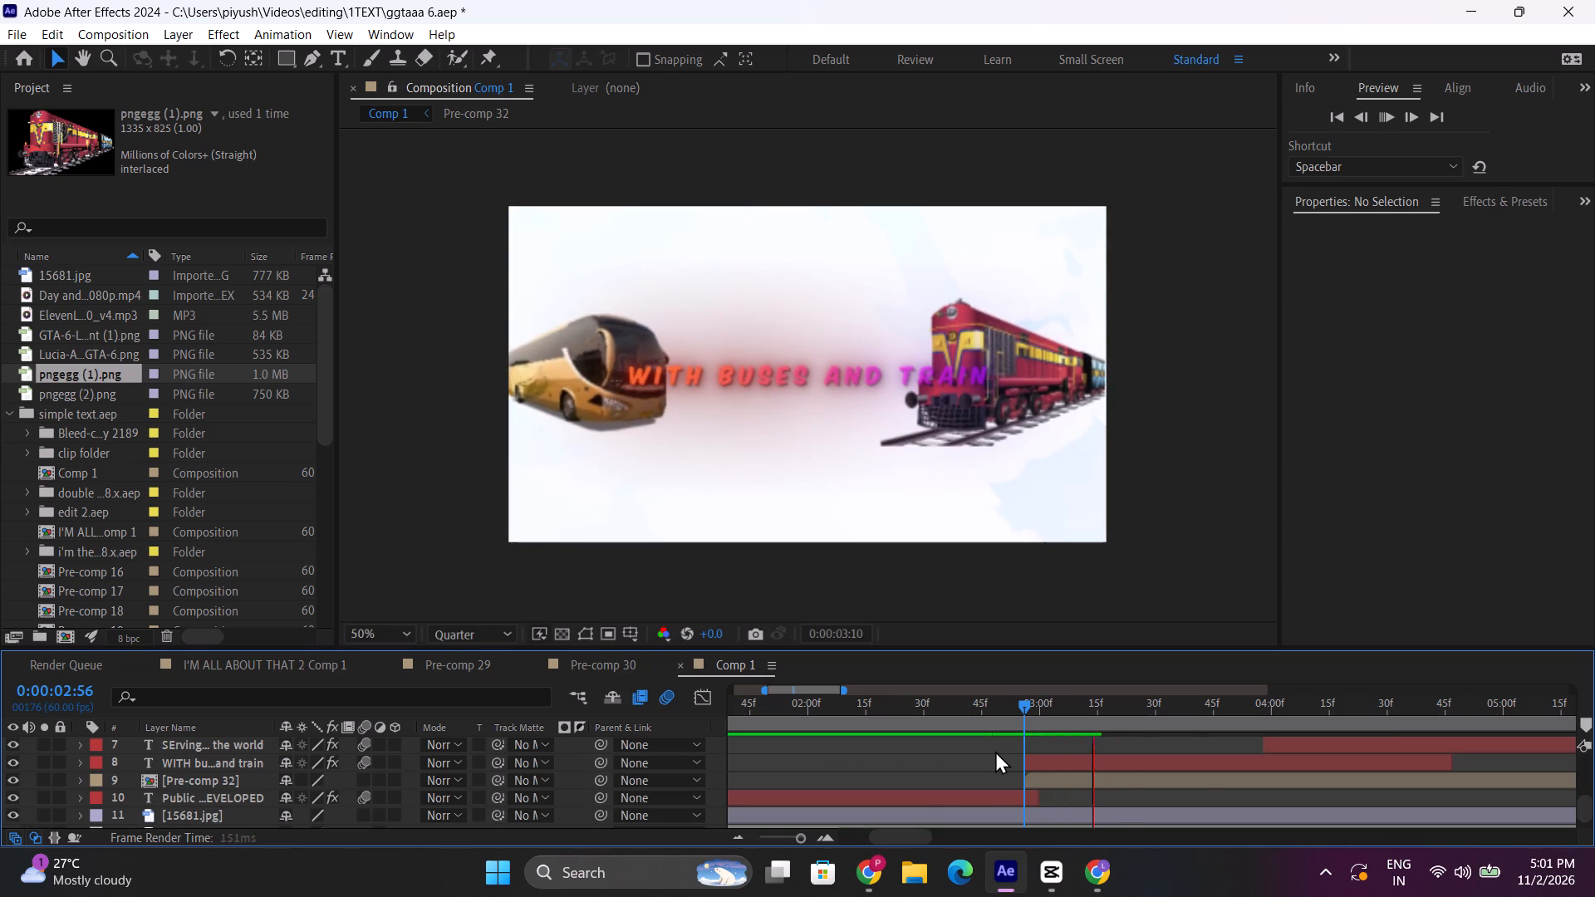
pyautogui.click(1025, 697)
pyautogui.press('space')
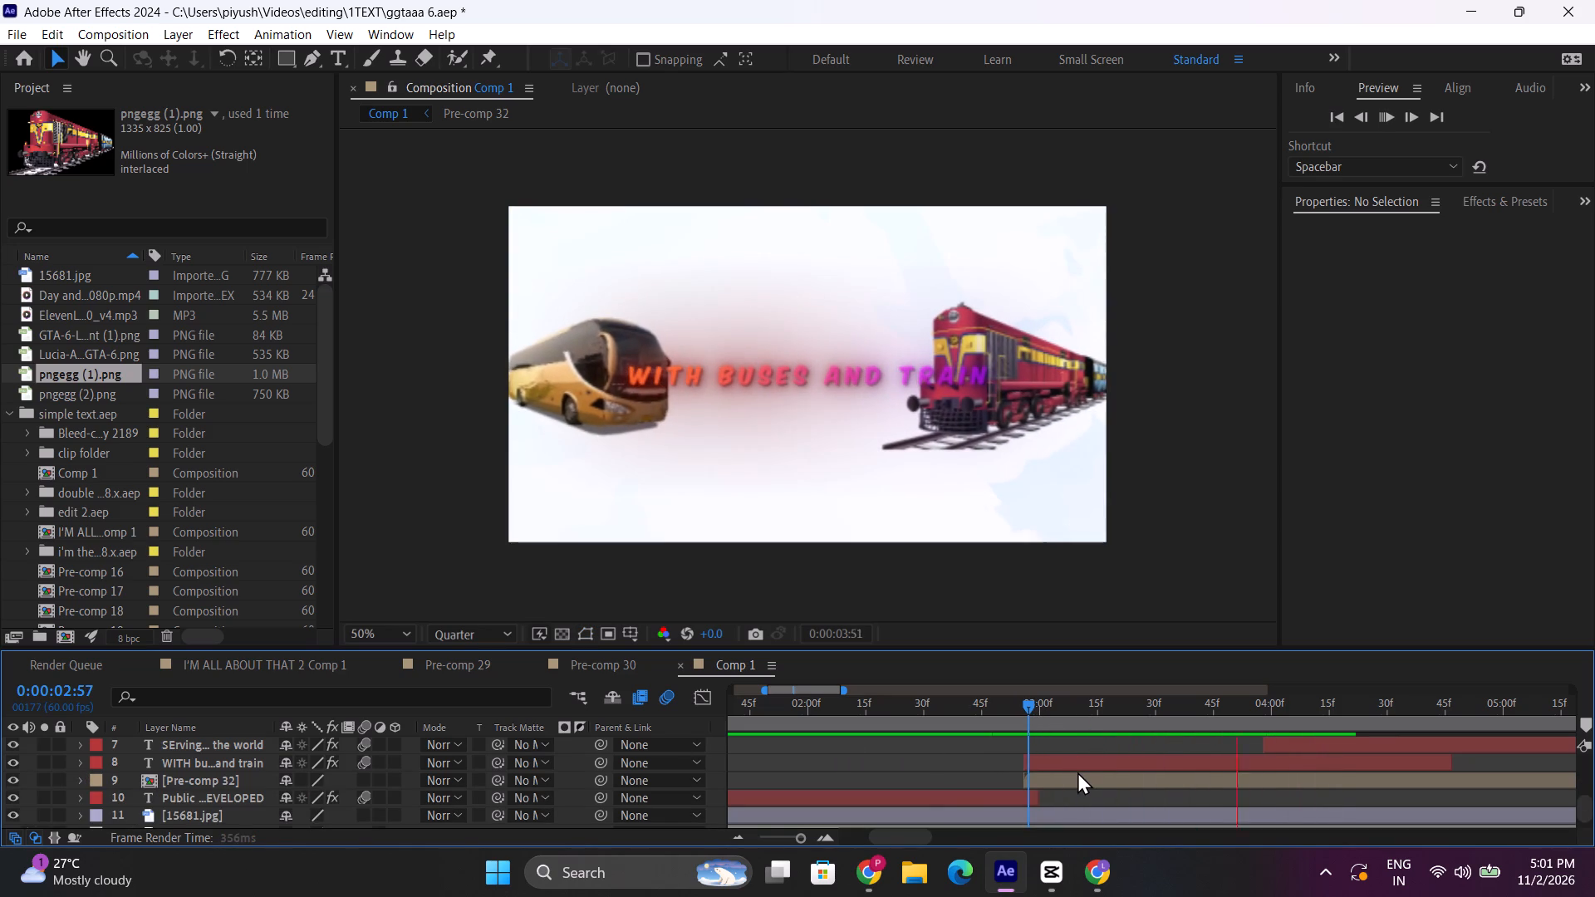
pyautogui.press('space')
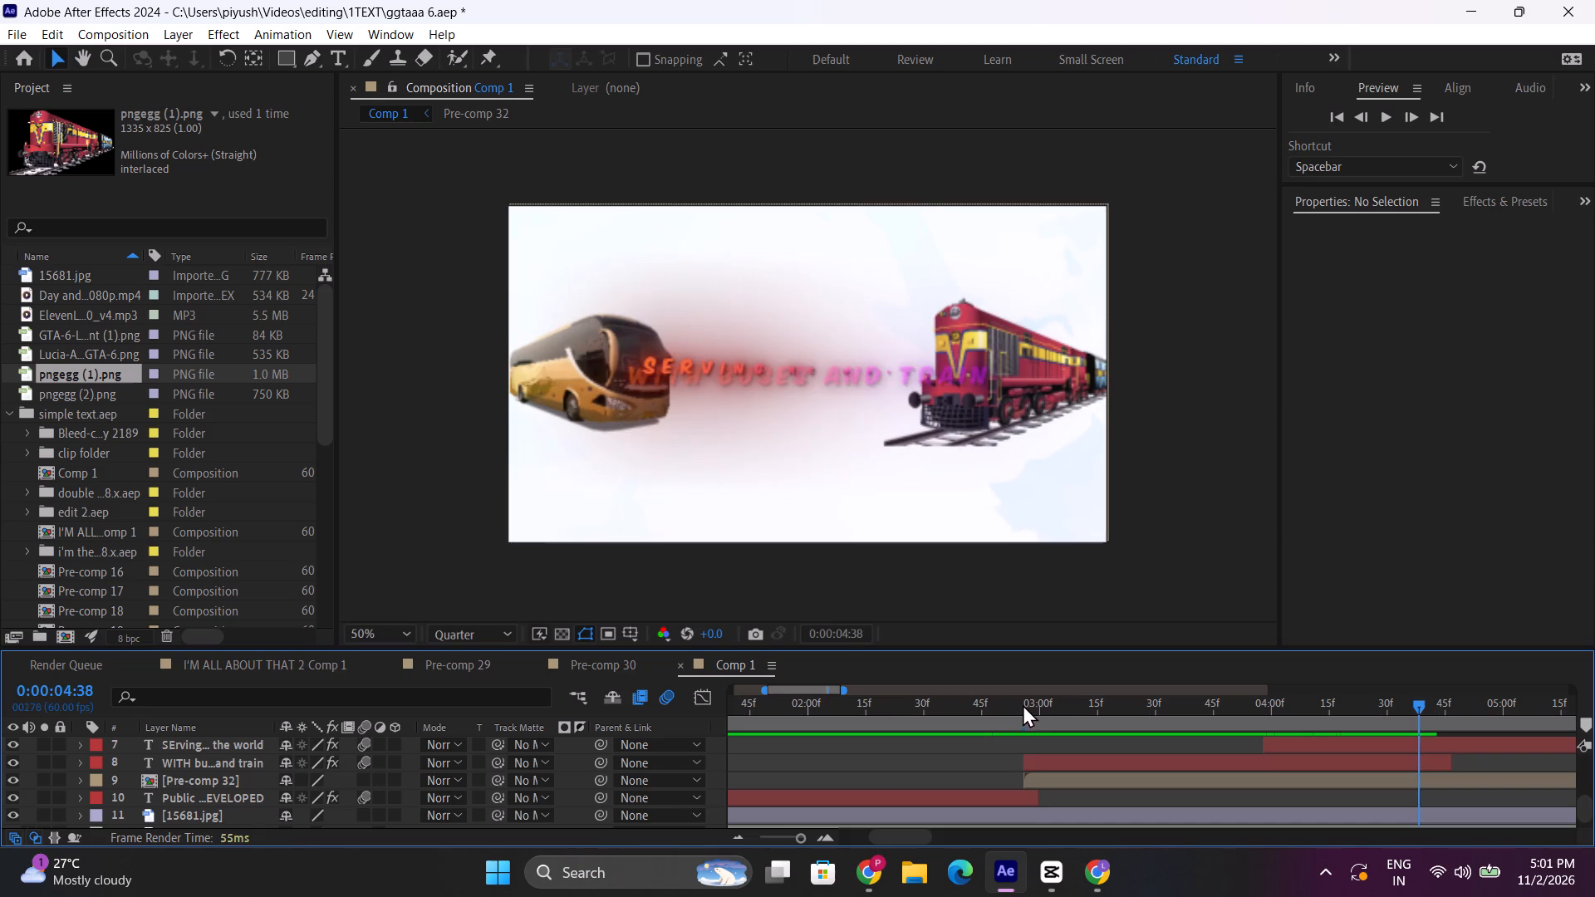
pyautogui.click(1023, 704)
pyautogui.press('space')
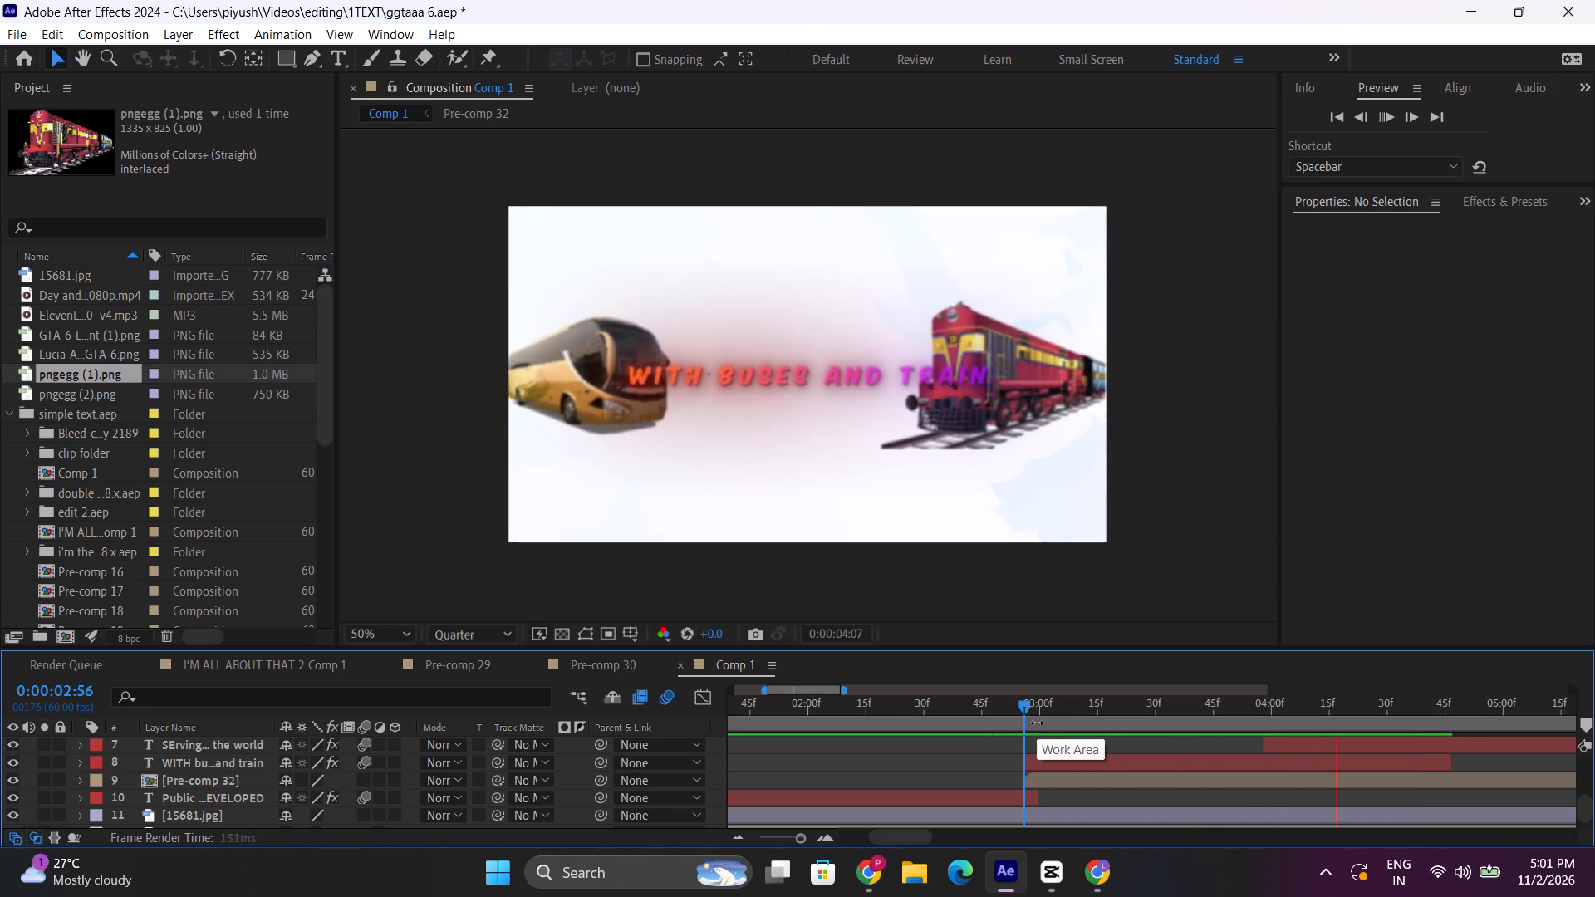
pyautogui.press('space')
pyautogui.click(1028, 709)
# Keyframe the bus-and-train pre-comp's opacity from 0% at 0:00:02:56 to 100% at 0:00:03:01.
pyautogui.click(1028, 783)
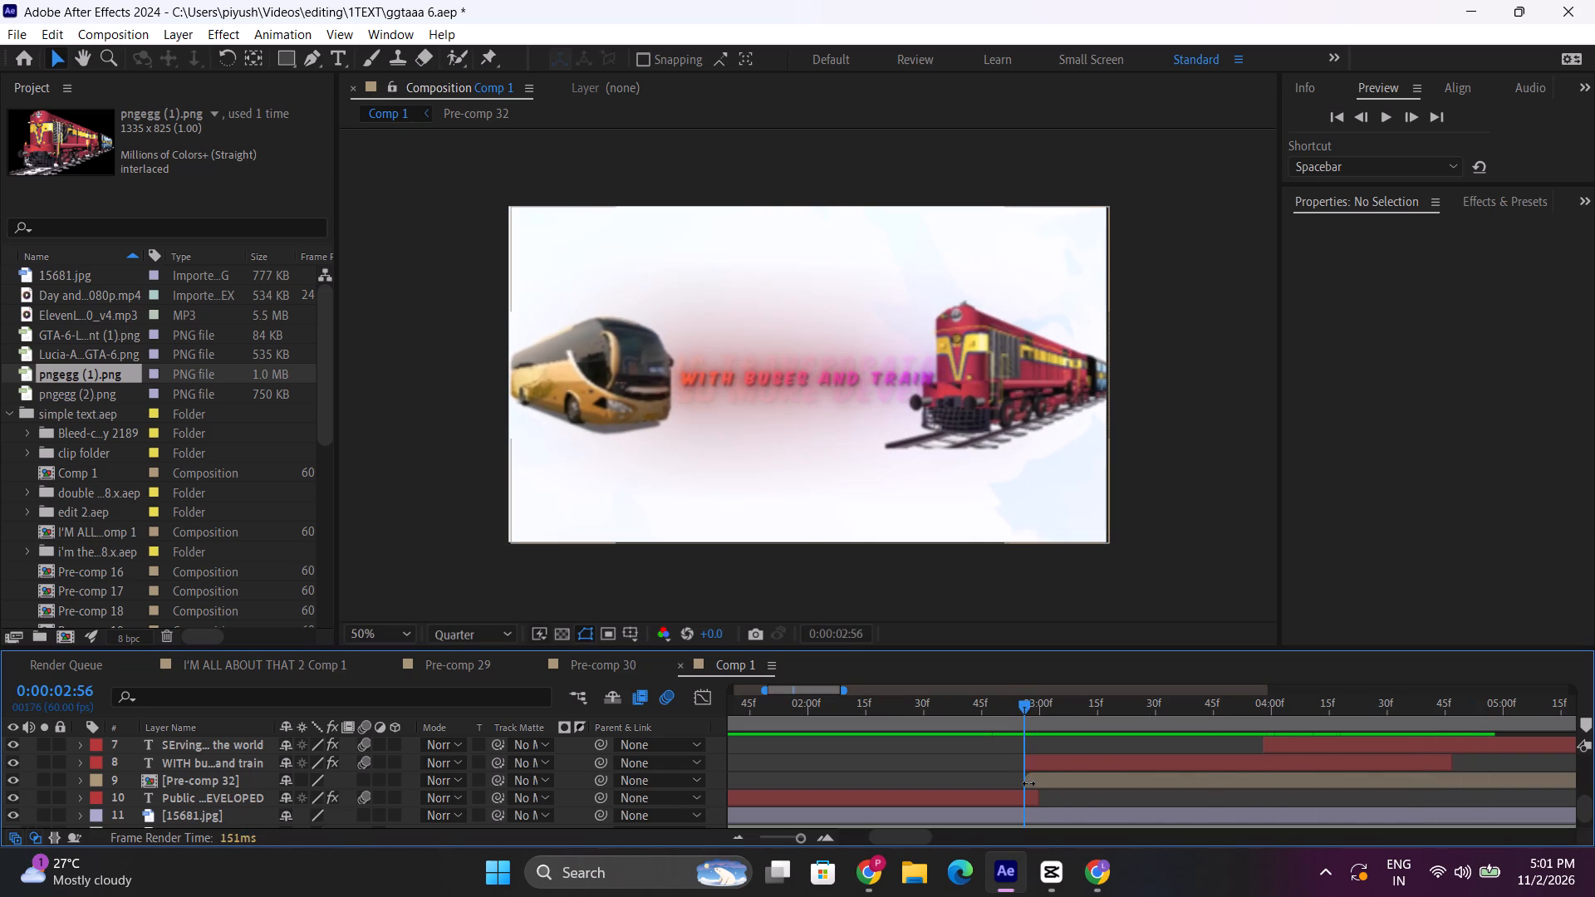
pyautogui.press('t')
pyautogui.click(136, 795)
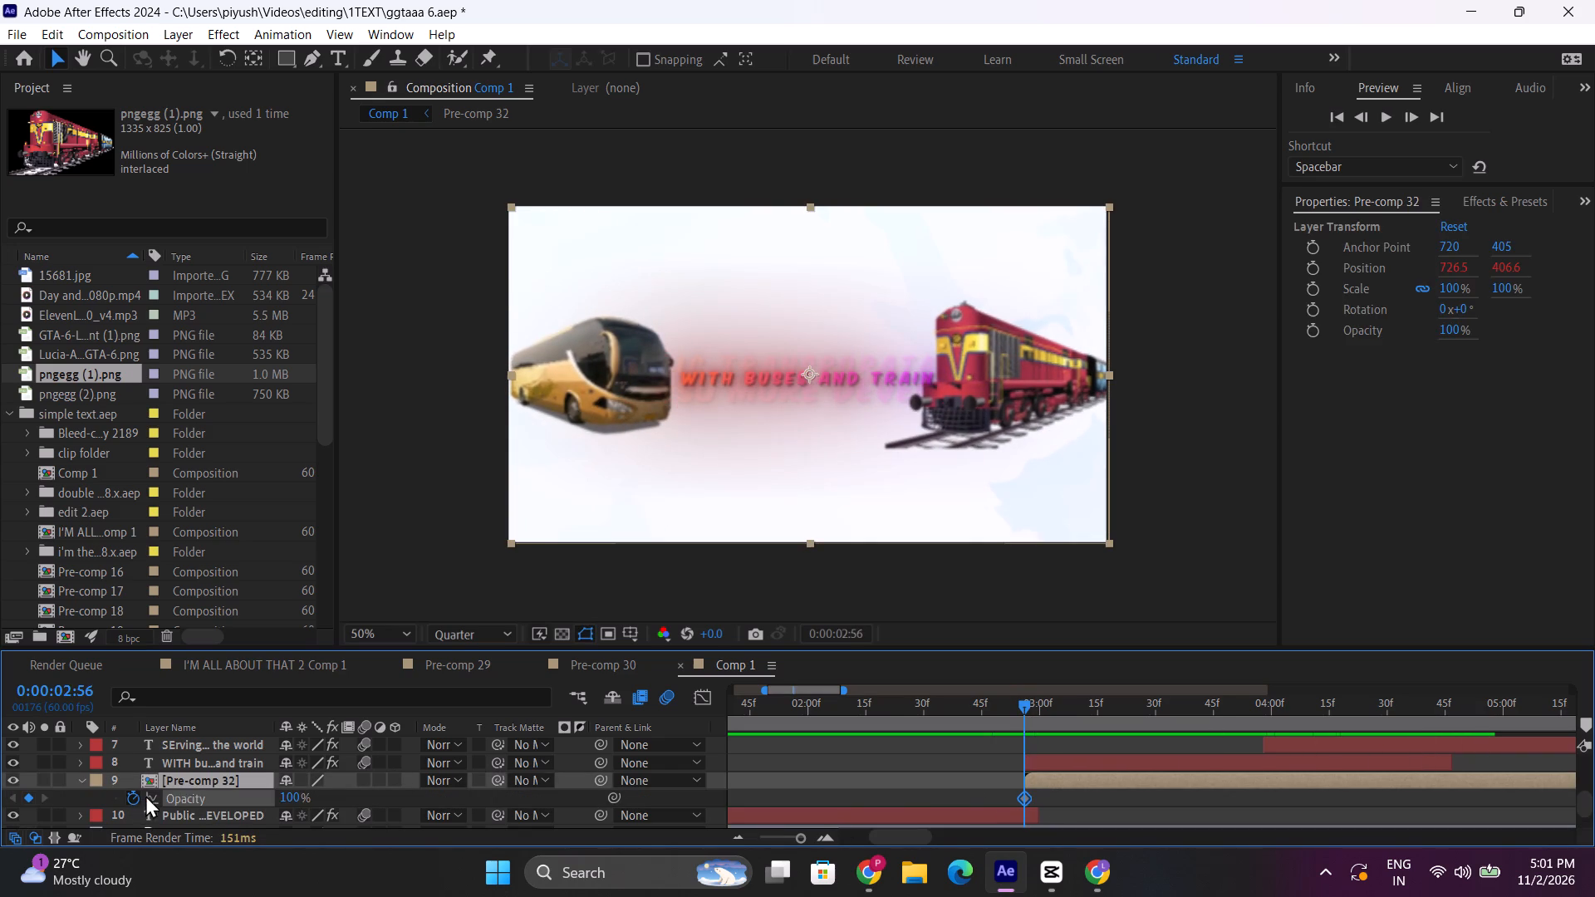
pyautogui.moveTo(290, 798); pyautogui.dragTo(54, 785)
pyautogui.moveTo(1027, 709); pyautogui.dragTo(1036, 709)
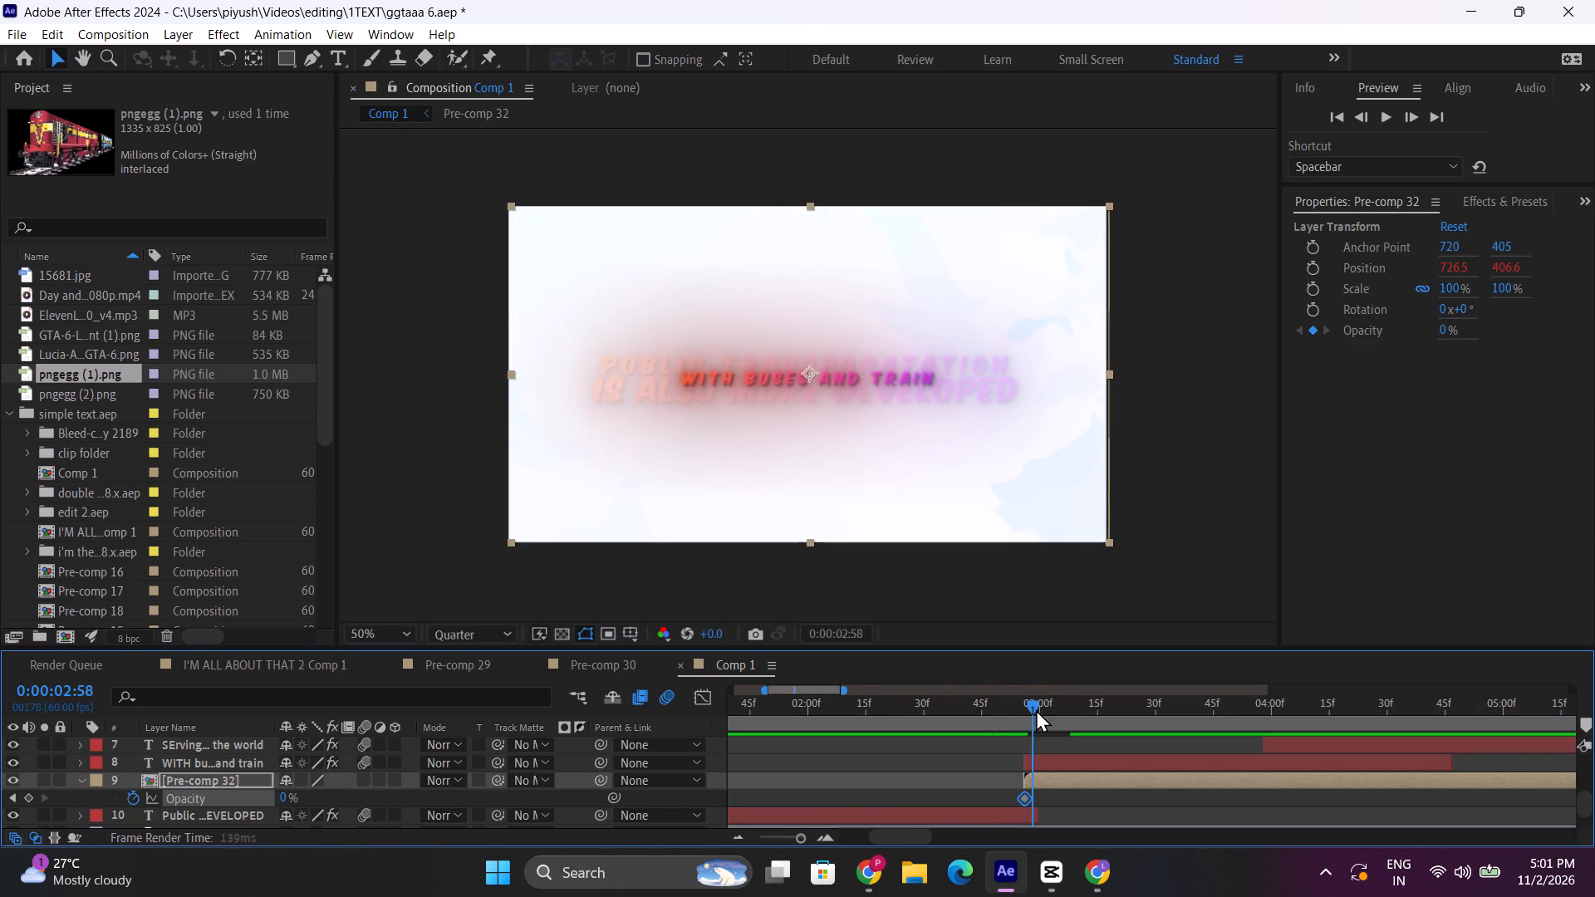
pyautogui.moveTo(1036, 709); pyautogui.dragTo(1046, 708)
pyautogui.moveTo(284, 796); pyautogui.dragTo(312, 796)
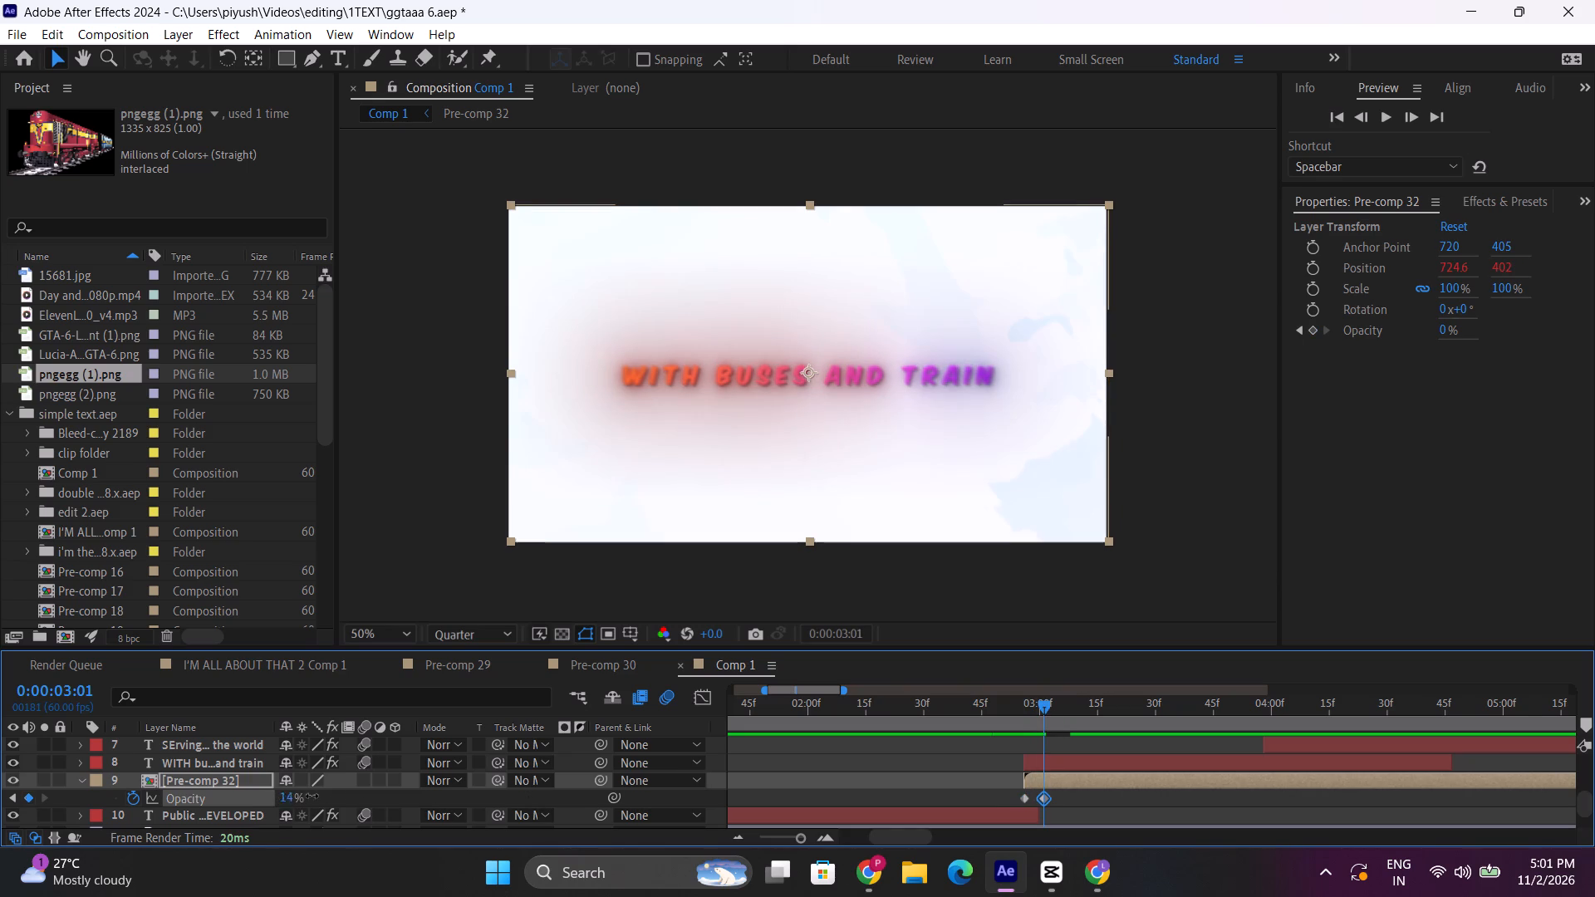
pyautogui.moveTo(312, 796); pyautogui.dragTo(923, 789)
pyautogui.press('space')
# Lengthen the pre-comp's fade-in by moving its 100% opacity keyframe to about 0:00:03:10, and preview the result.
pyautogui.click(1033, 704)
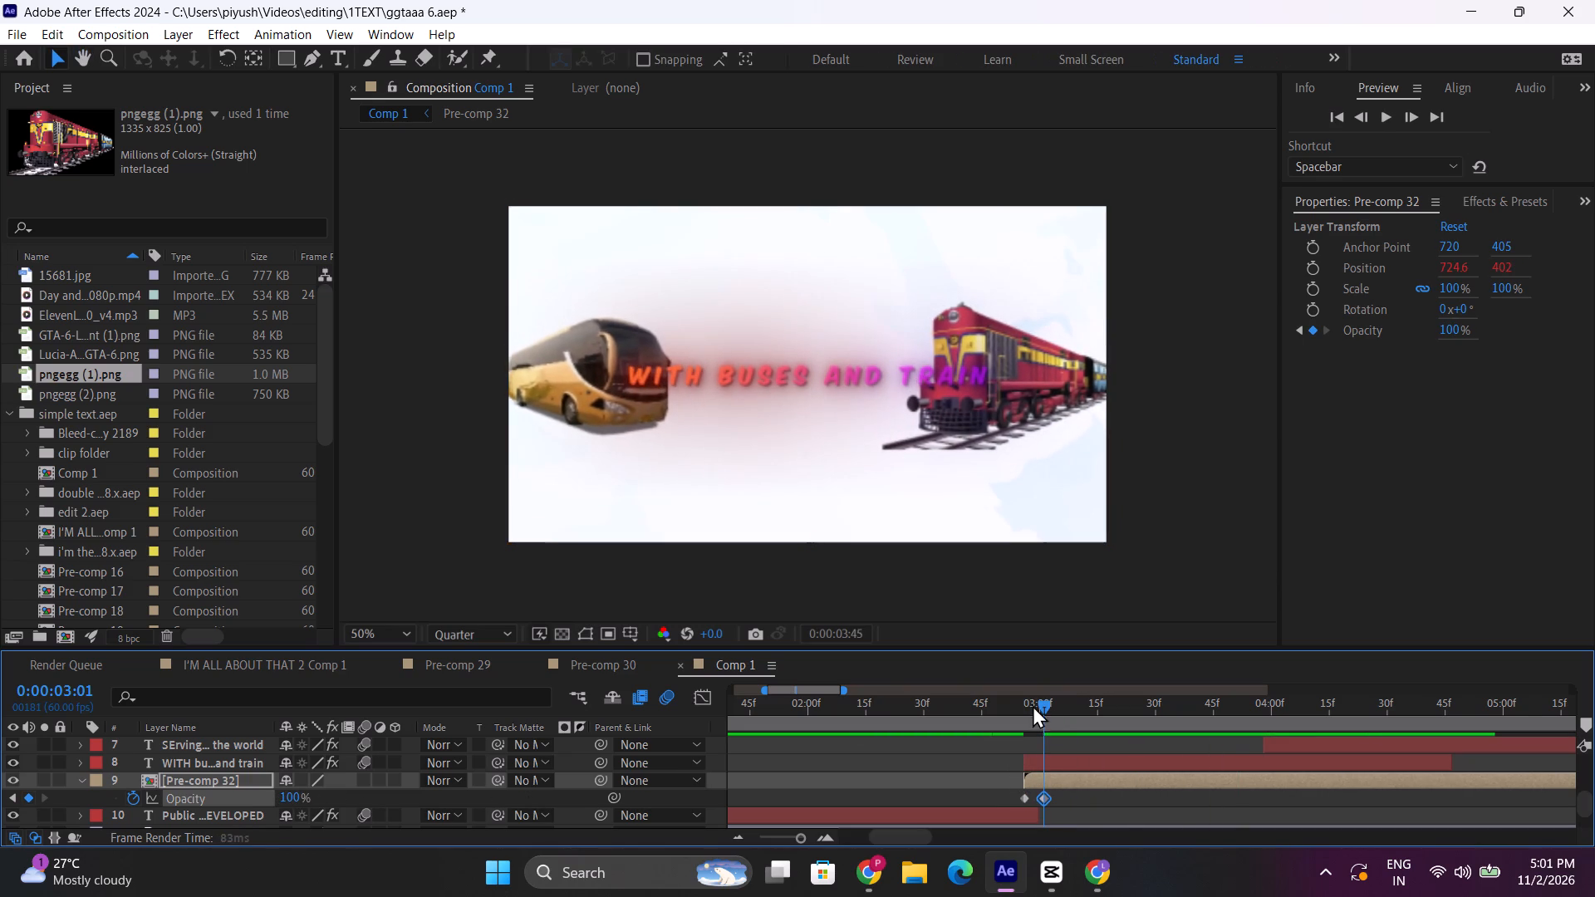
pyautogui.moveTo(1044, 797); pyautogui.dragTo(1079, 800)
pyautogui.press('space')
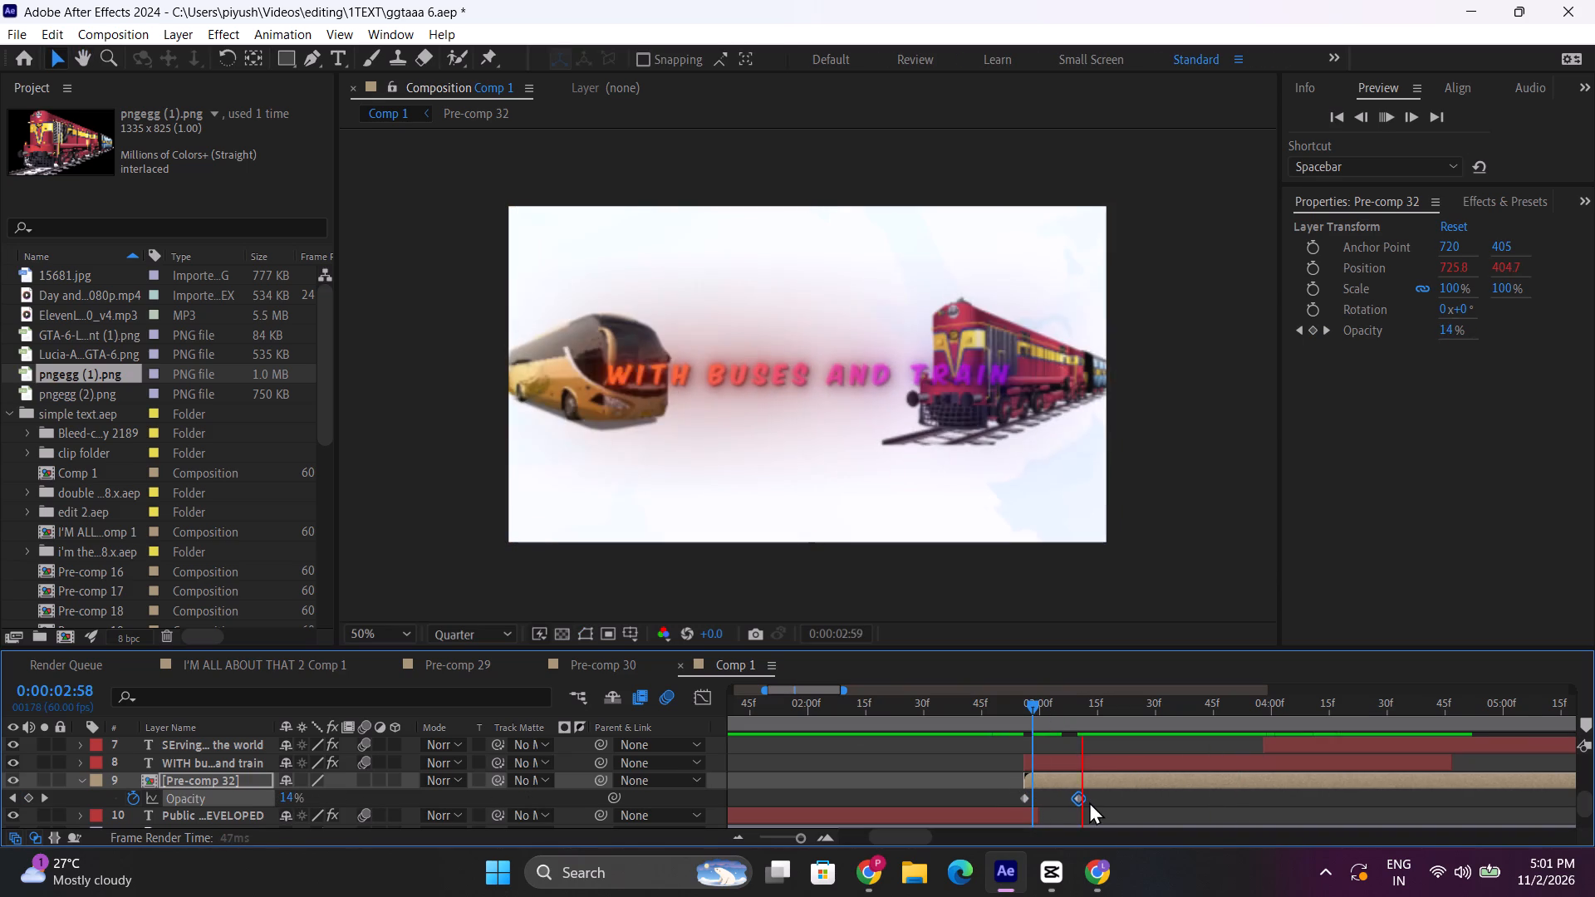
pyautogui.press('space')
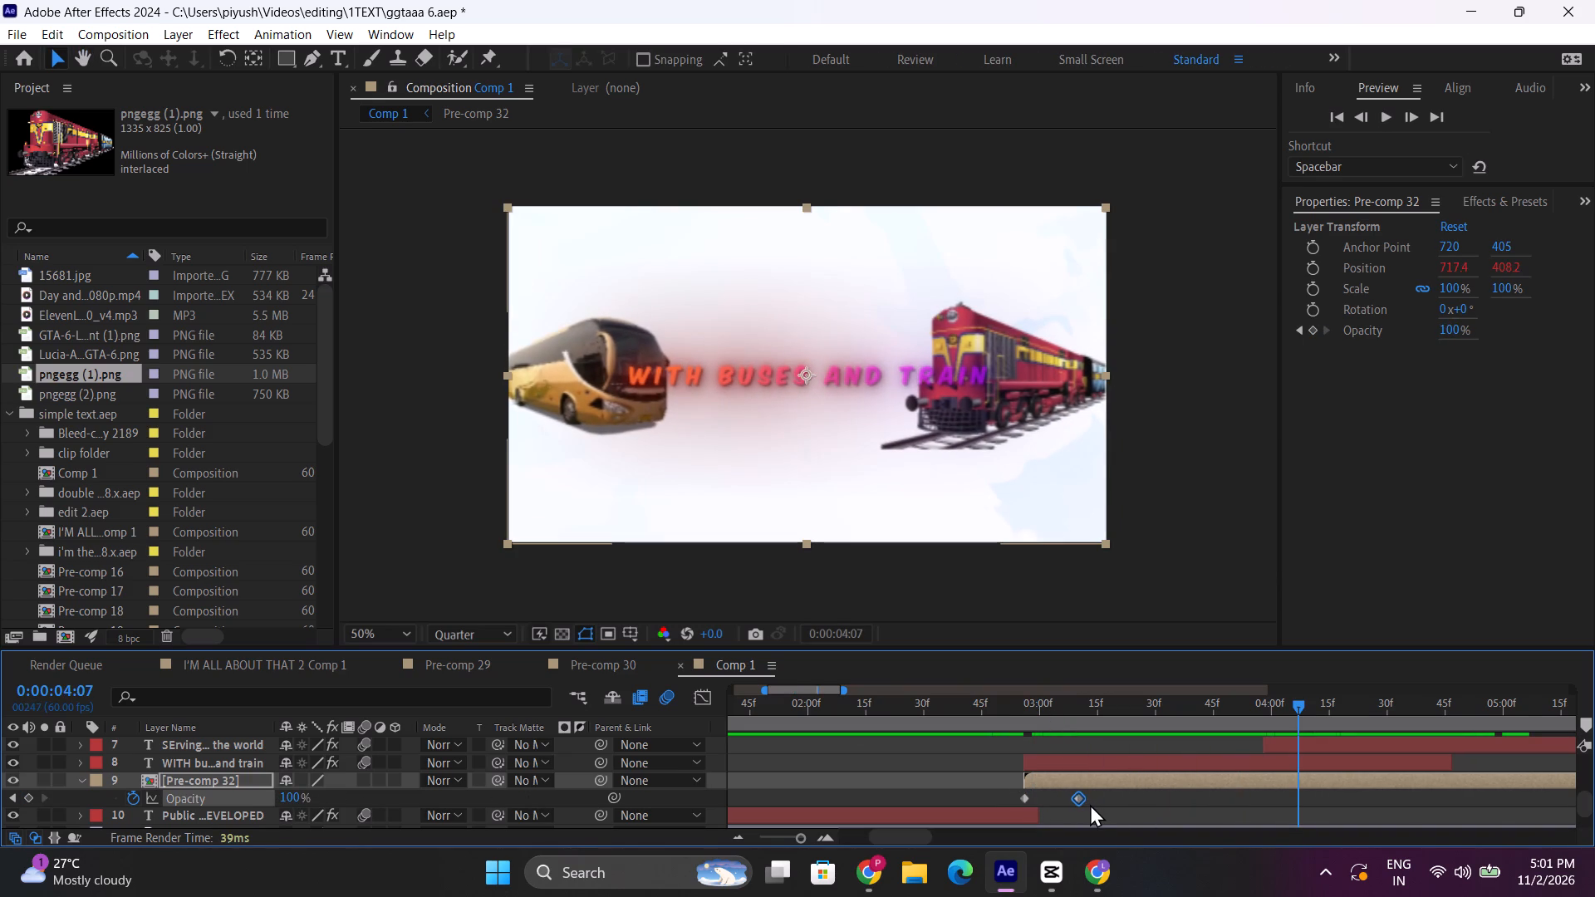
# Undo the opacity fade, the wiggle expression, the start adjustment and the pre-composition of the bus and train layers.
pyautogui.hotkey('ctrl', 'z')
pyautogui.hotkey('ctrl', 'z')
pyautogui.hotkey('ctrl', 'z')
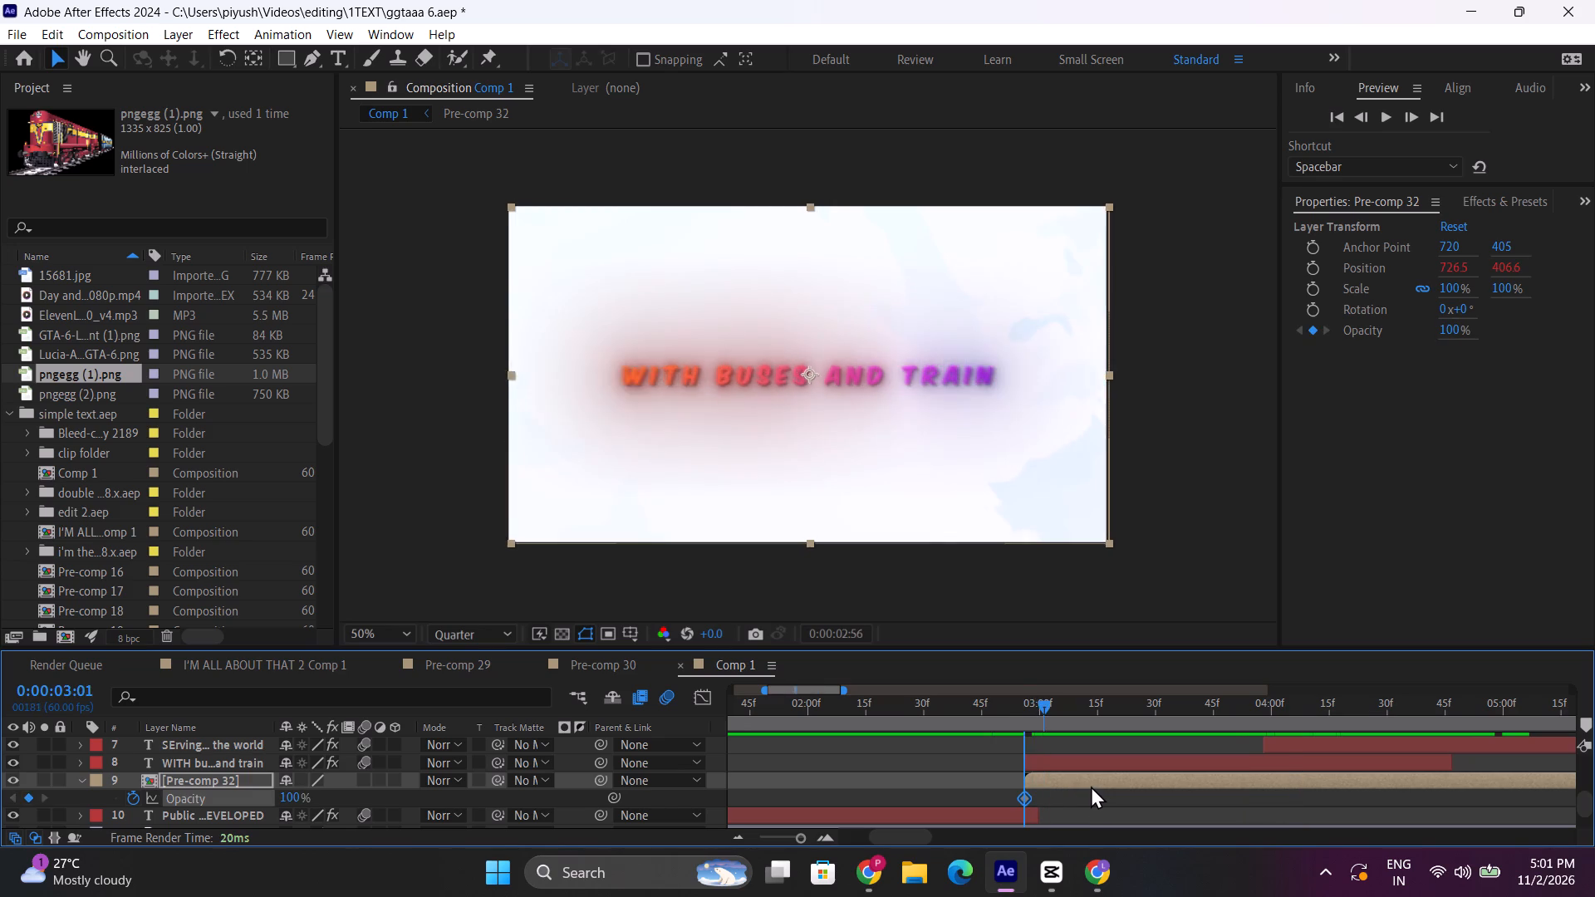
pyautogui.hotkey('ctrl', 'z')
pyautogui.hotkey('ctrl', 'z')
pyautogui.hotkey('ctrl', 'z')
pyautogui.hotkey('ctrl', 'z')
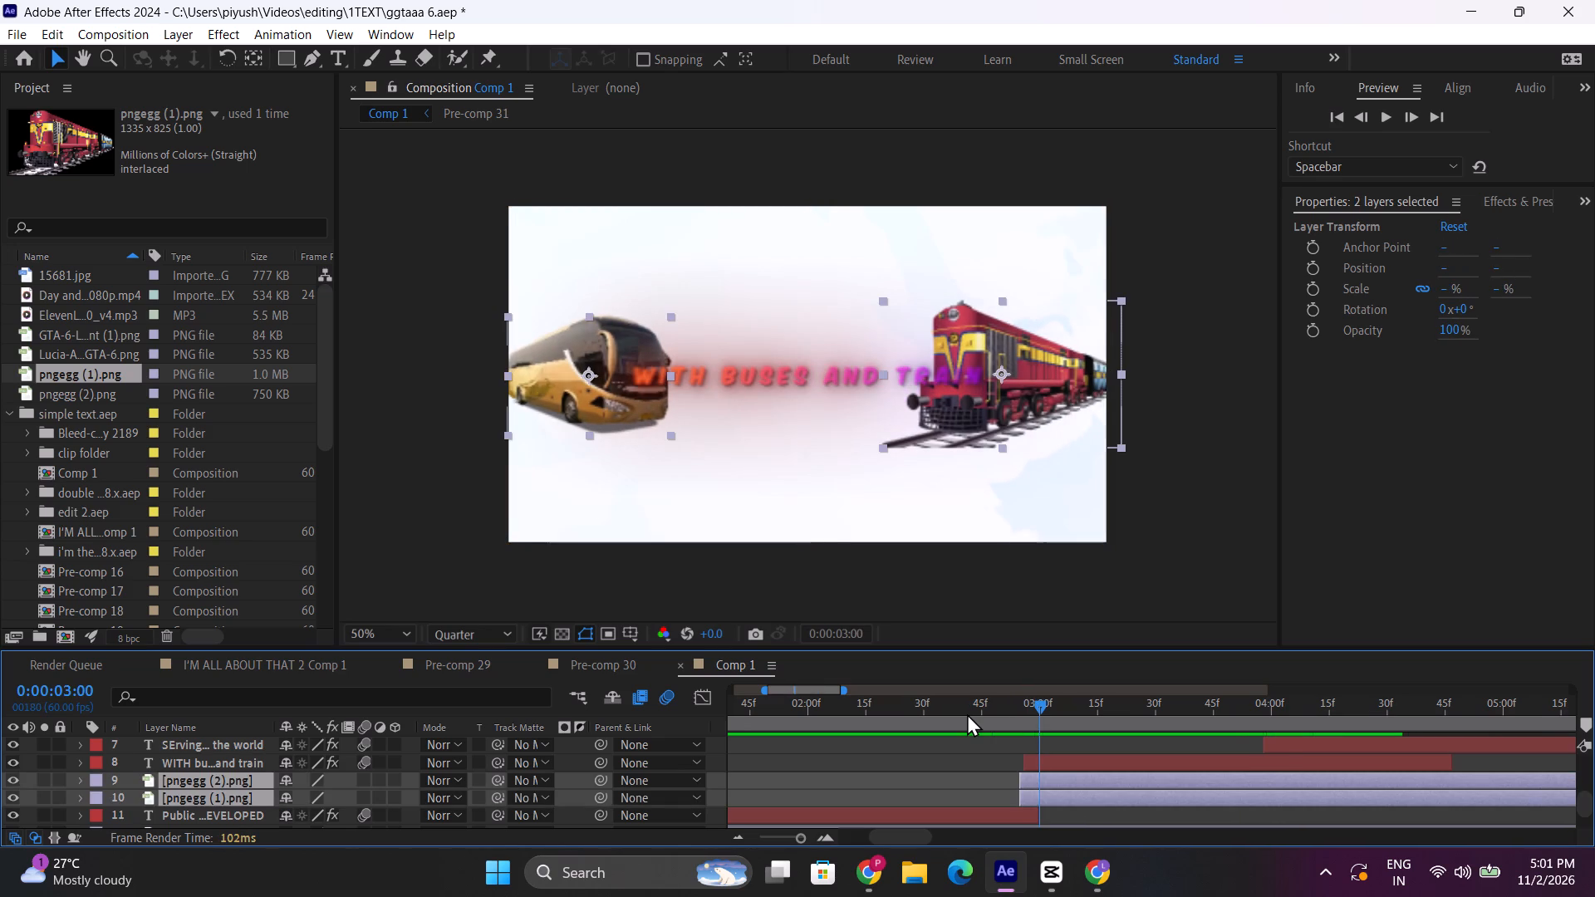
# Set both the bus and train image layers to start at 0:00:02:56, in line with the buses-and-train title.
pyautogui.click(1055, 794)
pyautogui.click(1048, 814)
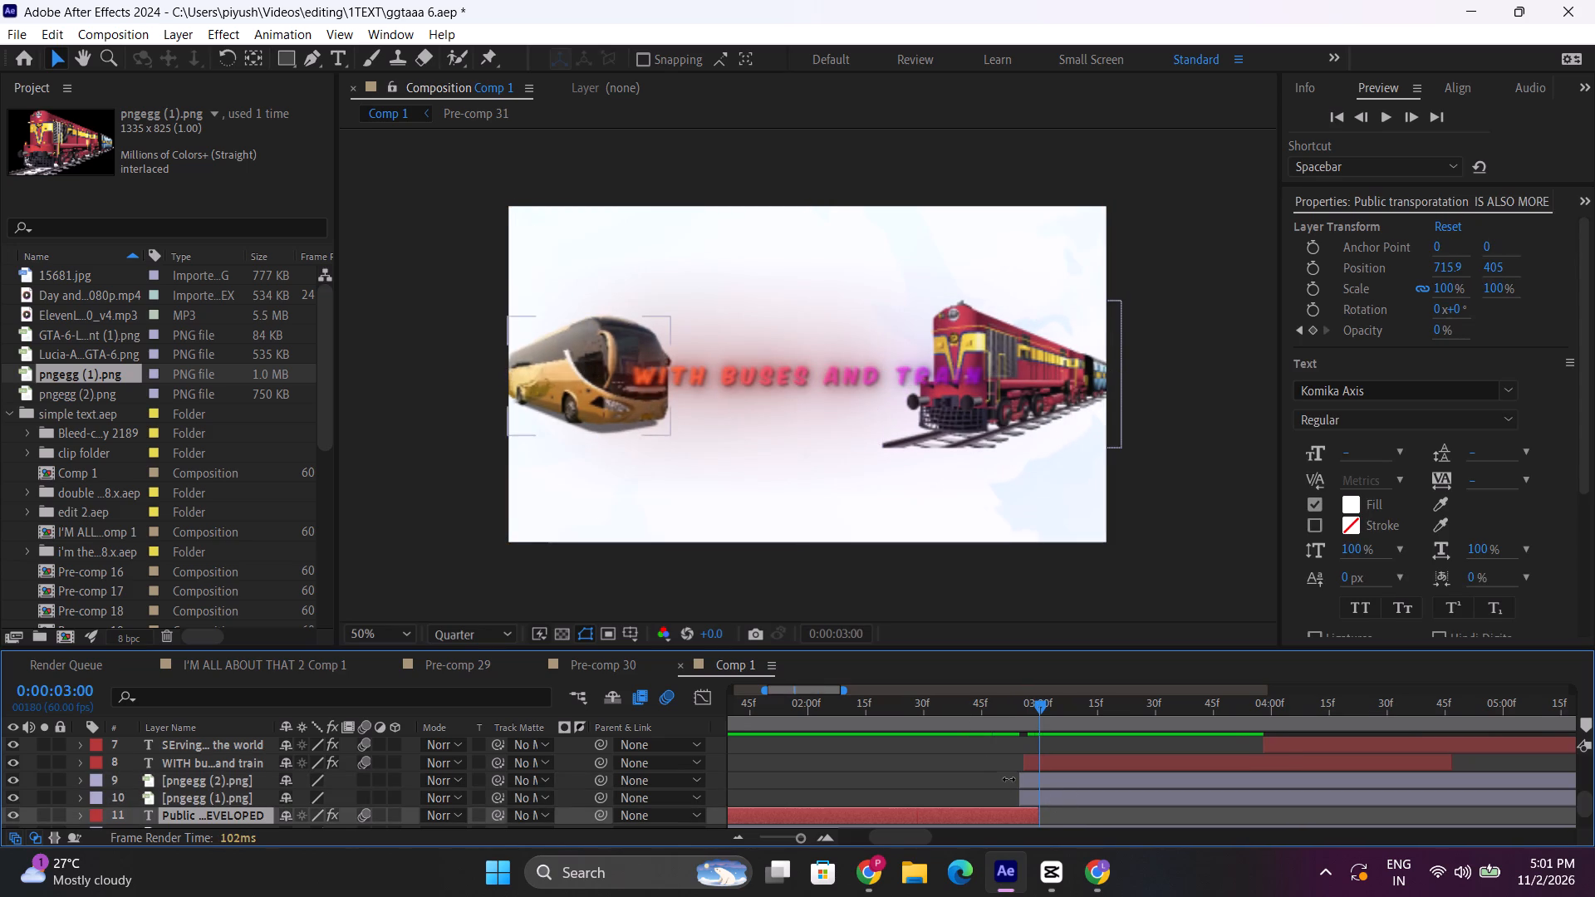
pyautogui.moveTo(120, 776); pyautogui.dragTo(159, 797)
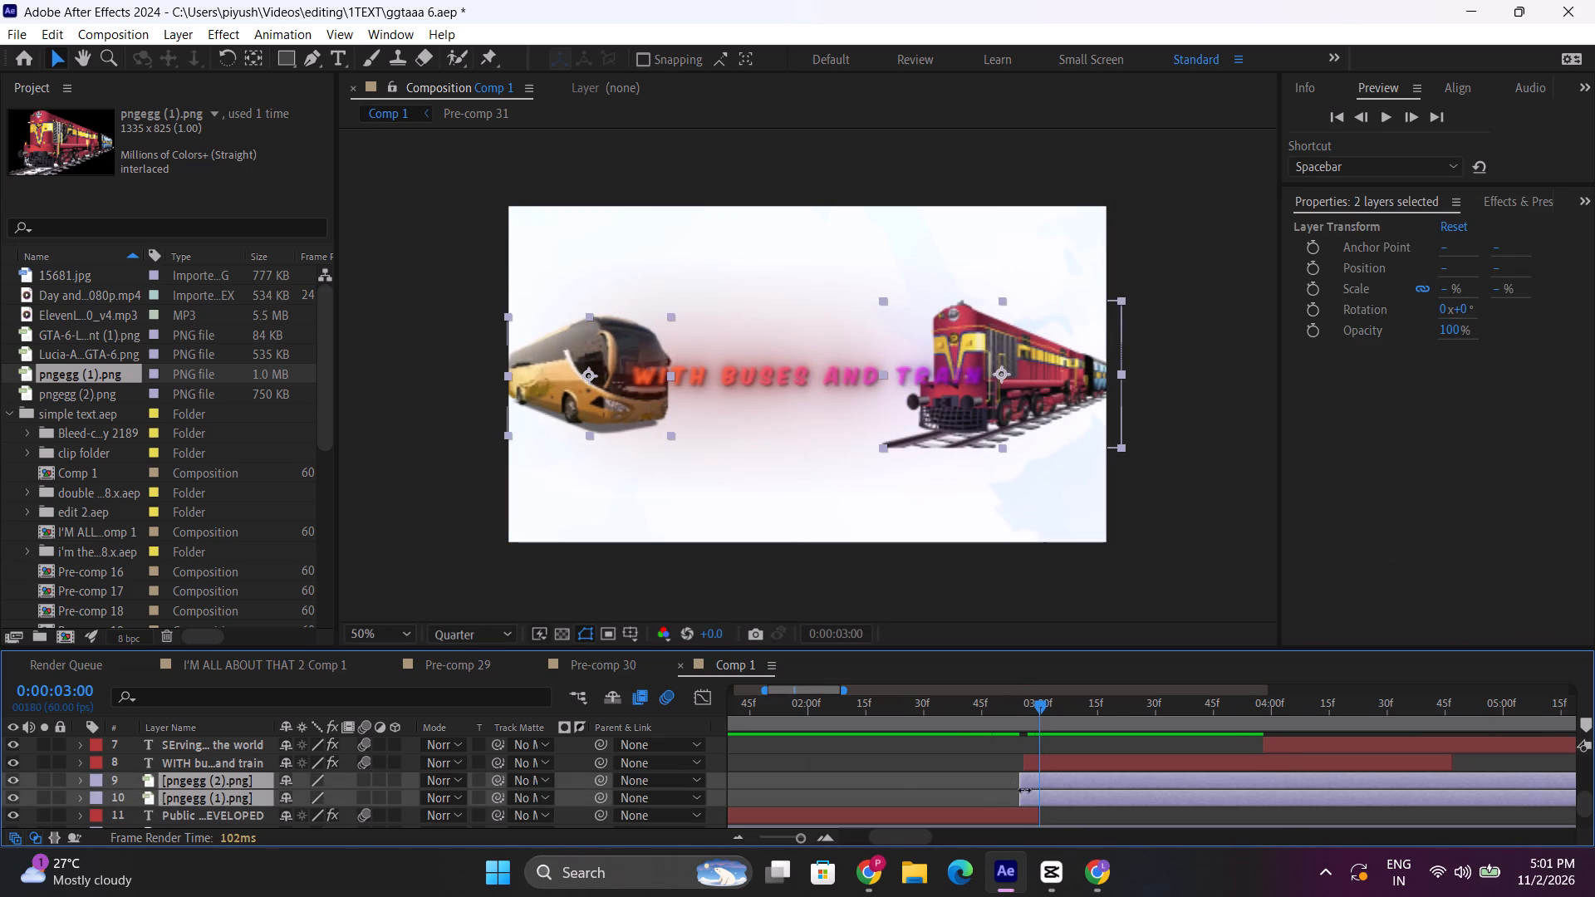
pyautogui.click(1048, 774)
pyautogui.click(1033, 703)
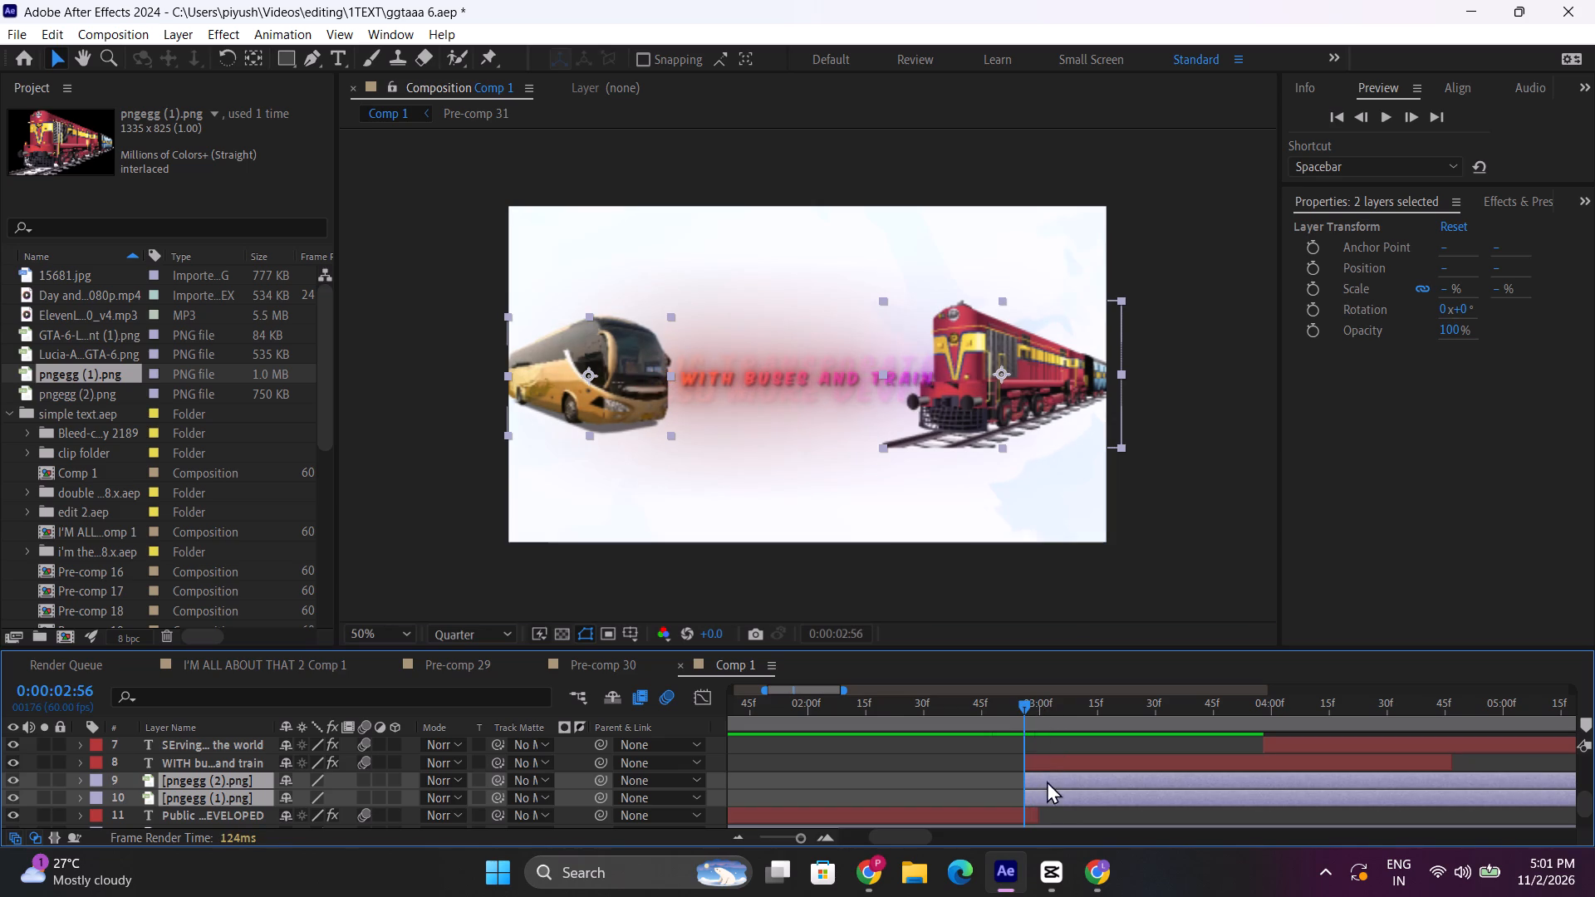
pyautogui.click(1050, 805)
pyautogui.click(1016, 811)
pyautogui.click(1048, 777)
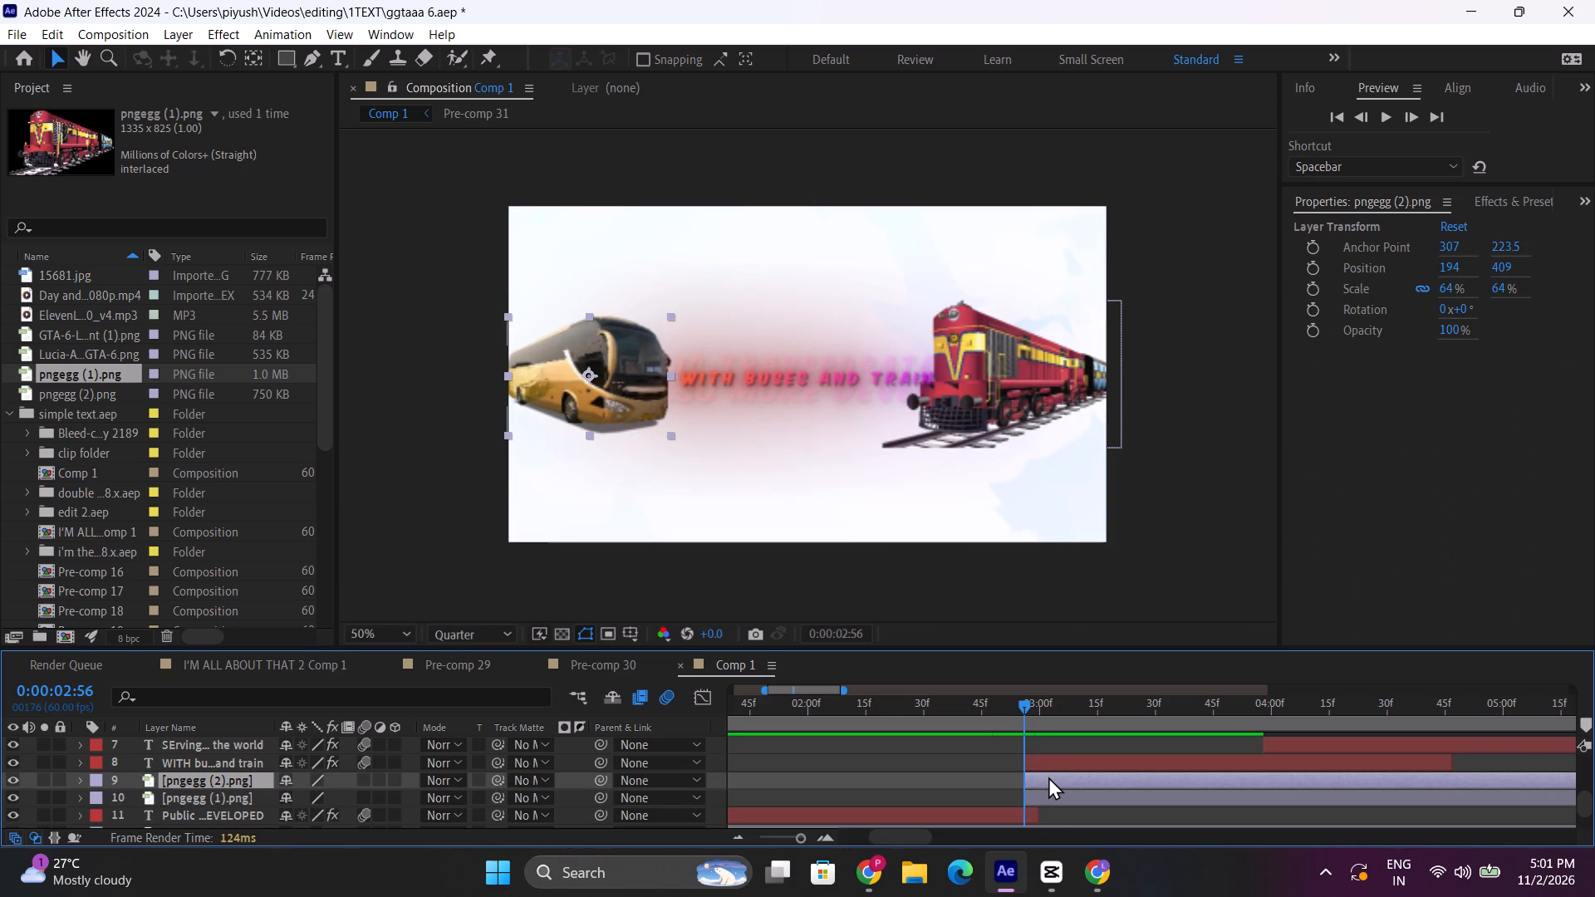
# Keyframe the bus image's opacity from 0% at 0:00:02:56 to 100% at 0:00:03:25, and preview the fade-in.
pyautogui.press('t')
pyautogui.click(134, 796)
pyautogui.moveTo(297, 798); pyautogui.dragTo(145, 818)
pyautogui.press('space')
pyautogui.moveTo(1038, 701); pyautogui.dragTo(1119, 708)
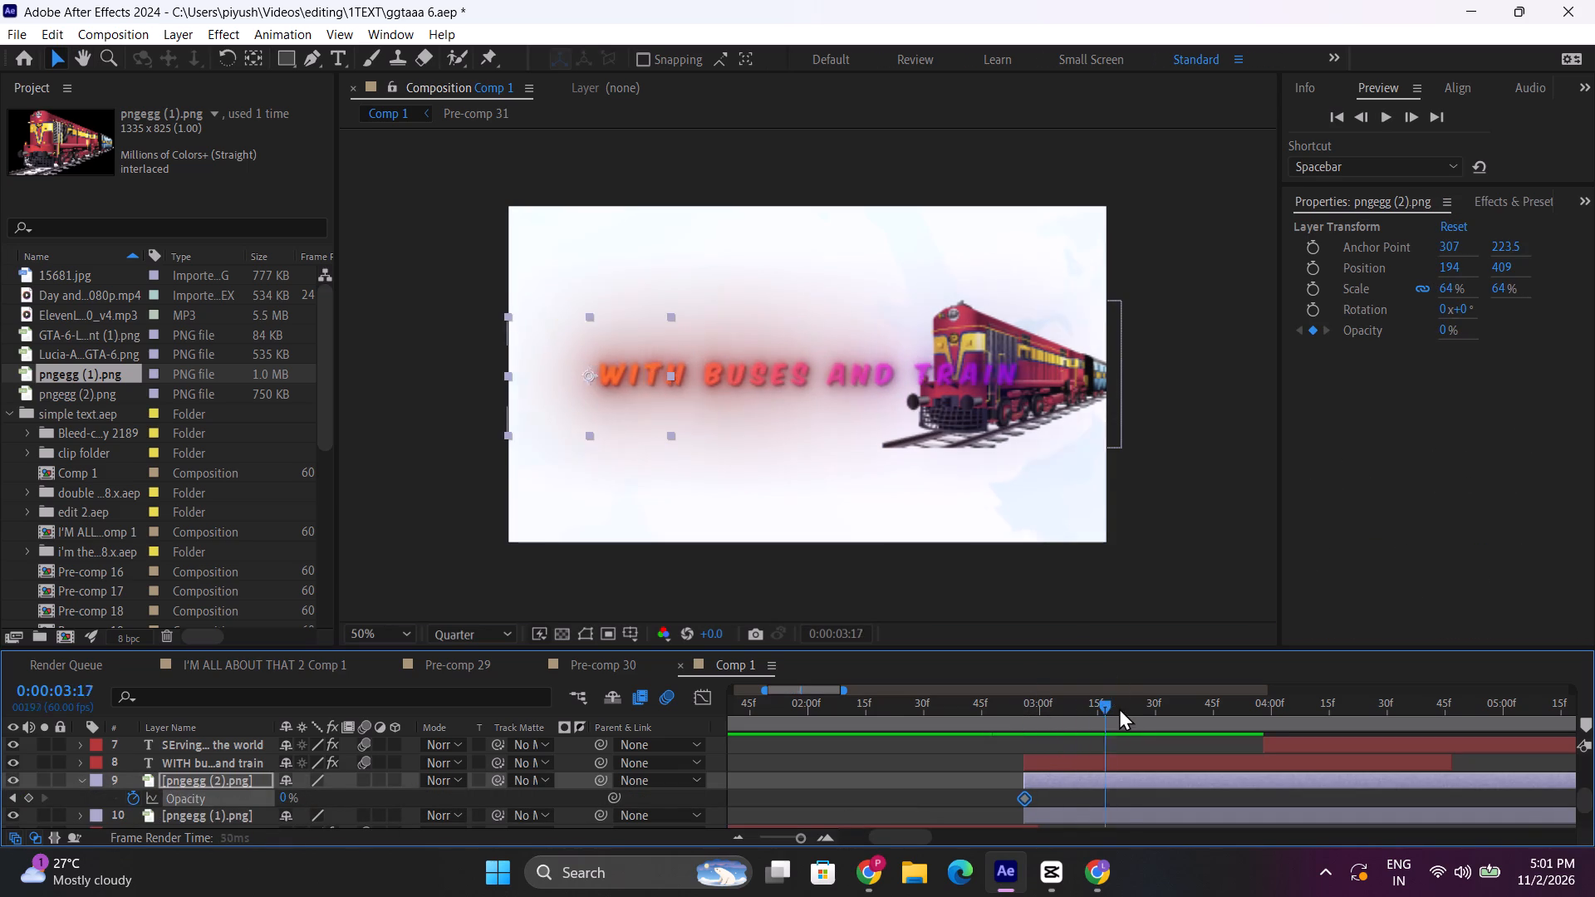
pyautogui.moveTo(1119, 708); pyautogui.dragTo(1137, 703)
pyautogui.moveTo(286, 794); pyautogui.dragTo(936, 785)
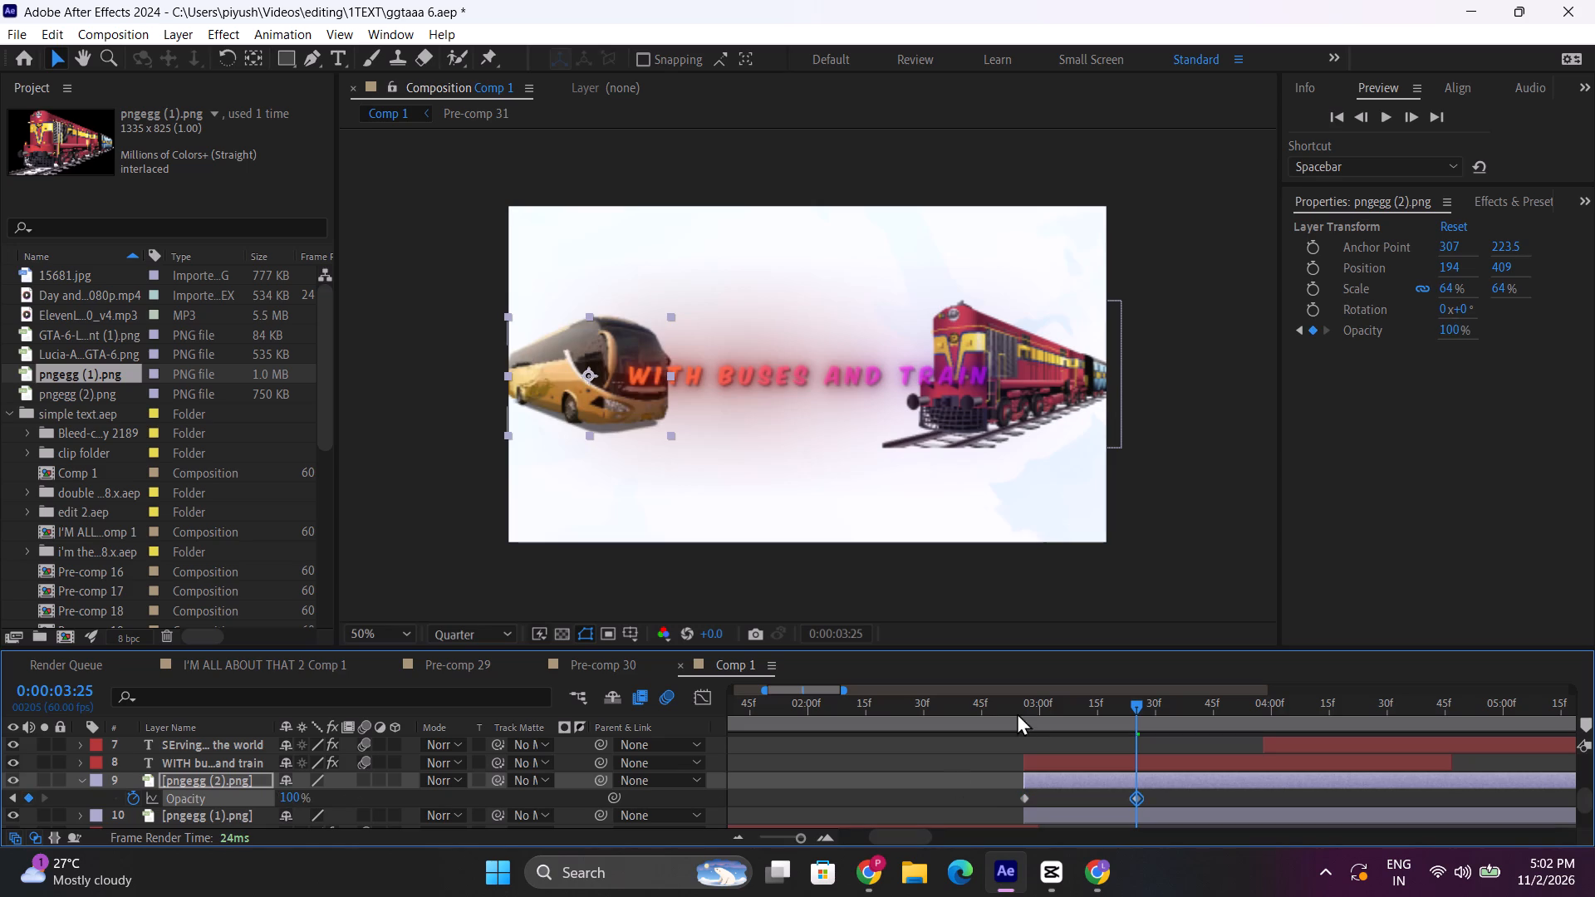
pyautogui.click(1026, 707)
pyautogui.press('space')
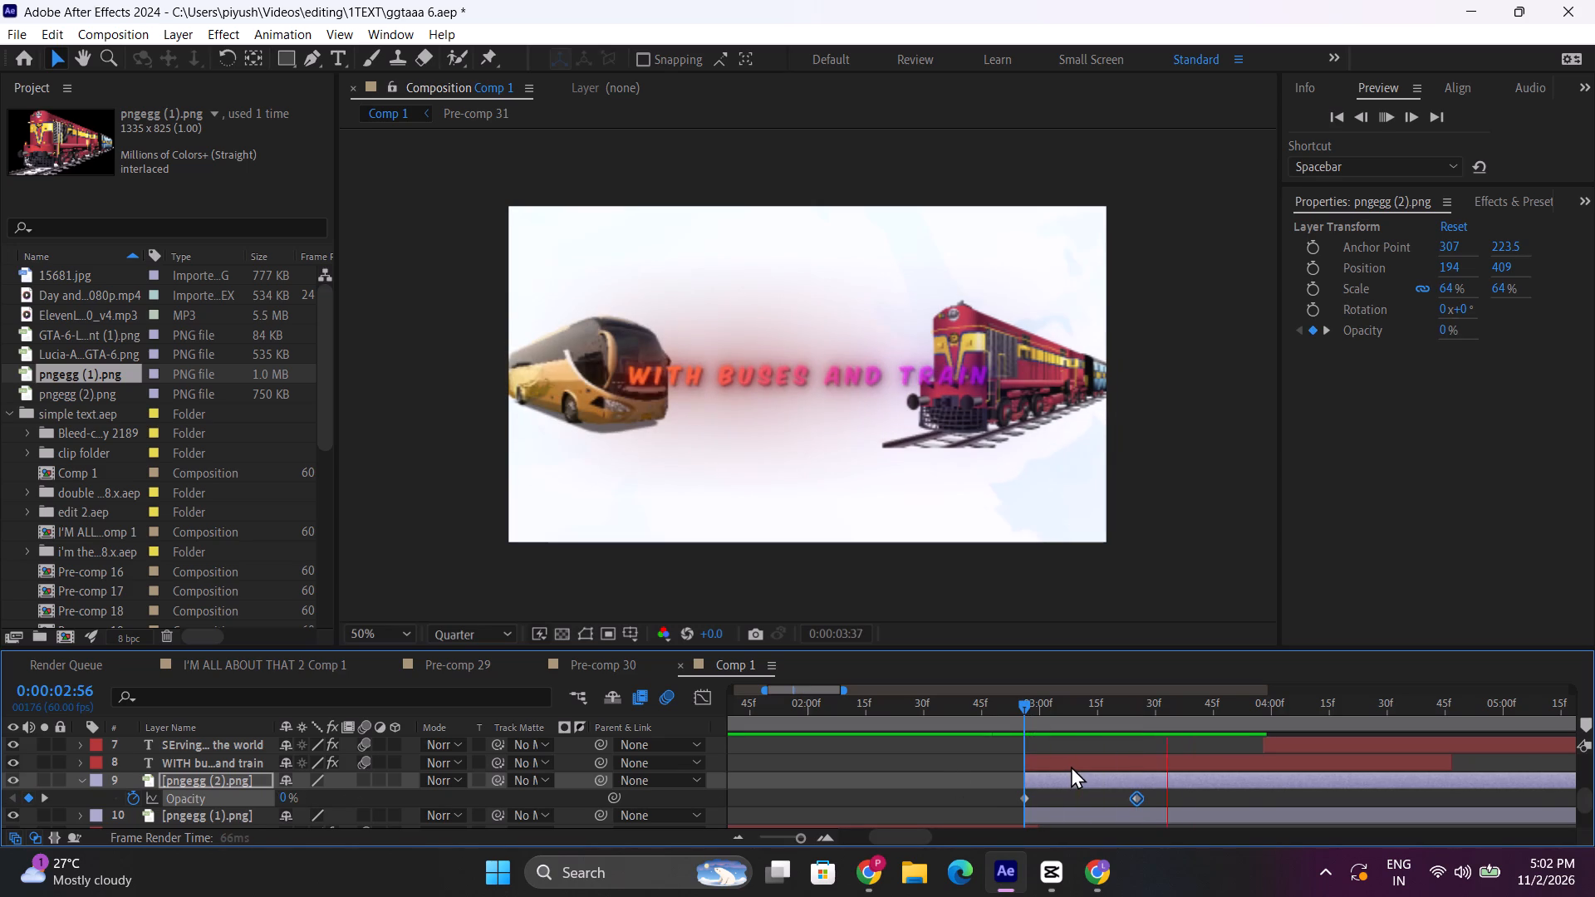
pyautogui.press('space')
# Keyframe the train image's opacity from 0% at 0:00:03:25 to 100% at 0:00:03:59.
pyautogui.click(1140, 811)
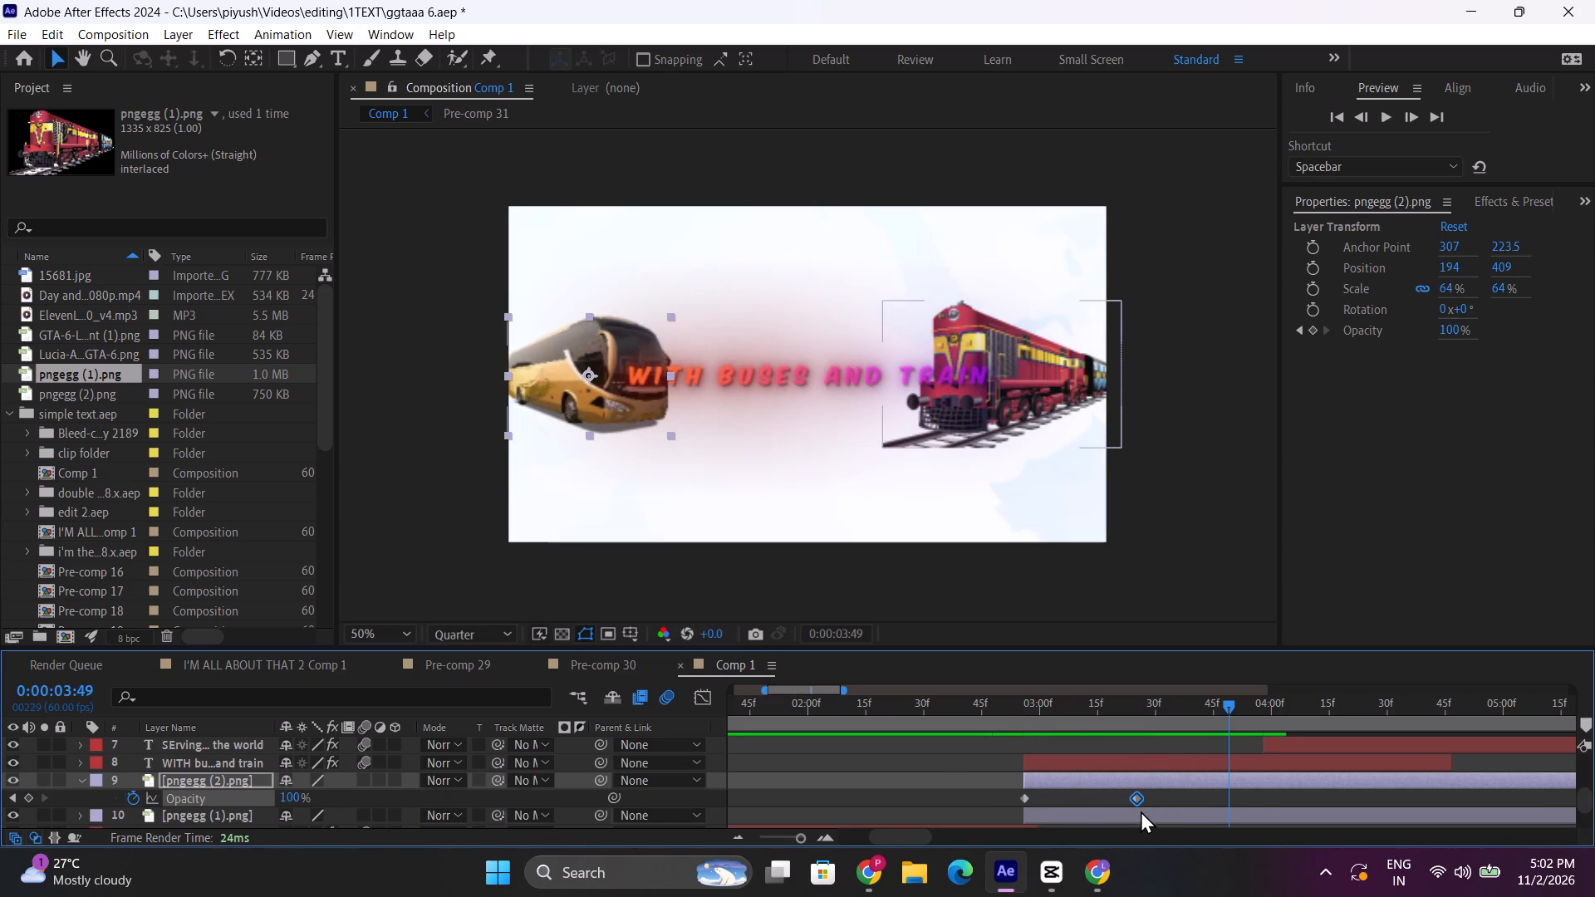
pyautogui.press('t')
pyautogui.scroll(-1, 1144, 806)
pyautogui.moveTo(1141, 708); pyautogui.dragTo(1136, 715)
pyautogui.click(135, 784)
pyautogui.moveTo(295, 782); pyautogui.dragTo(285, 782)
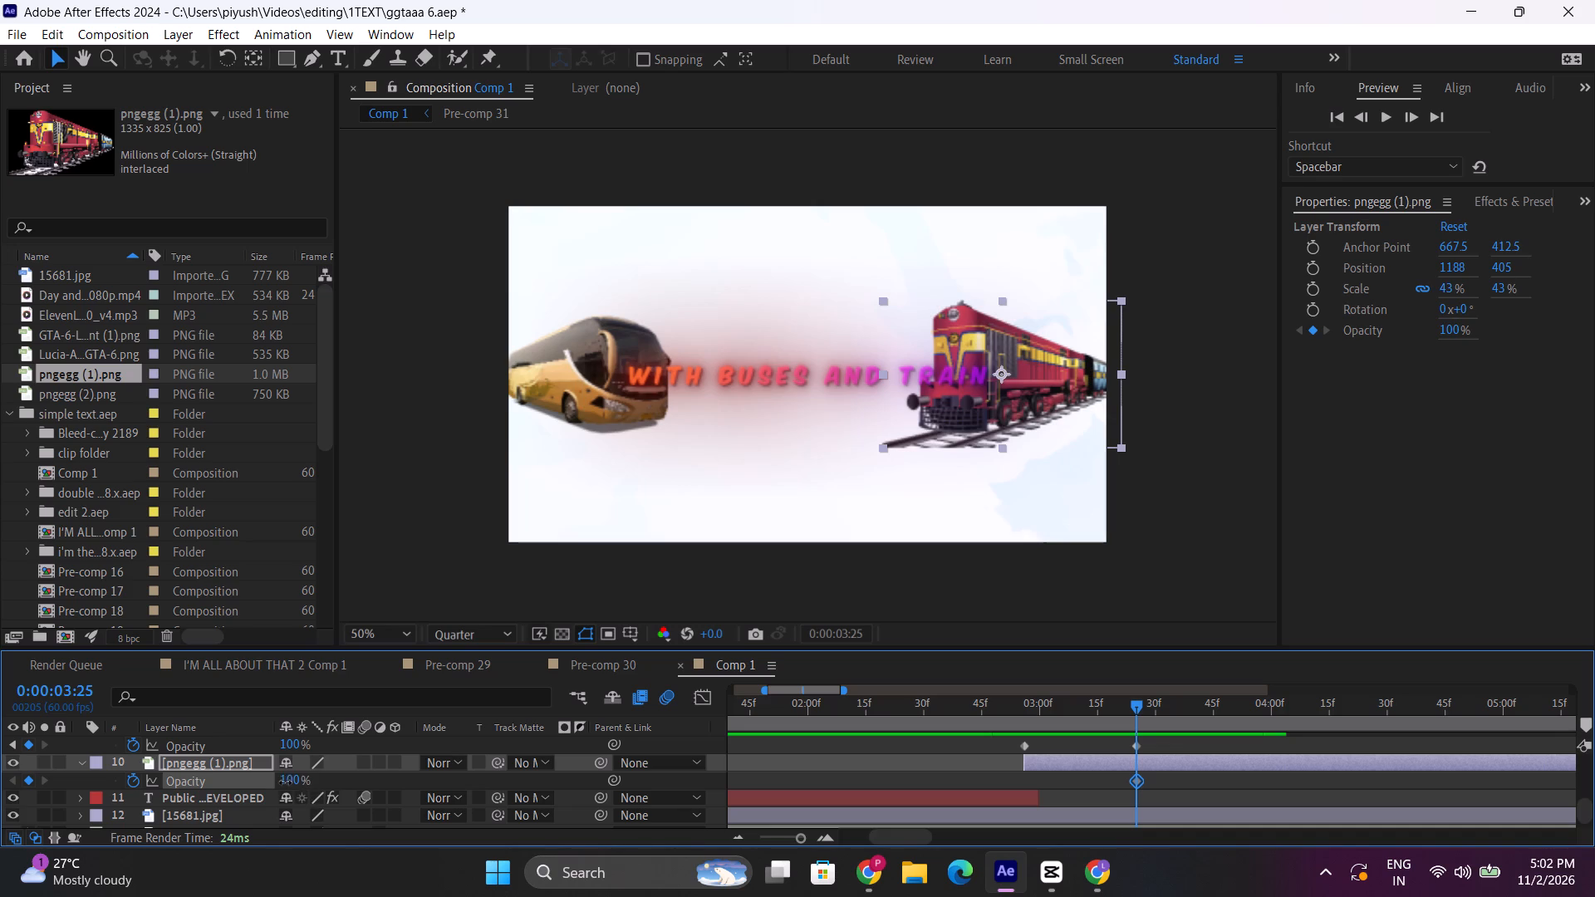
pyautogui.moveTo(285, 782); pyautogui.dragTo(99, 778)
pyautogui.moveTo(1146, 698); pyautogui.dragTo(1215, 713)
pyautogui.press('space')
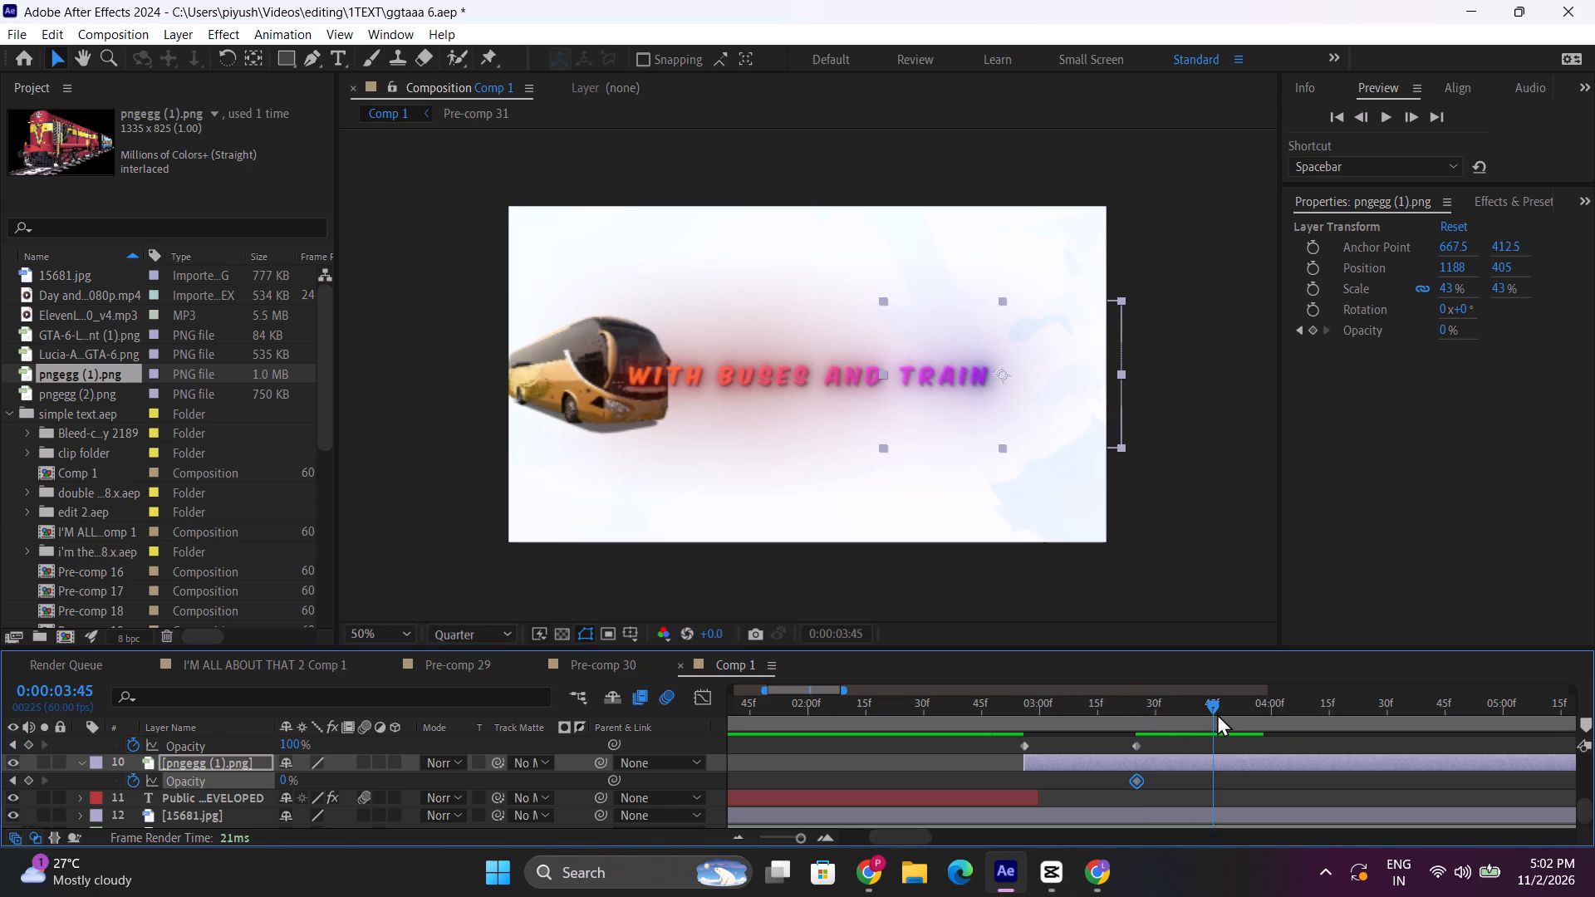
pyautogui.moveTo(1239, 711); pyautogui.dragTo(1269, 716)
pyautogui.moveTo(285, 777); pyautogui.dragTo(1080, 773)
pyautogui.scroll(2, 1152, 761)
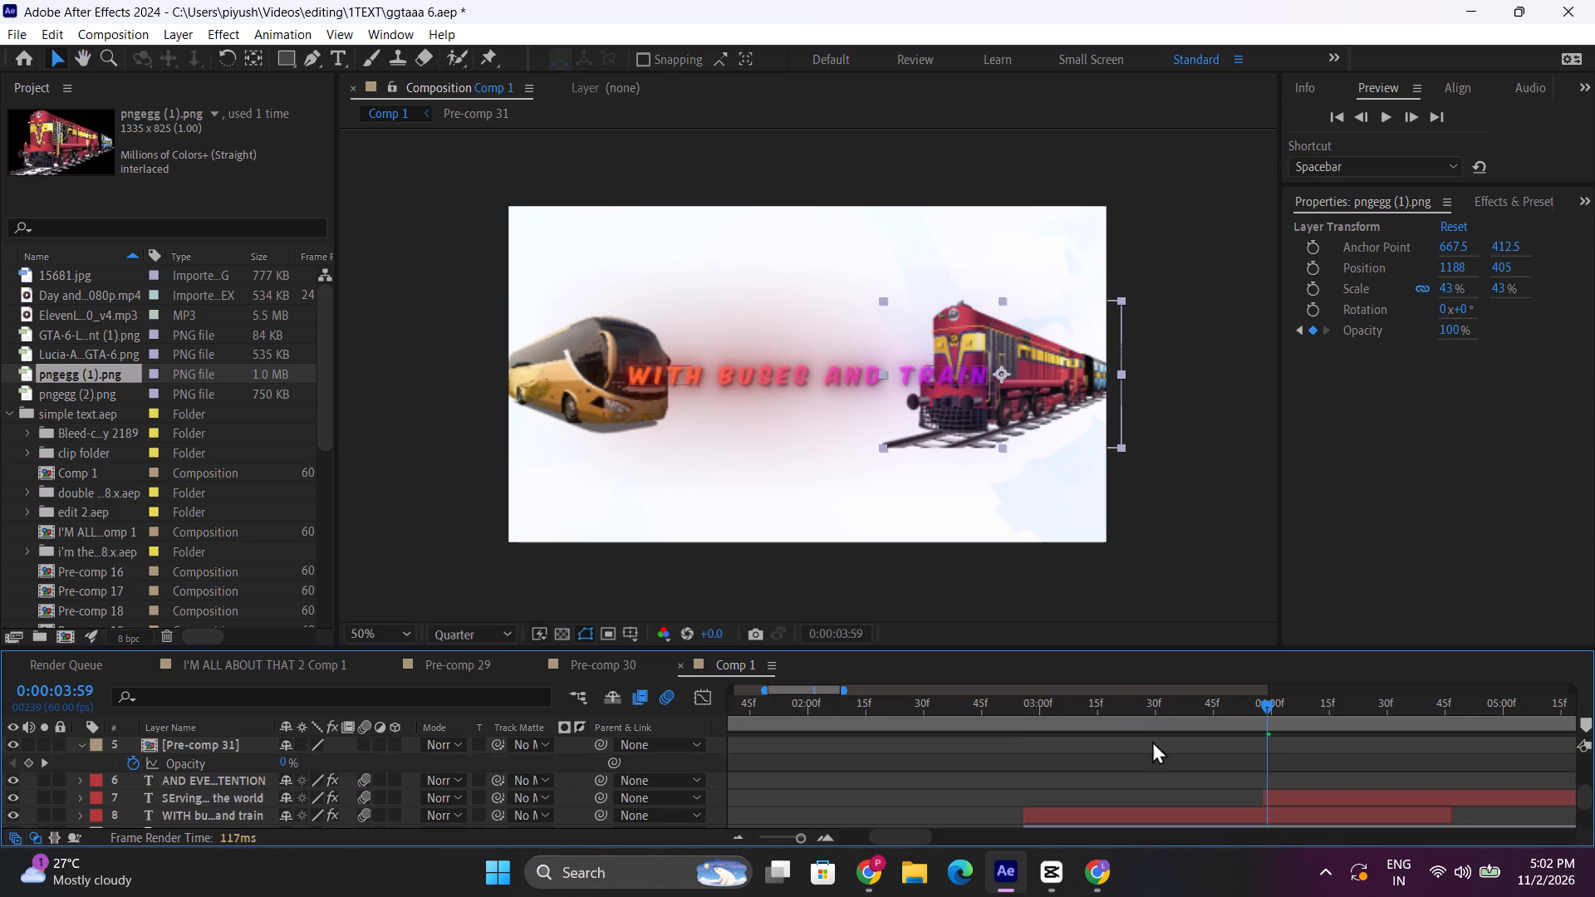
# Preview the staggered bus and train fade-ins from 0:00:02:57, and collapse the opacity properties of both image layers.
pyautogui.moveTo(1052, 708); pyautogui.dragTo(1029, 709)
pyautogui.press('space')
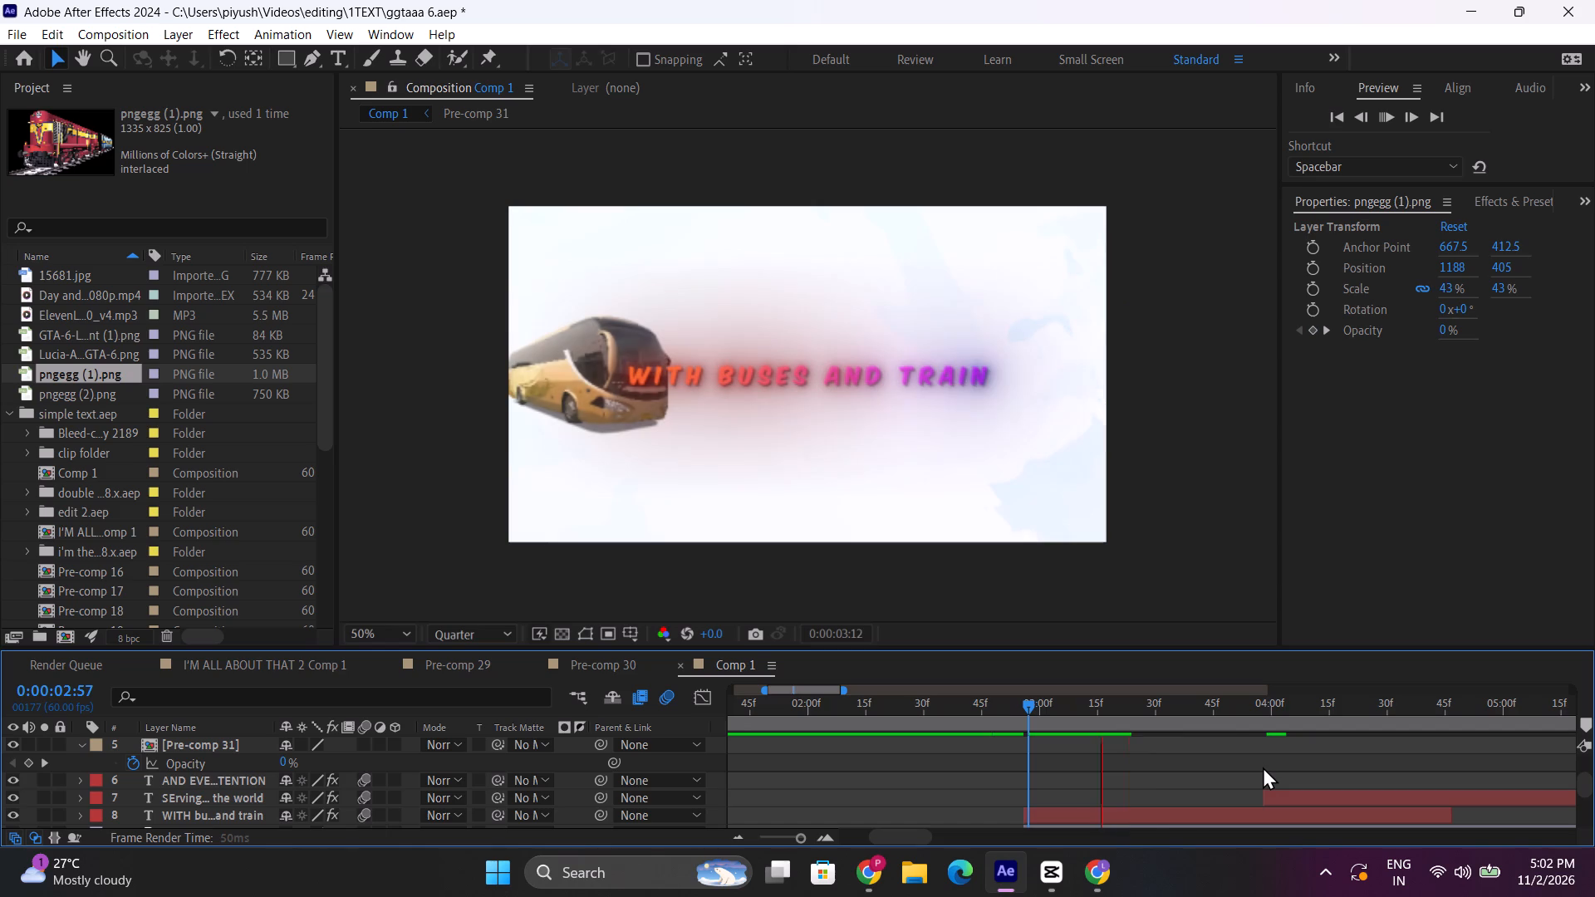
pyautogui.scroll(-2, 1079, 738)
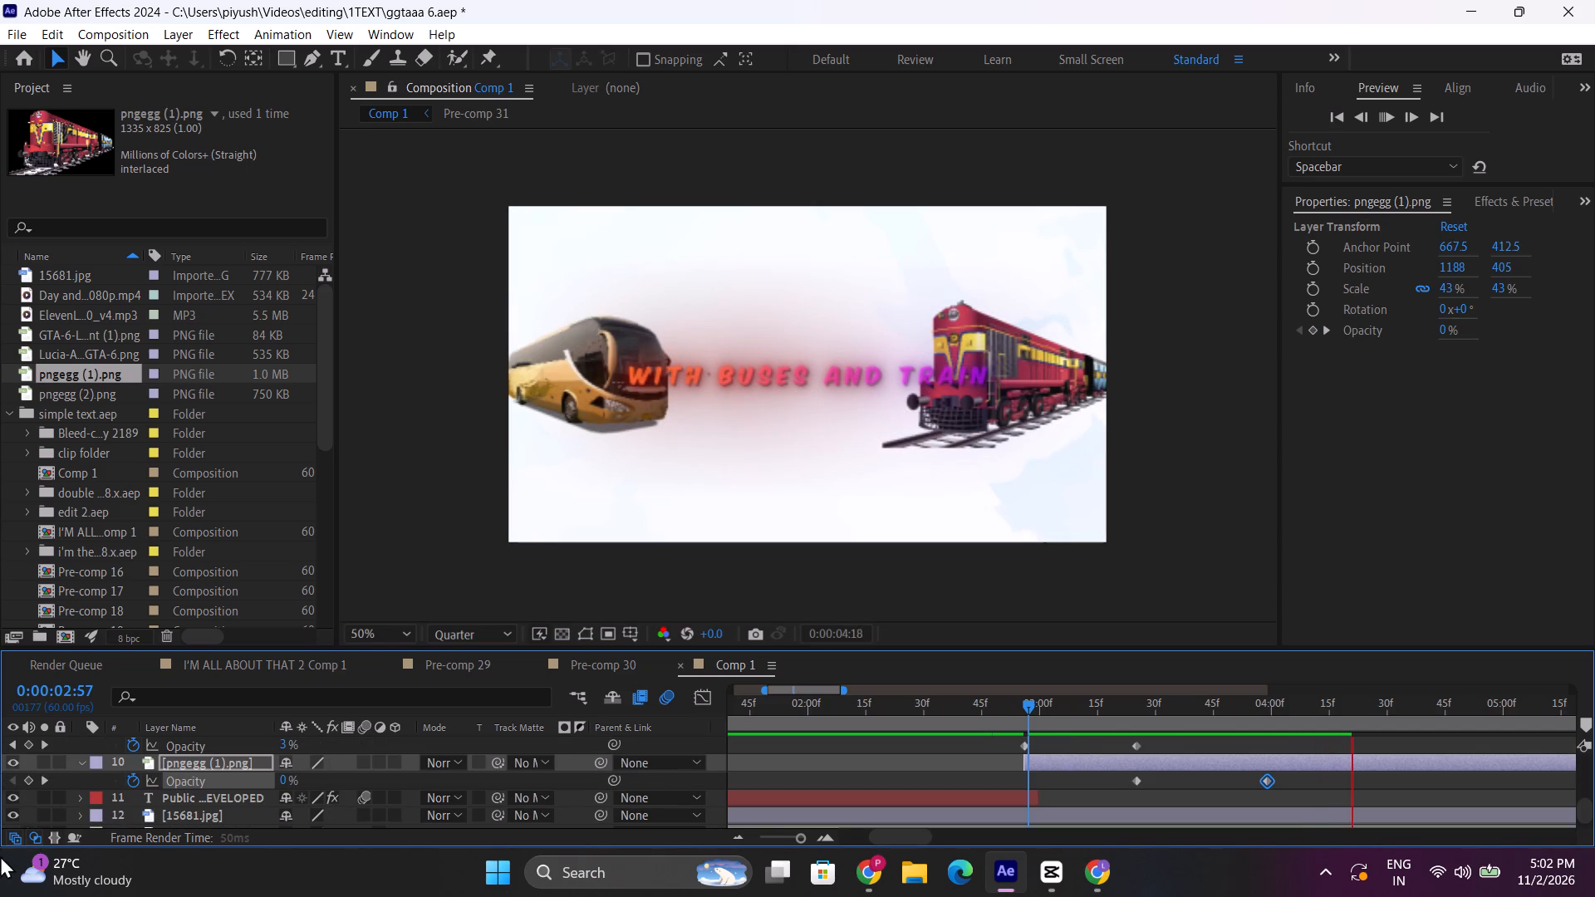
pyautogui.click(82, 762)
pyautogui.scroll(1, 86, 792)
pyautogui.click(81, 818)
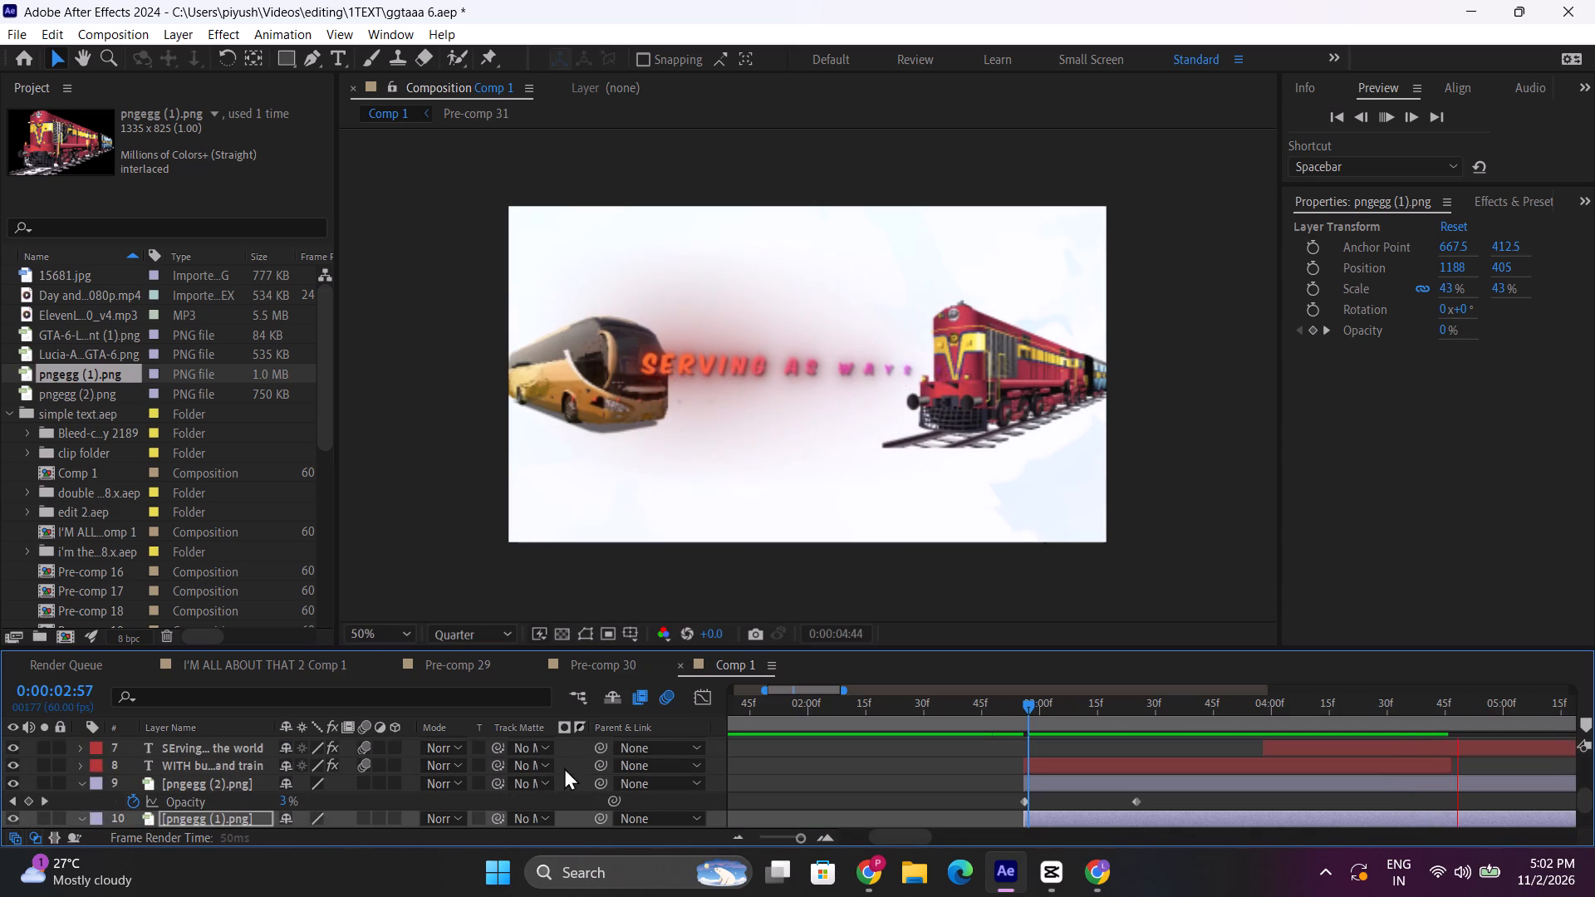
pyautogui.click(81, 743)
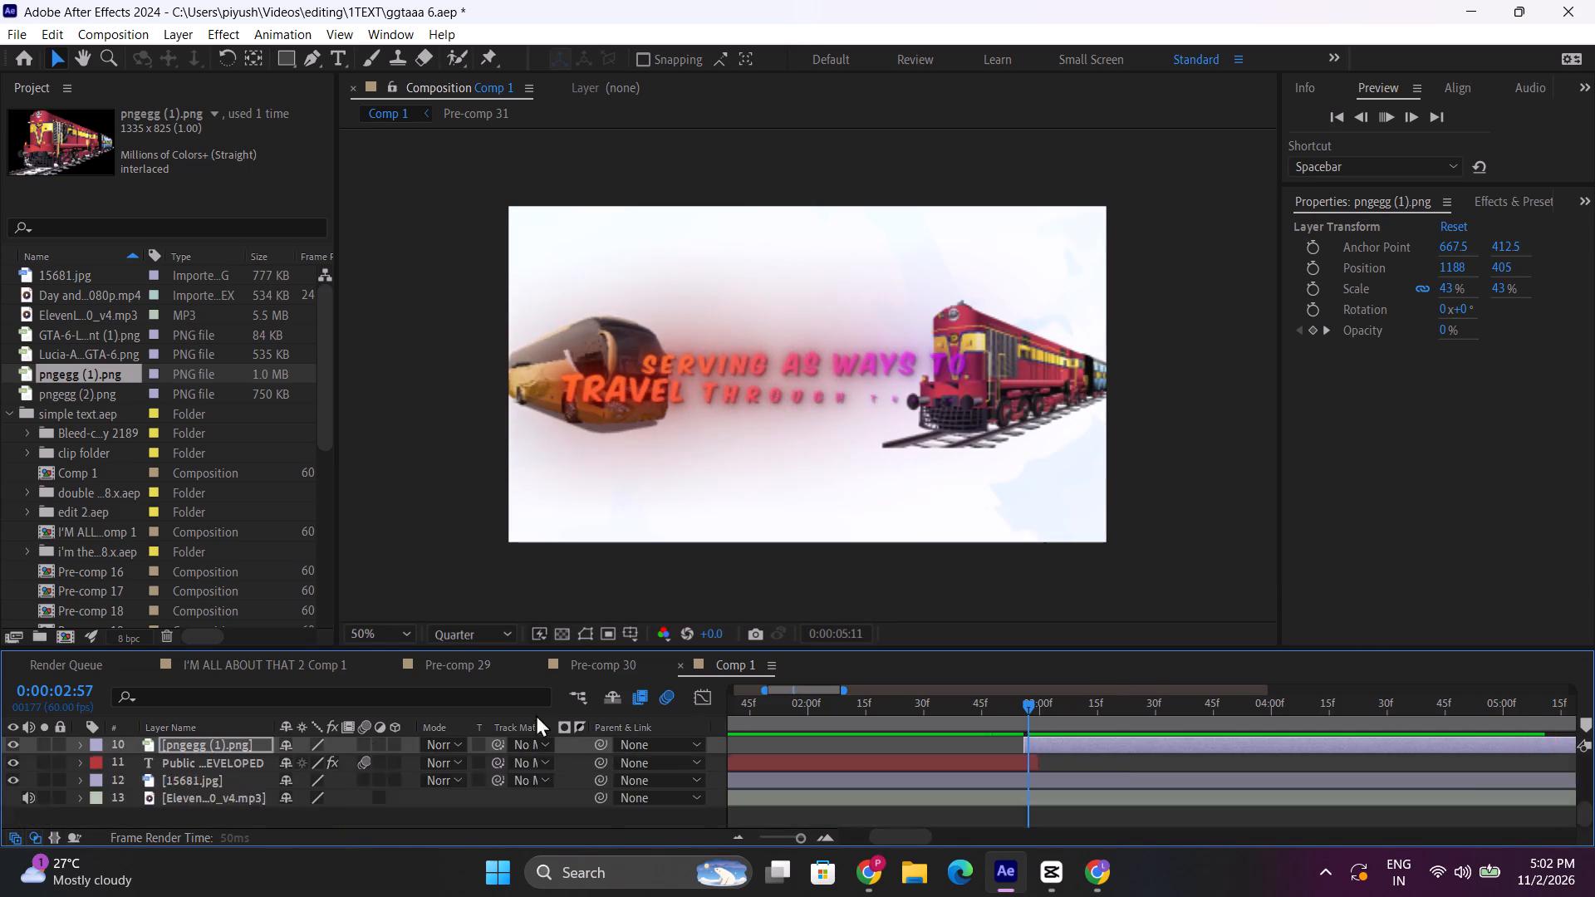
pyautogui.scroll(1, 999, 759)
pyautogui.click(1074, 784)
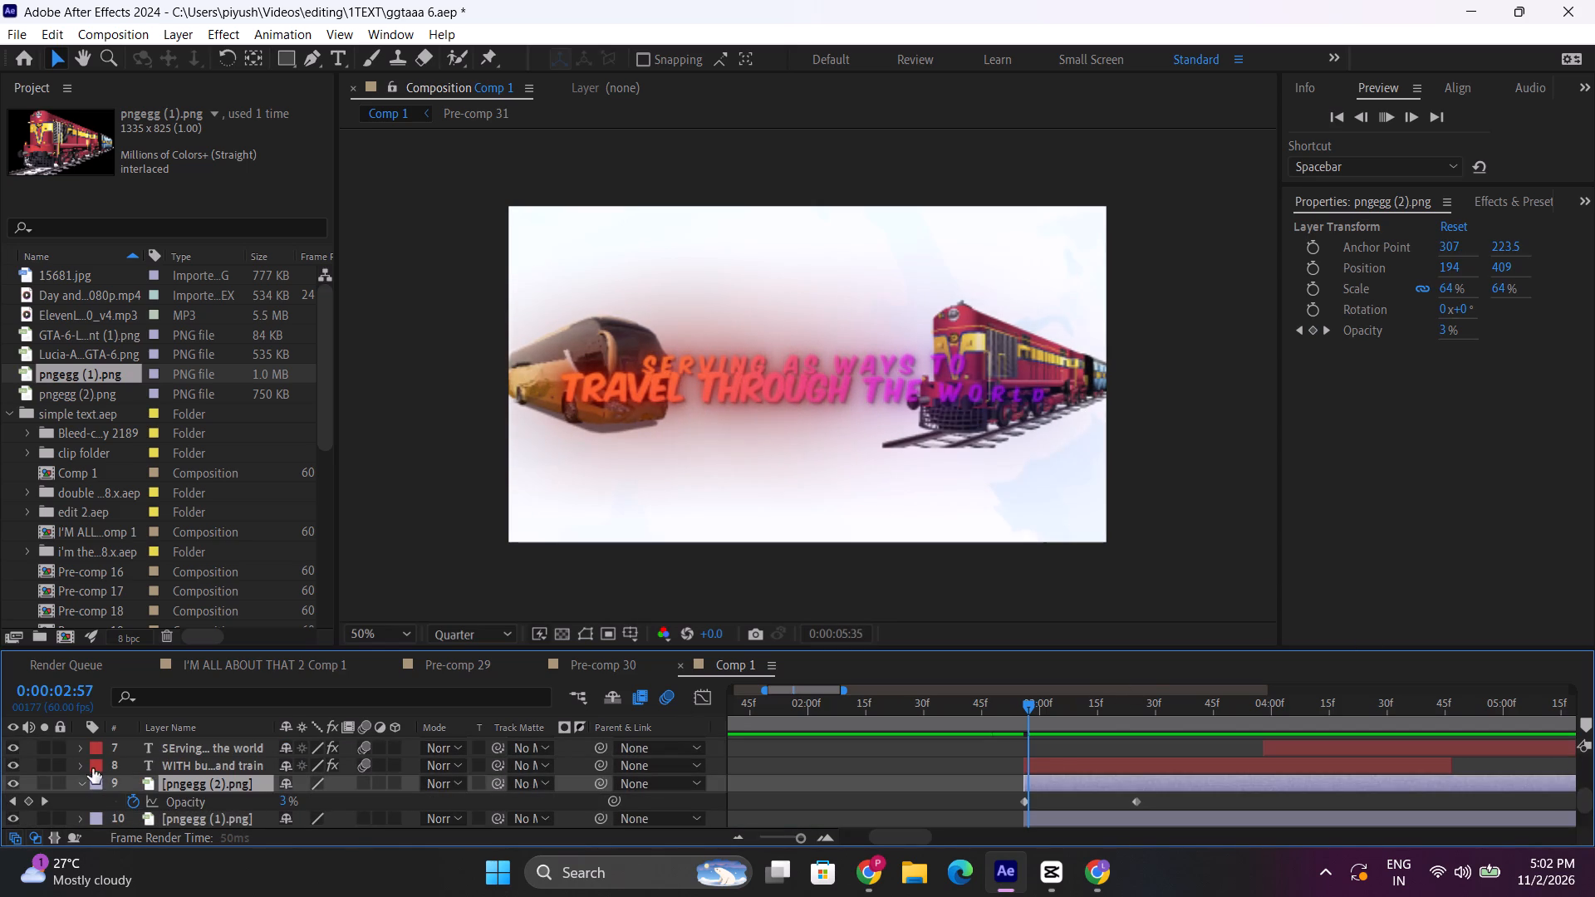
pyautogui.click(79, 782)
# Split the bus and train image layers at 0:00:04:57 and delete the part of each after that point.
pyautogui.moveTo(1028, 702); pyautogui.dragTo(1504, 706)
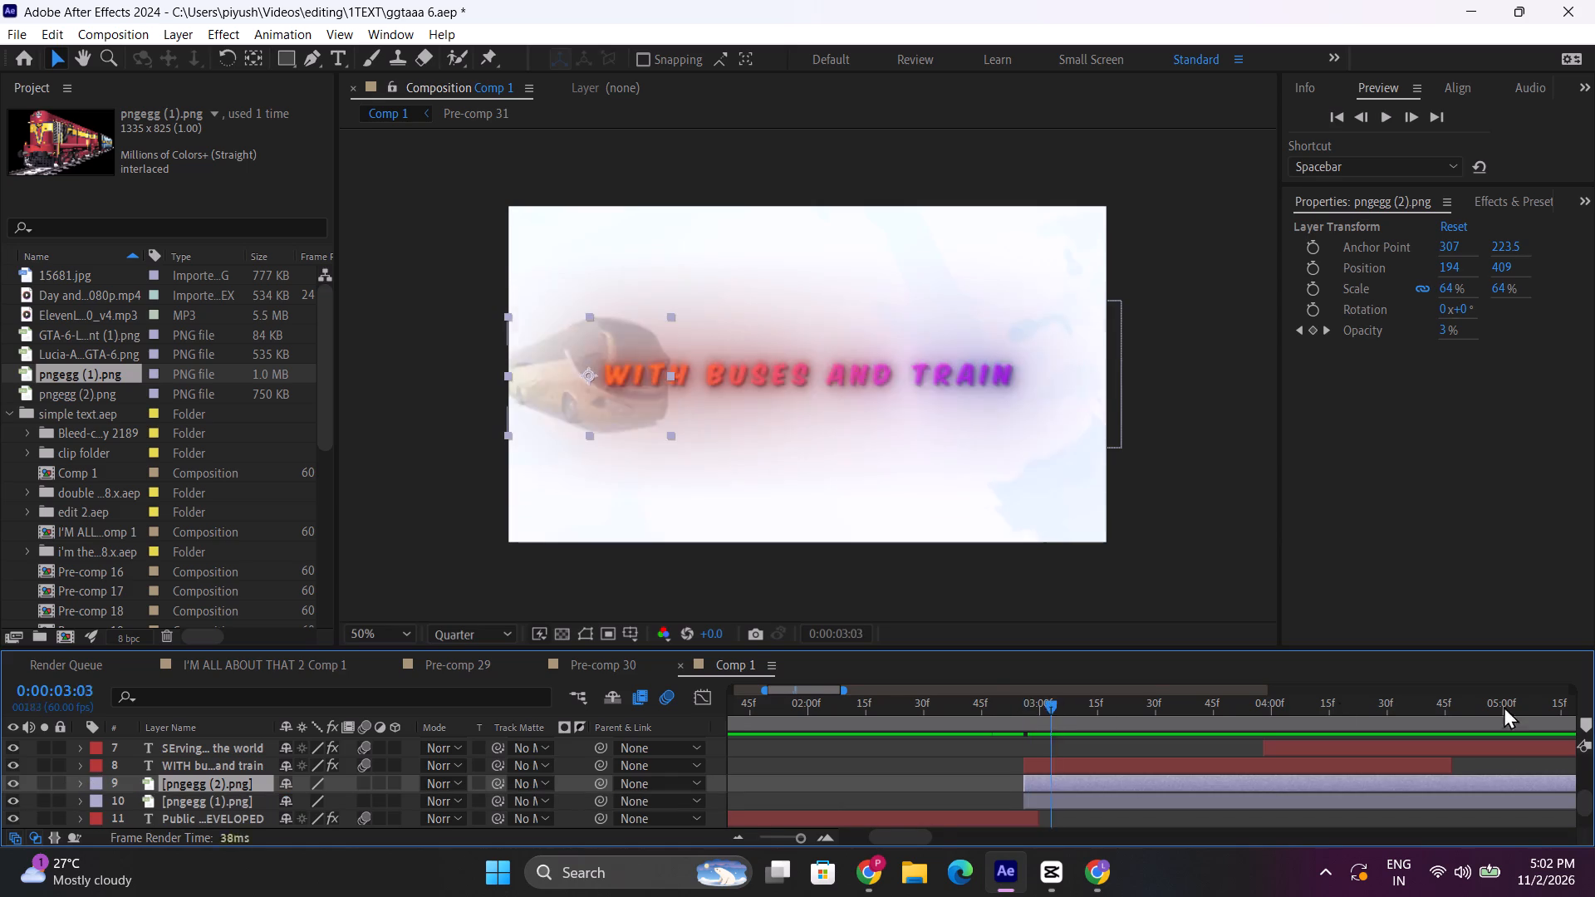
pyautogui.moveTo(1504, 706); pyautogui.dragTo(1244, 743)
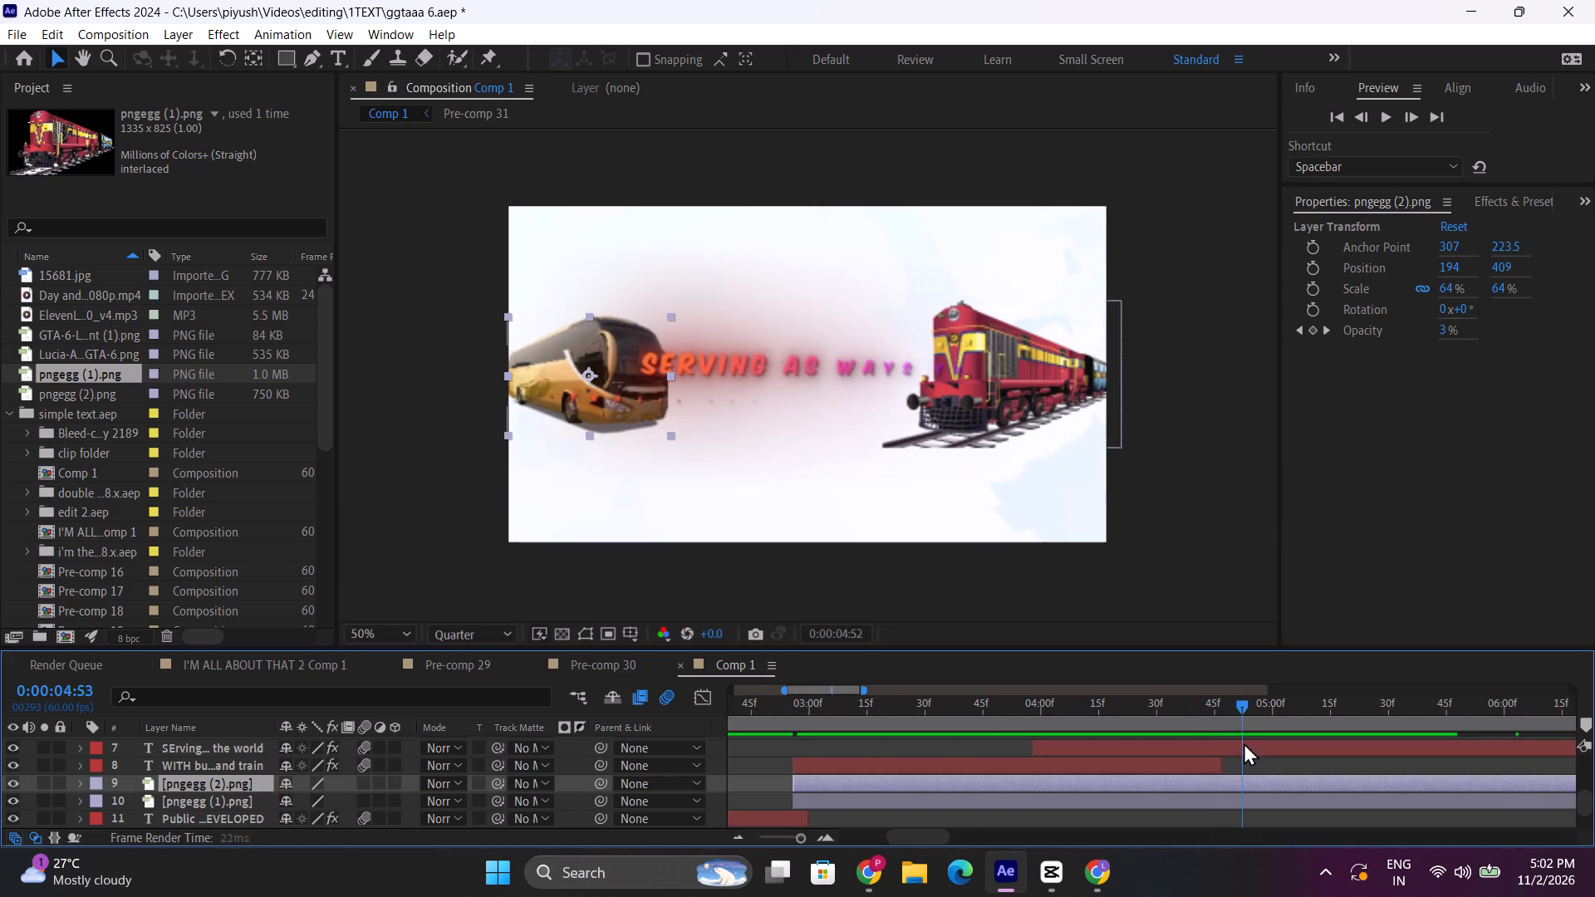
pyautogui.moveTo(1244, 743); pyautogui.dragTo(1199, 761)
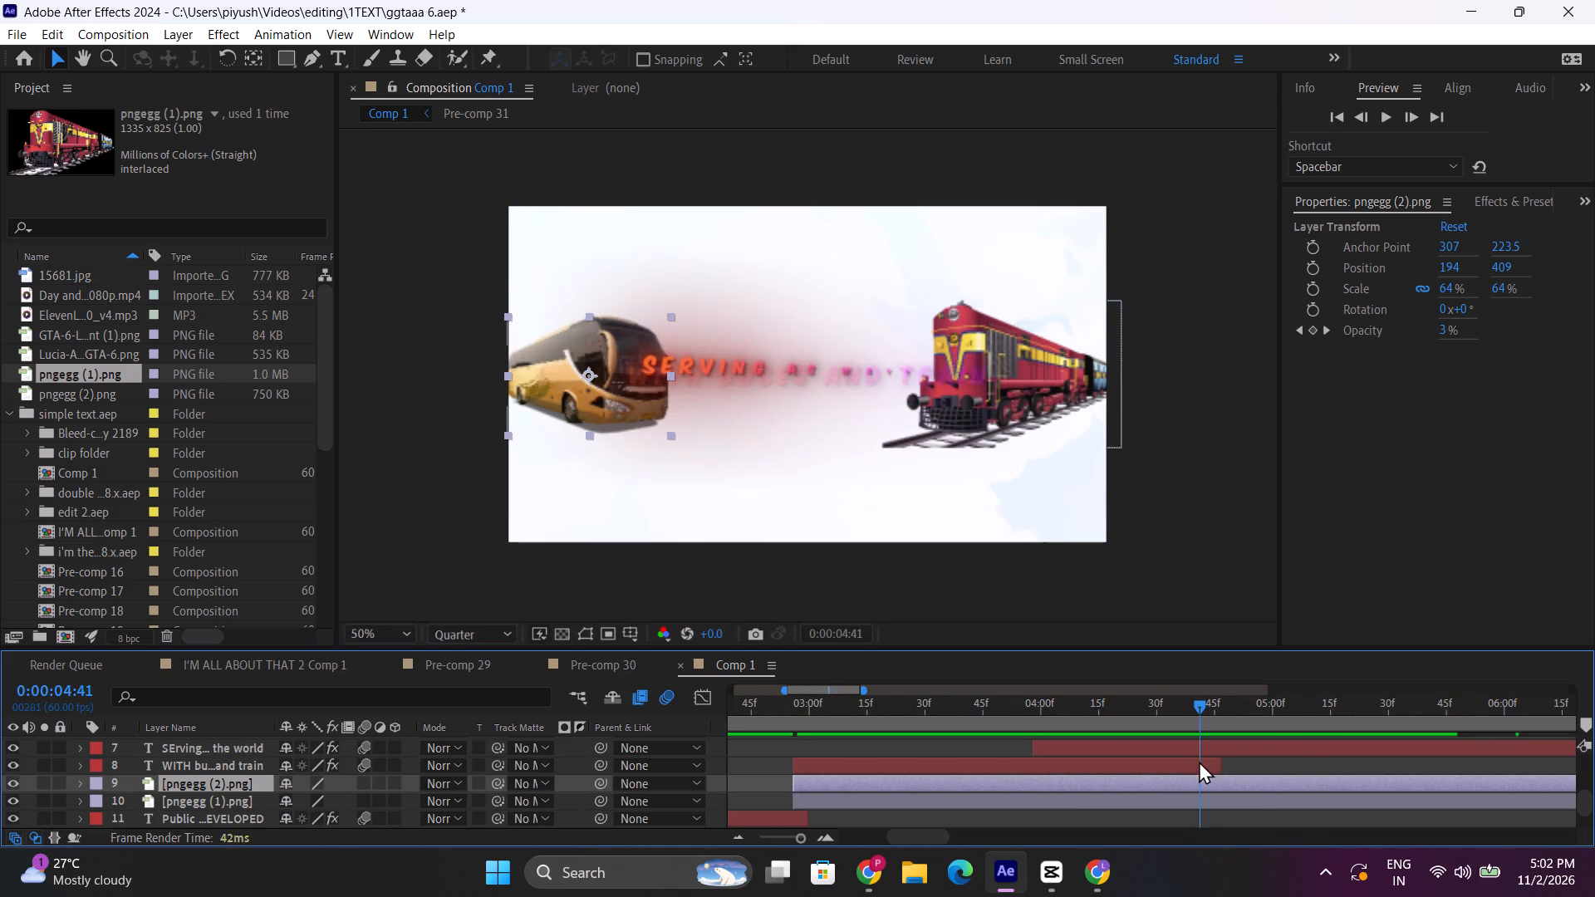
pyautogui.moveTo(1199, 761); pyautogui.dragTo(1218, 769)
pyautogui.moveTo(1237, 708); pyautogui.dragTo(1260, 709)
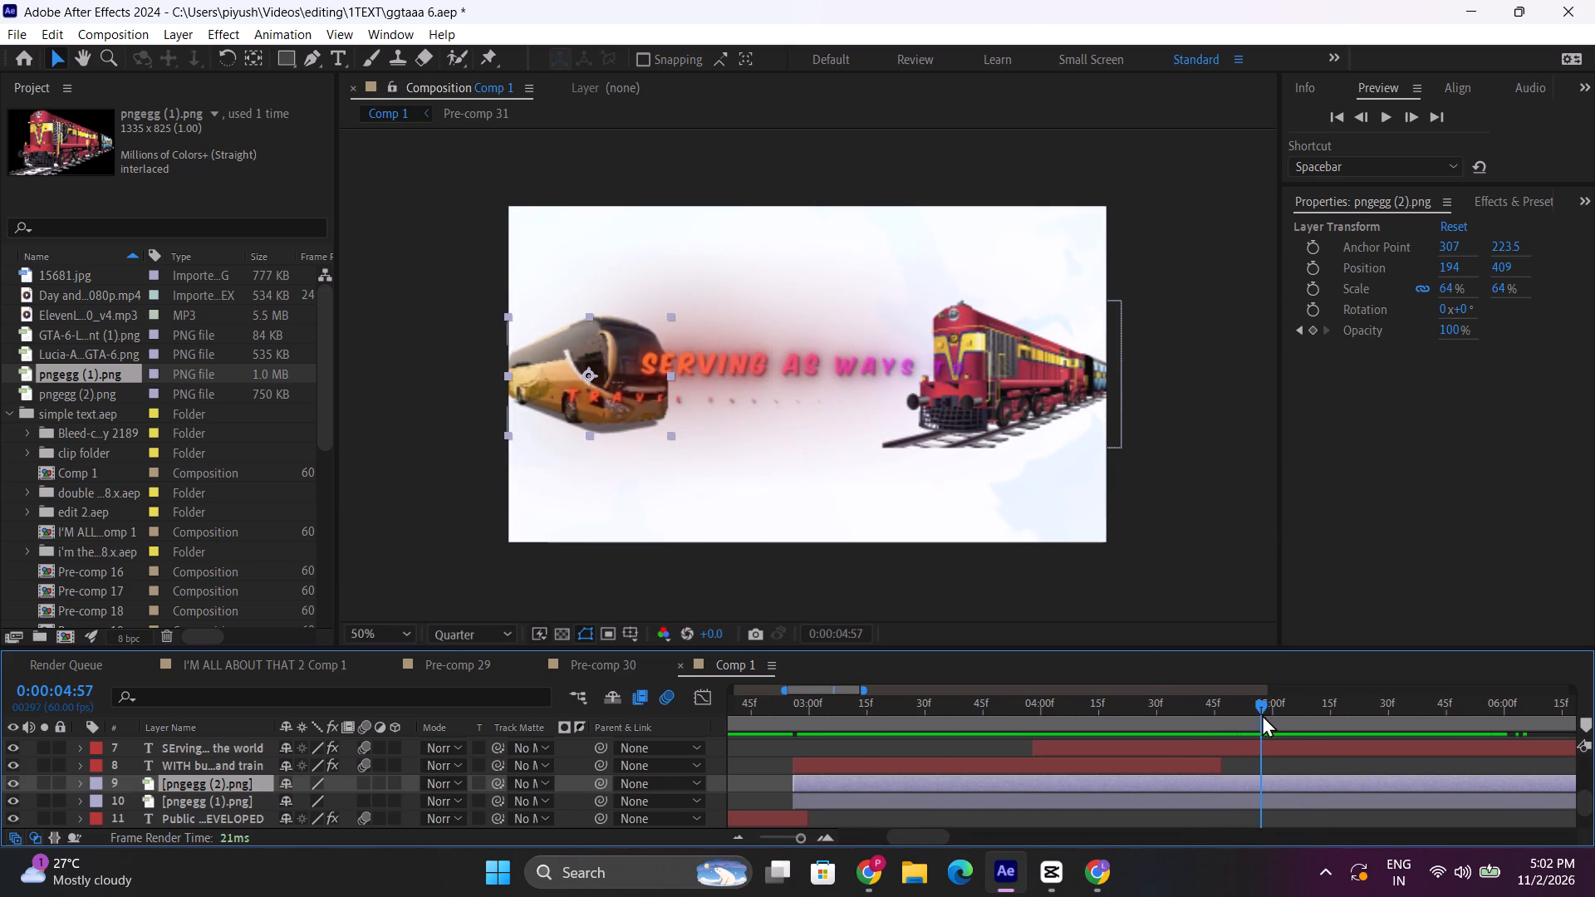
pyautogui.hotkey('ctrl', 'shift', 'd')
pyautogui.press('Delete')
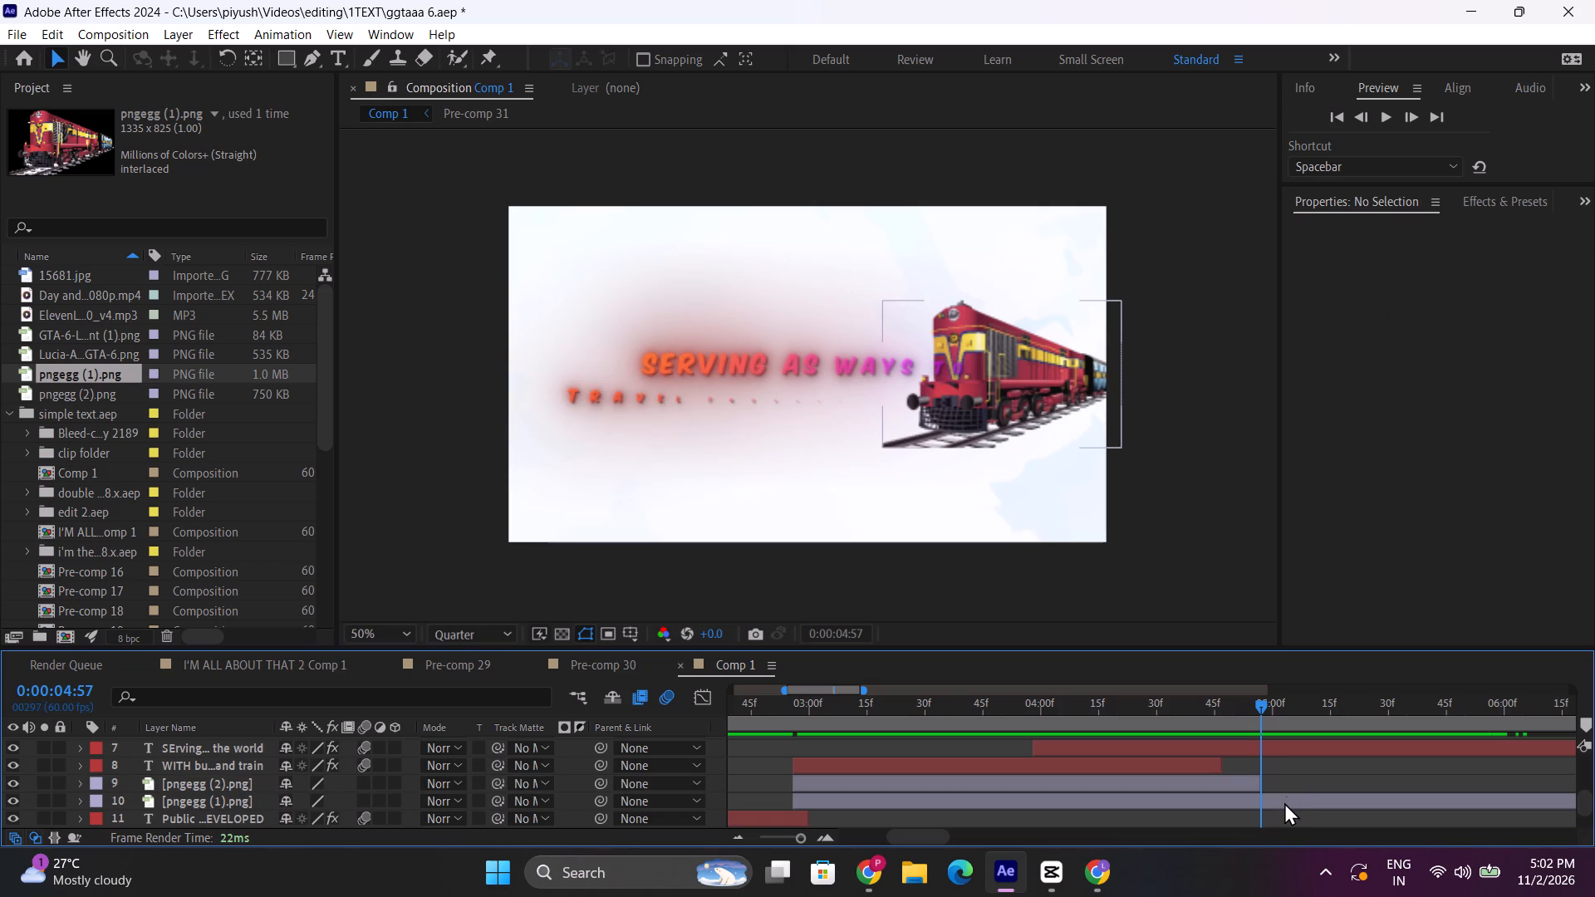
pyautogui.click(1284, 802)
pyautogui.hotkey('ctrl', 'shift', 'd')
pyautogui.press('Delete')
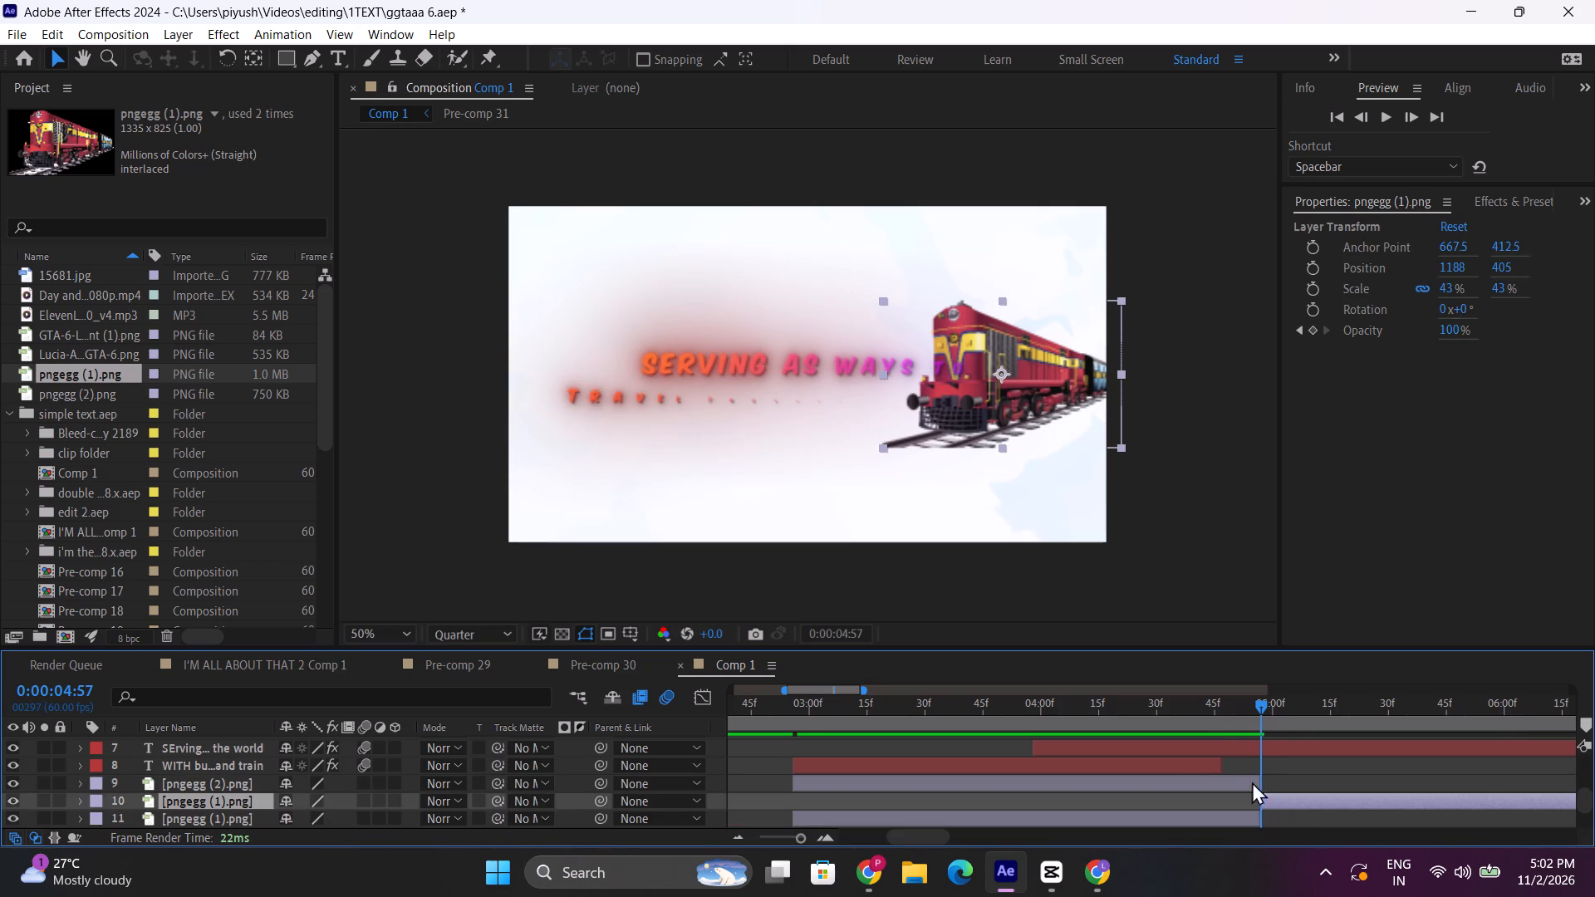
# Add 100% opacity keyframes at 0:00:04:45 on both the bus and train image layers.
pyautogui.click(1199, 787)
pyautogui.press('t')
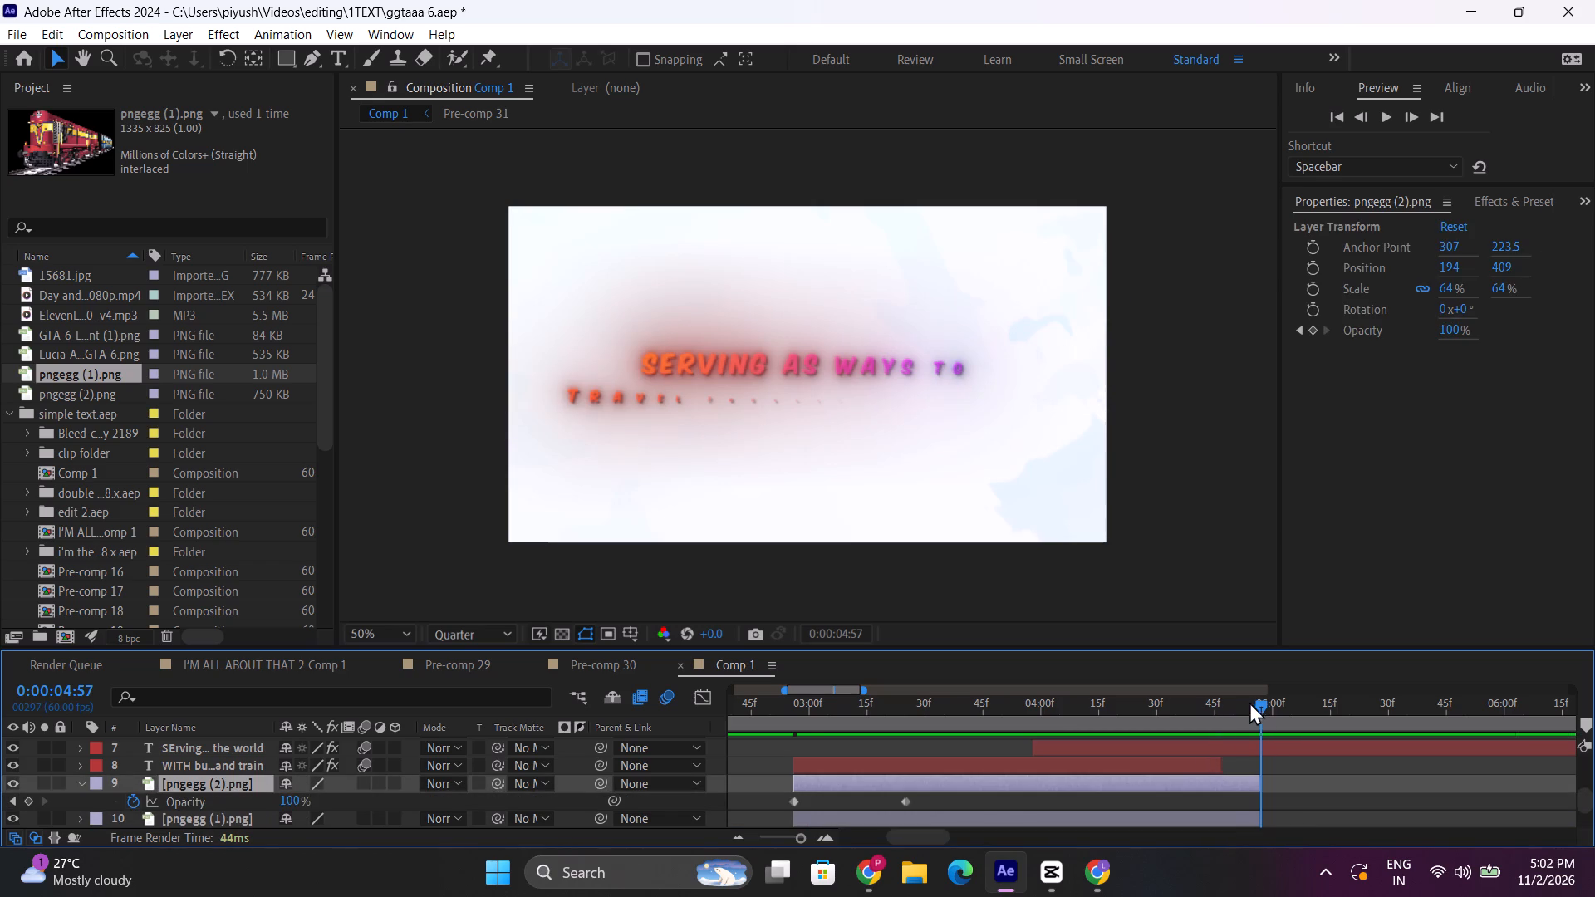
pyautogui.moveTo(1243, 702); pyautogui.dragTo(1215, 713)
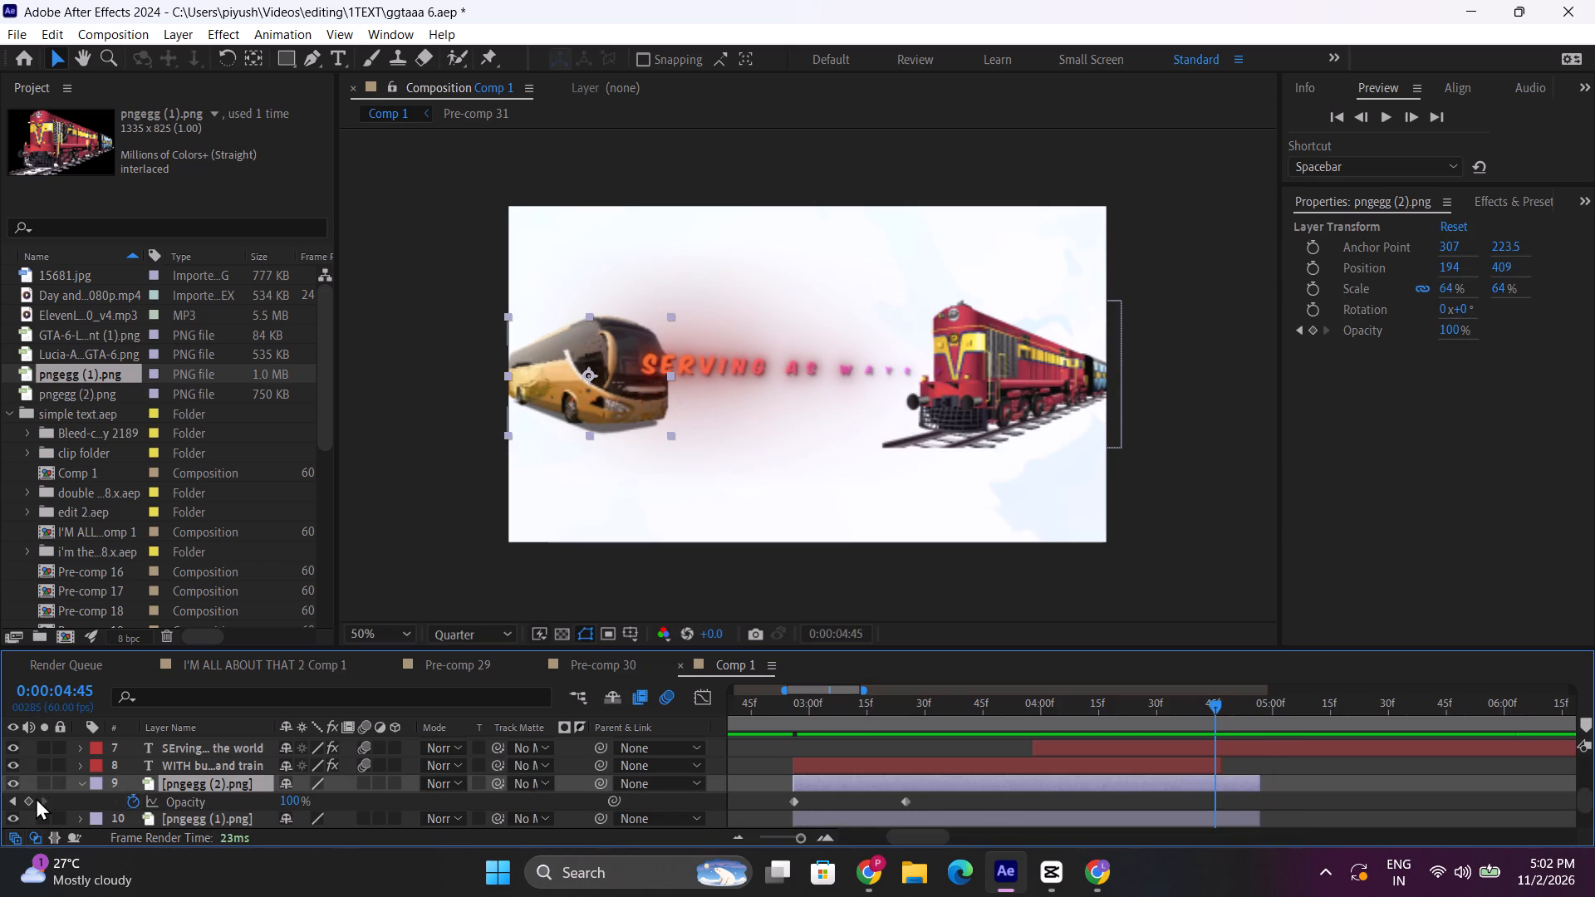
pyautogui.click(32, 799)
pyautogui.scroll(-1, 975, 783)
pyautogui.click(1187, 762)
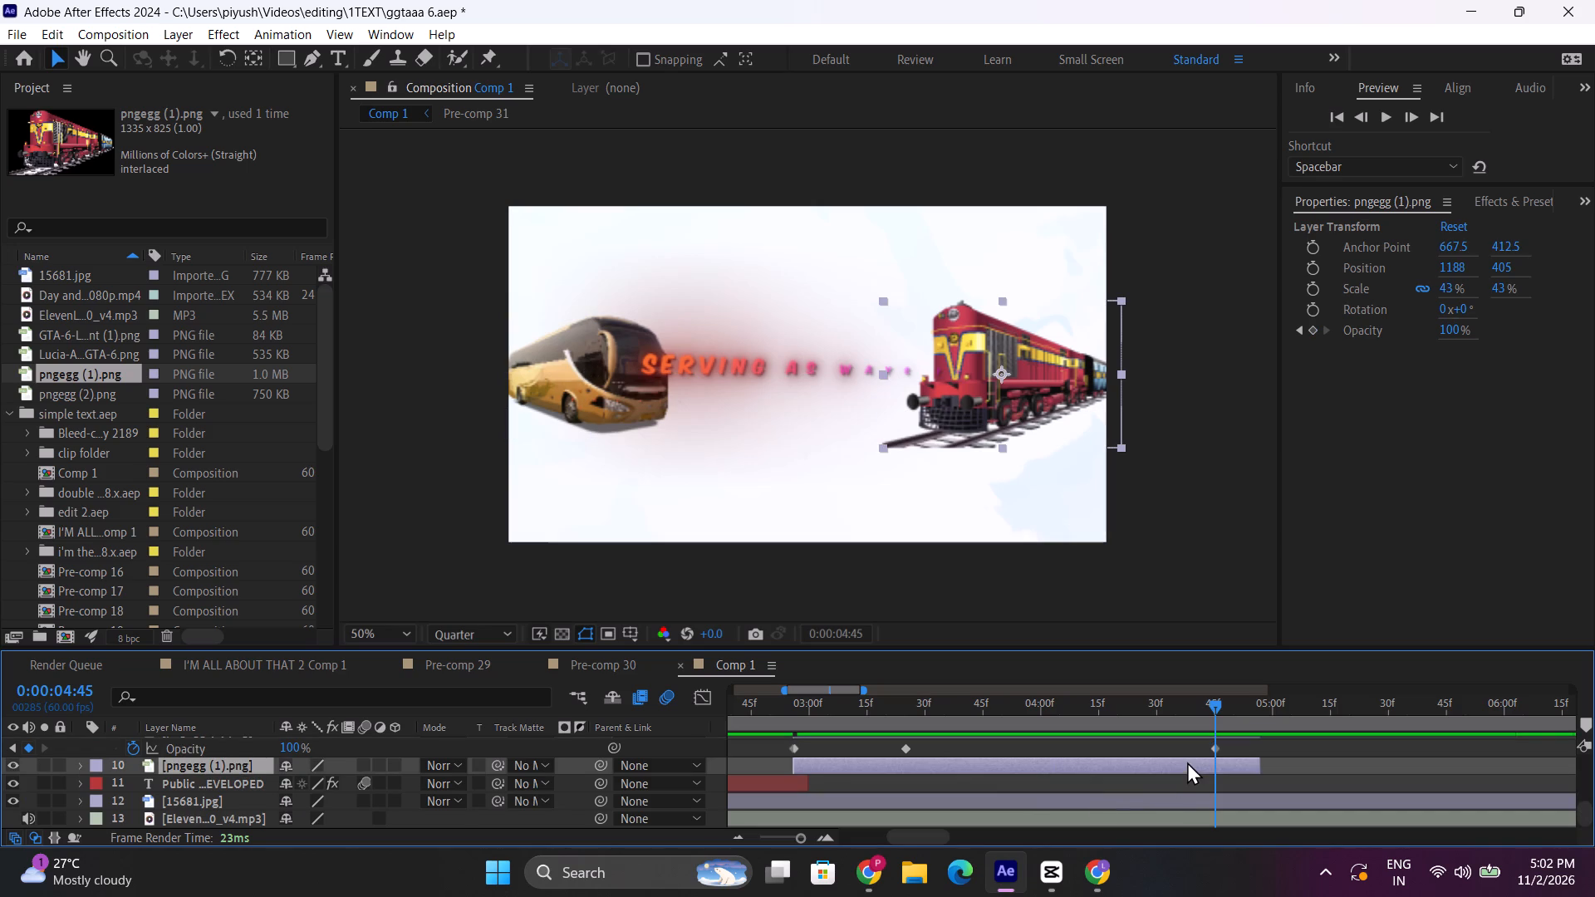
pyautogui.press('u')
pyautogui.click(31, 782)
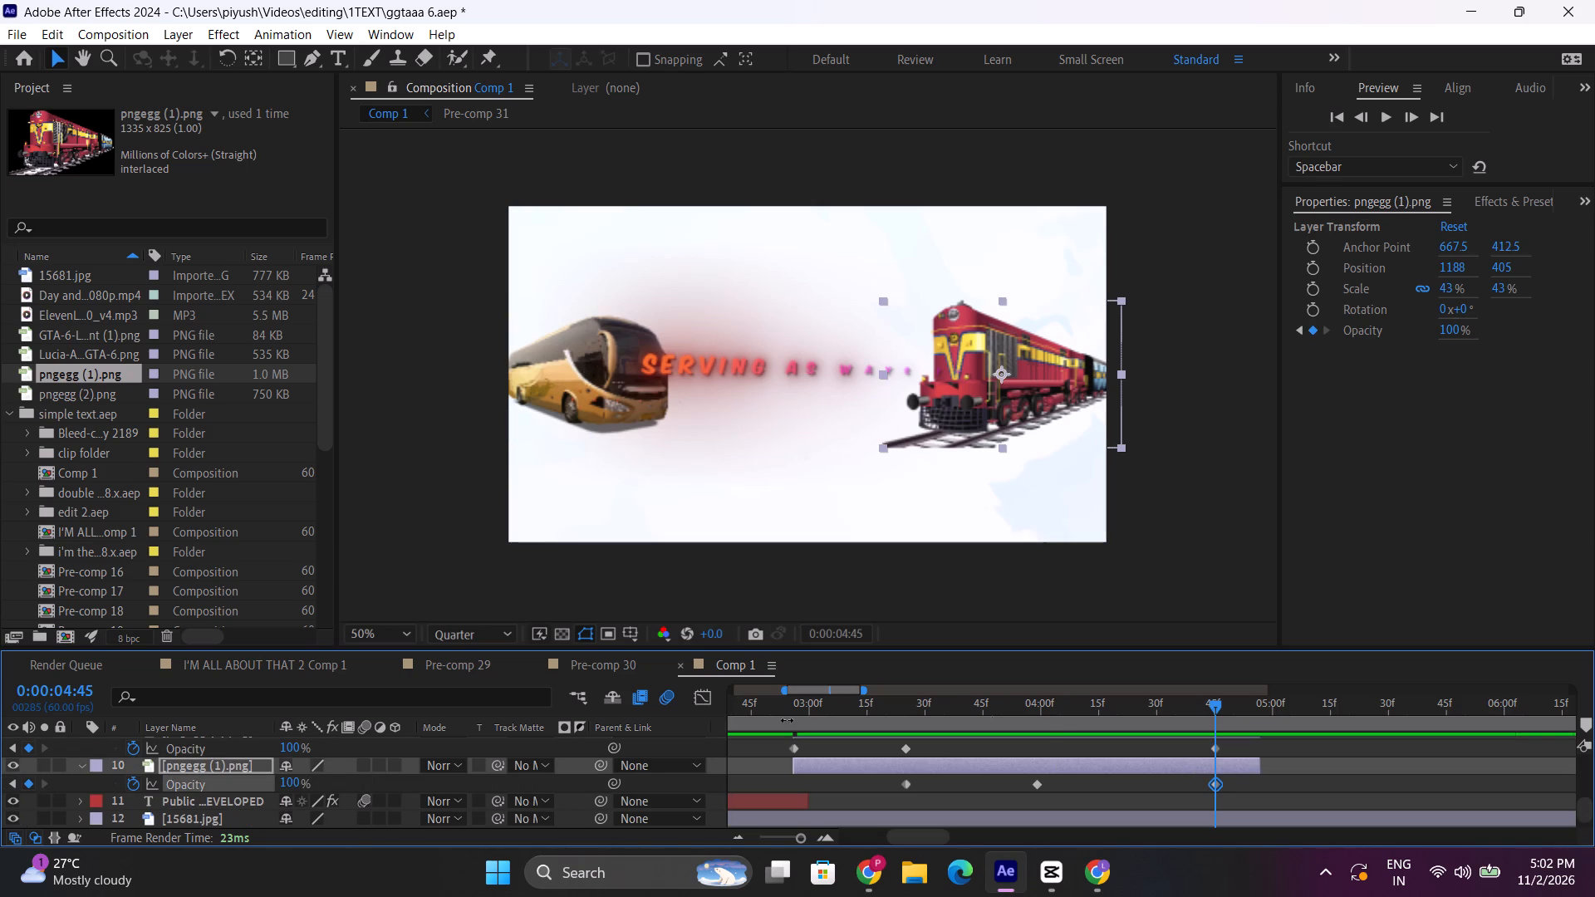
# Fade both the bus and train images out to 0% opacity at 0:00:04:55, and preview the result.
pyautogui.moveTo(1226, 694); pyautogui.dragTo(1237, 696)
pyautogui.moveTo(1225, 704); pyautogui.dragTo(1247, 708)
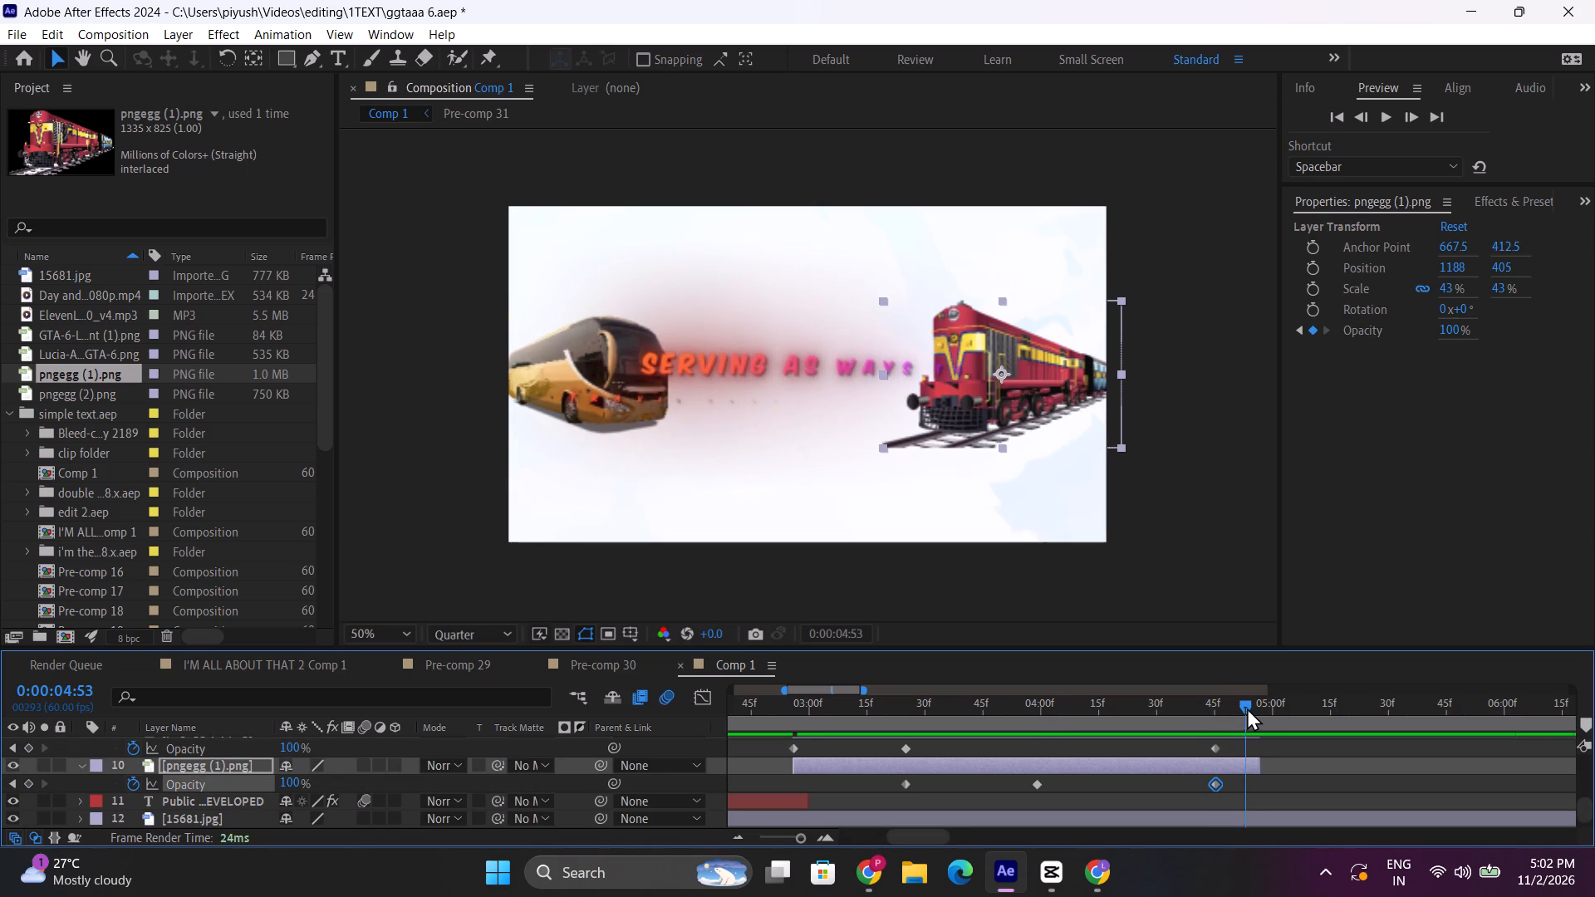
pyautogui.moveTo(1247, 708); pyautogui.dragTo(1253, 705)
pyautogui.moveTo(292, 745); pyautogui.dragTo(158, 760)
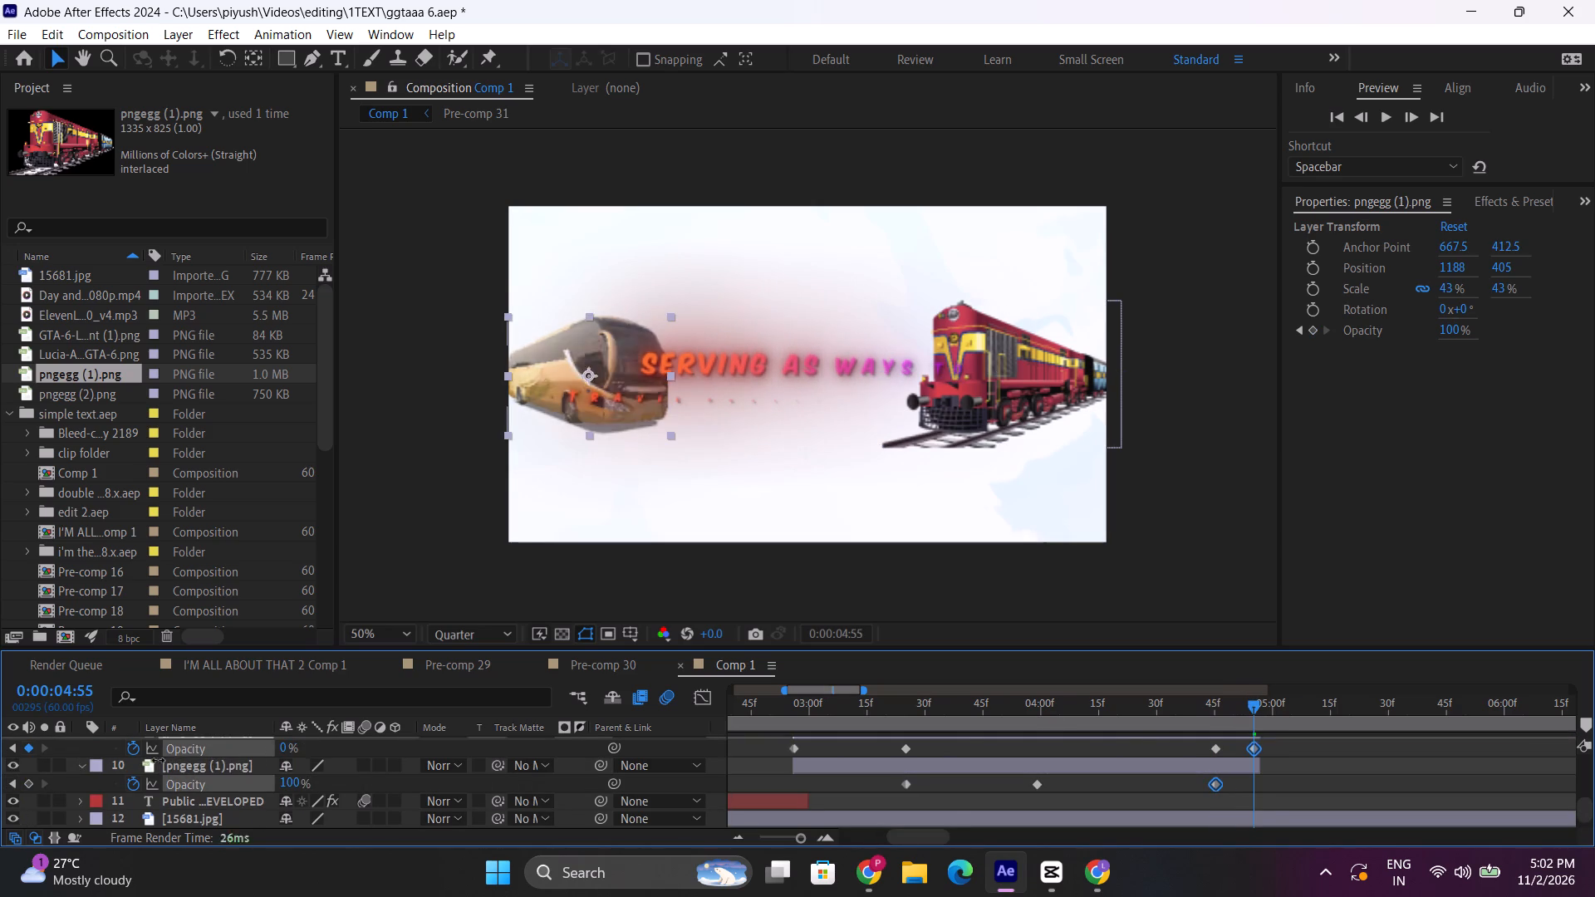
pyautogui.moveTo(158, 760); pyautogui.dragTo(157, 761)
pyautogui.moveTo(288, 784); pyautogui.dragTo(134, 787)
pyautogui.scroll(1, 340, 795)
pyautogui.click(80, 782)
pyautogui.click(81, 801)
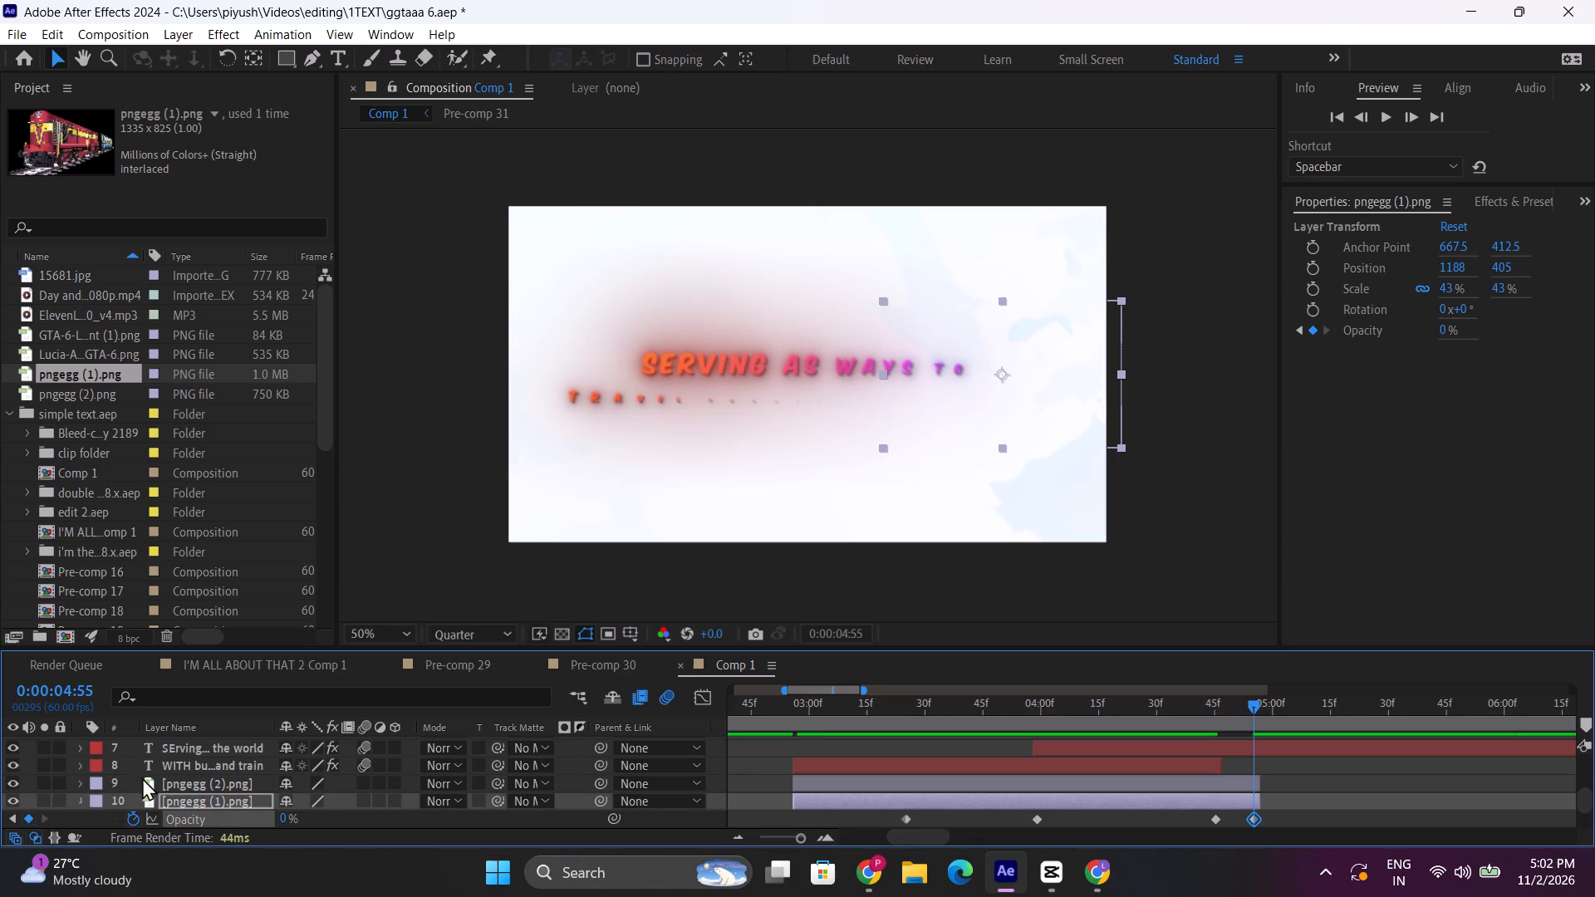
pyautogui.click(801, 708)
pyautogui.press('space')
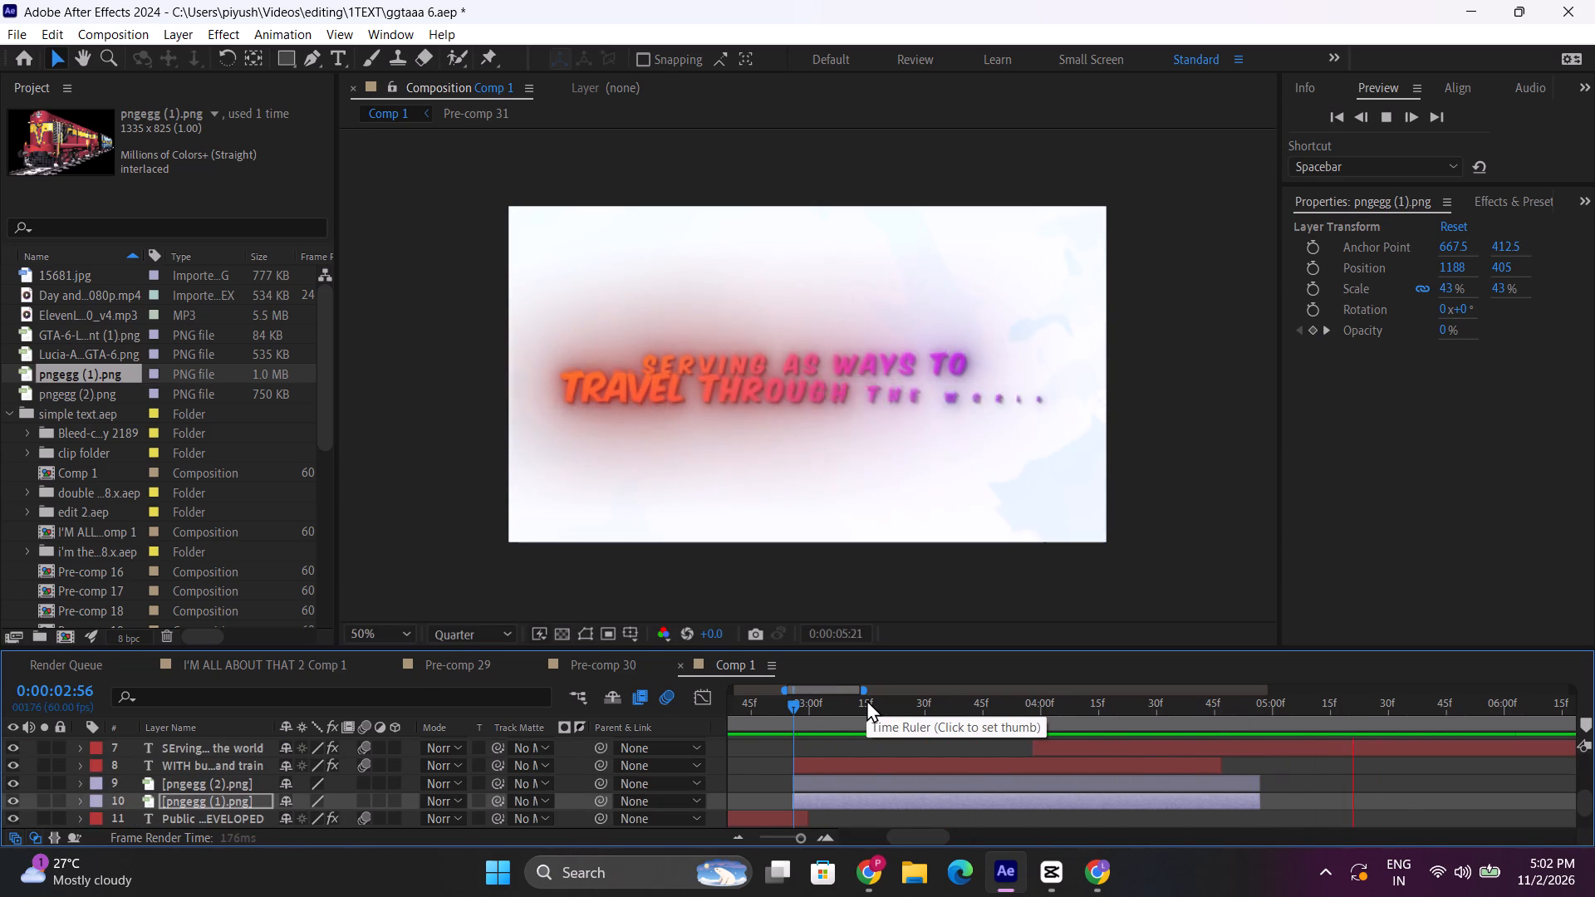
pyautogui.moveTo(1235, 713); pyautogui.dragTo(1184, 726)
pyautogui.press('space')
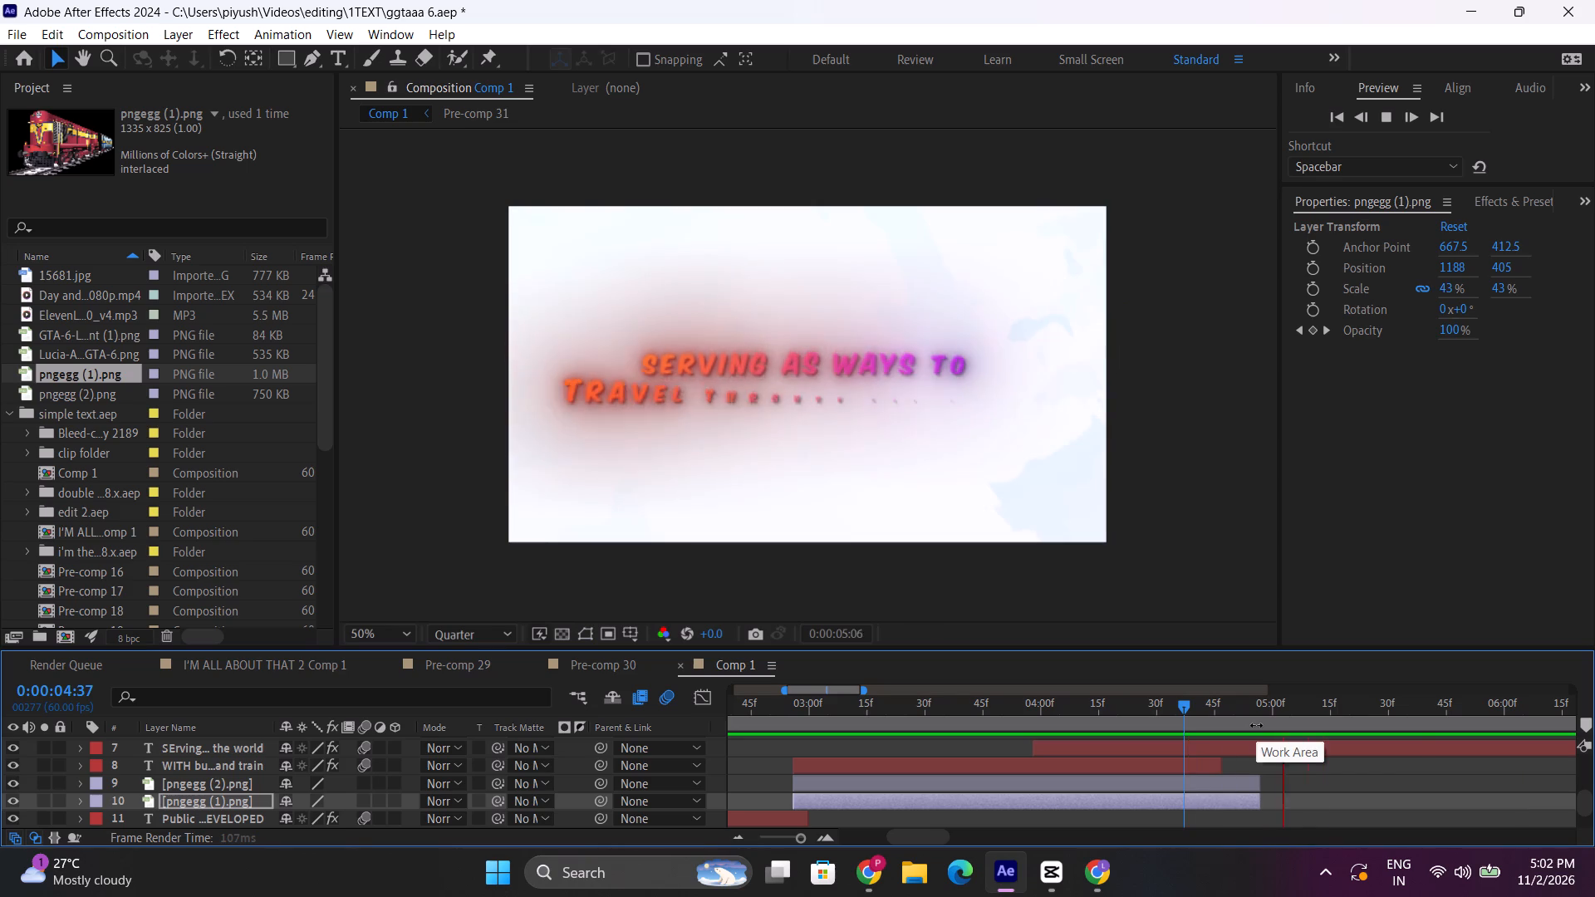
pyautogui.press('space')
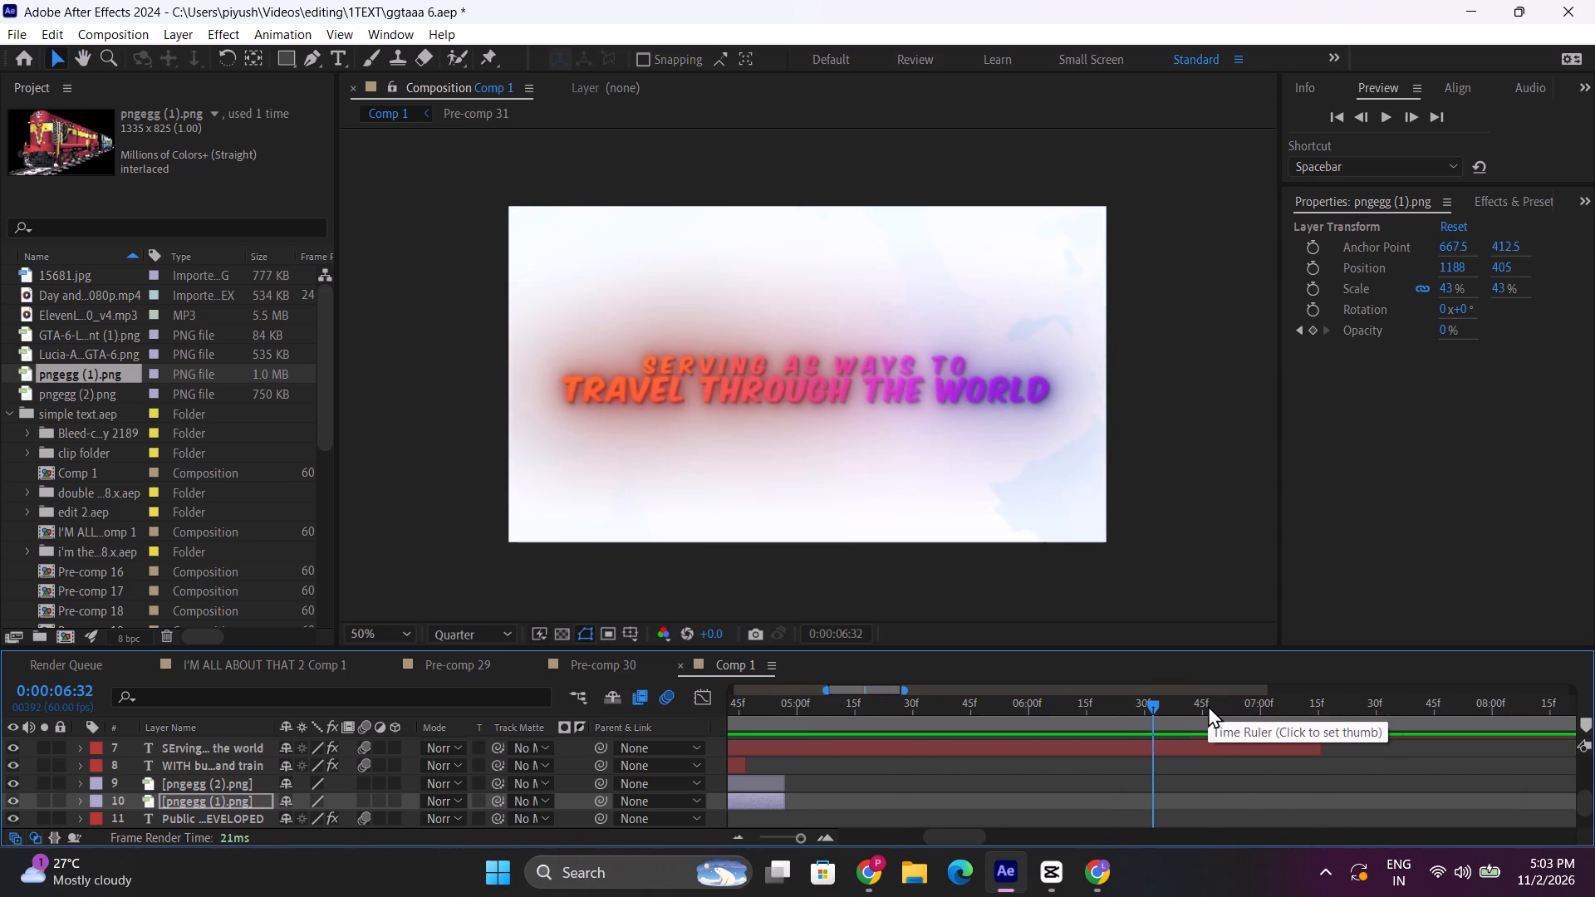
# Review the title layers and examine the bus and train fade-ins between 0:00:02:59 and 0:00:04:00.
pyautogui.scroll(1, 846, 744)
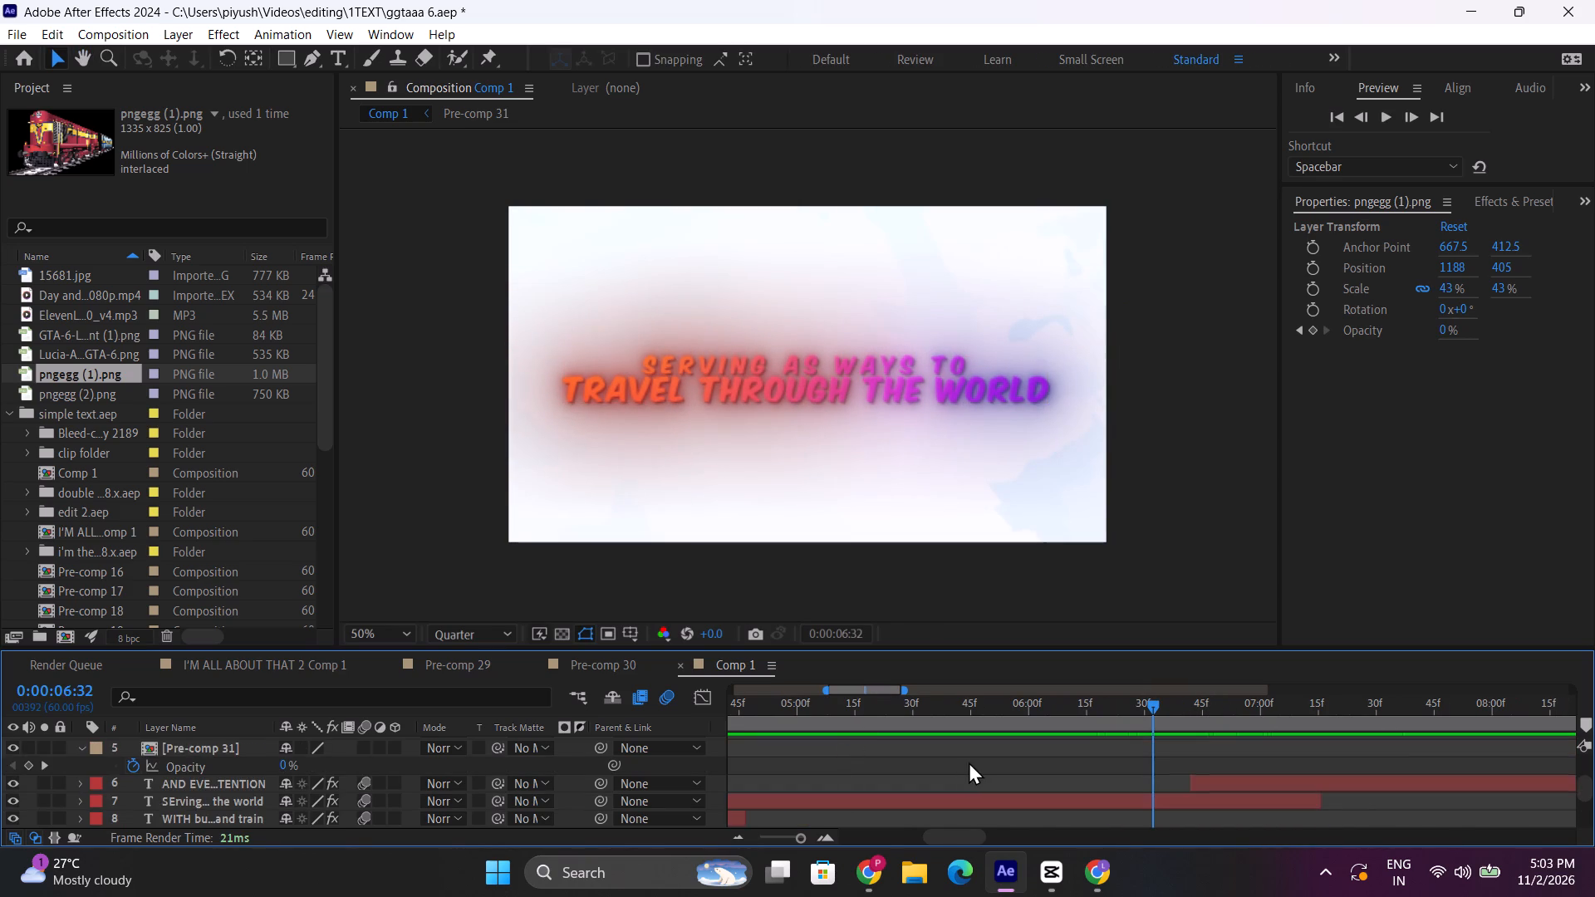
pyautogui.scroll(1, 969, 762)
pyautogui.scroll(-2, 957, 754)
pyautogui.moveTo(935, 840); pyautogui.dragTo(891, 829)
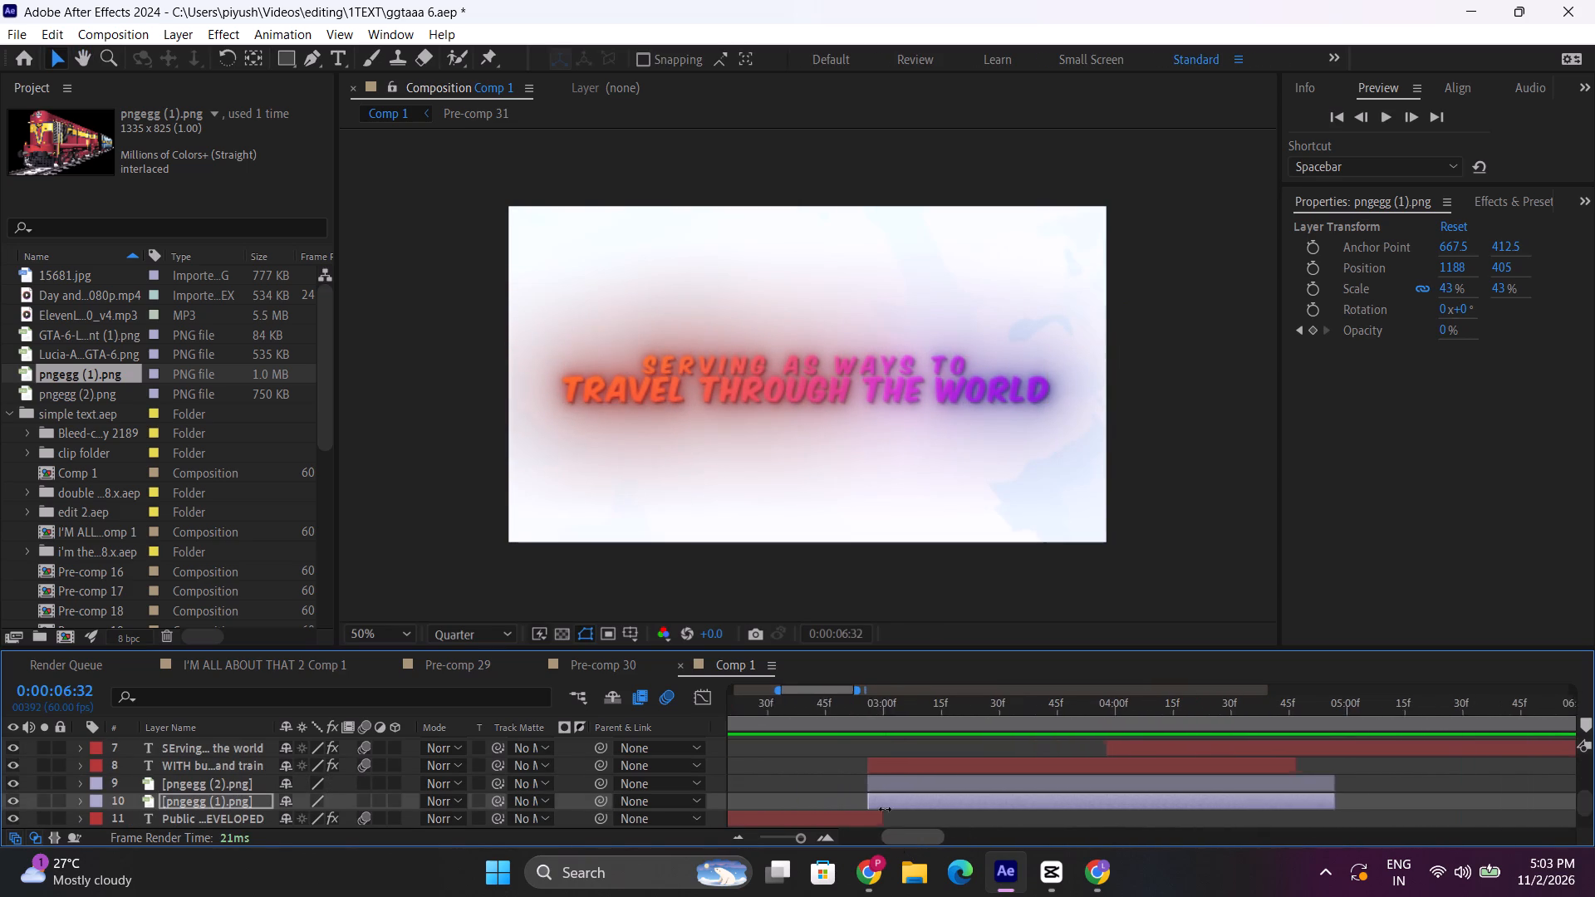
pyautogui.click(901, 707)
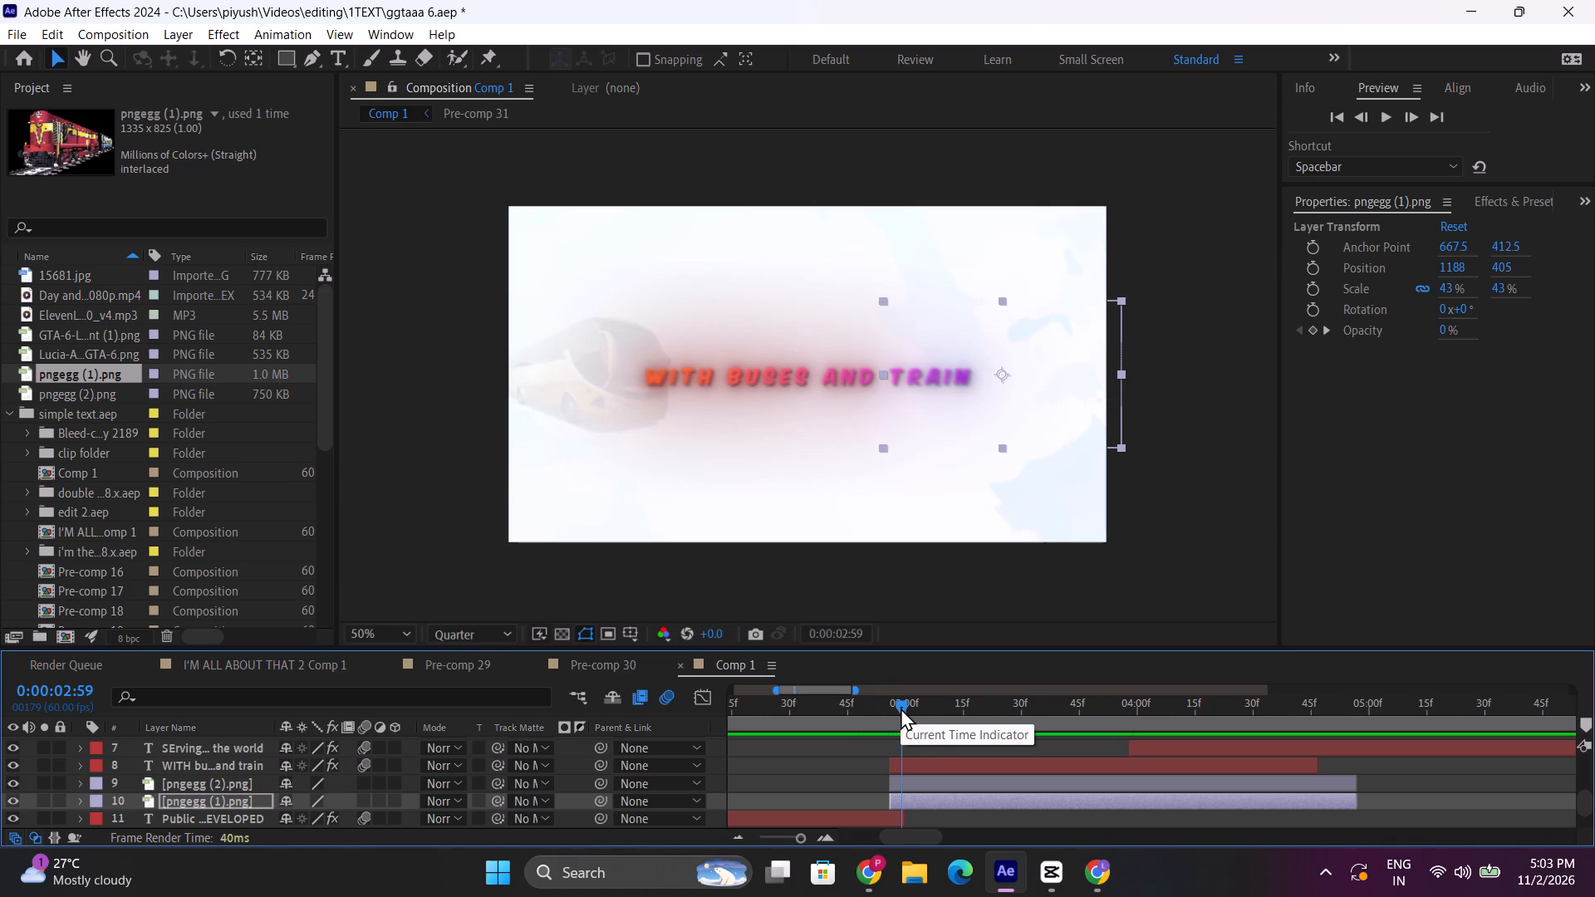
pyautogui.click(901, 708)
pyautogui.click(901, 710)
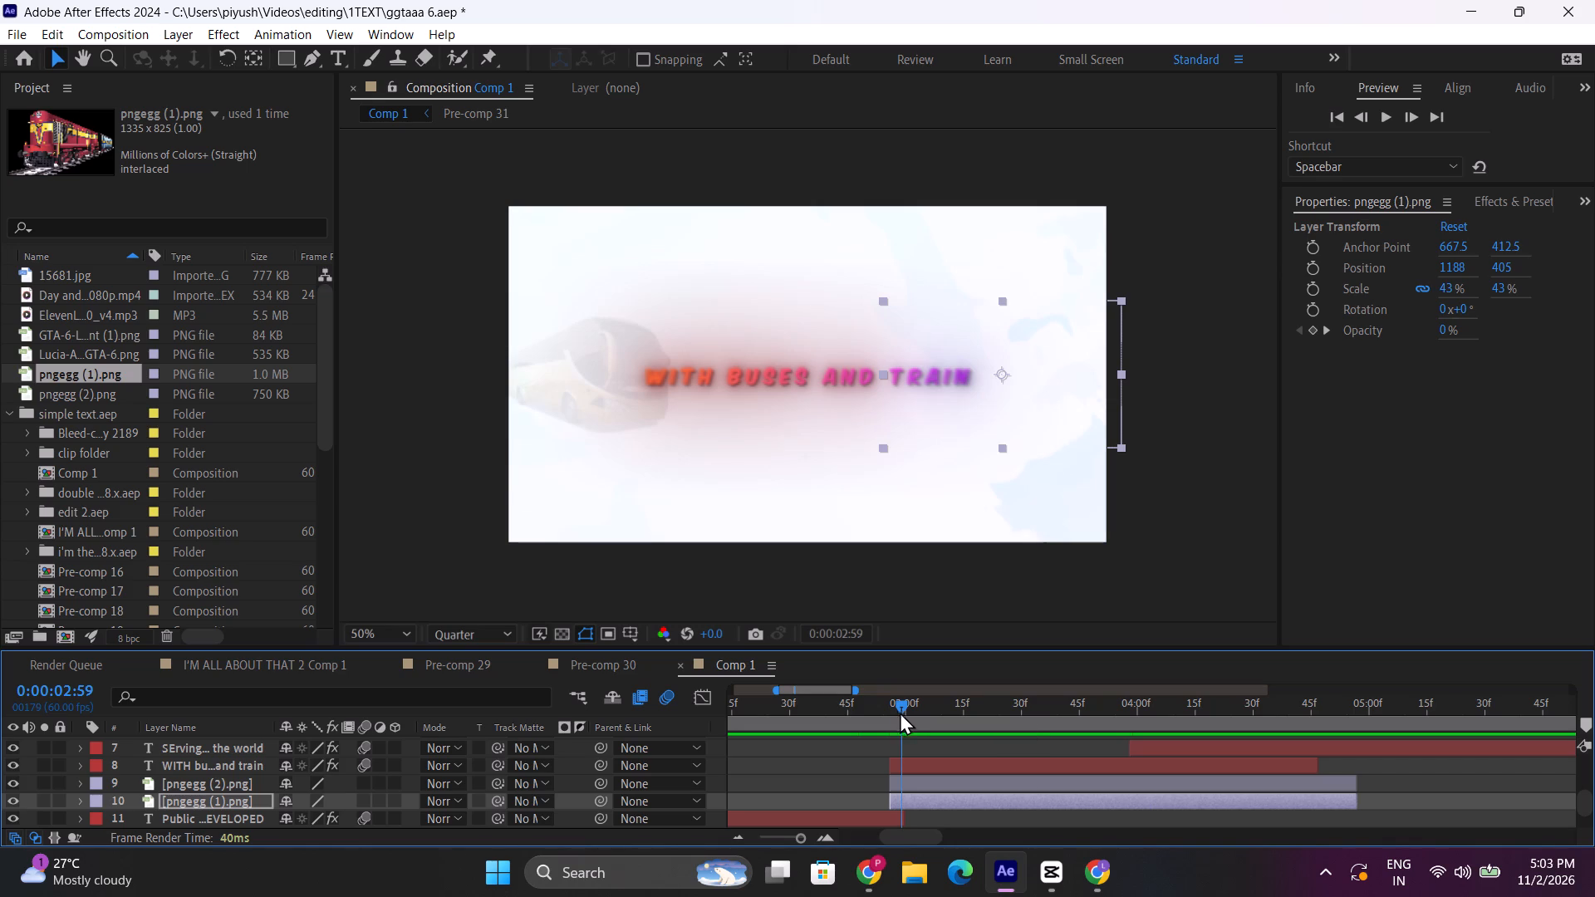
pyautogui.moveTo(895, 713); pyautogui.dragTo(955, 703)
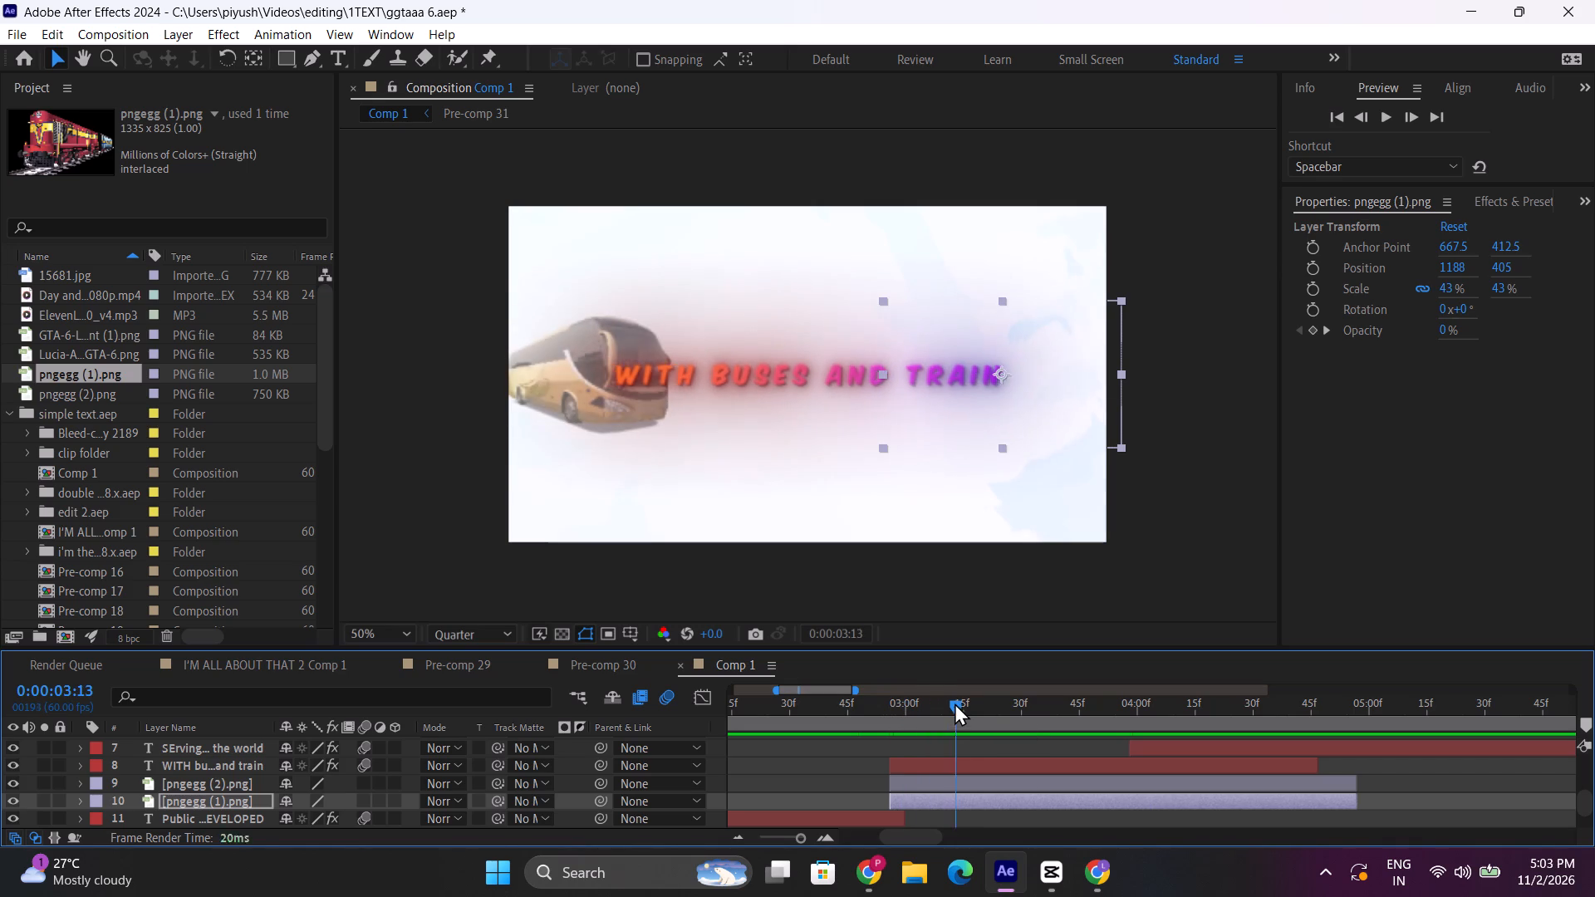
pyautogui.moveTo(955, 703); pyautogui.dragTo(1020, 696)
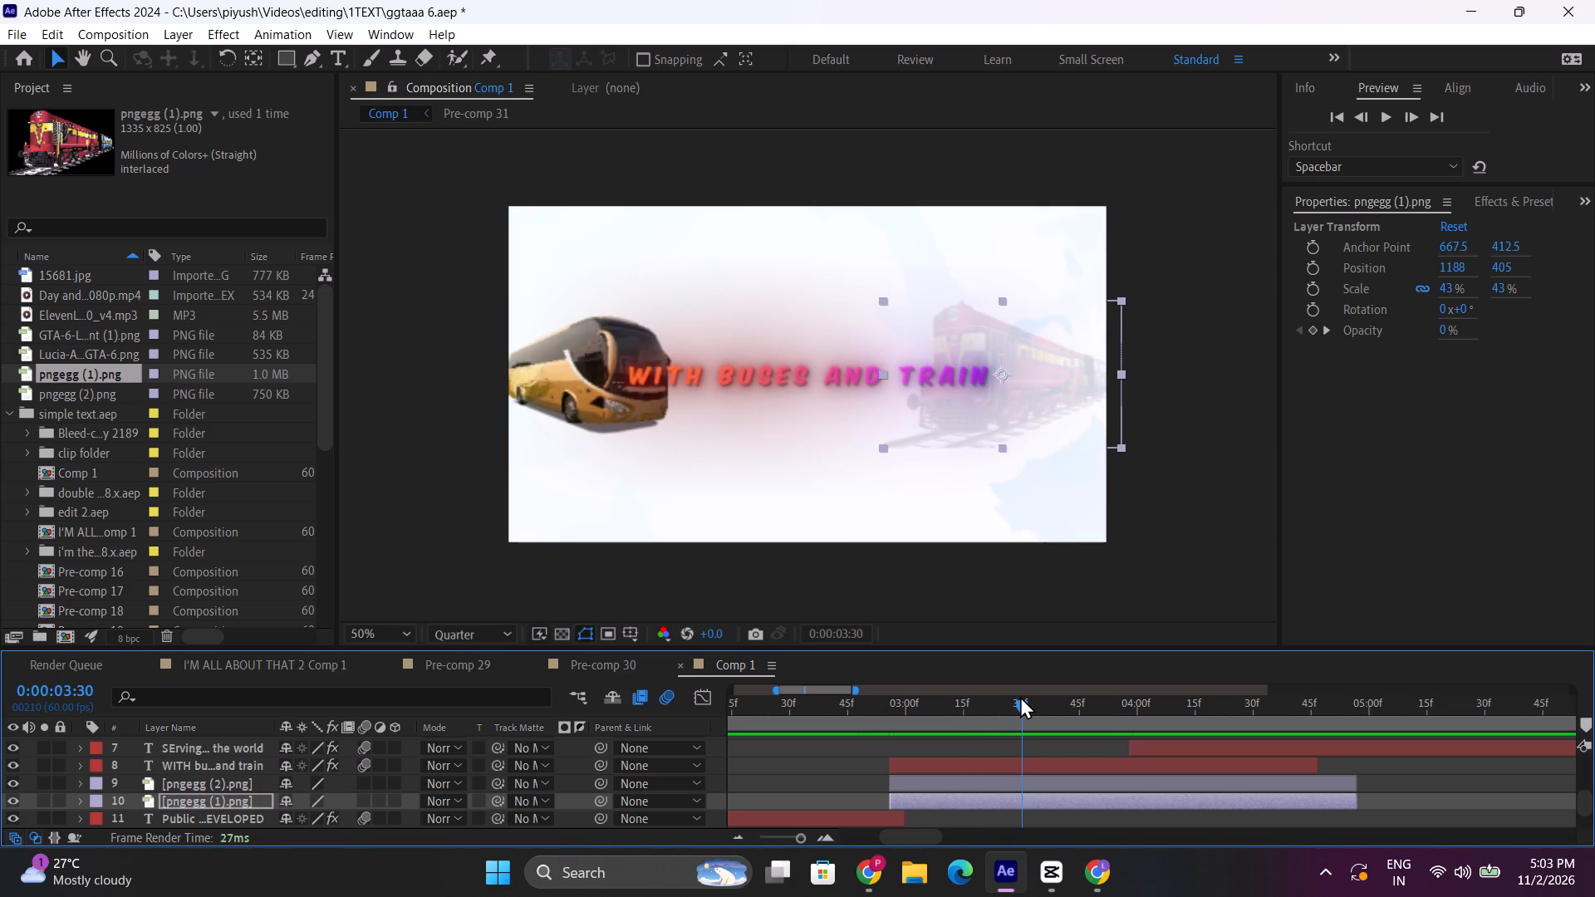
pyautogui.moveTo(1020, 696); pyautogui.dragTo(1134, 713)
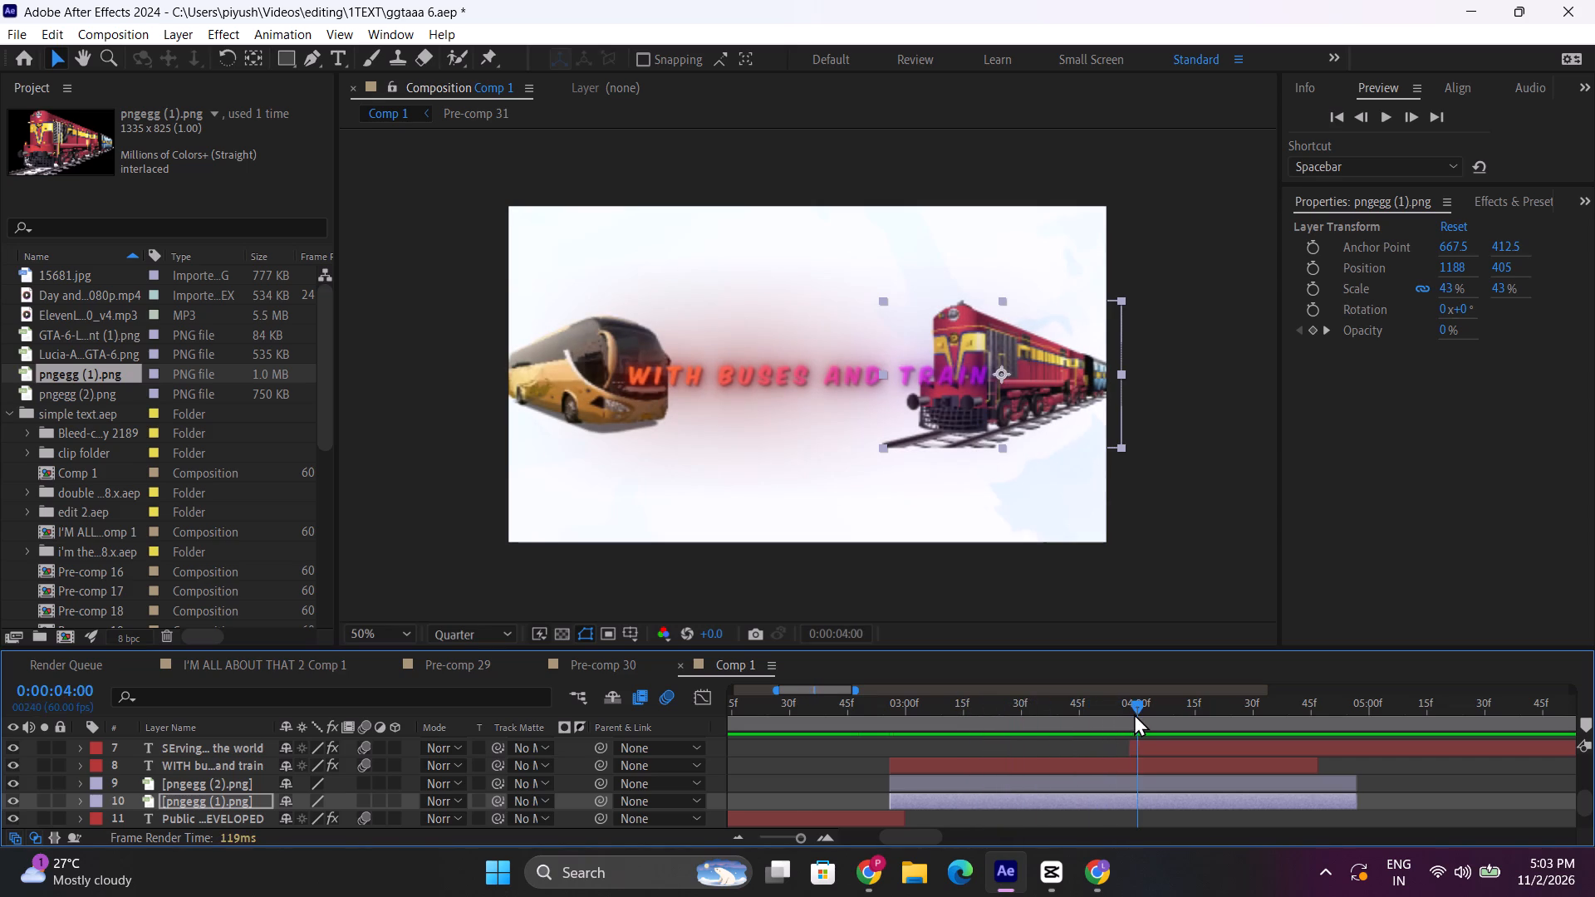
# Scrub and play the bus and train title section between 0:00:02:58 and 0:00:04:57 to check both images' fades.
pyautogui.moveTo(1134, 713); pyautogui.dragTo(1260, 719)
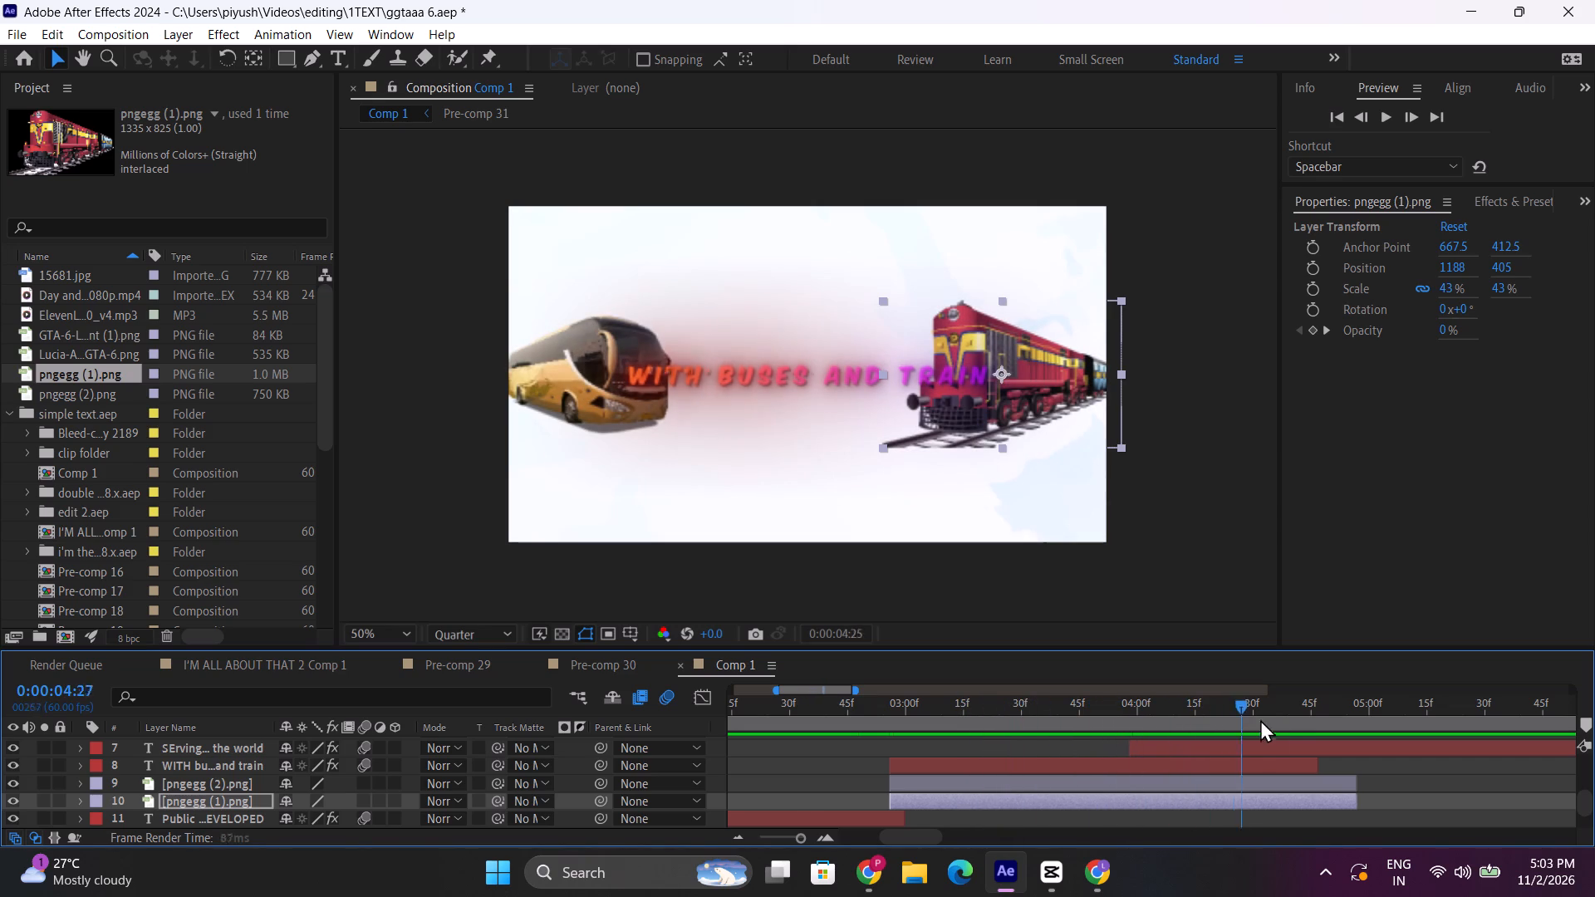
pyautogui.moveTo(1260, 719); pyautogui.dragTo(1356, 731)
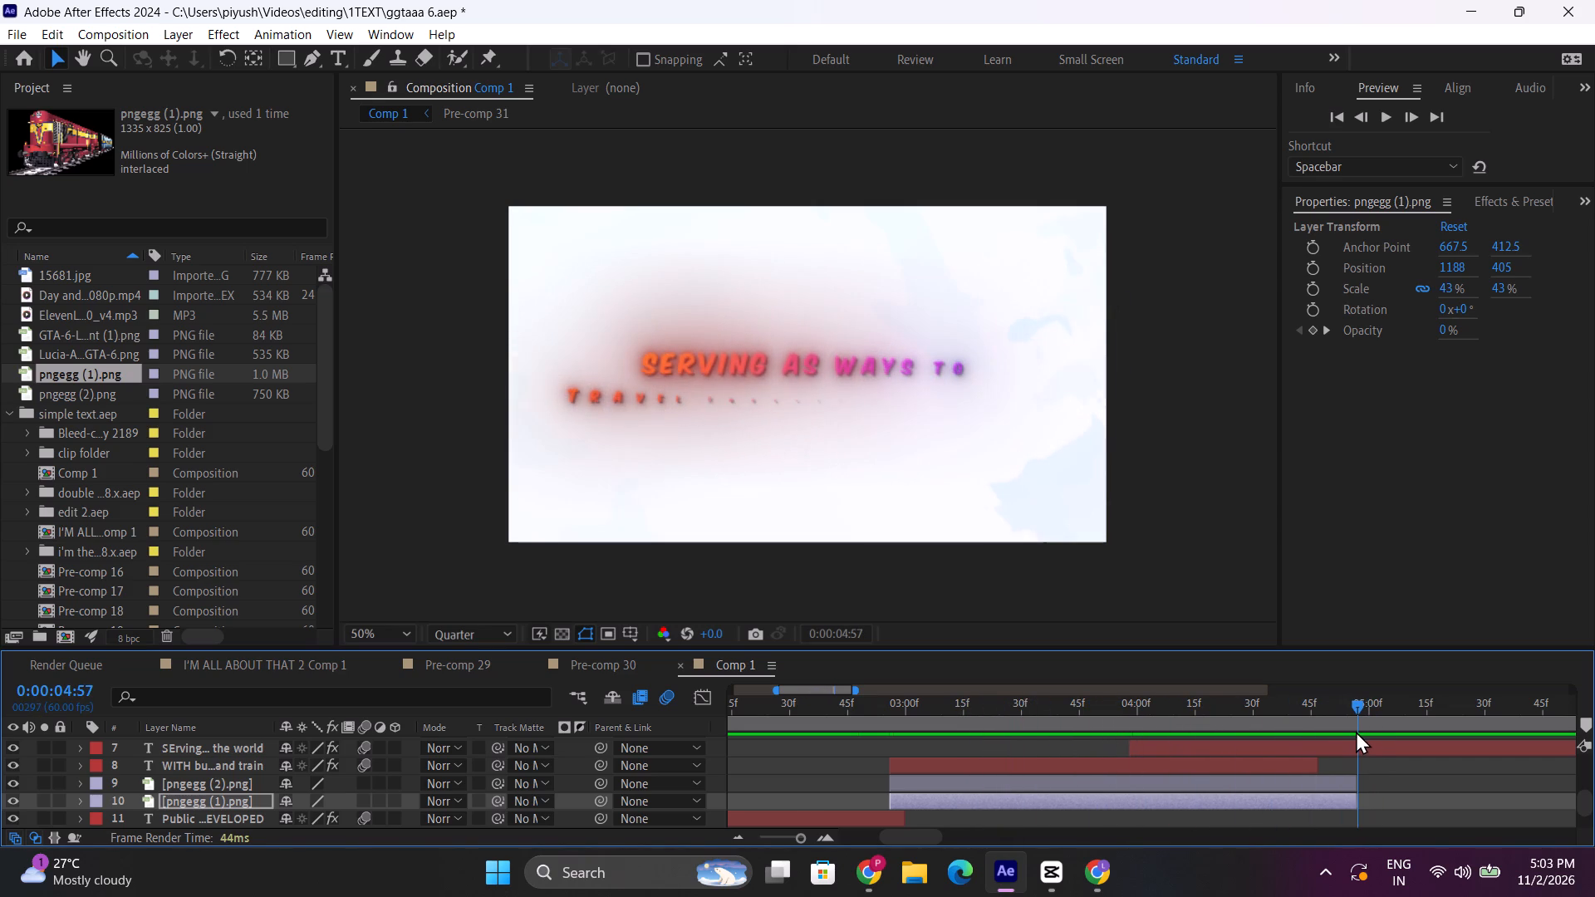
pyautogui.moveTo(1356, 731); pyautogui.dragTo(1355, 731)
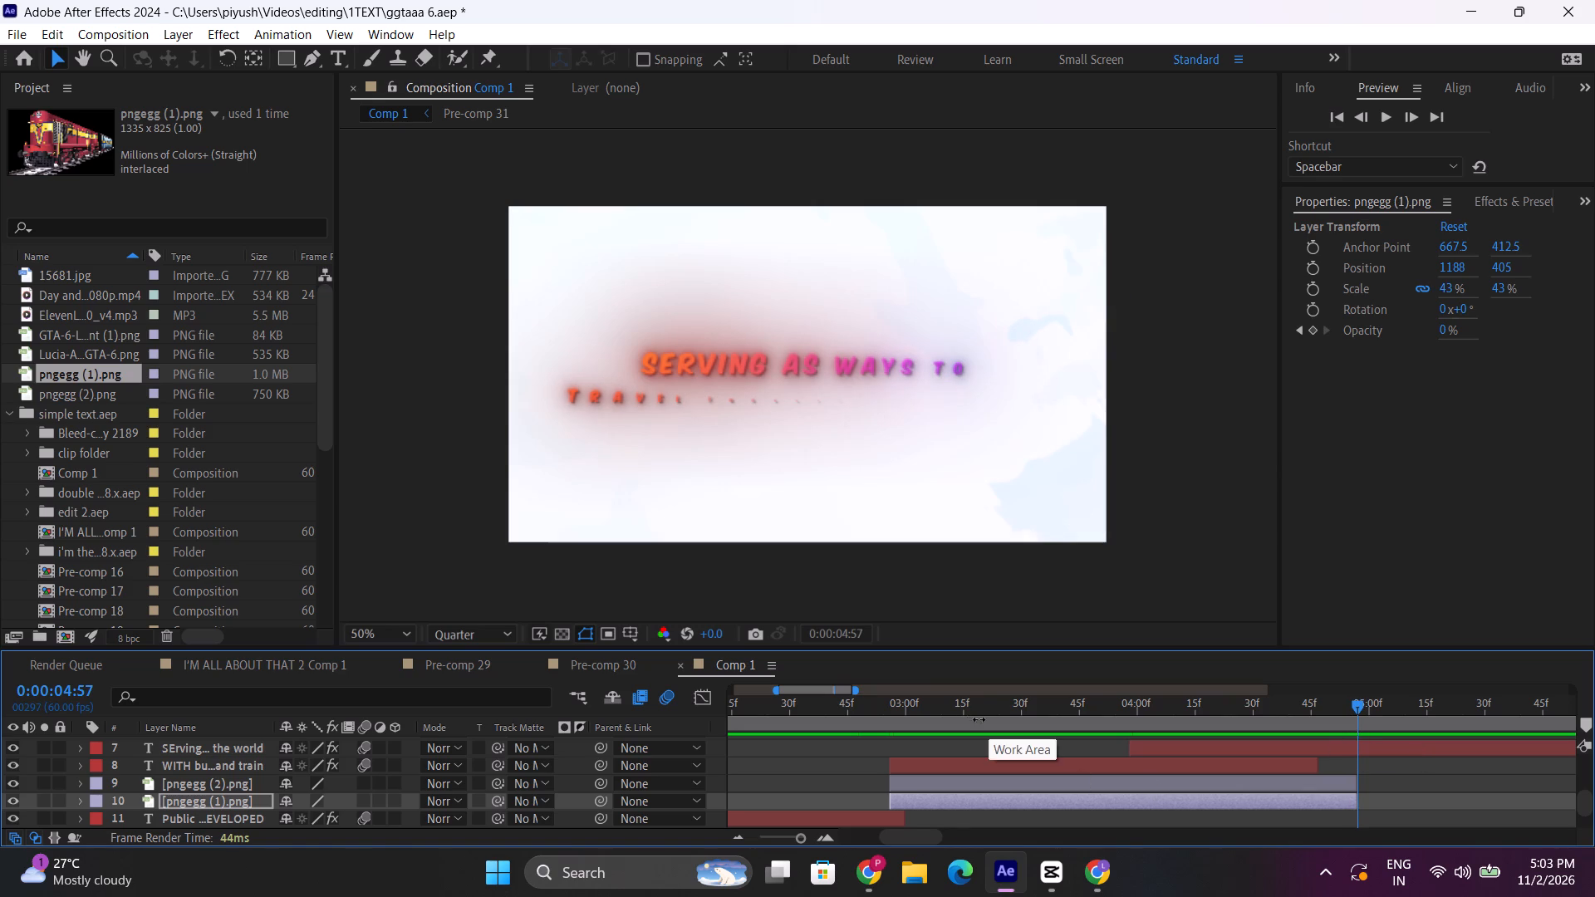
pyautogui.click(898, 705)
pyautogui.press('space')
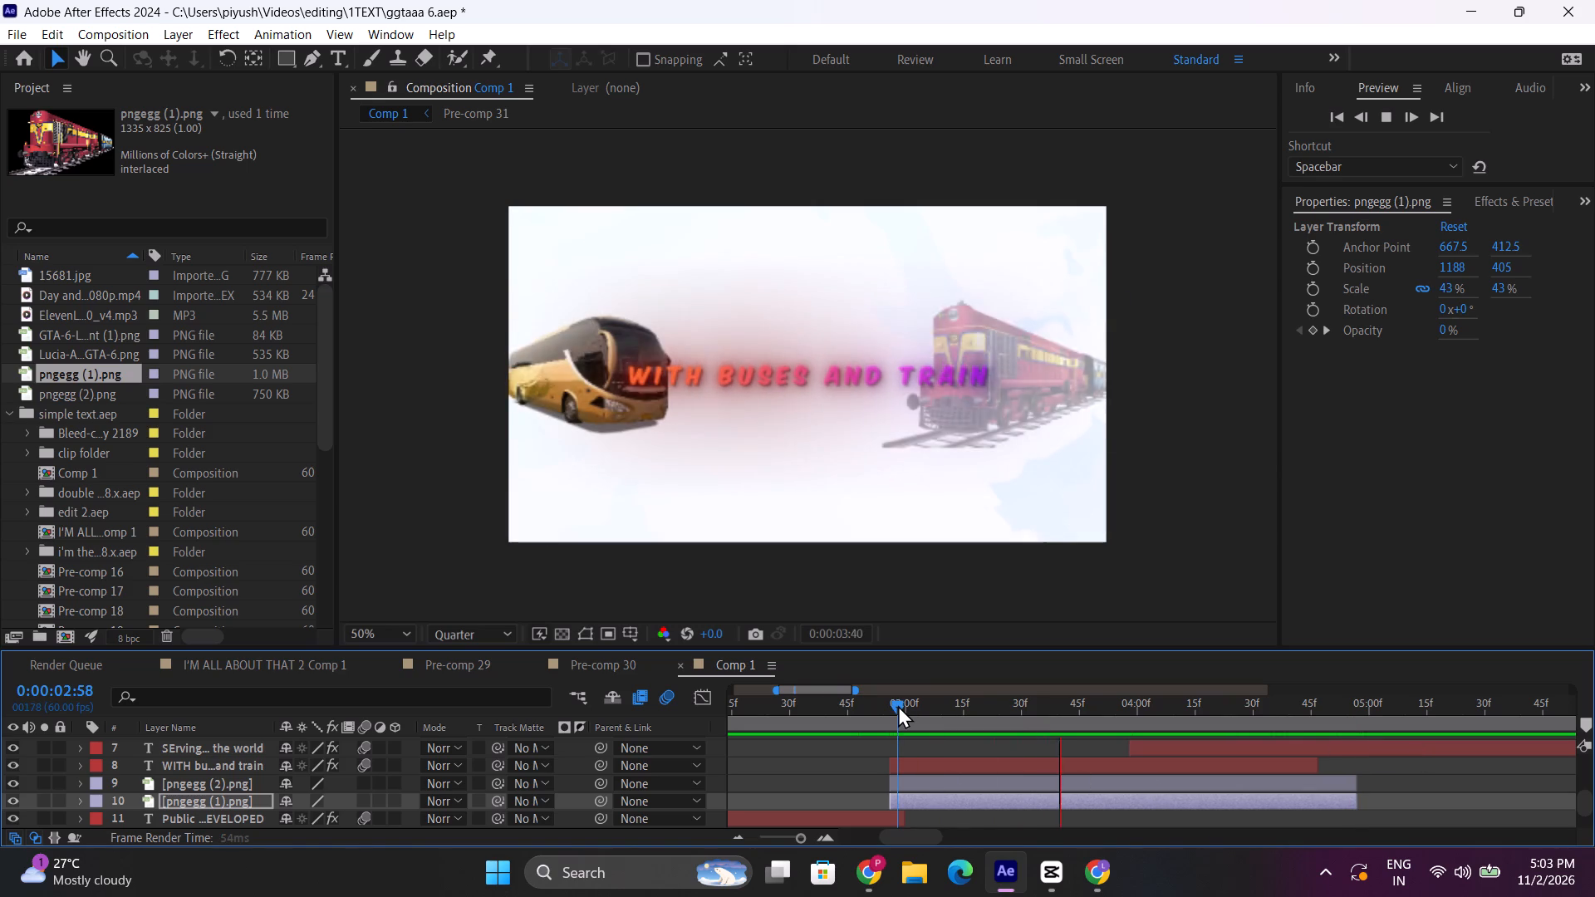
pyautogui.press('space')
pyautogui.press('space')
pyautogui.click(898, 705)
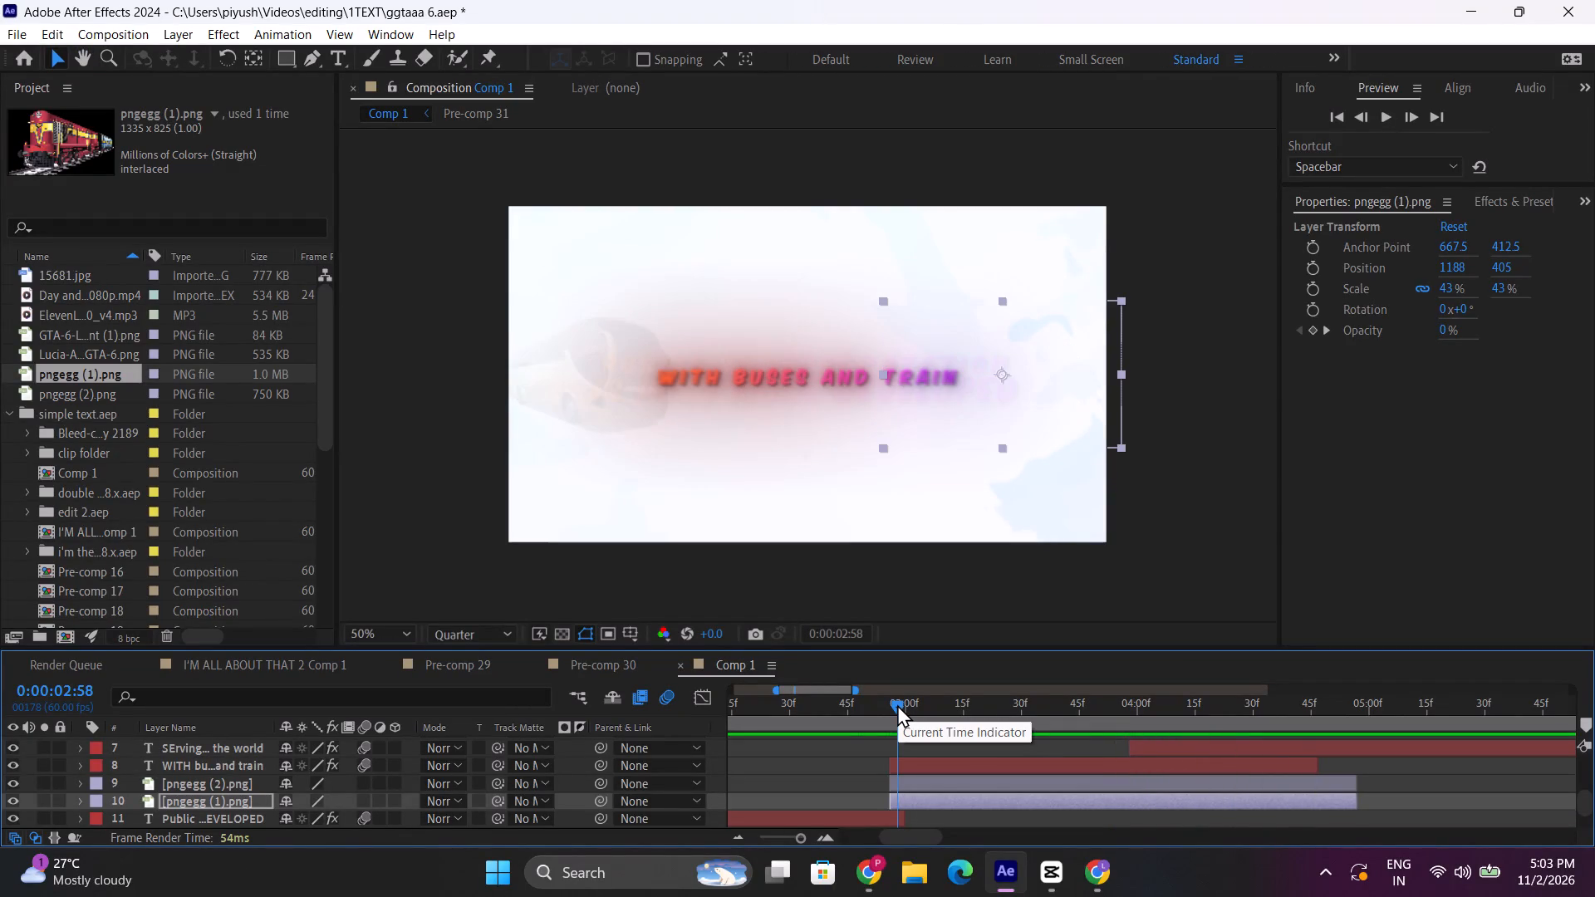
pyautogui.moveTo(897, 703); pyautogui.dragTo(1230, 718)
# Examine the title, pre-comp, image and narration layers across the whole Comp 1 timeline.
pyautogui.moveTo(910, 832); pyautogui.dragTo(961, 825)
pyautogui.doubleClick(744, 838)
pyautogui.scroll(2, 1107, 756)
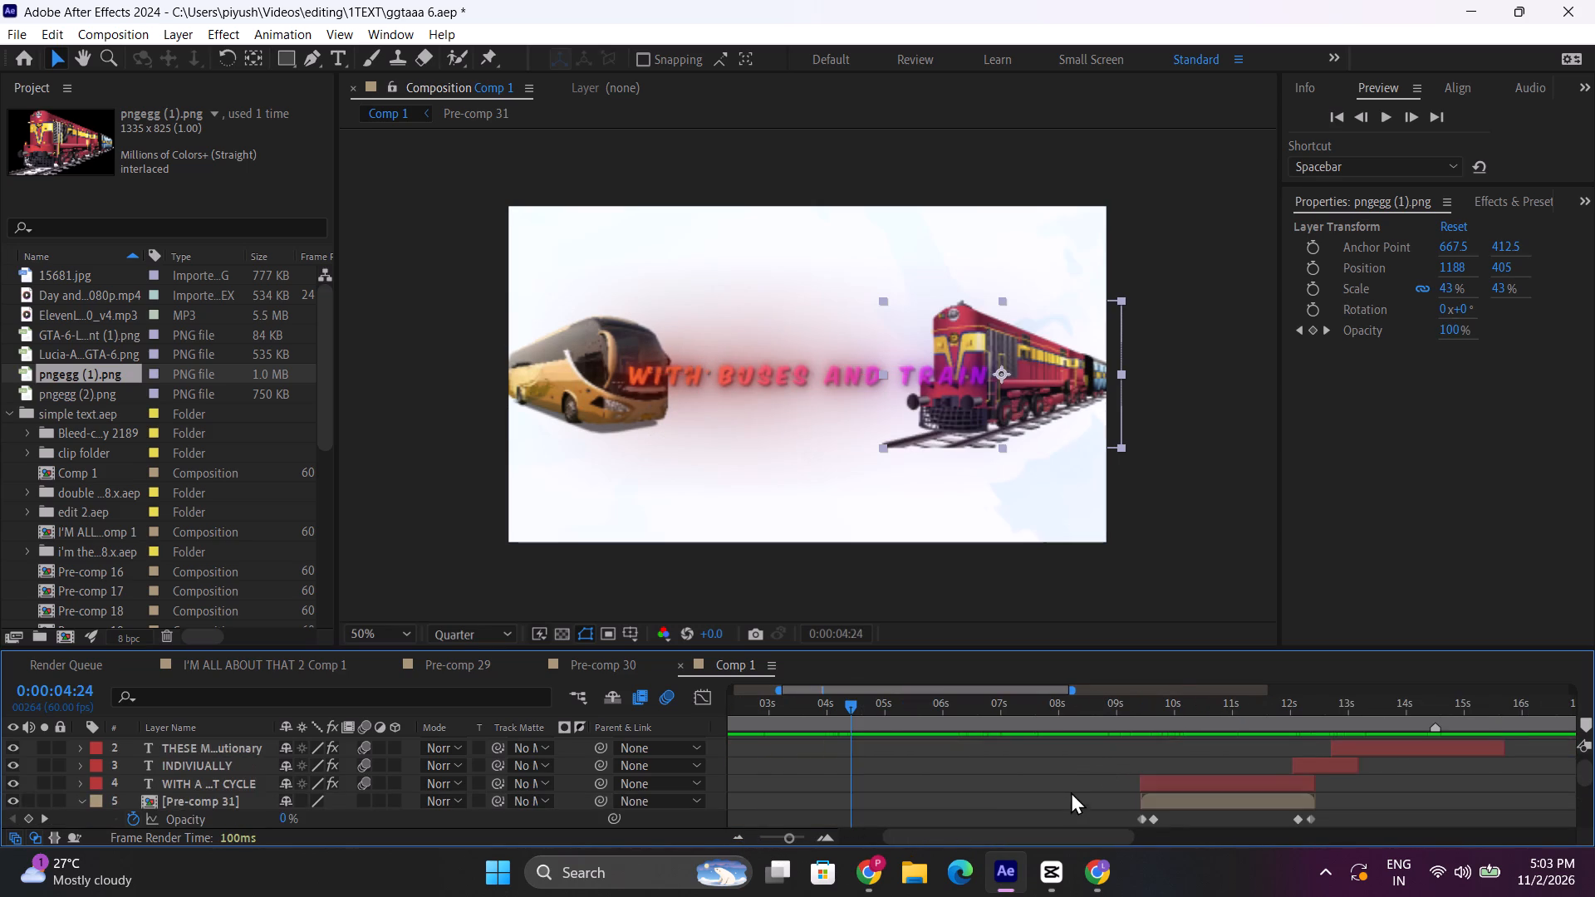
pyautogui.scroll(-1, 1064, 797)
pyautogui.moveTo(1034, 839); pyautogui.dragTo(1132, 834)
pyautogui.doubleClick(738, 834)
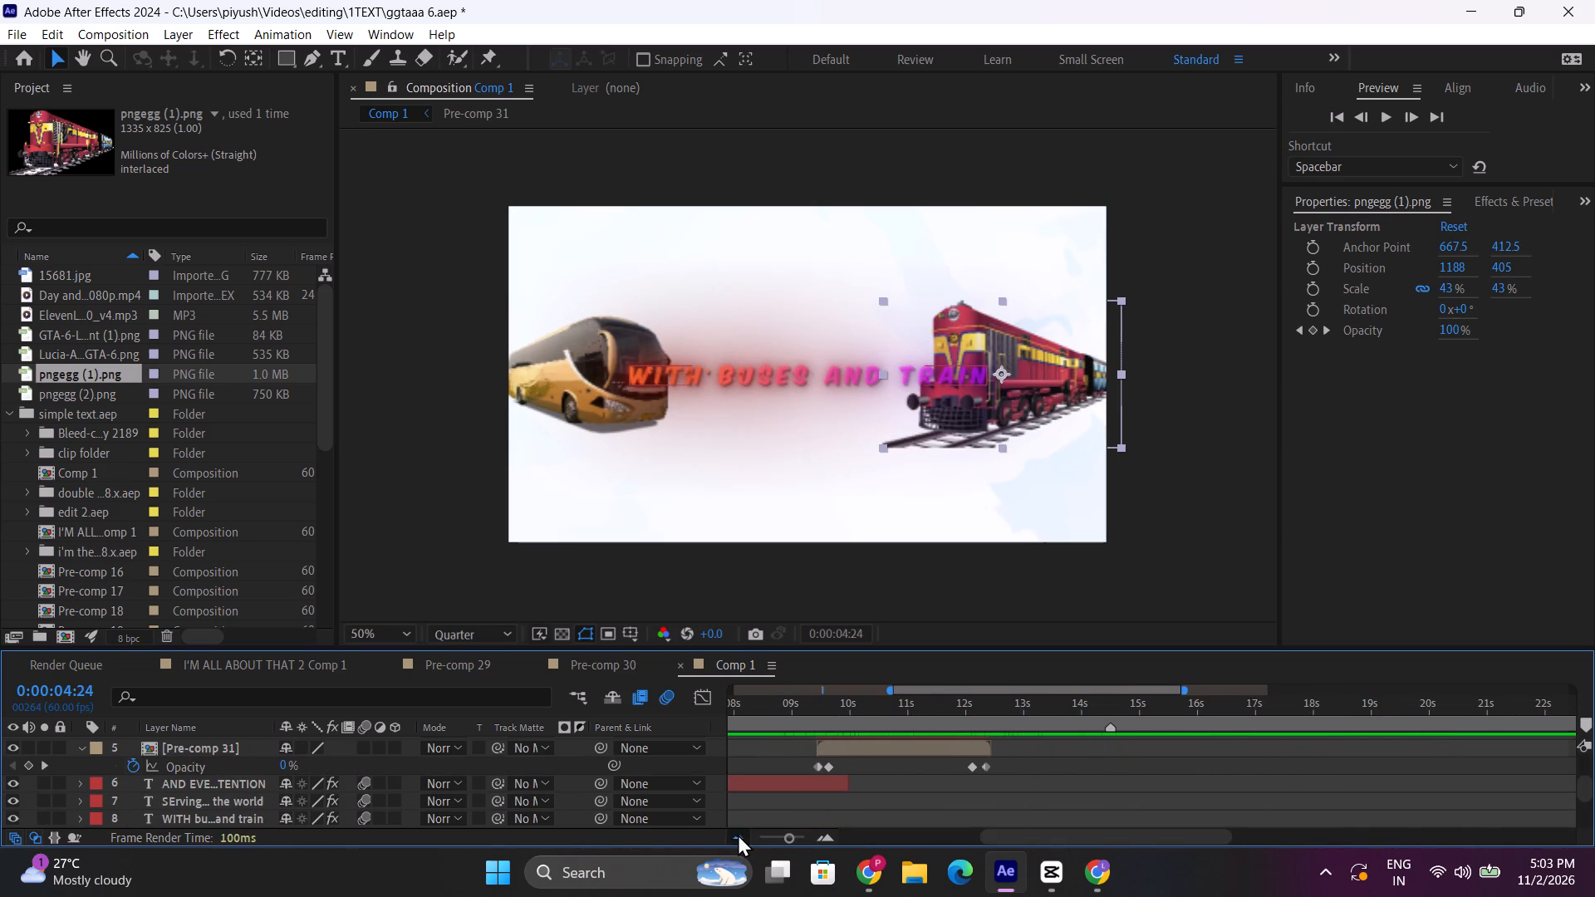
pyautogui.scroll(4, 1059, 789)
pyautogui.scroll(-5, 1046, 764)
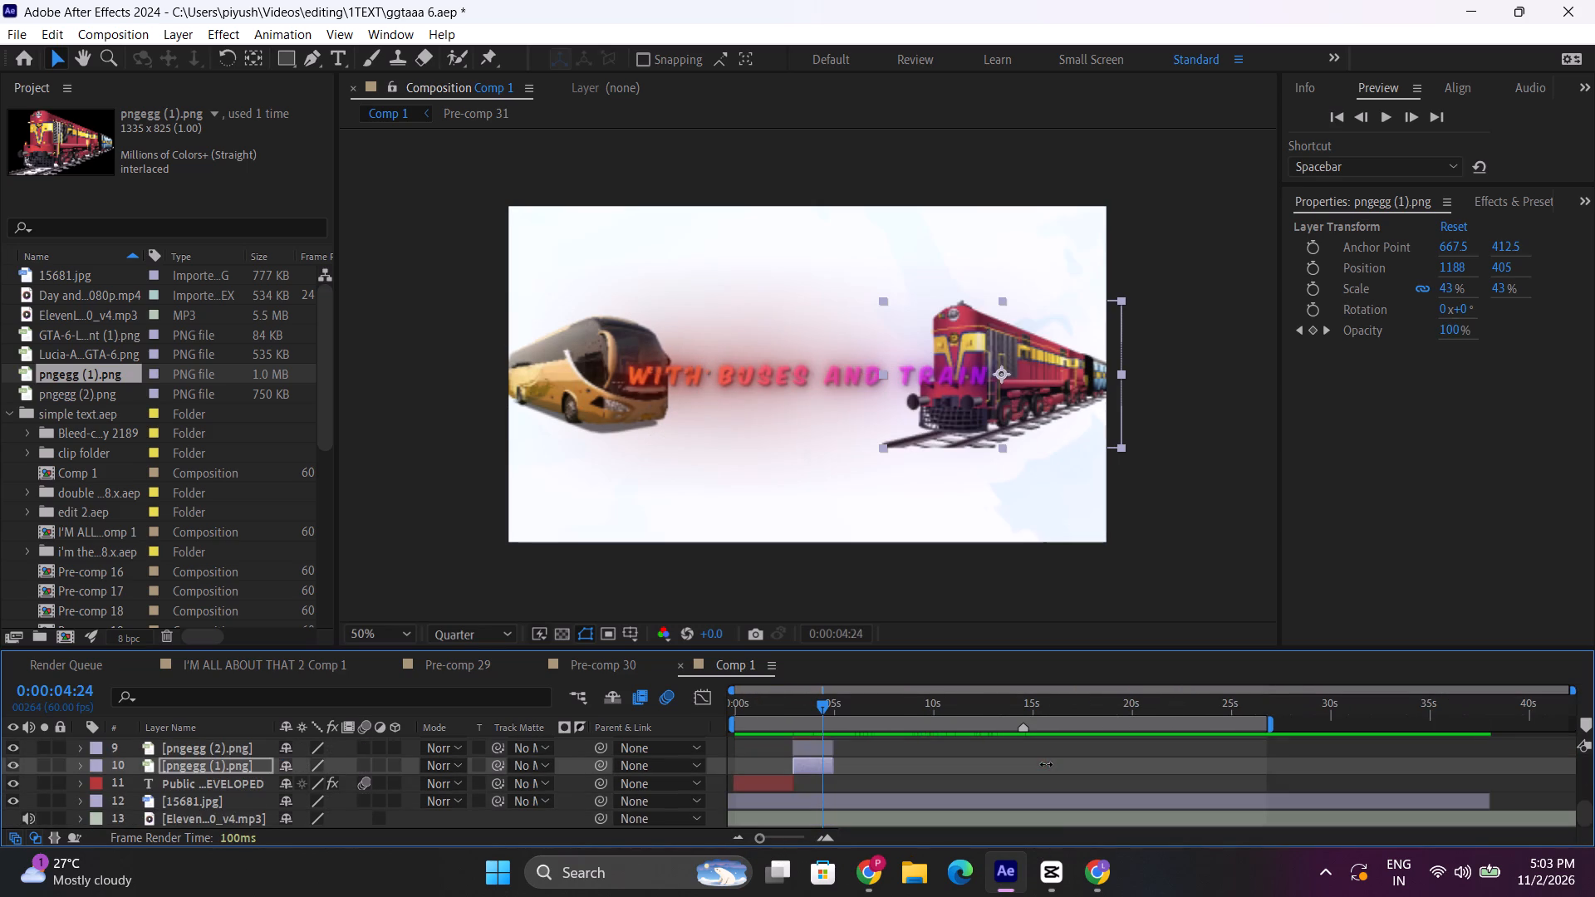
pyautogui.scroll(-1, 1046, 764)
# Switch to CapCut and examine the 1101 timeline's overlay clips and gaps from 00:04:04 onward, placing the playhead at 00:04:42:13.
pyautogui.click(1067, 891)
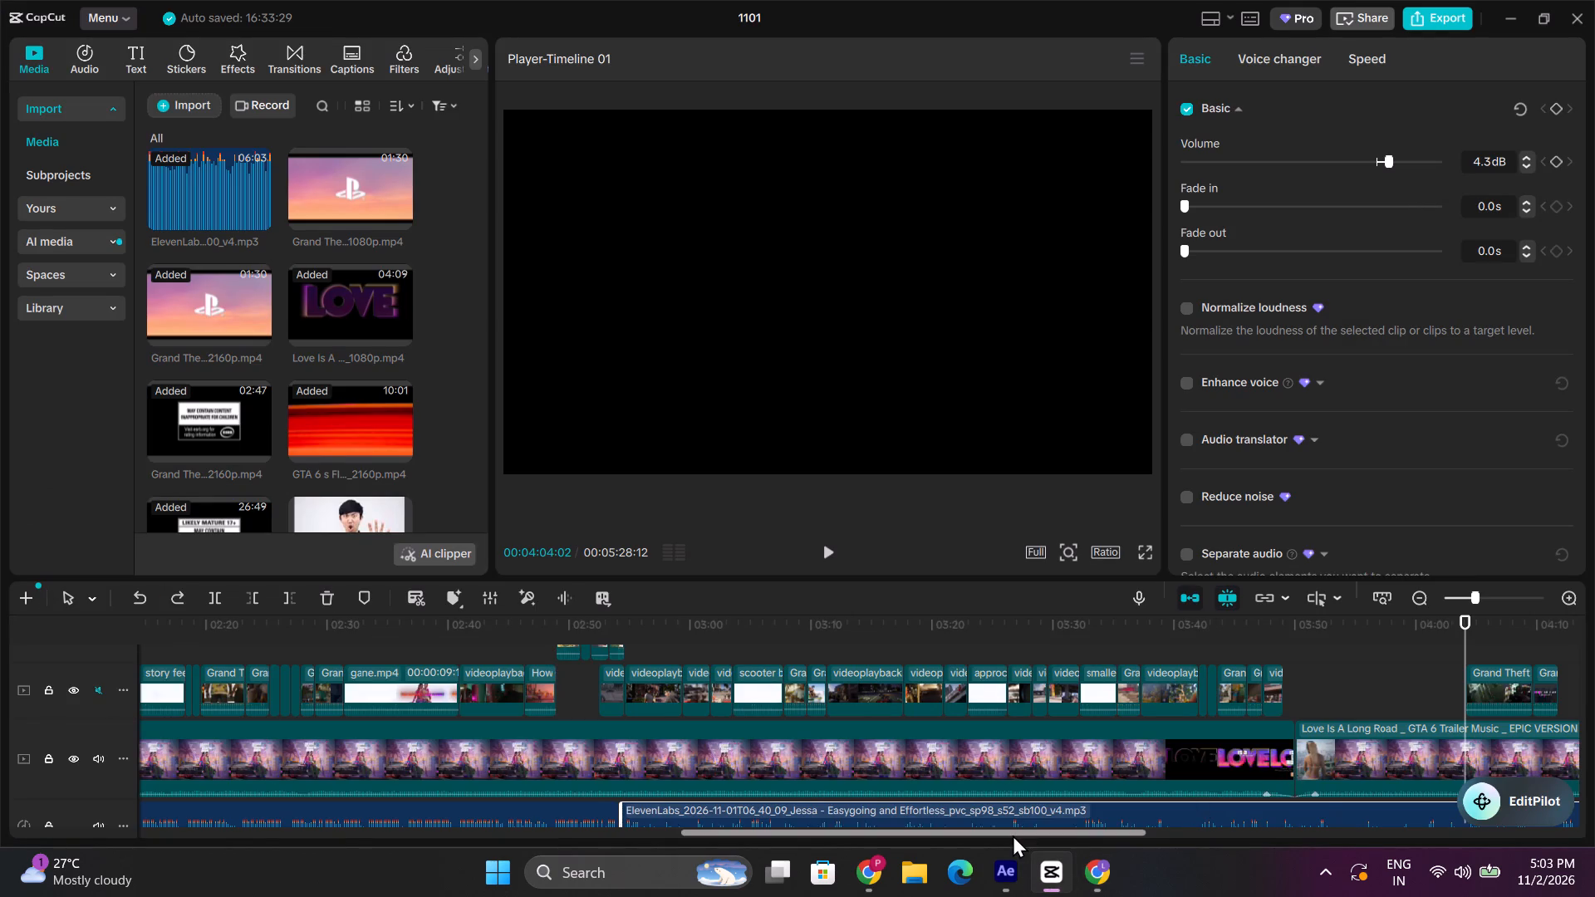
pyautogui.moveTo(1013, 835); pyautogui.dragTo(1175, 821)
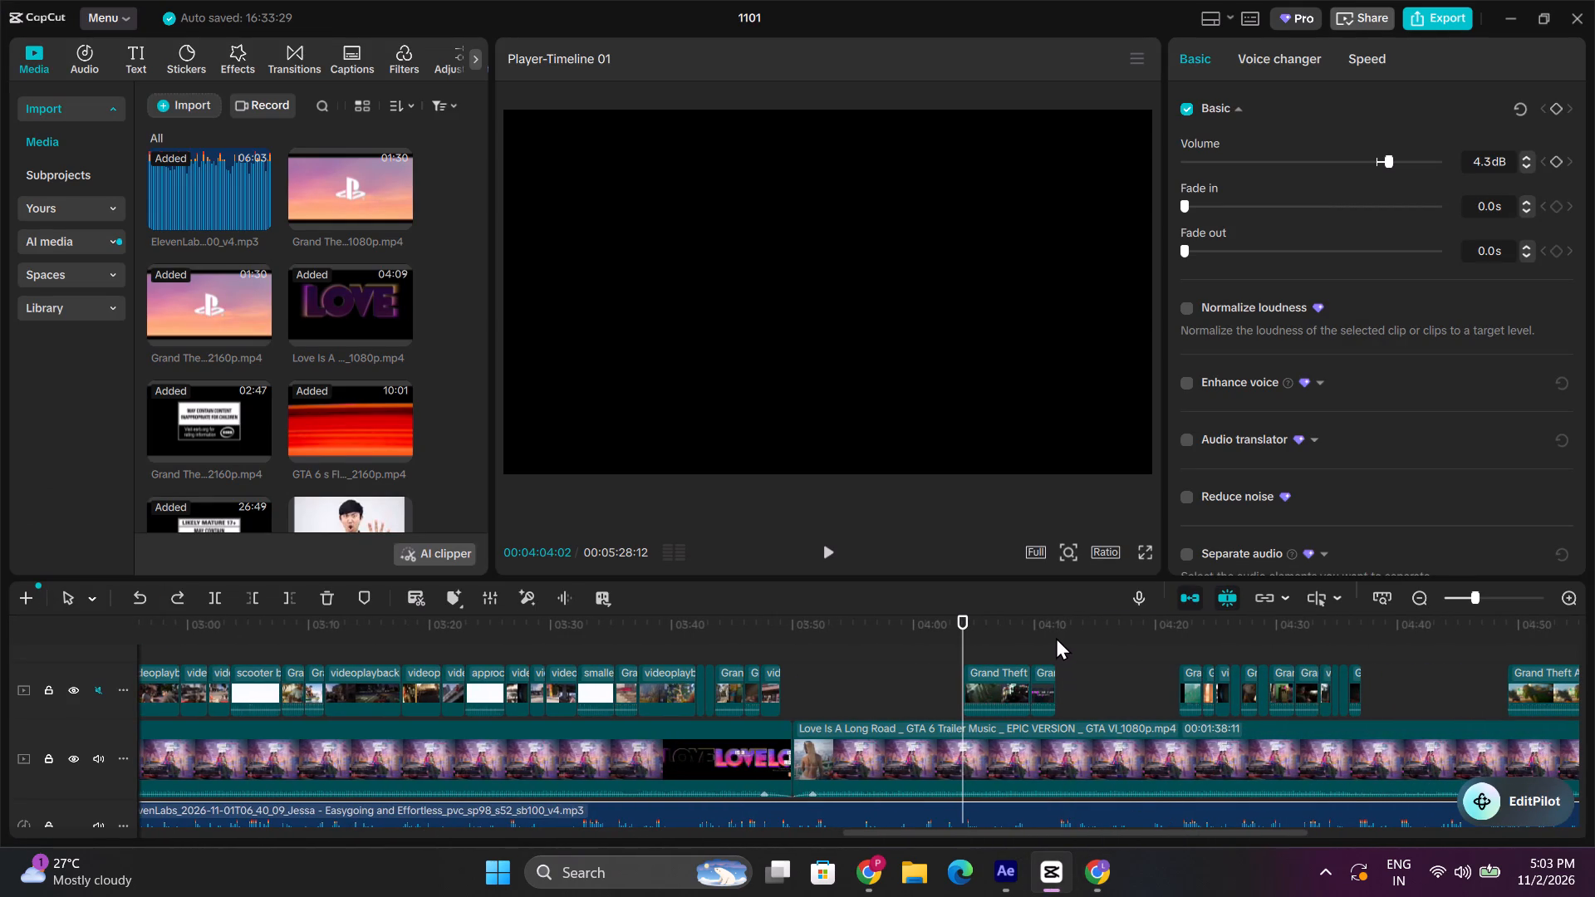
pyautogui.click(1056, 637)
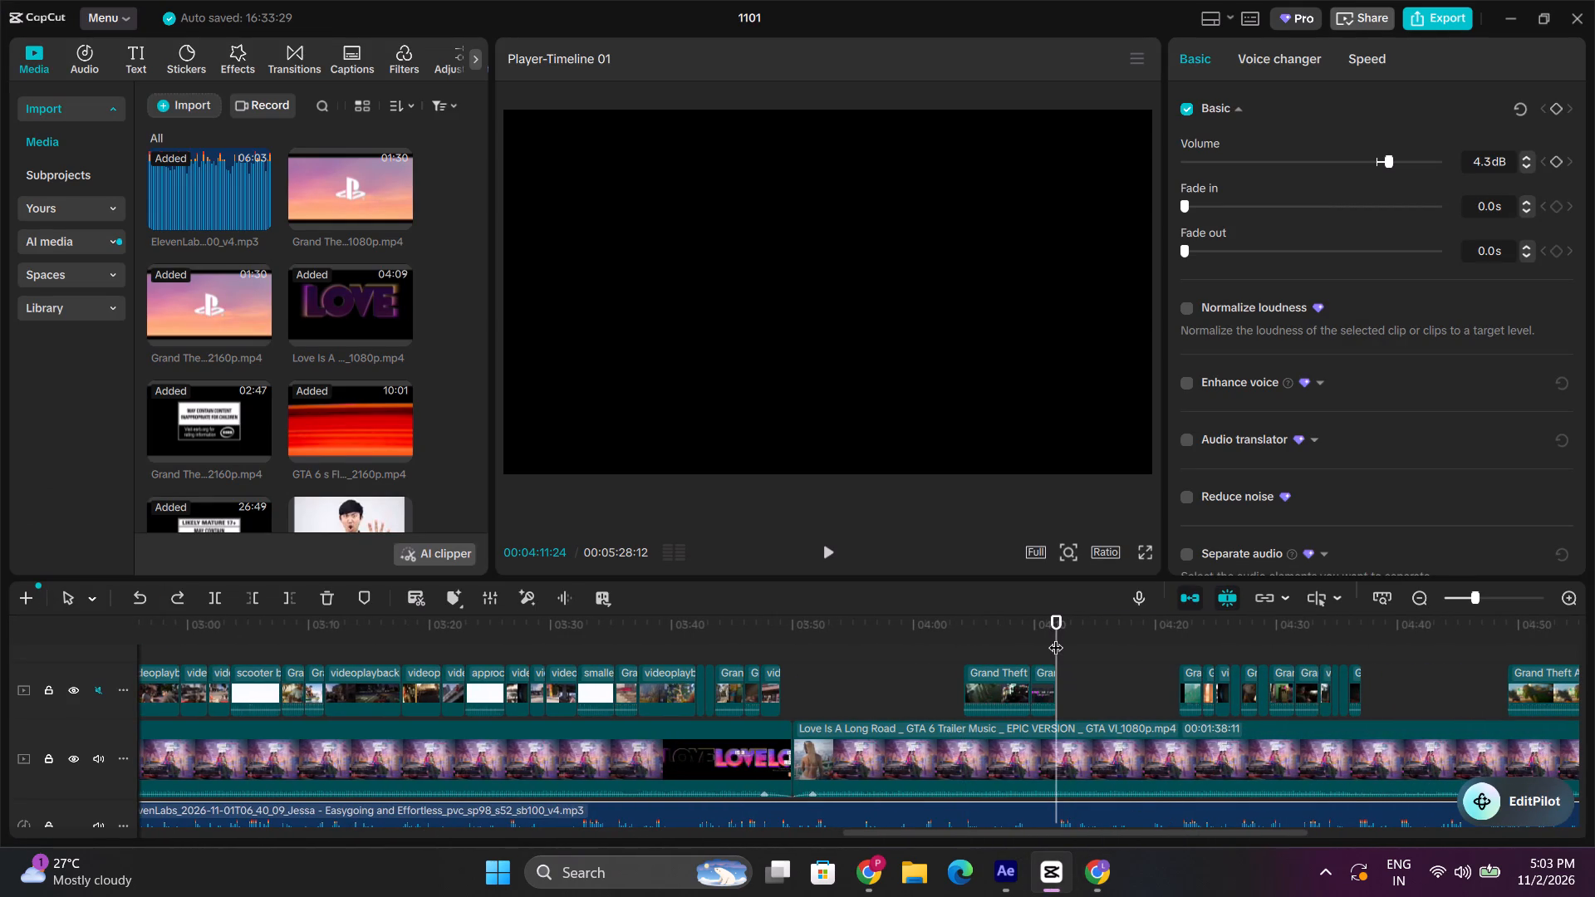
pyautogui.moveTo(1056, 637); pyautogui.dragTo(1111, 639)
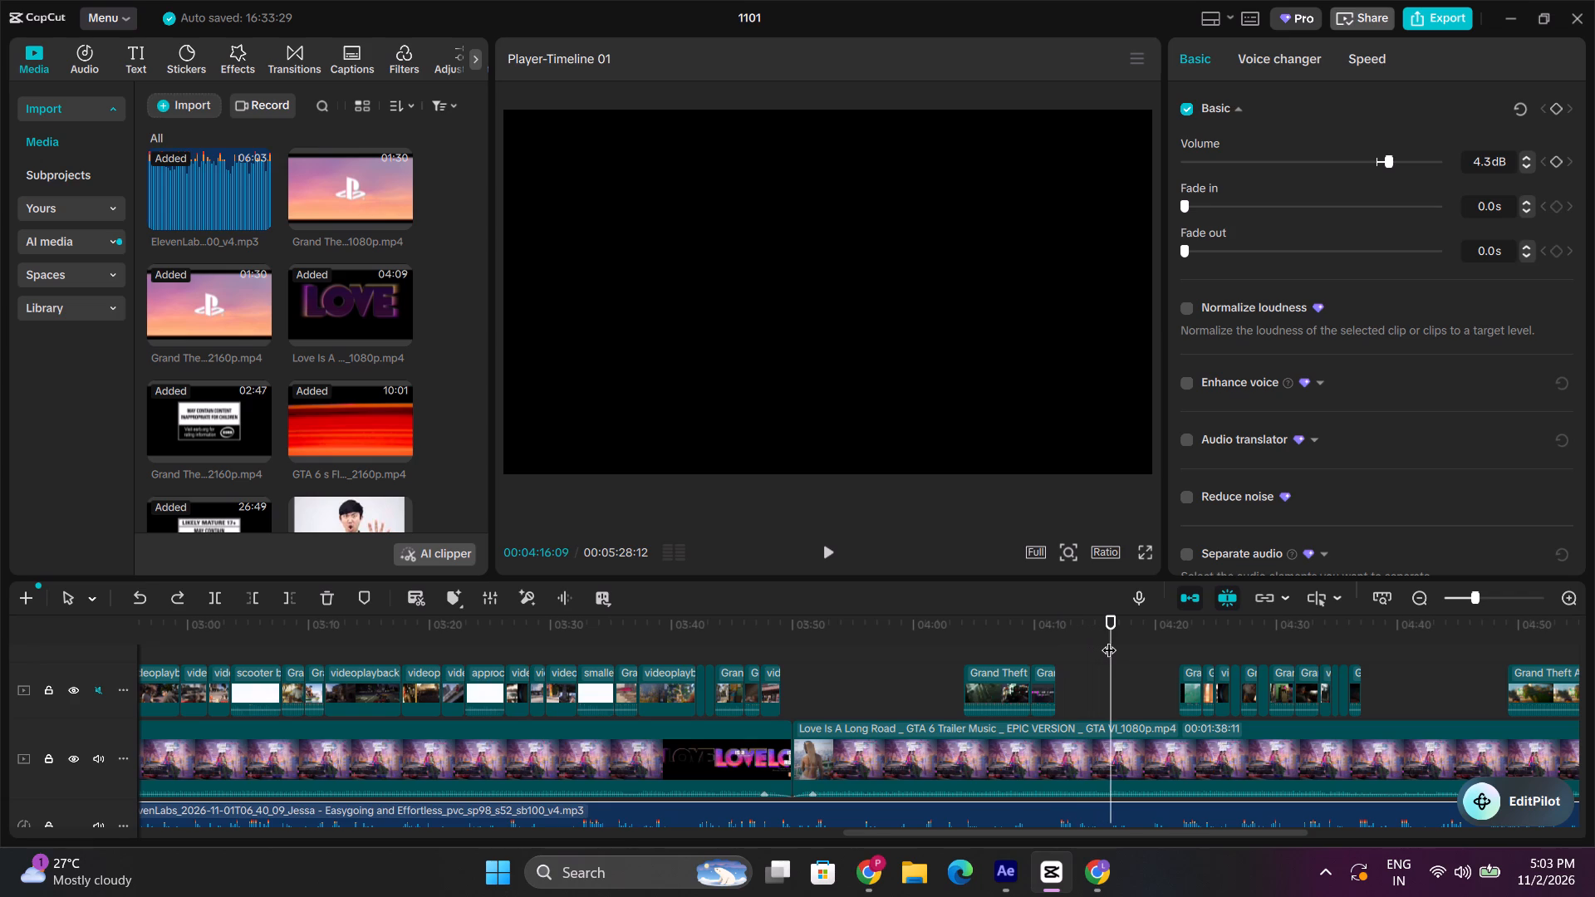
pyautogui.moveTo(847, 833); pyautogui.dragTo(910, 825)
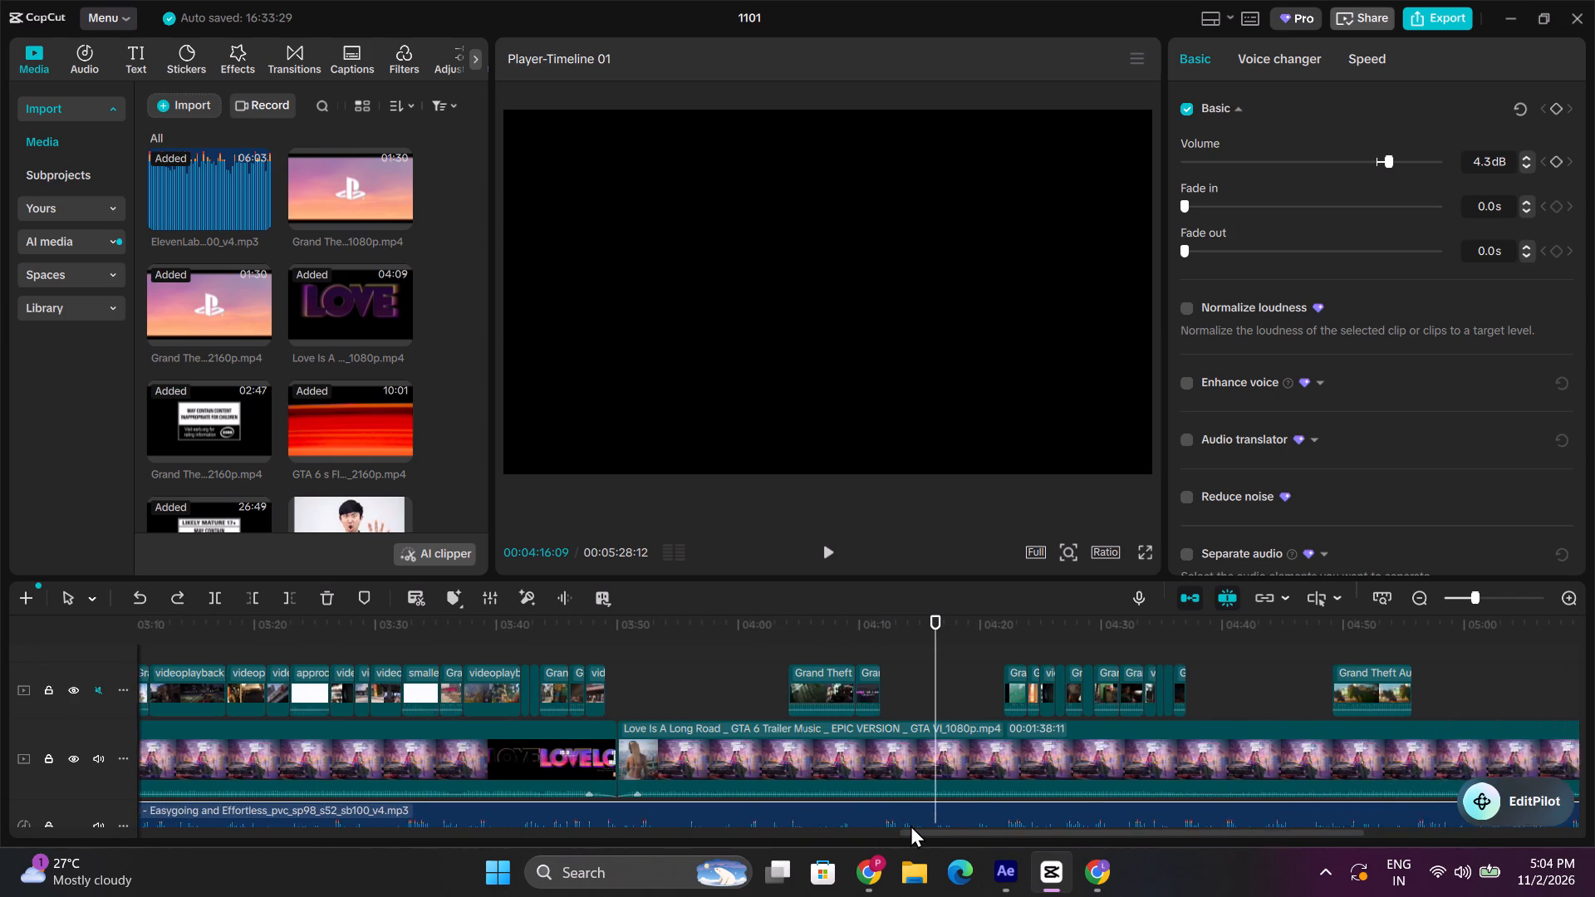
pyautogui.moveTo(910, 825); pyautogui.dragTo(935, 821)
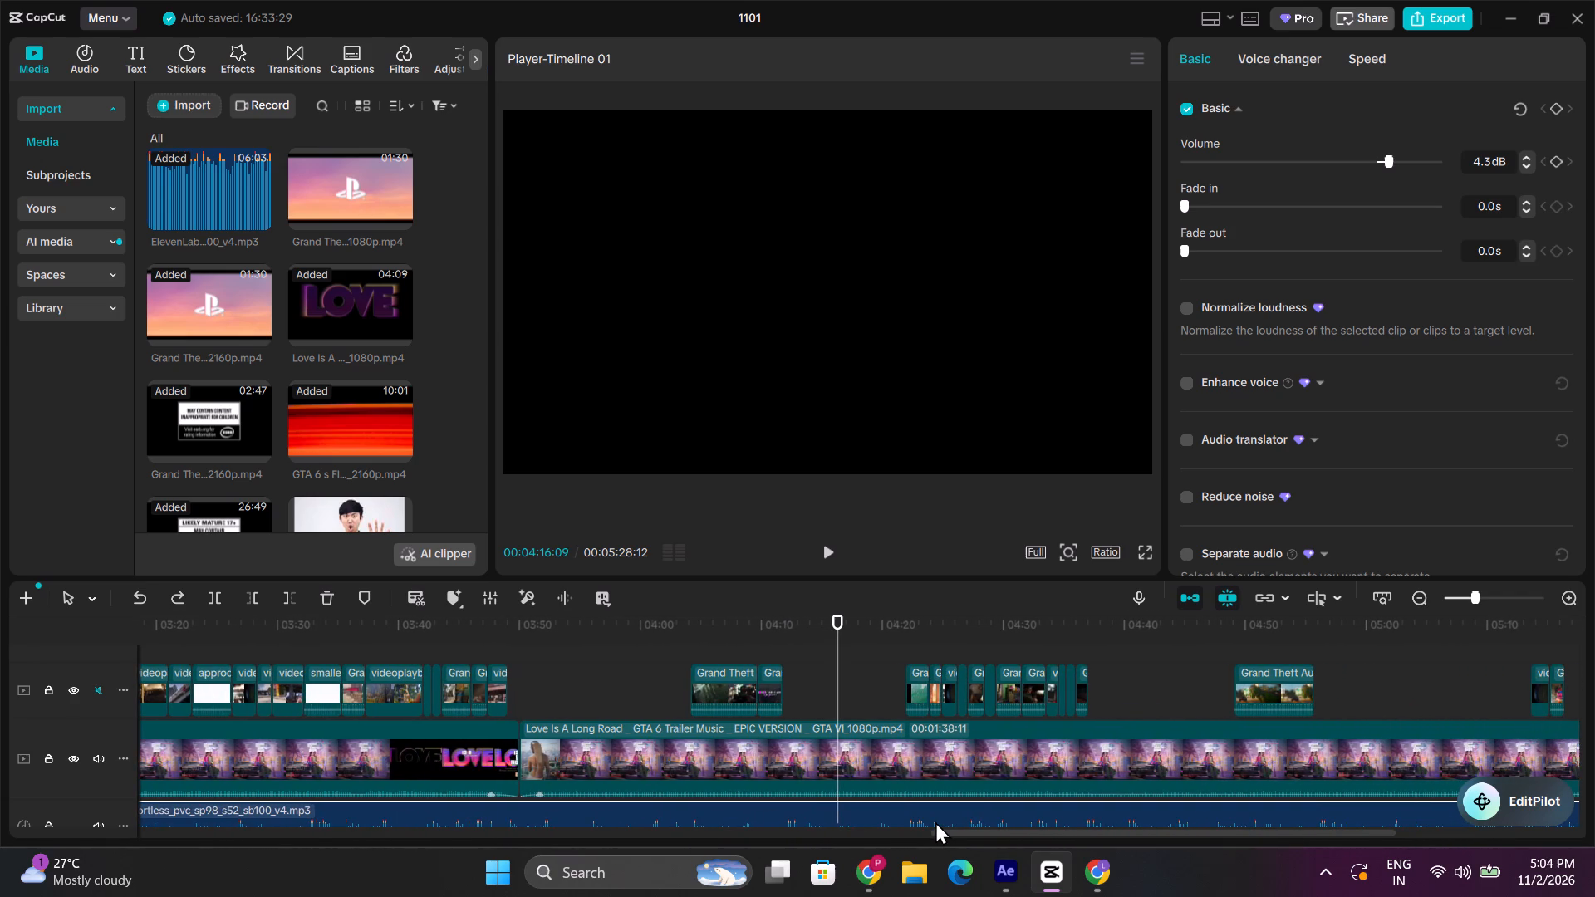
pyautogui.moveTo(940, 834); pyautogui.dragTo(969, 834)
pyautogui.moveTo(969, 834); pyautogui.dragTo(1011, 822)
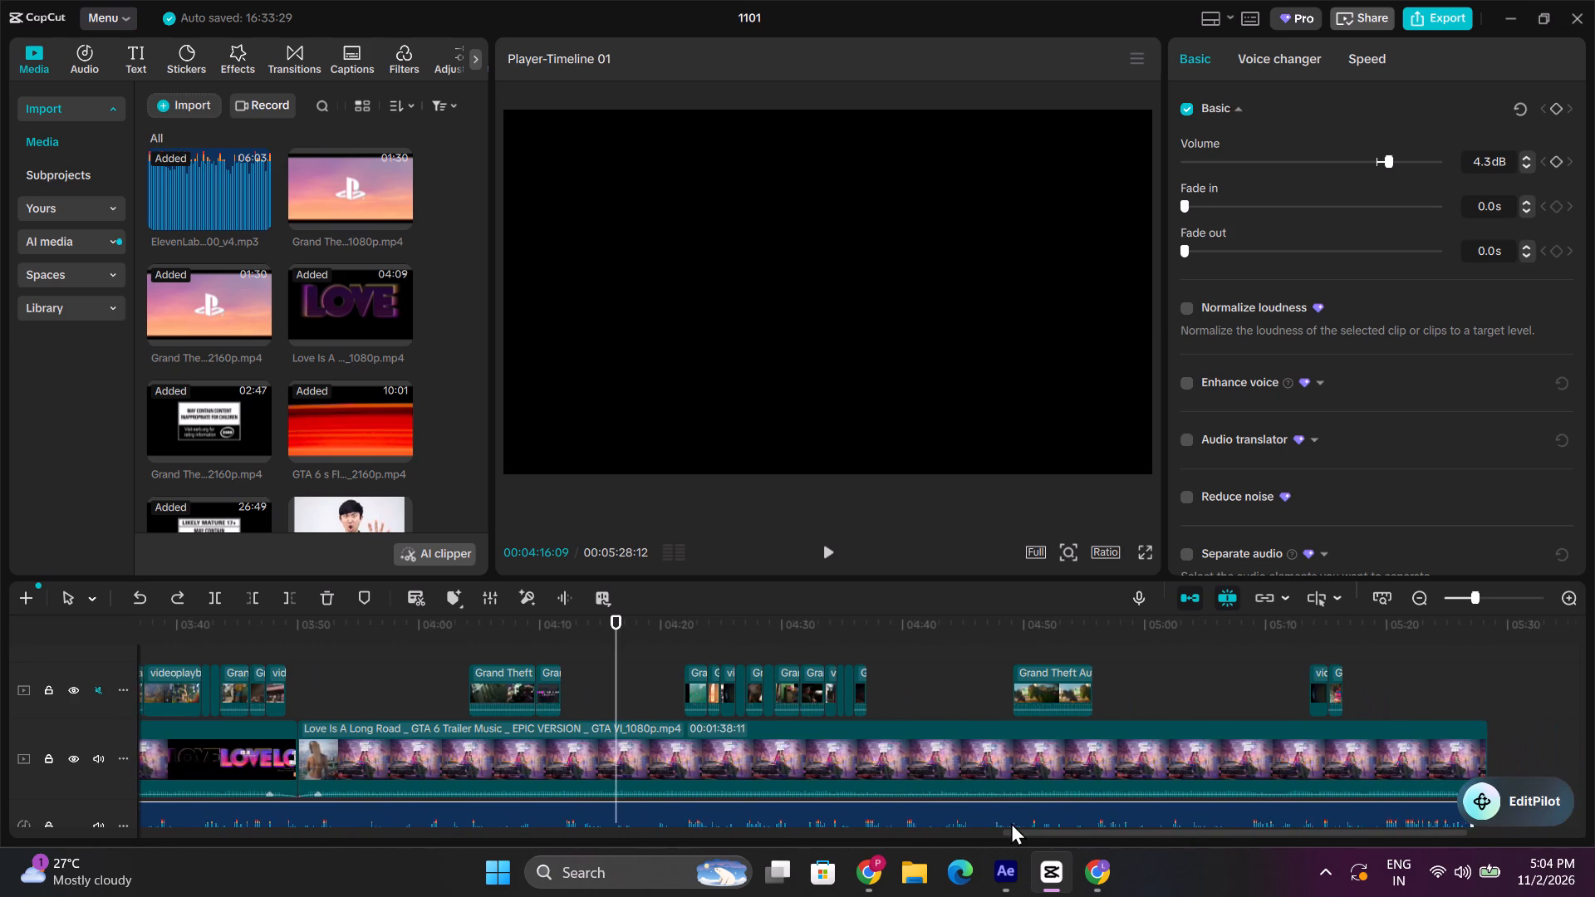
pyautogui.moveTo(1011, 822); pyautogui.dragTo(1013, 819)
pyautogui.click(915, 638)
pyautogui.click(916, 638)
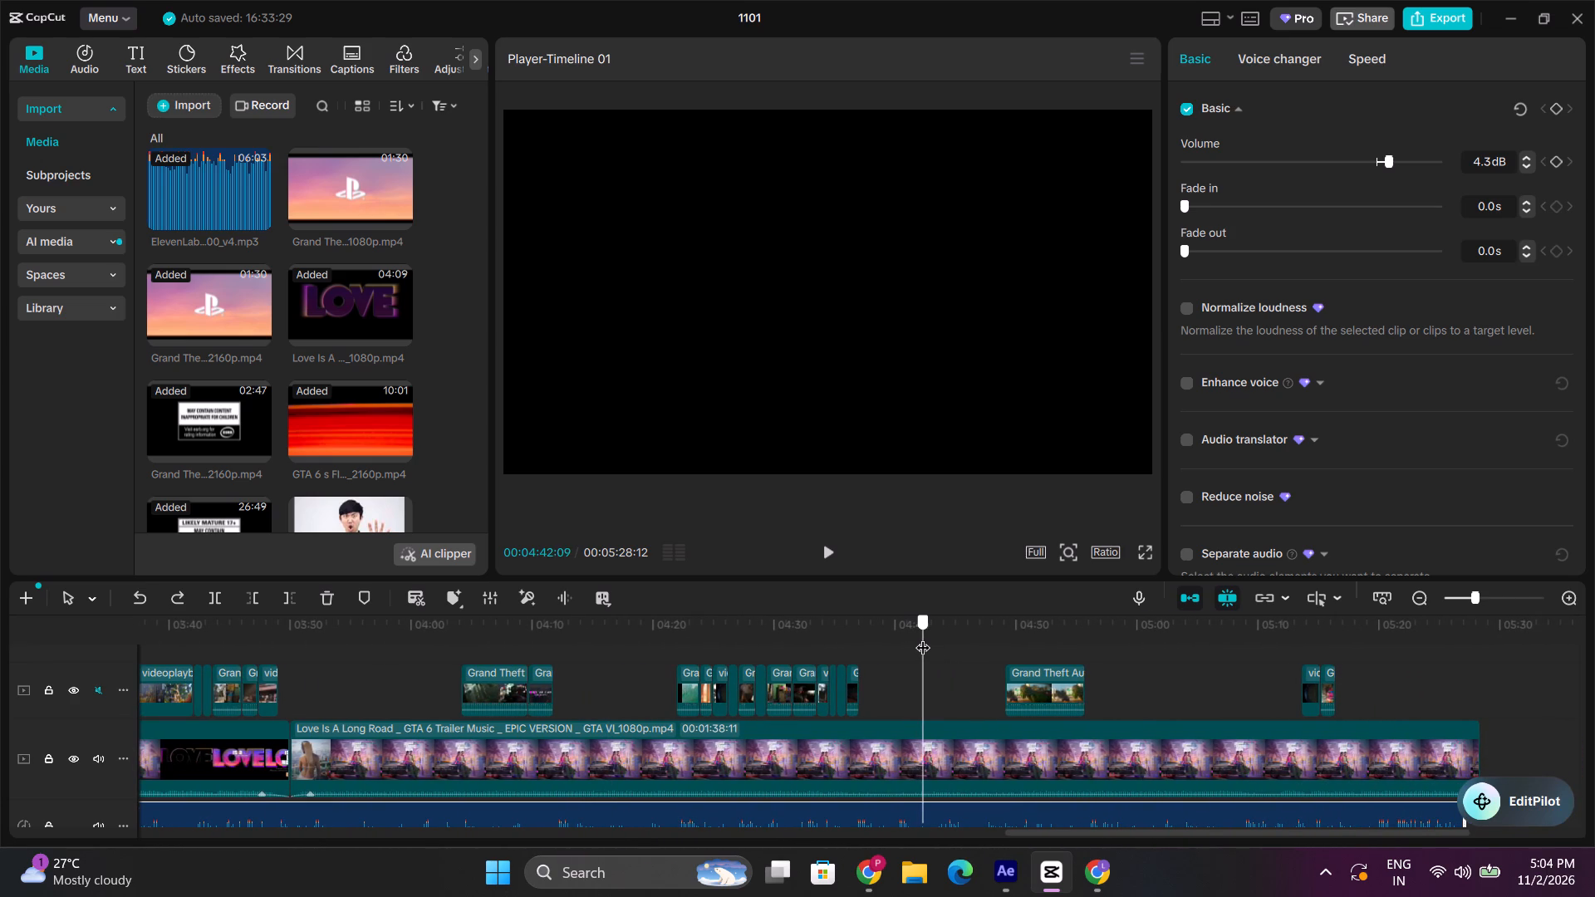
pyautogui.click(923, 637)
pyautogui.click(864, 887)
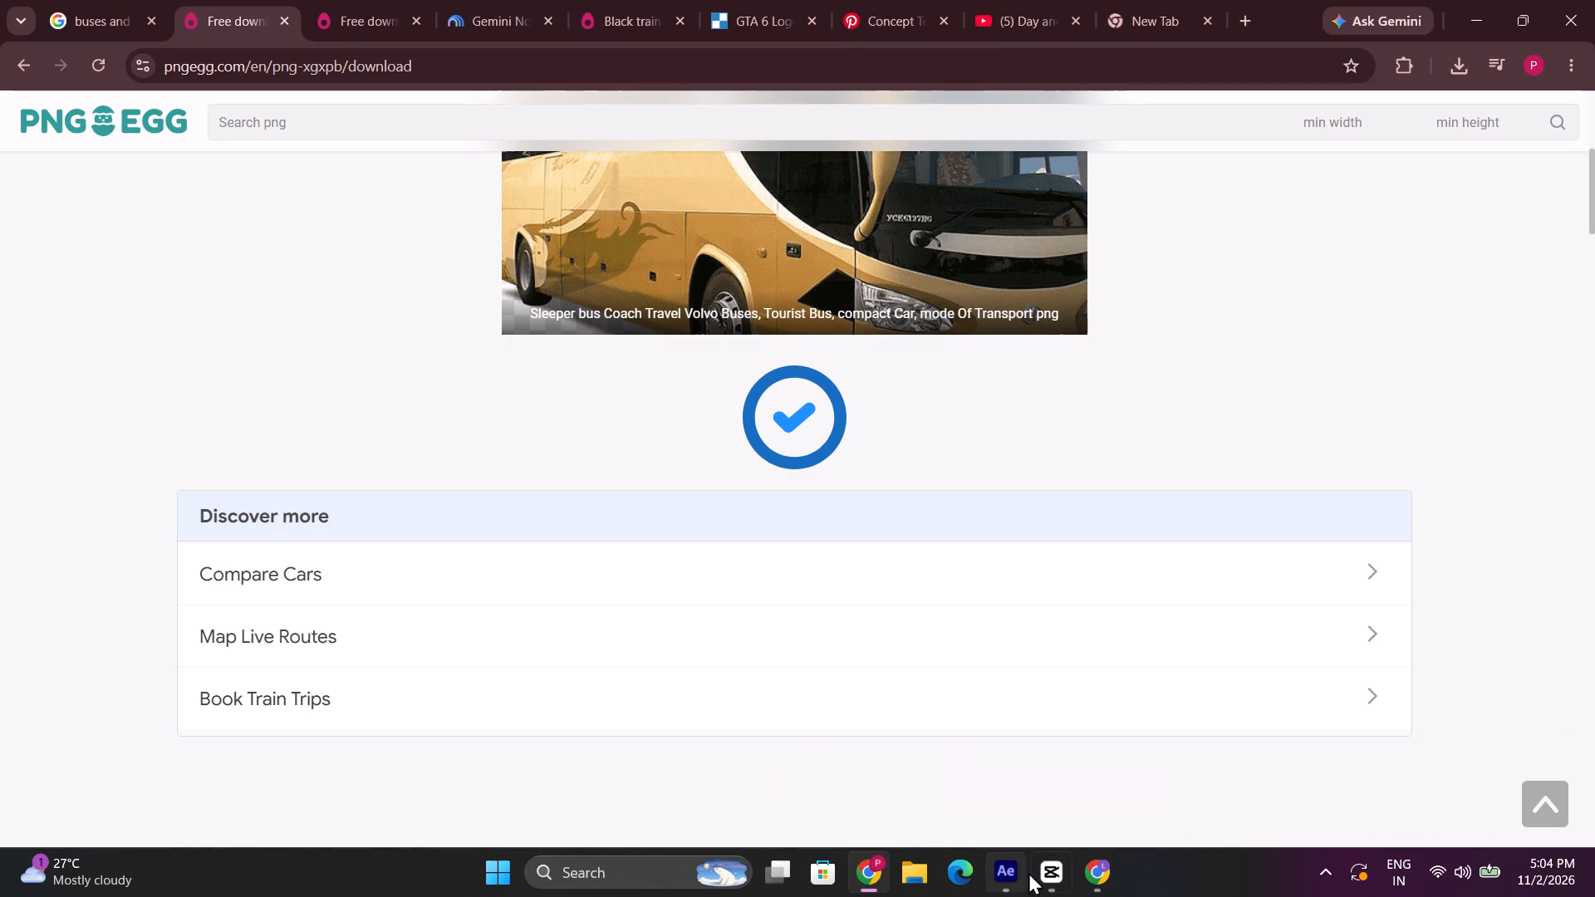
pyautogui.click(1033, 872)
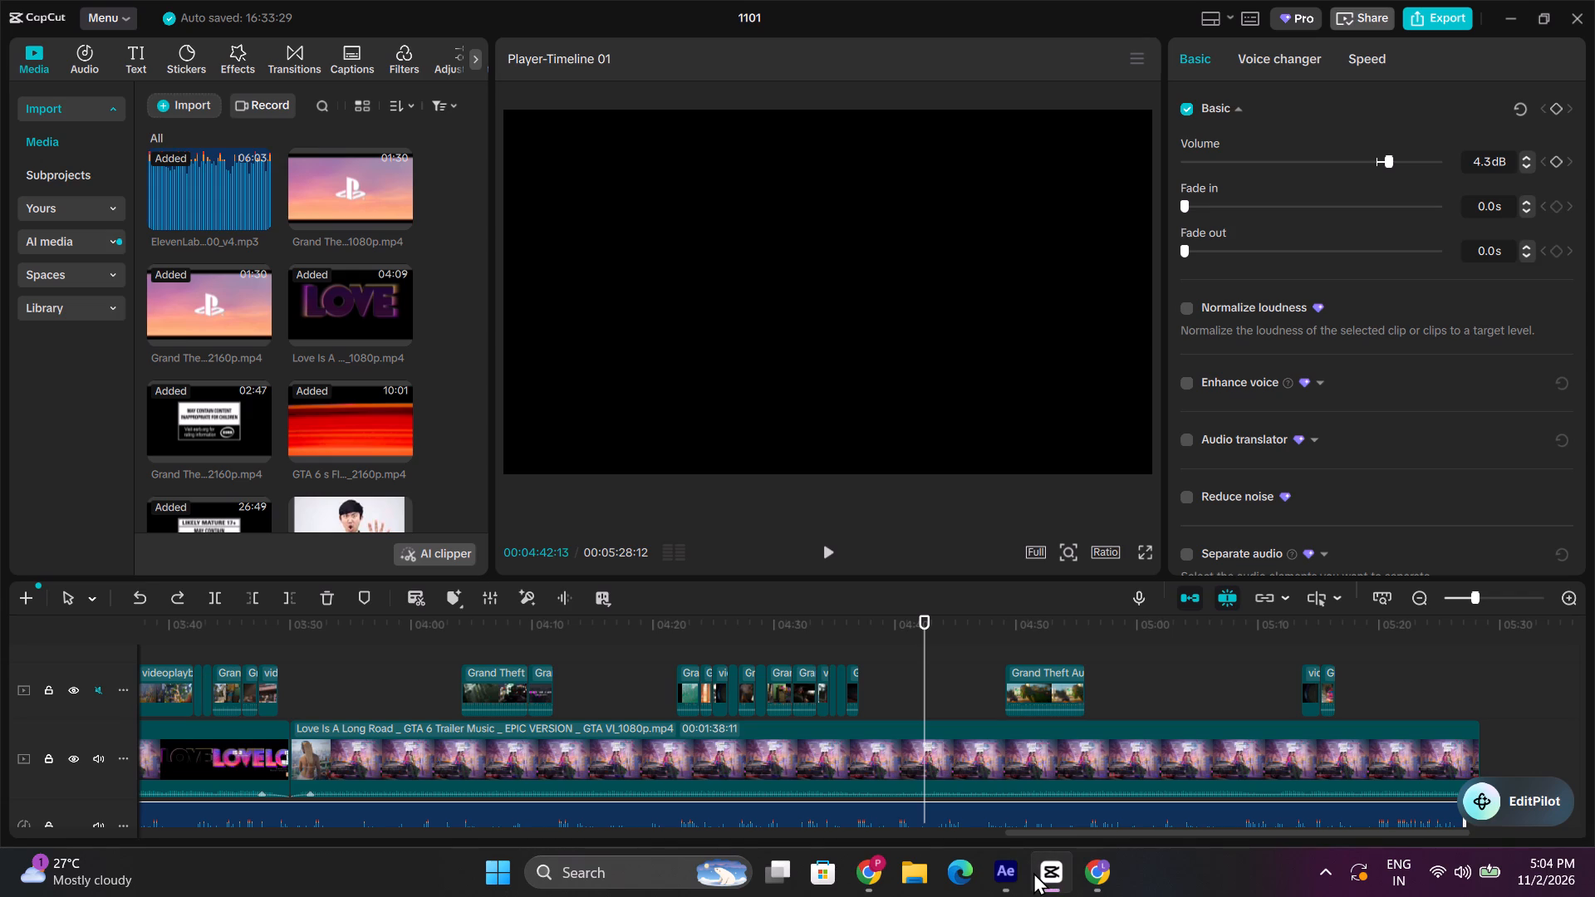
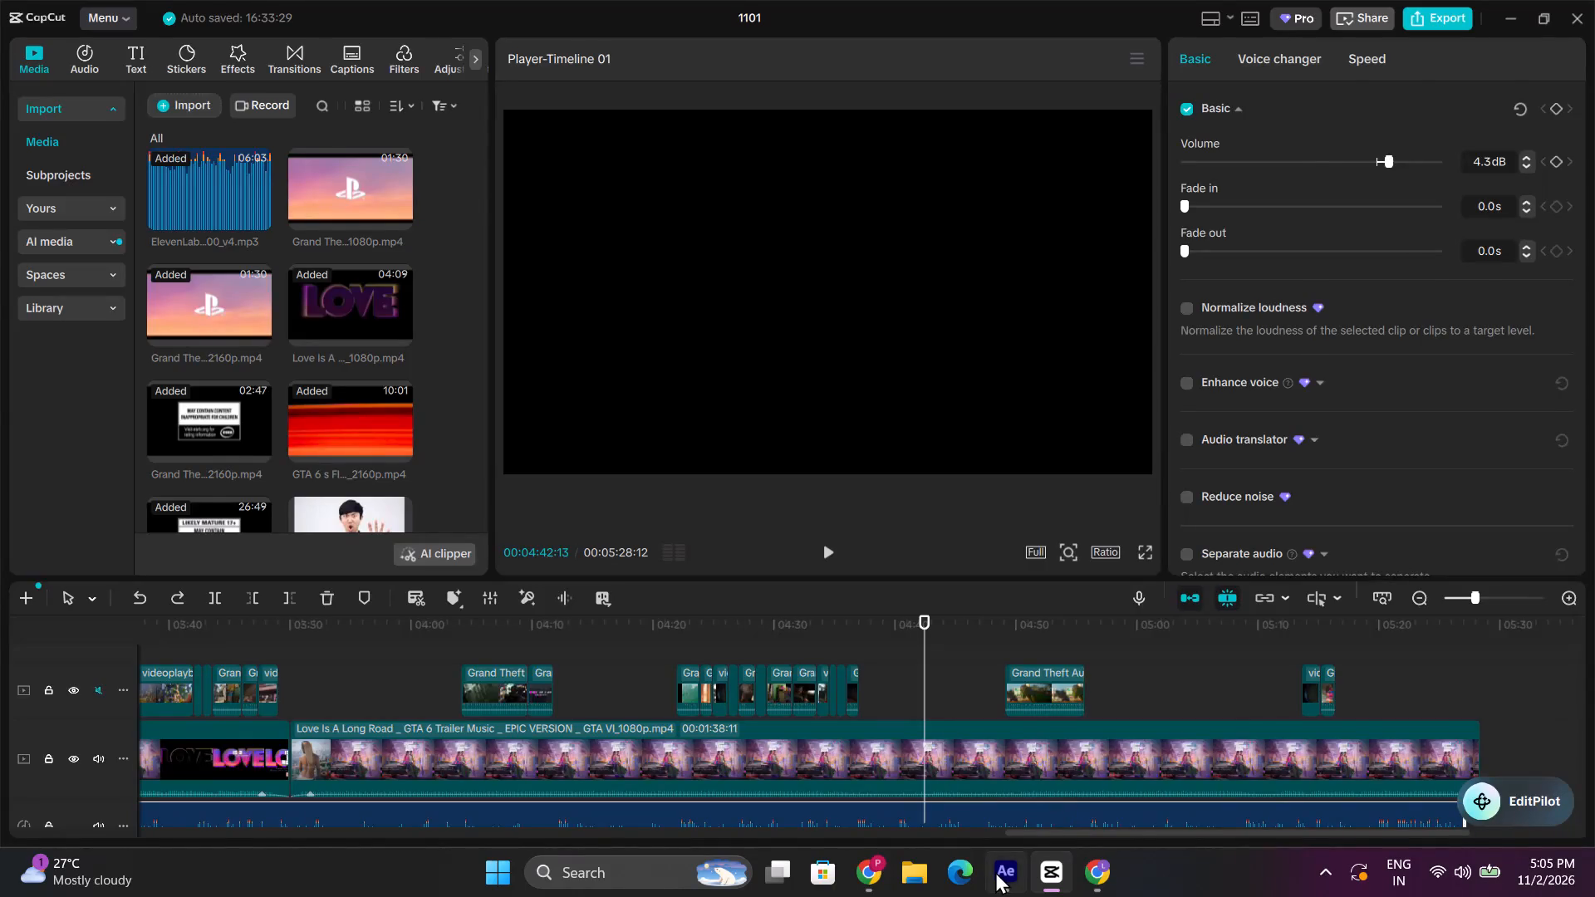
# Switch to After Effects and preview the bus and train title section between about 0:00:03:02 and 0:00:04:53.
pyautogui.click(995, 873)
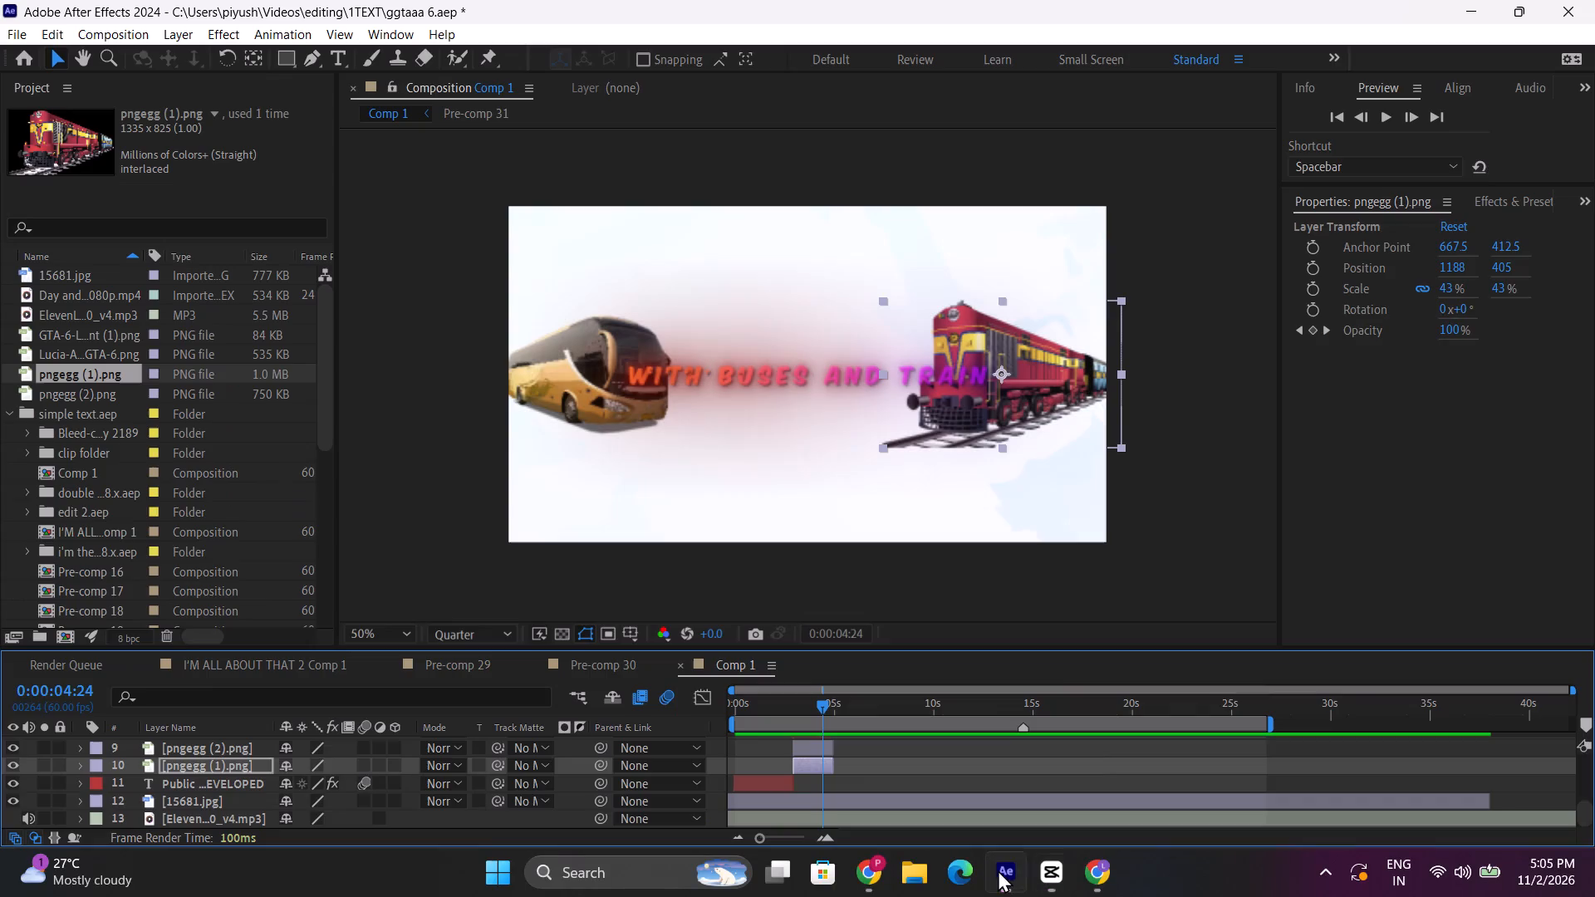
pyautogui.press('space')
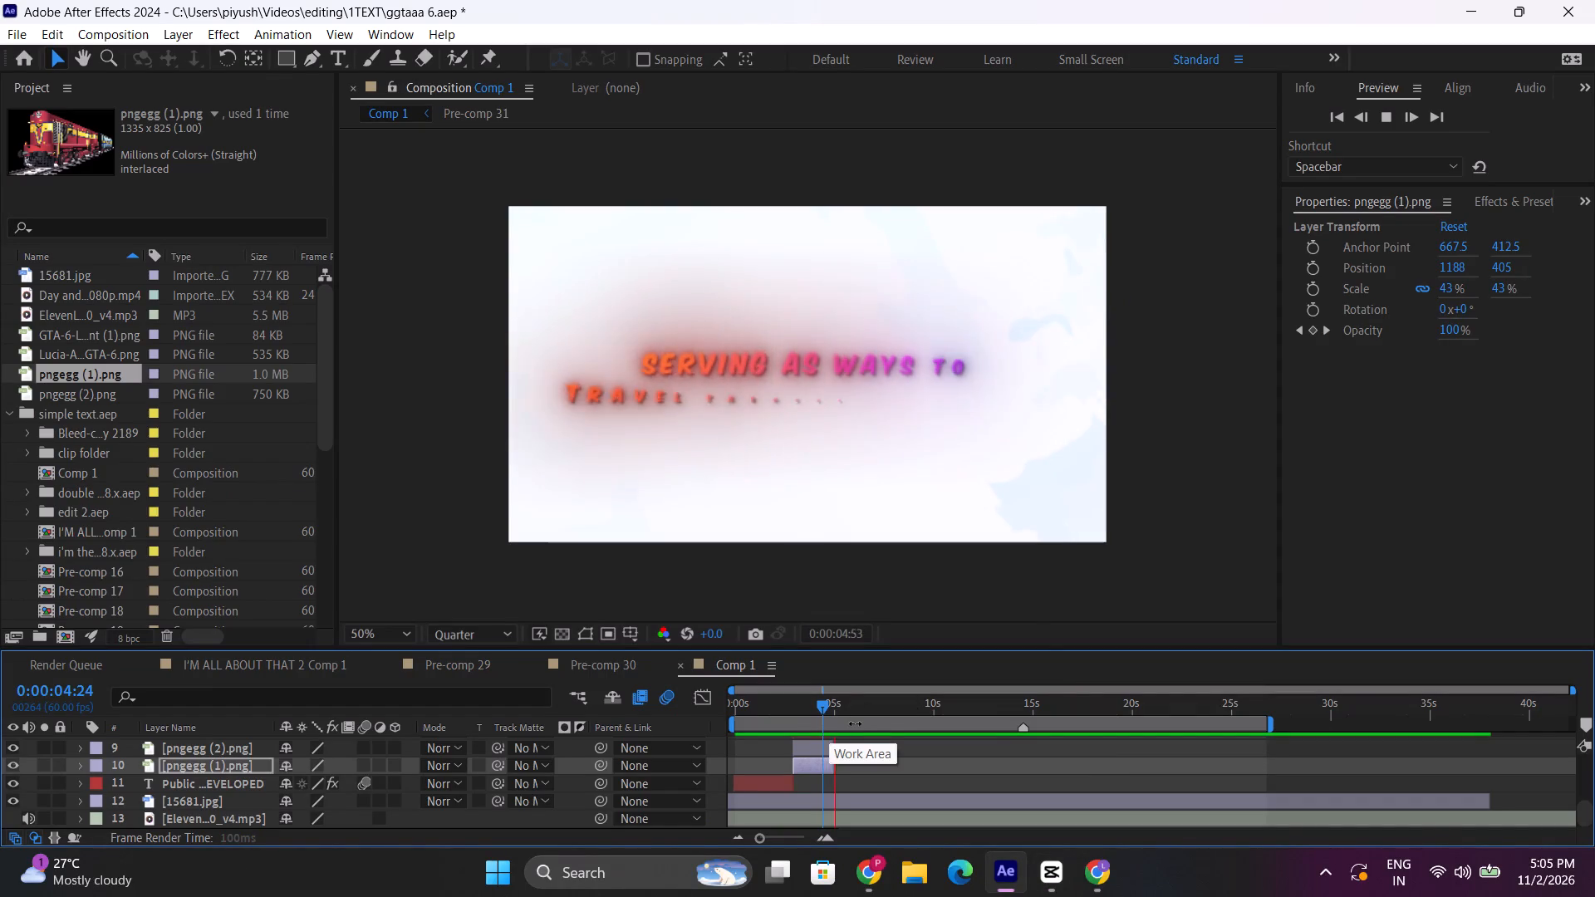
pyautogui.moveTo(811, 708); pyautogui.dragTo(827, 713)
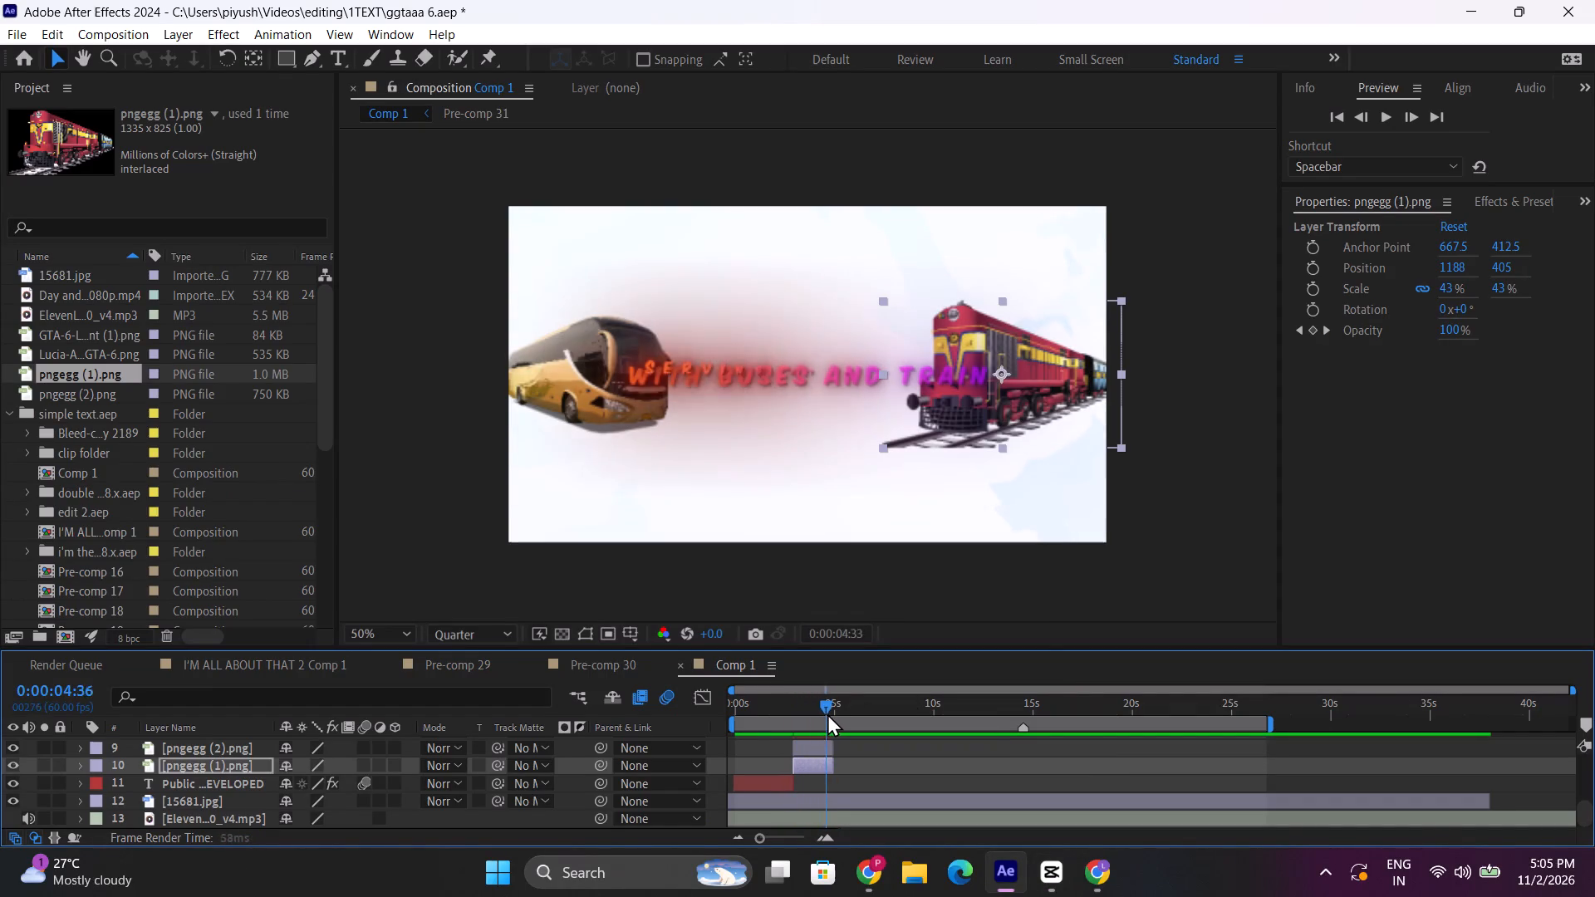
pyautogui.moveTo(827, 713); pyautogui.dragTo(796, 714)
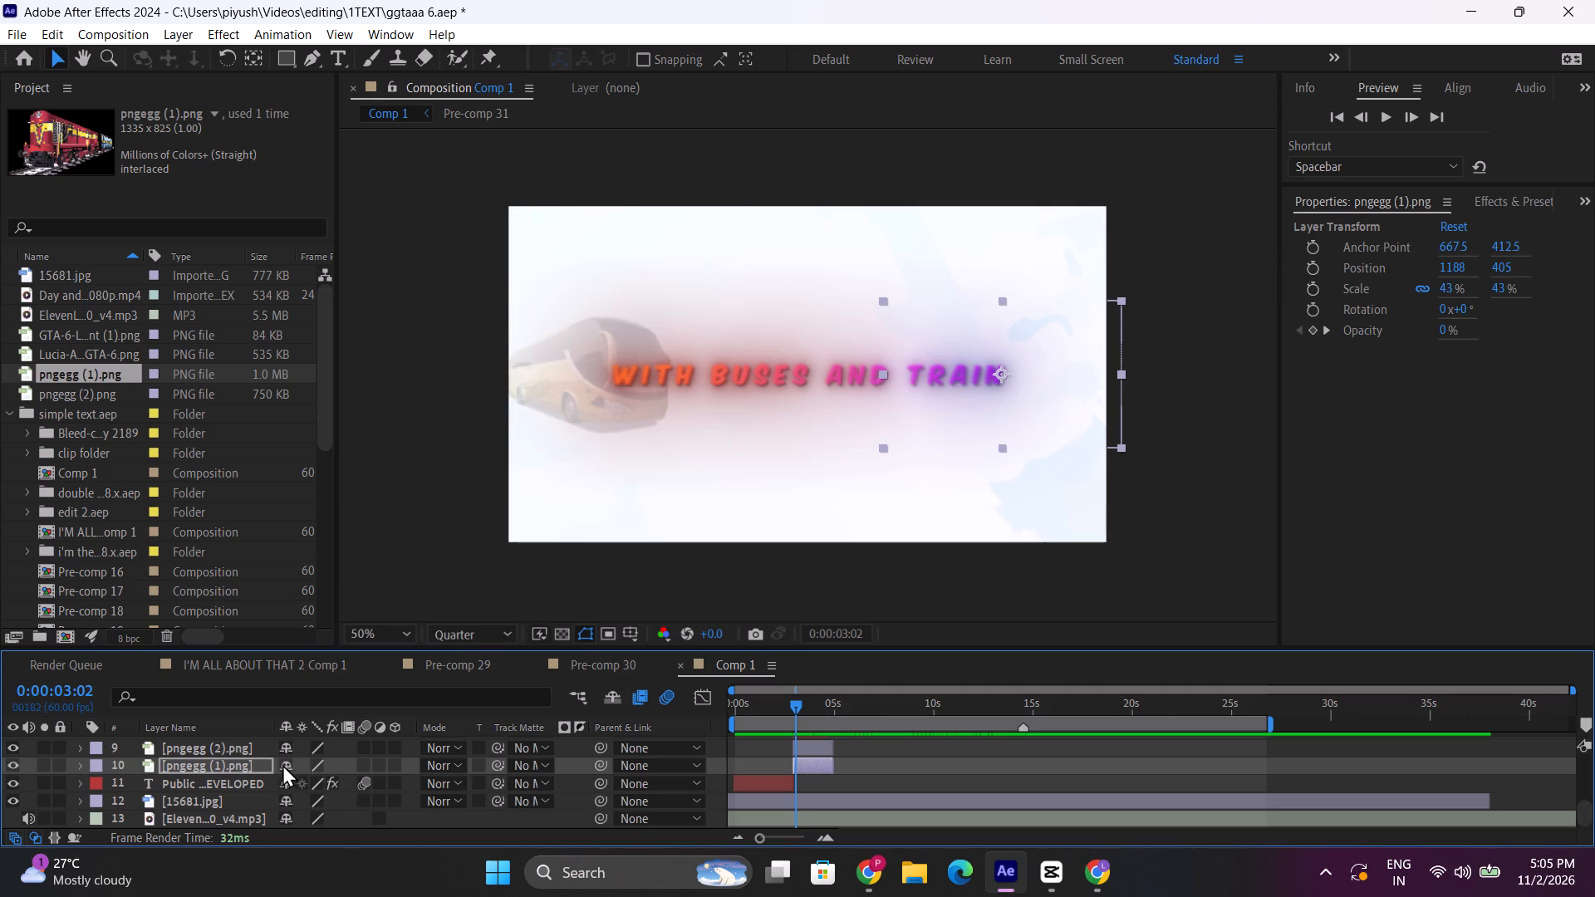
# Add the Property wiggle expression template to the Position of the bus image layer, pngegg (2).png.
pyautogui.click(191, 752)
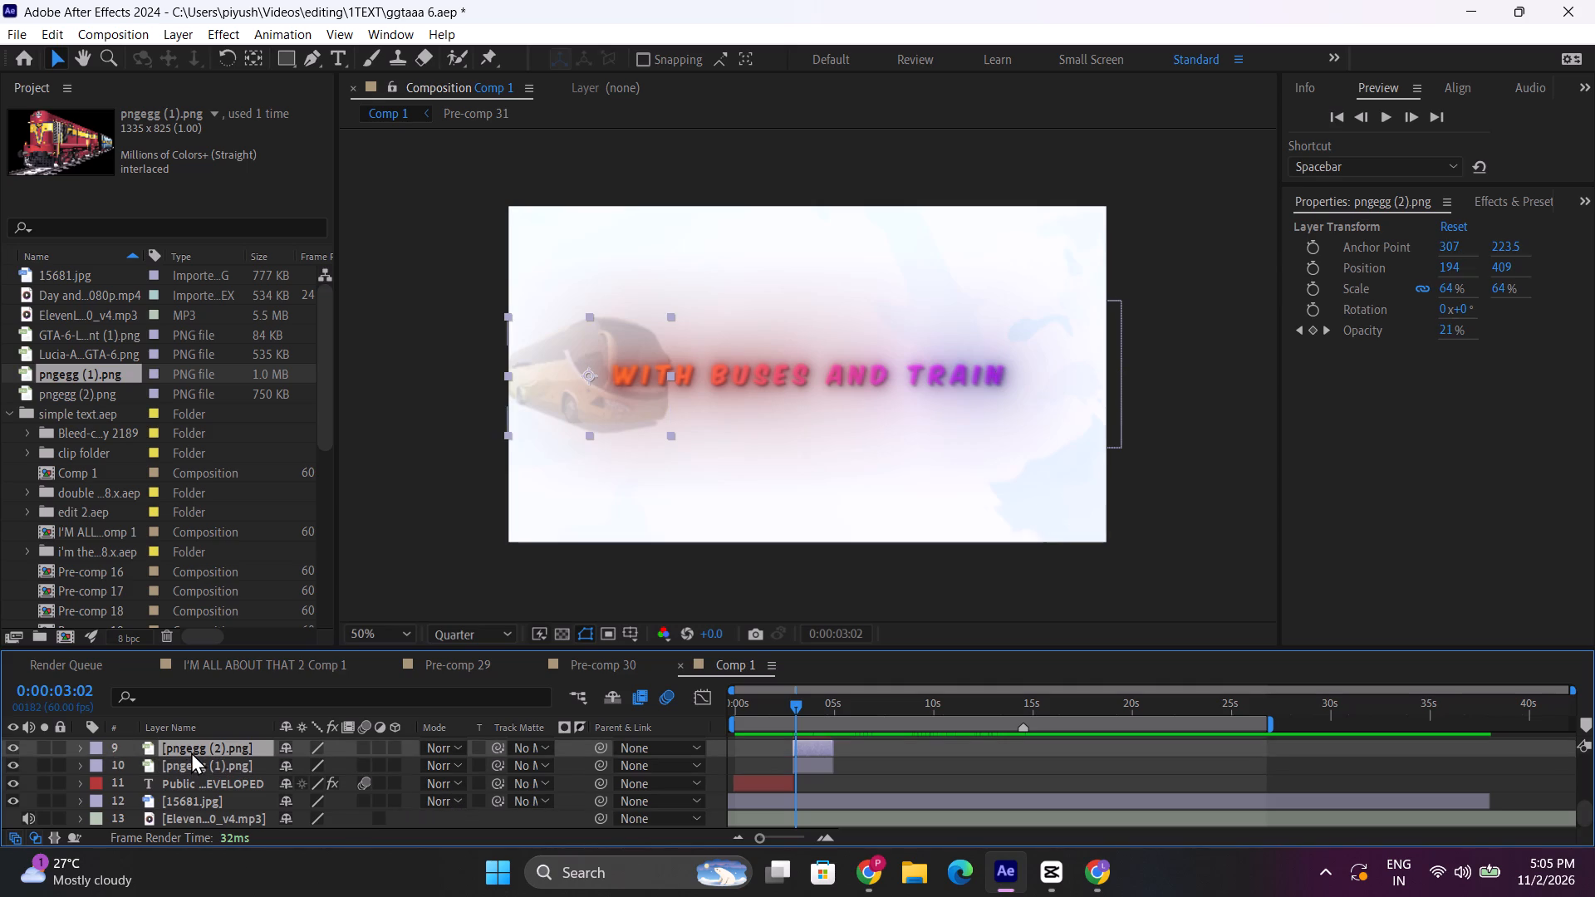
pyautogui.press('u')
pyautogui.press('u')
pyautogui.tripleClick(828, 841)
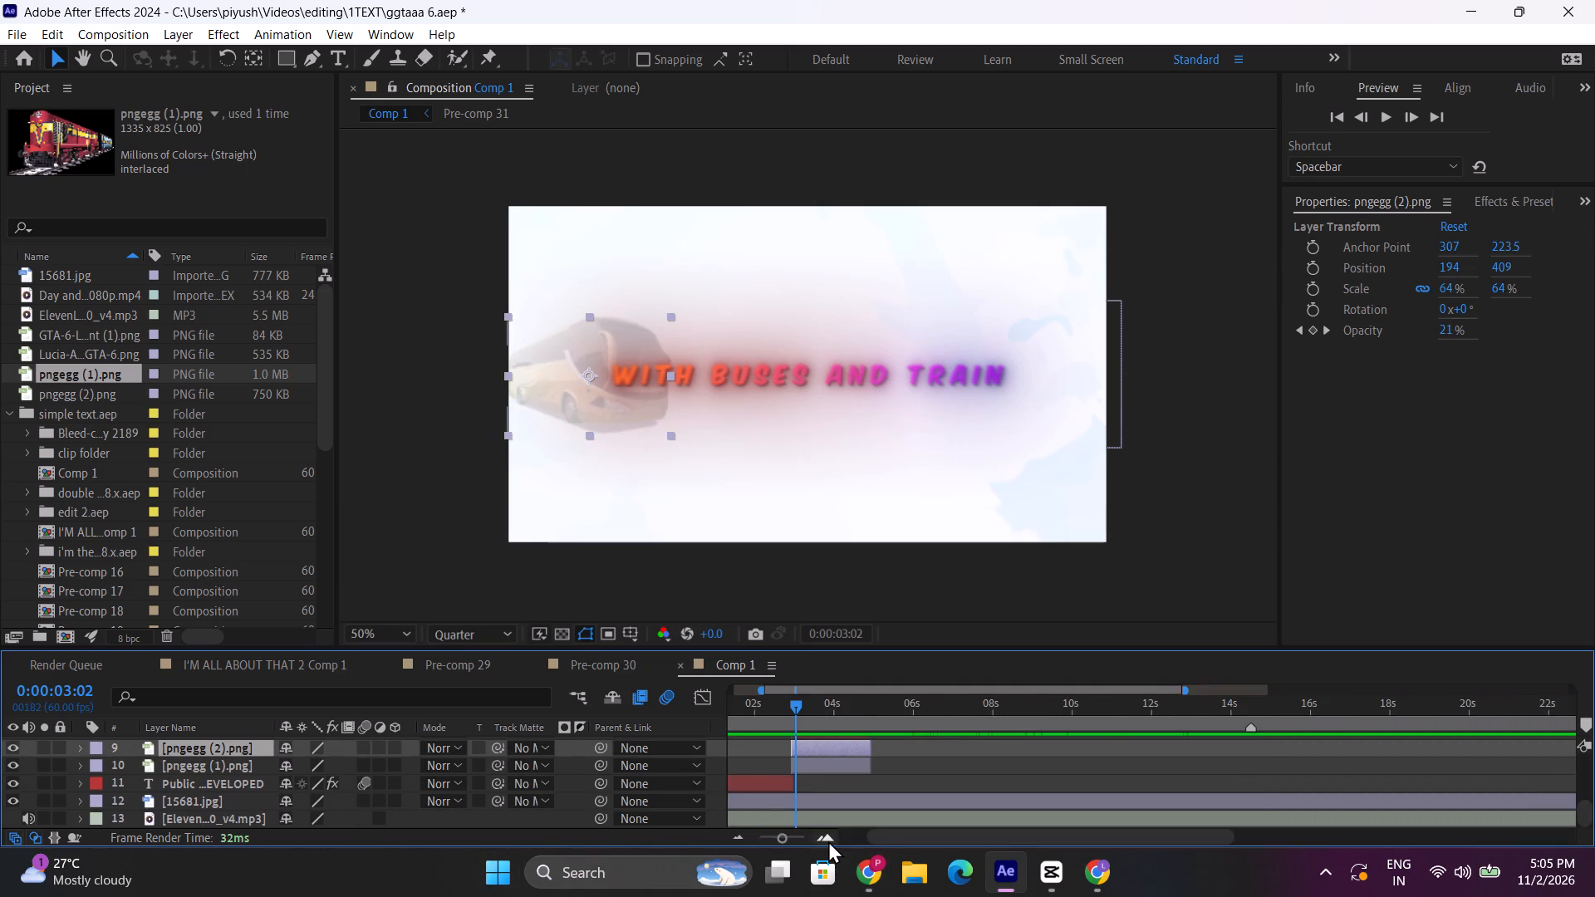
pyautogui.click(76, 747)
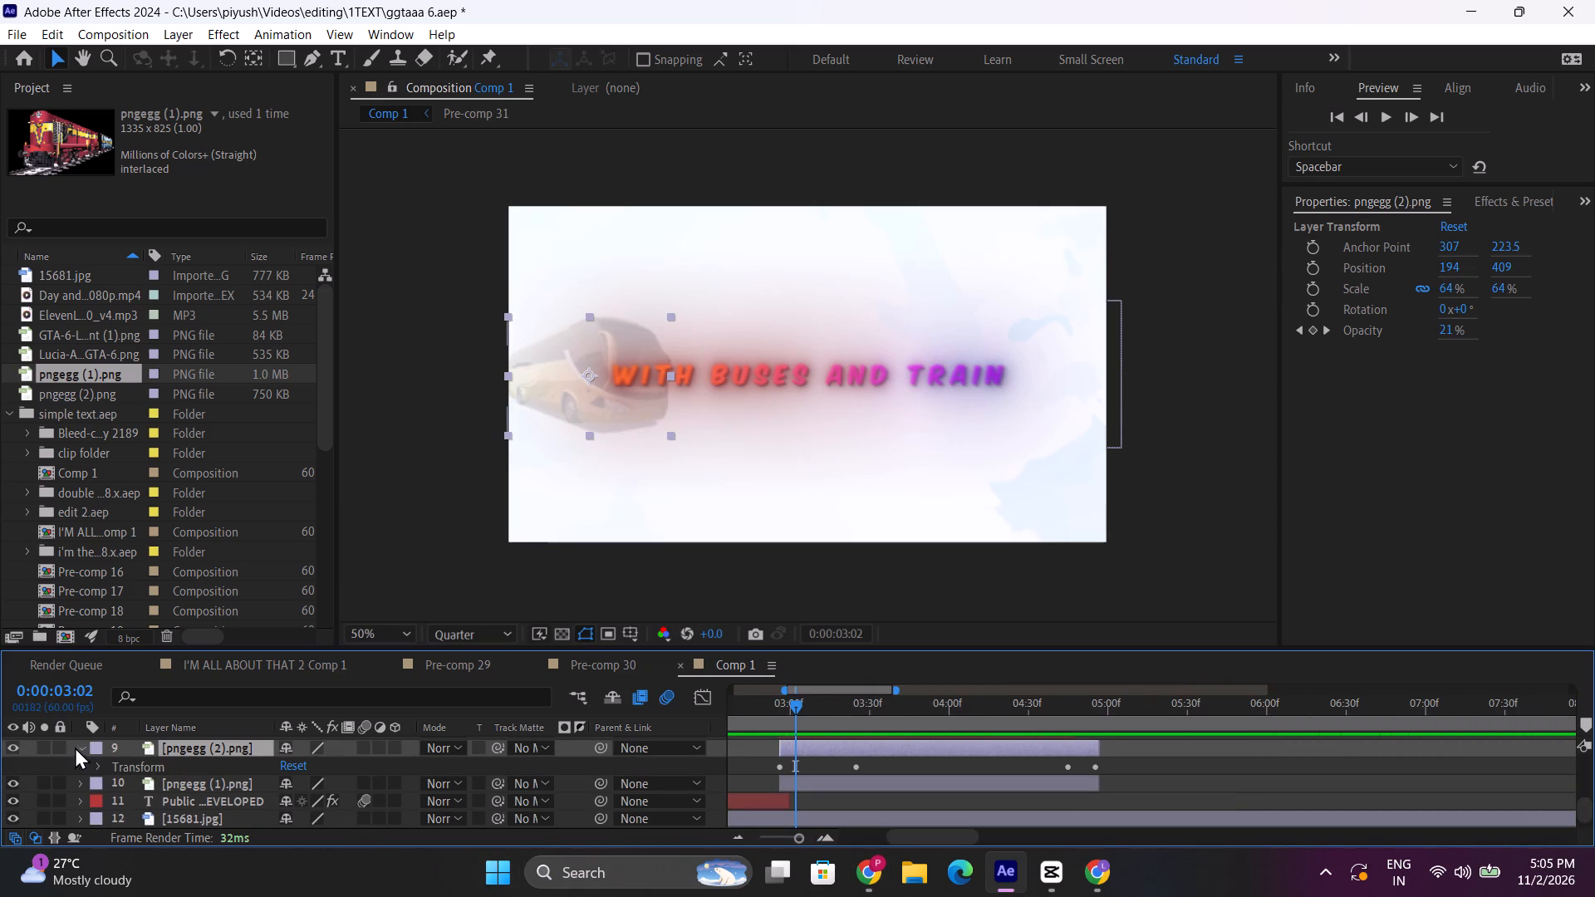
pyautogui.click(100, 769)
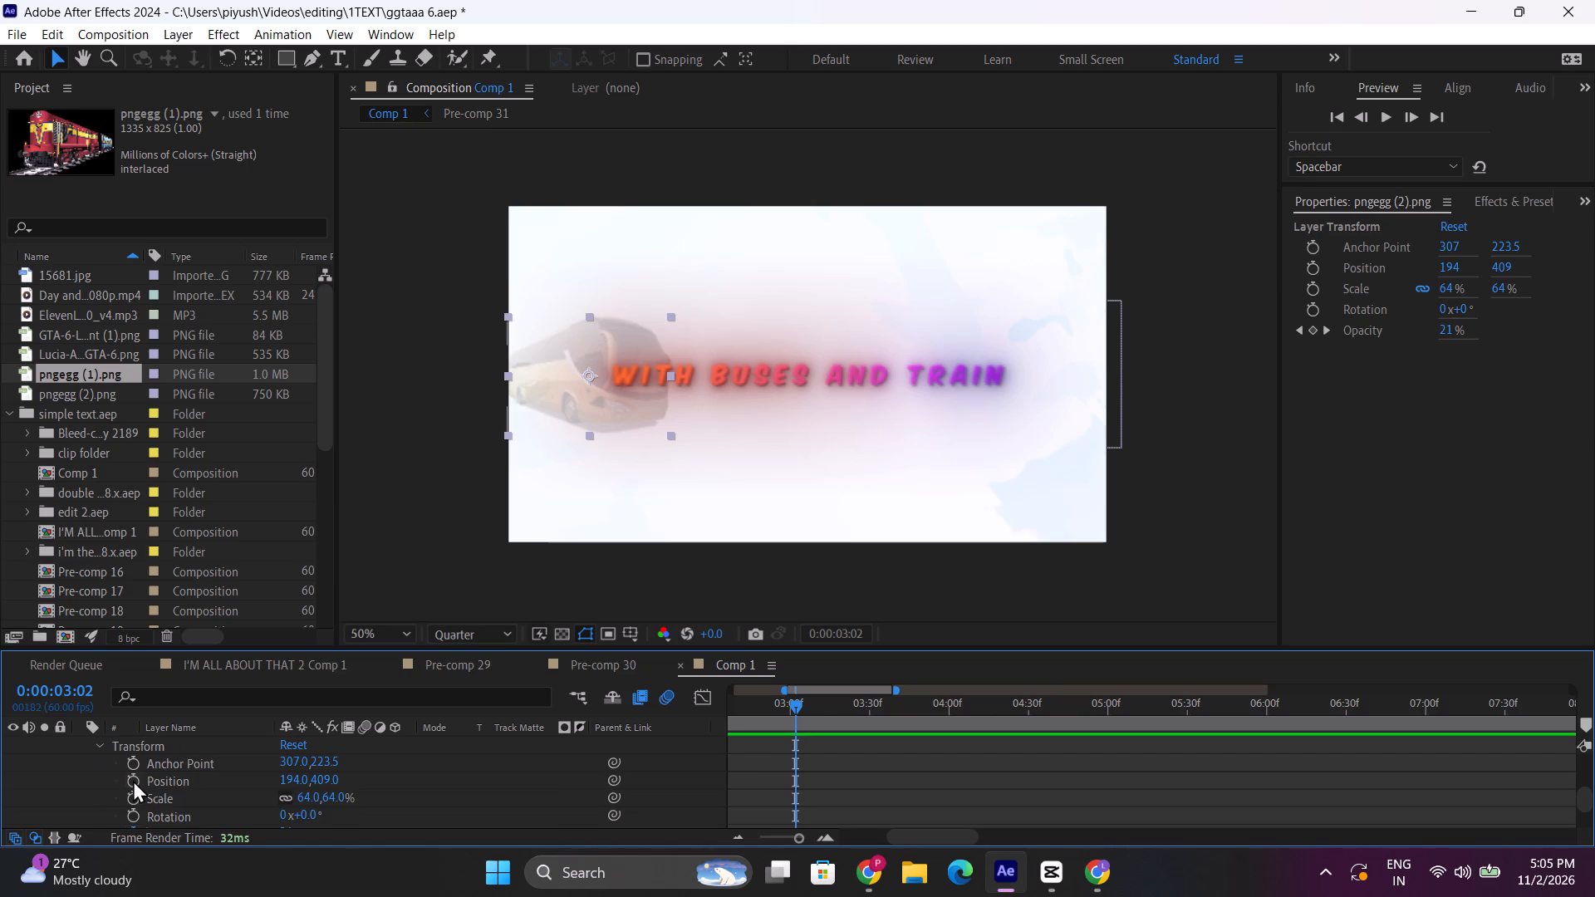
pyautogui.keyDown('alt'); pyautogui.click(133, 780); pyautogui.keyUp('alt')
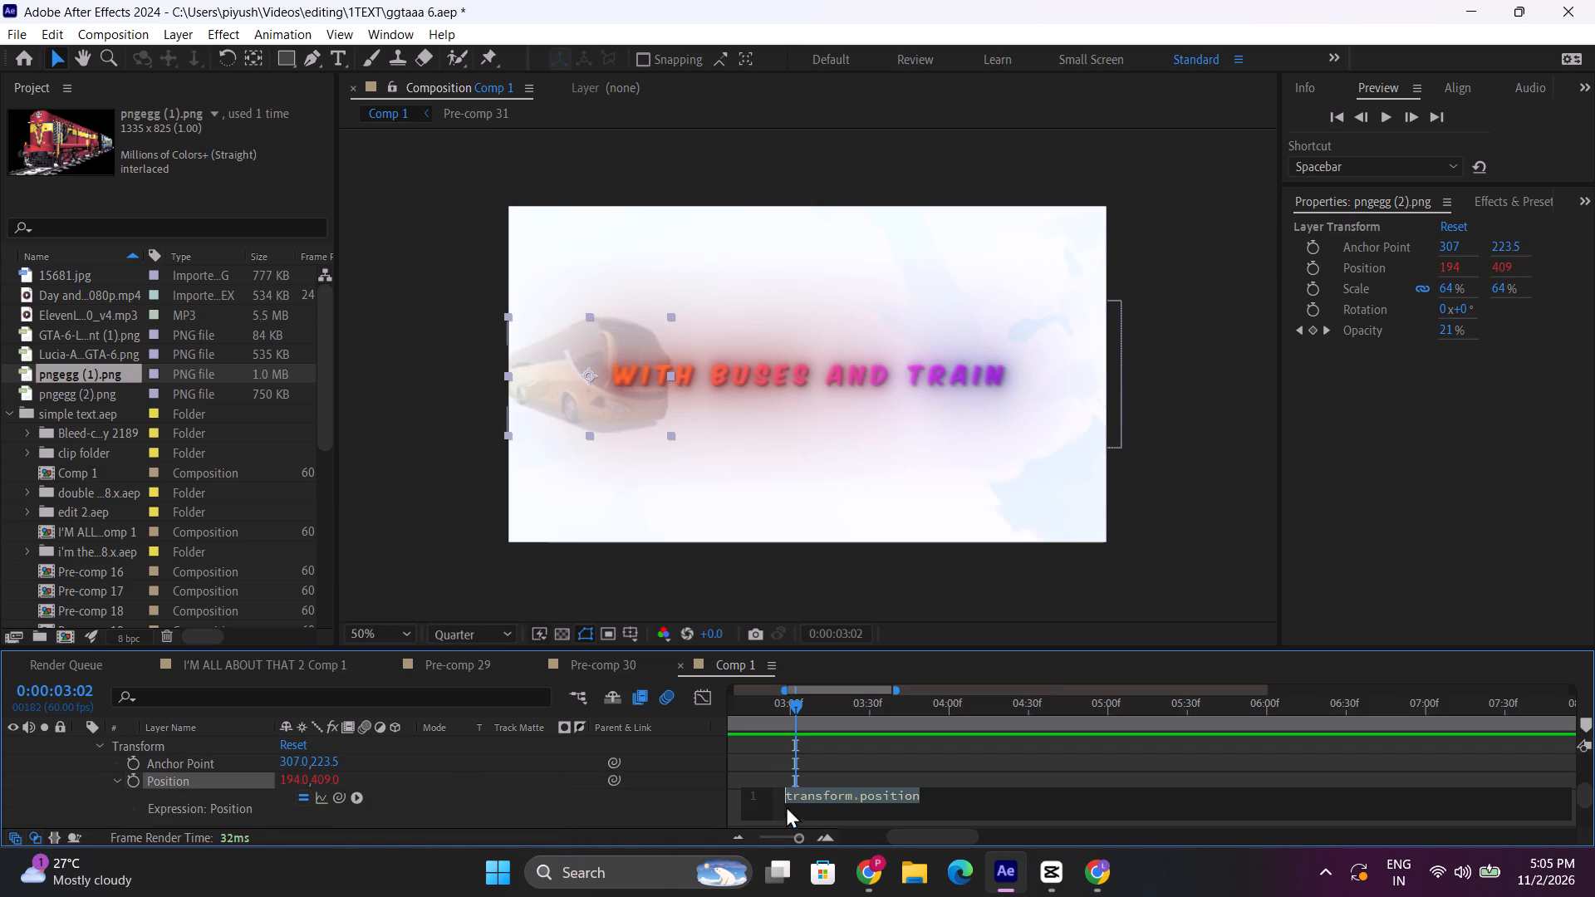
pyautogui.click(359, 797)
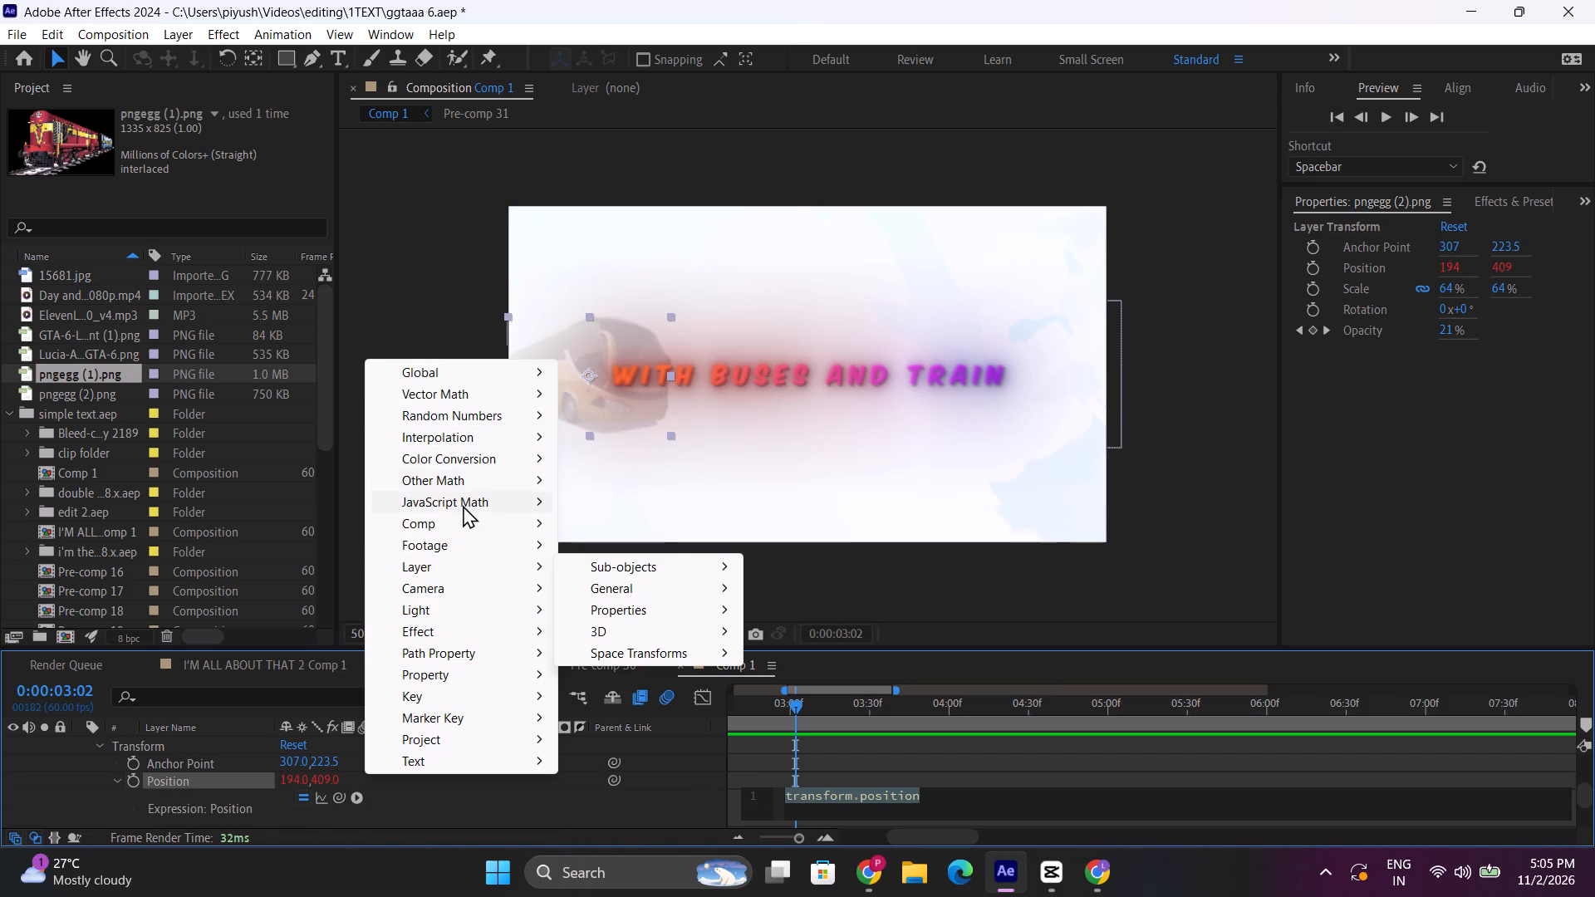
pyautogui.click(438, 675)
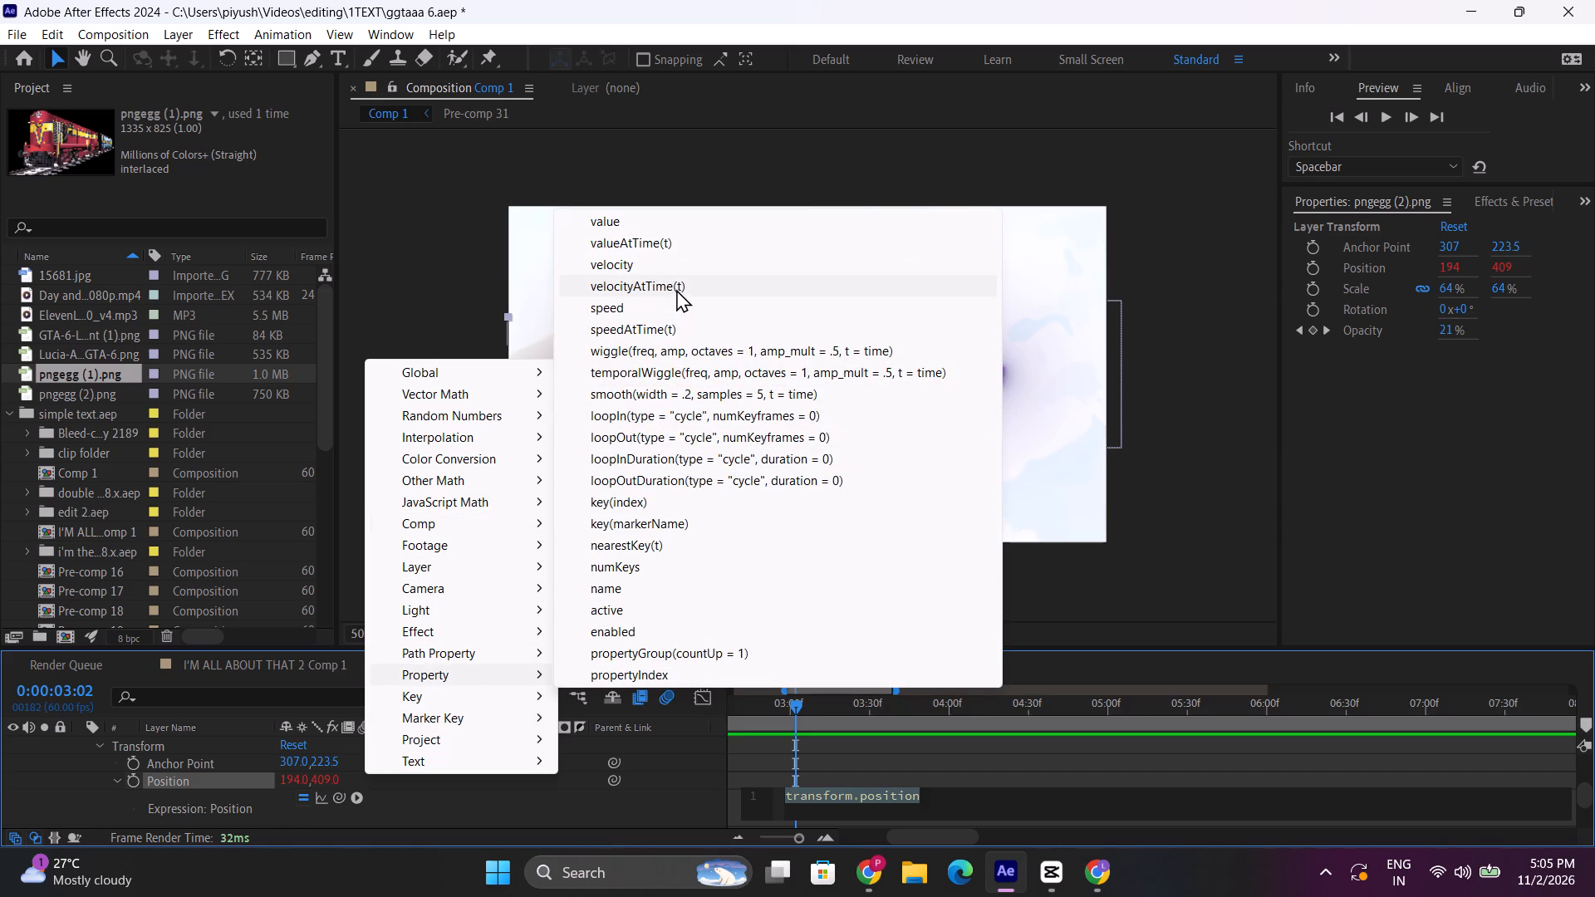
pyautogui.click(682, 358)
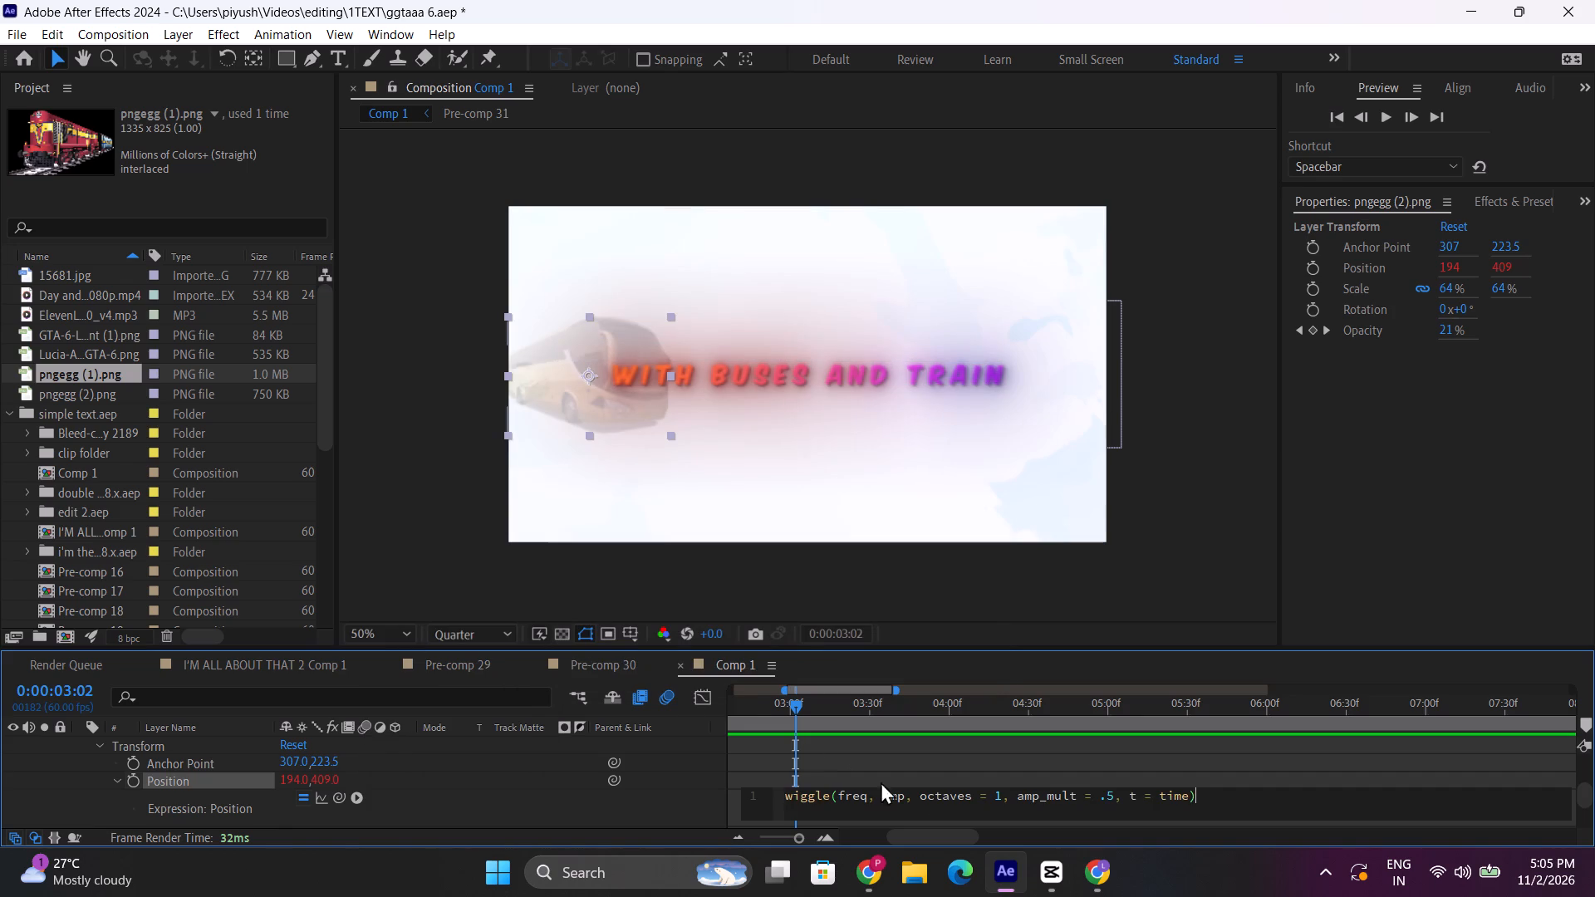
# Set the bus Position wiggle expression's frequency to 2 and amplitude to 20.
pyautogui.click(866, 796)
pyautogui.press('BackSpace')
pyautogui.press('BackSpace')
pyautogui.press('BackSpace')
pyautogui.press('BackSpace')
pyautogui.press('2')
pyautogui.press('Right')
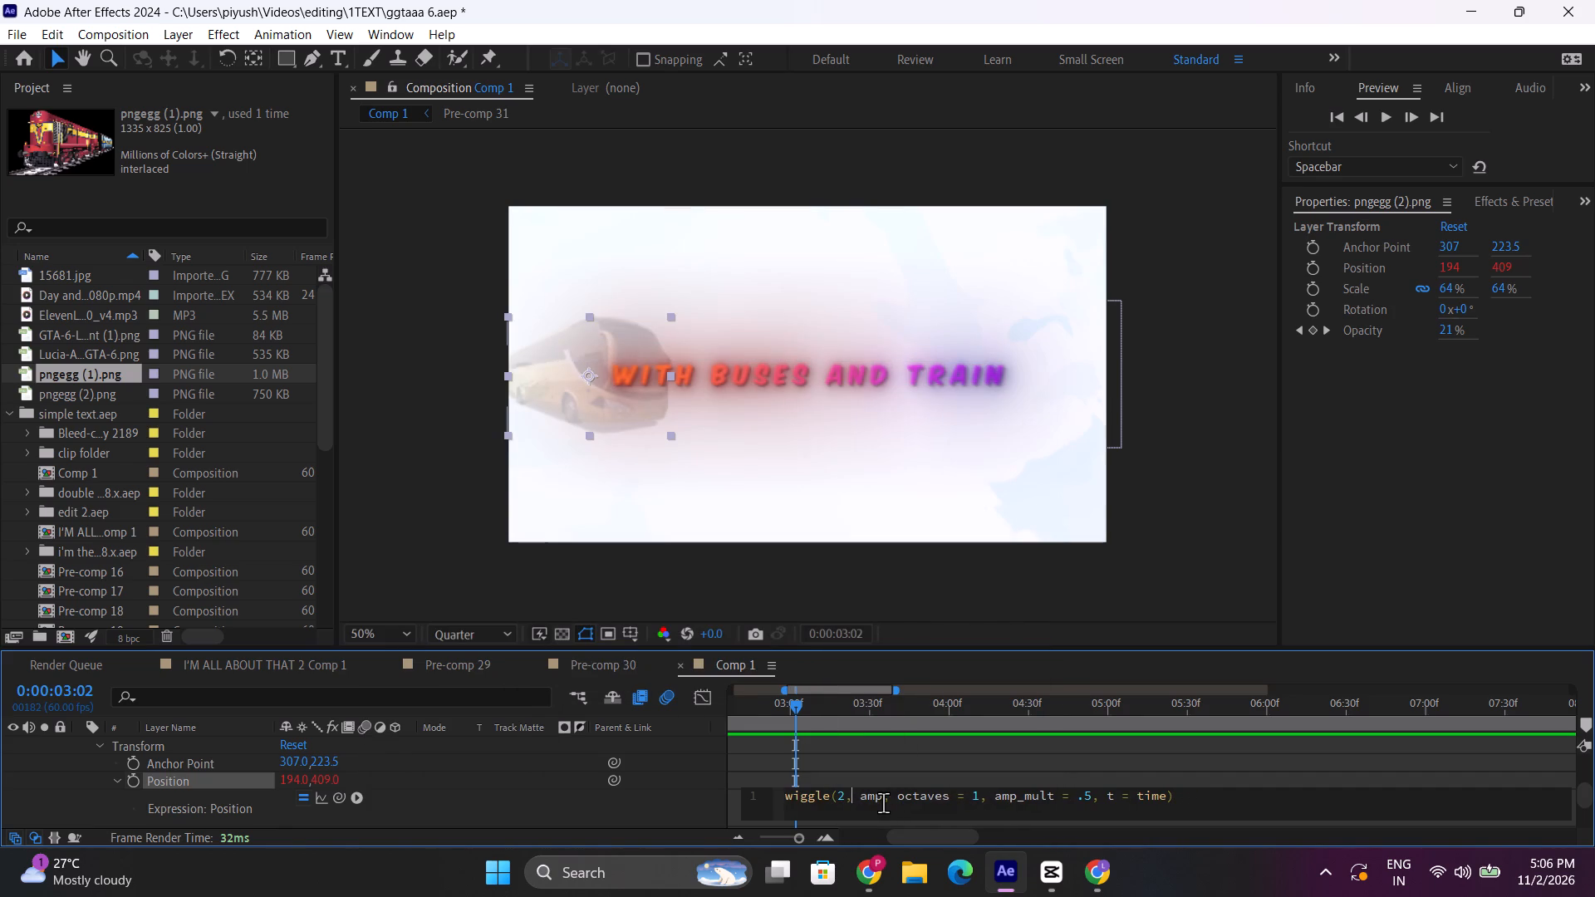
pyautogui.press('Right')
pyautogui.press('Right')
pyautogui.press('Right')
pyautogui.press('Right')
pyautogui.press('BackSpace')
pyautogui.press('BackSpace')
pyautogui.press('BackSpace')
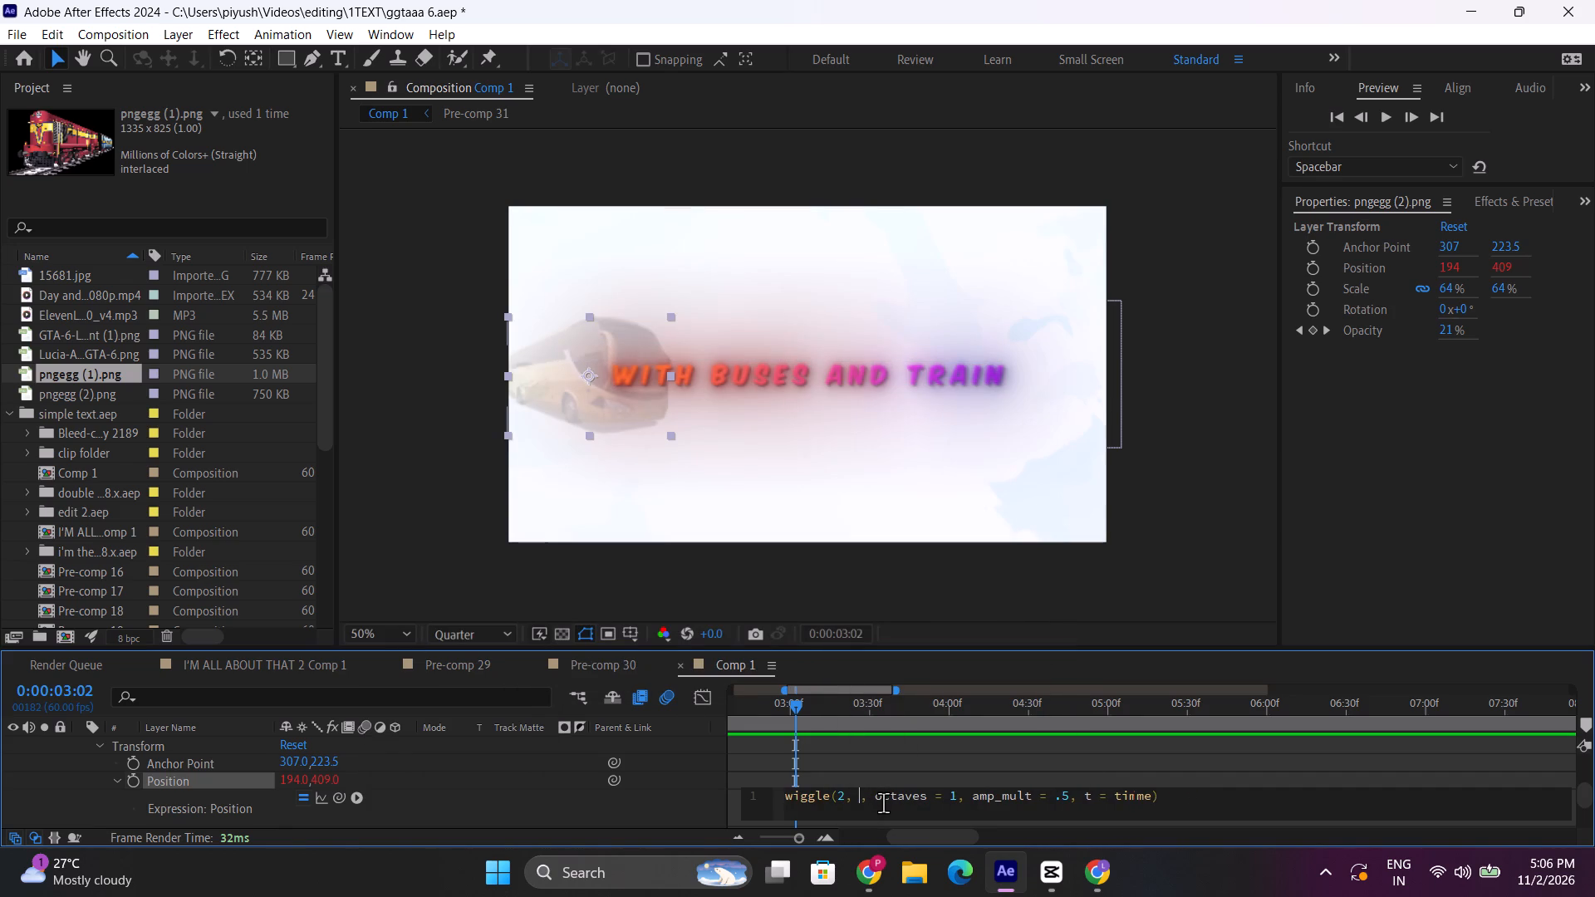
pyautogui.write('20')
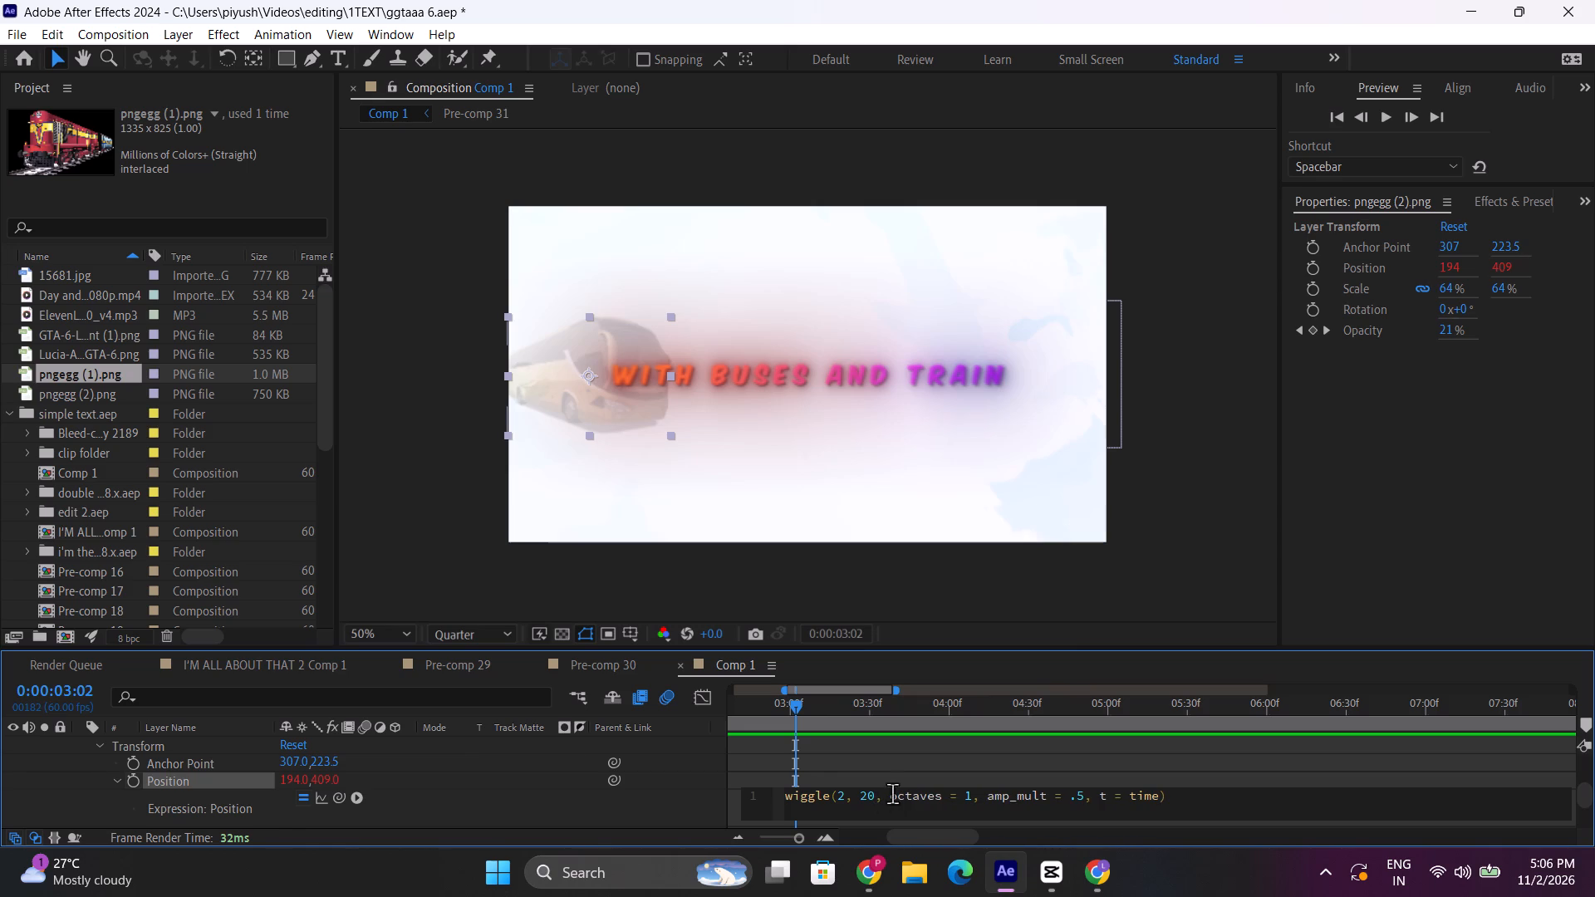
pyautogui.scroll(1, 160, 789)
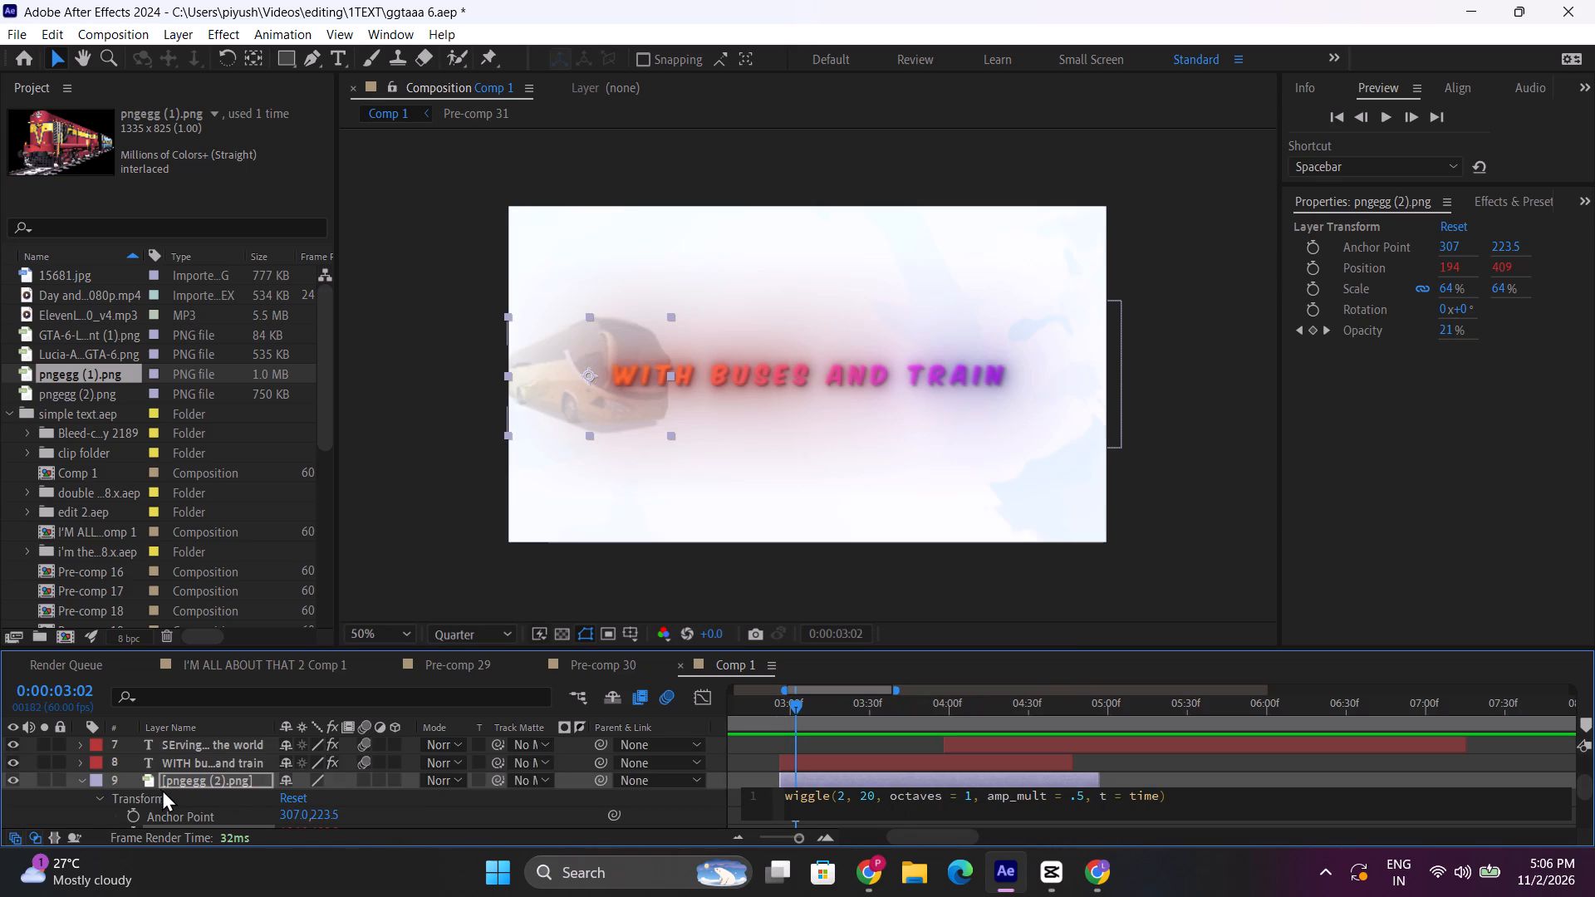
pyautogui.scroll(-1, 753, 772)
pyautogui.scroll(1, 817, 759)
pyautogui.click(846, 751)
# Scrub between 0:00:02:57 and 0:00:04:14 to check the bus's wiggle motion, and collapse its layer properties.
pyautogui.moveTo(801, 702); pyautogui.dragTo(882, 714)
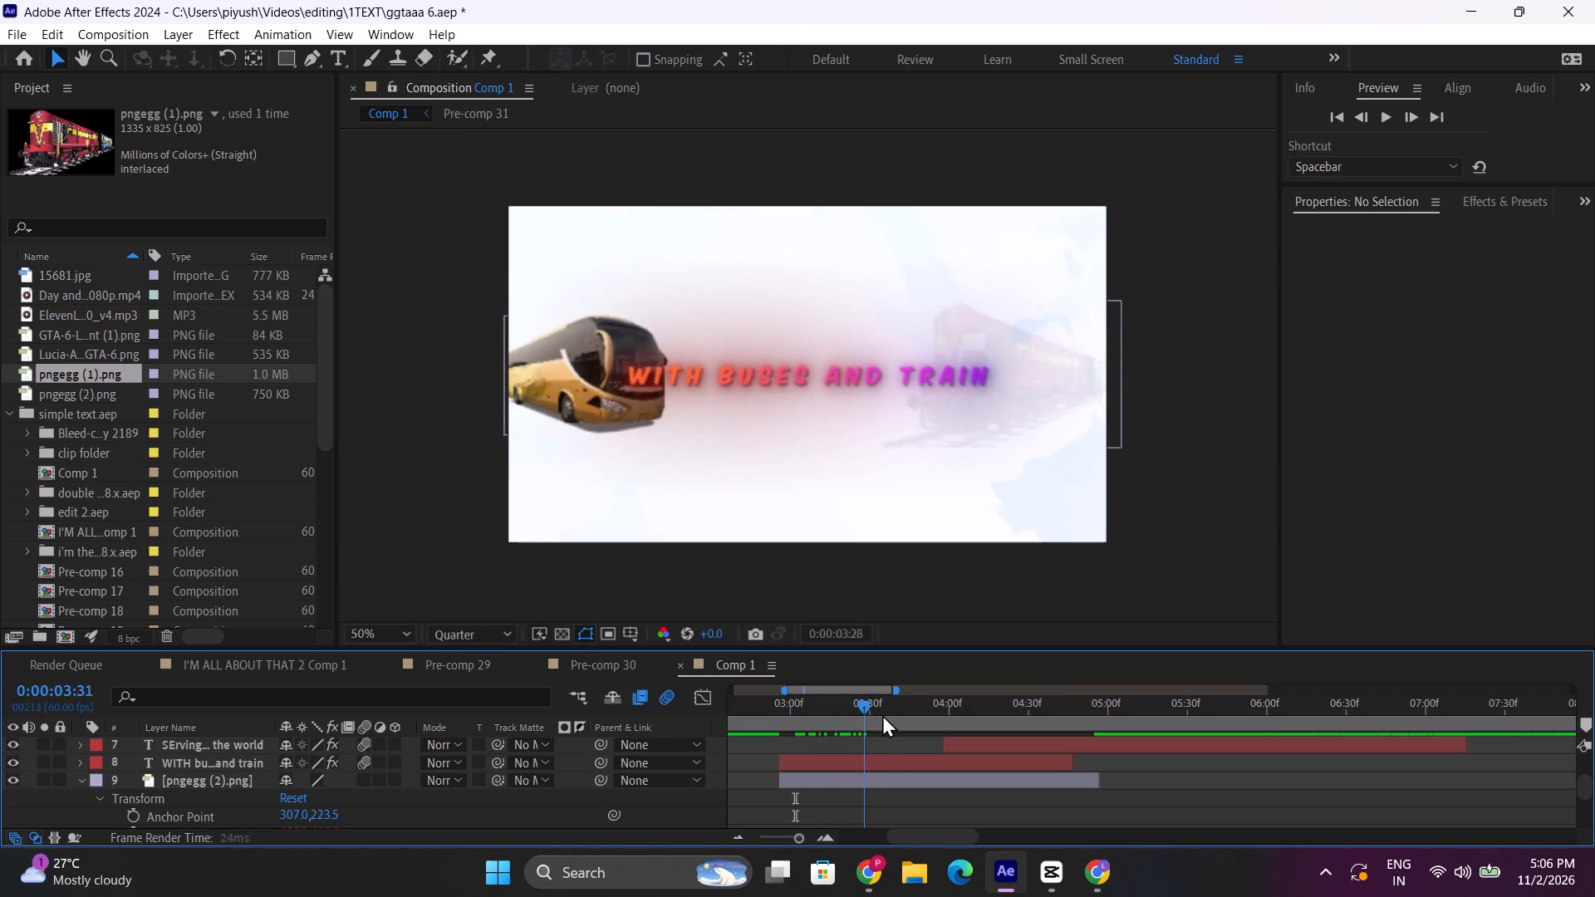
pyautogui.moveTo(882, 714); pyautogui.dragTo(972, 742)
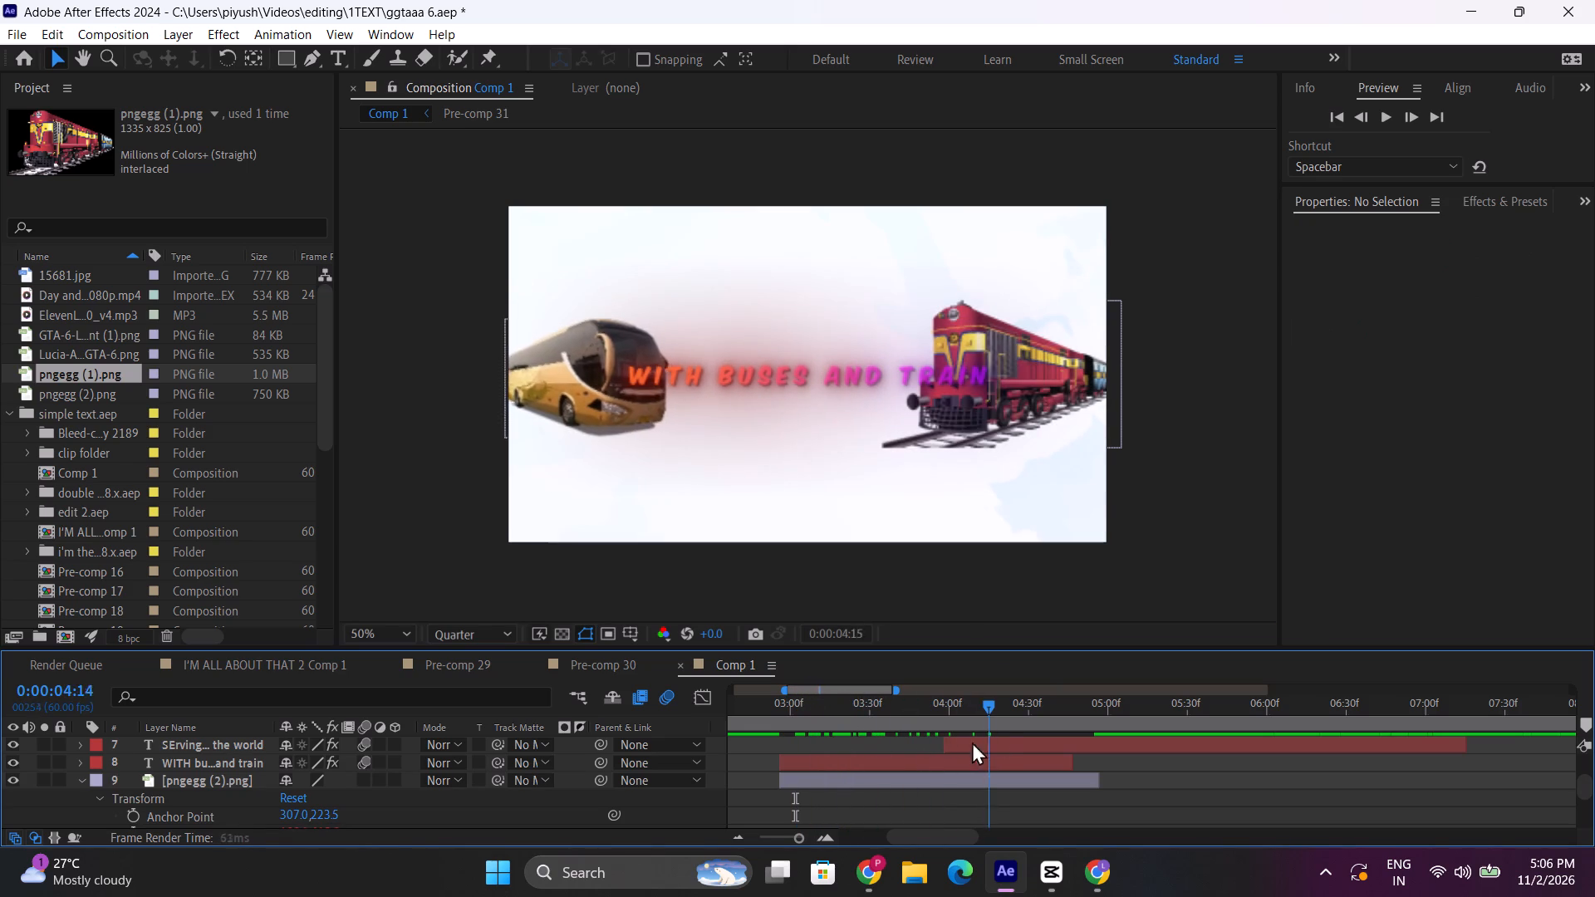
pyautogui.moveTo(972, 742); pyautogui.dragTo(787, 762)
pyautogui.click(80, 781)
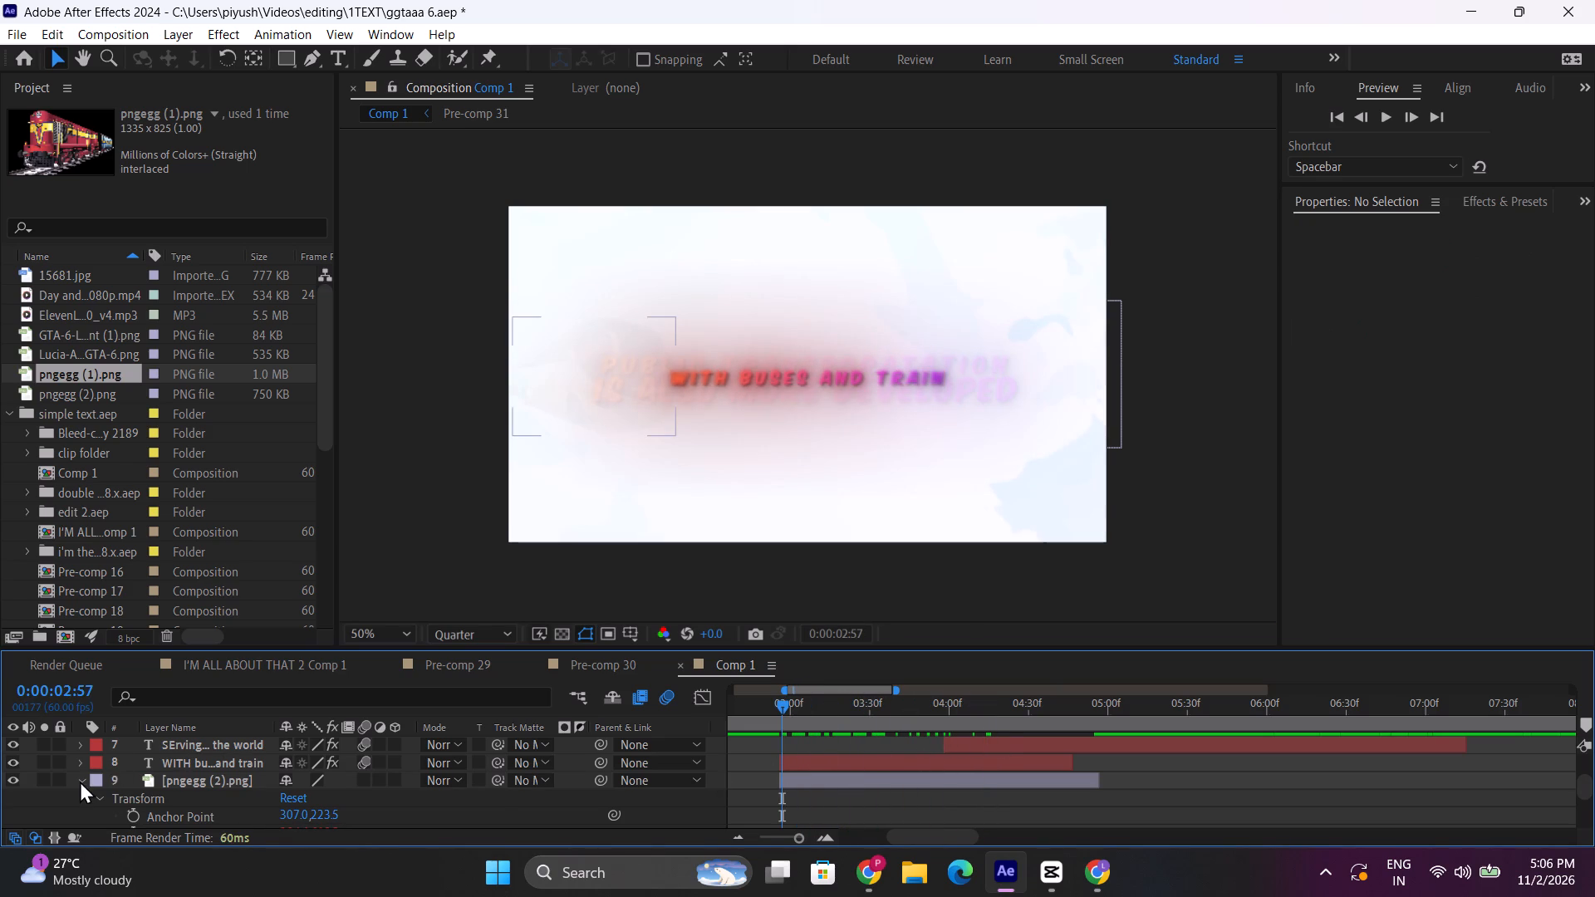
# Add the Property wiggle expression template to the Position of the train image layer, pngegg (1).png.
pyautogui.click(187, 792)
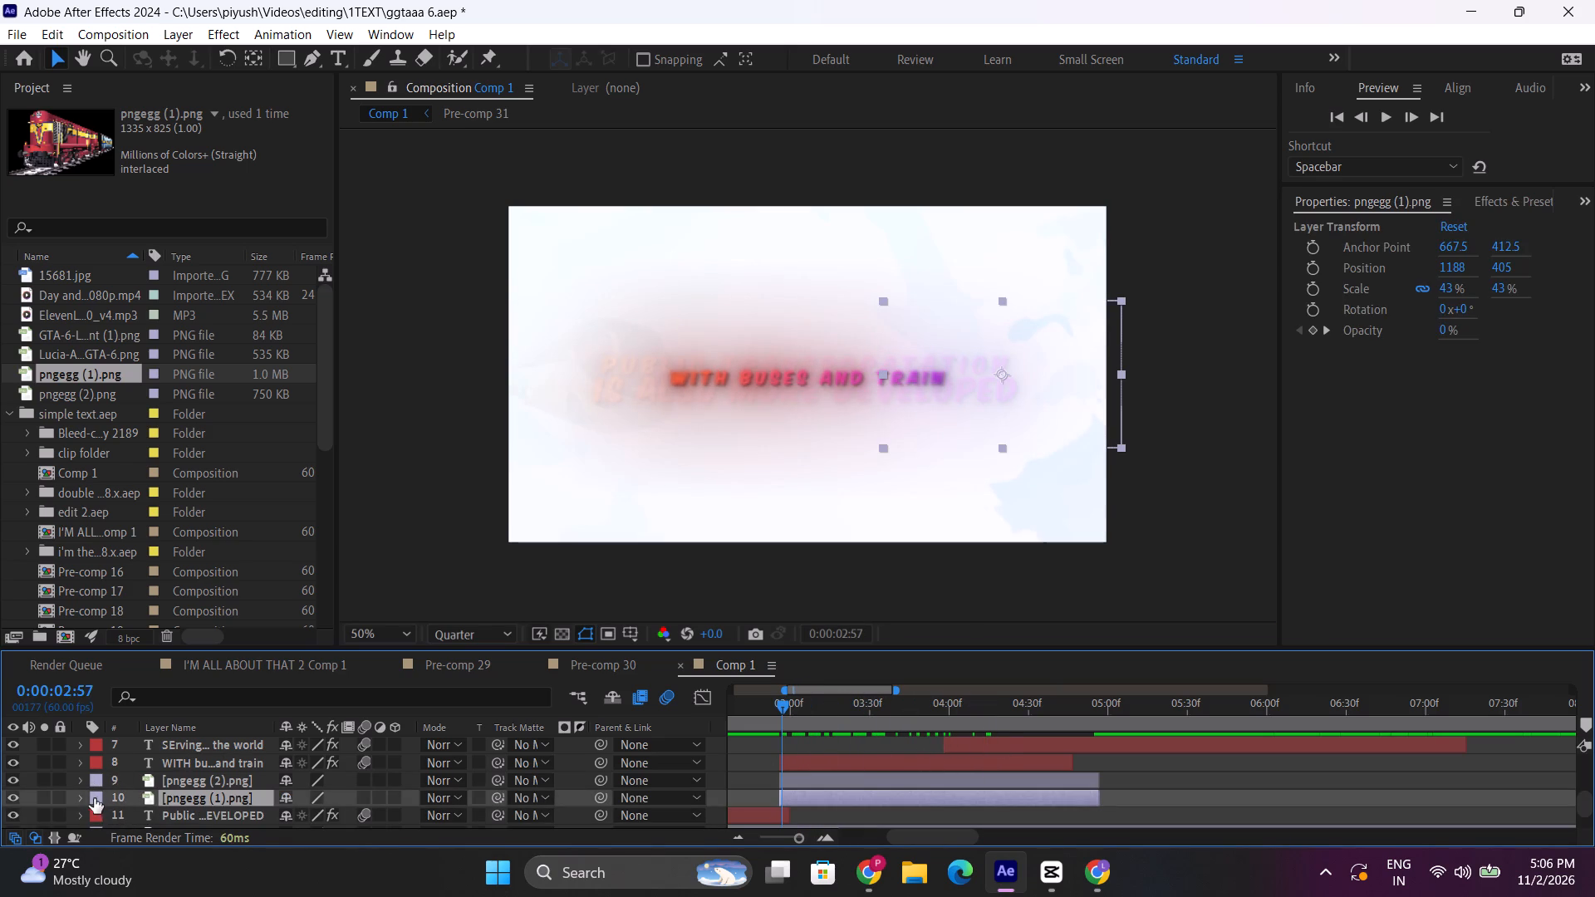
pyautogui.click(81, 800)
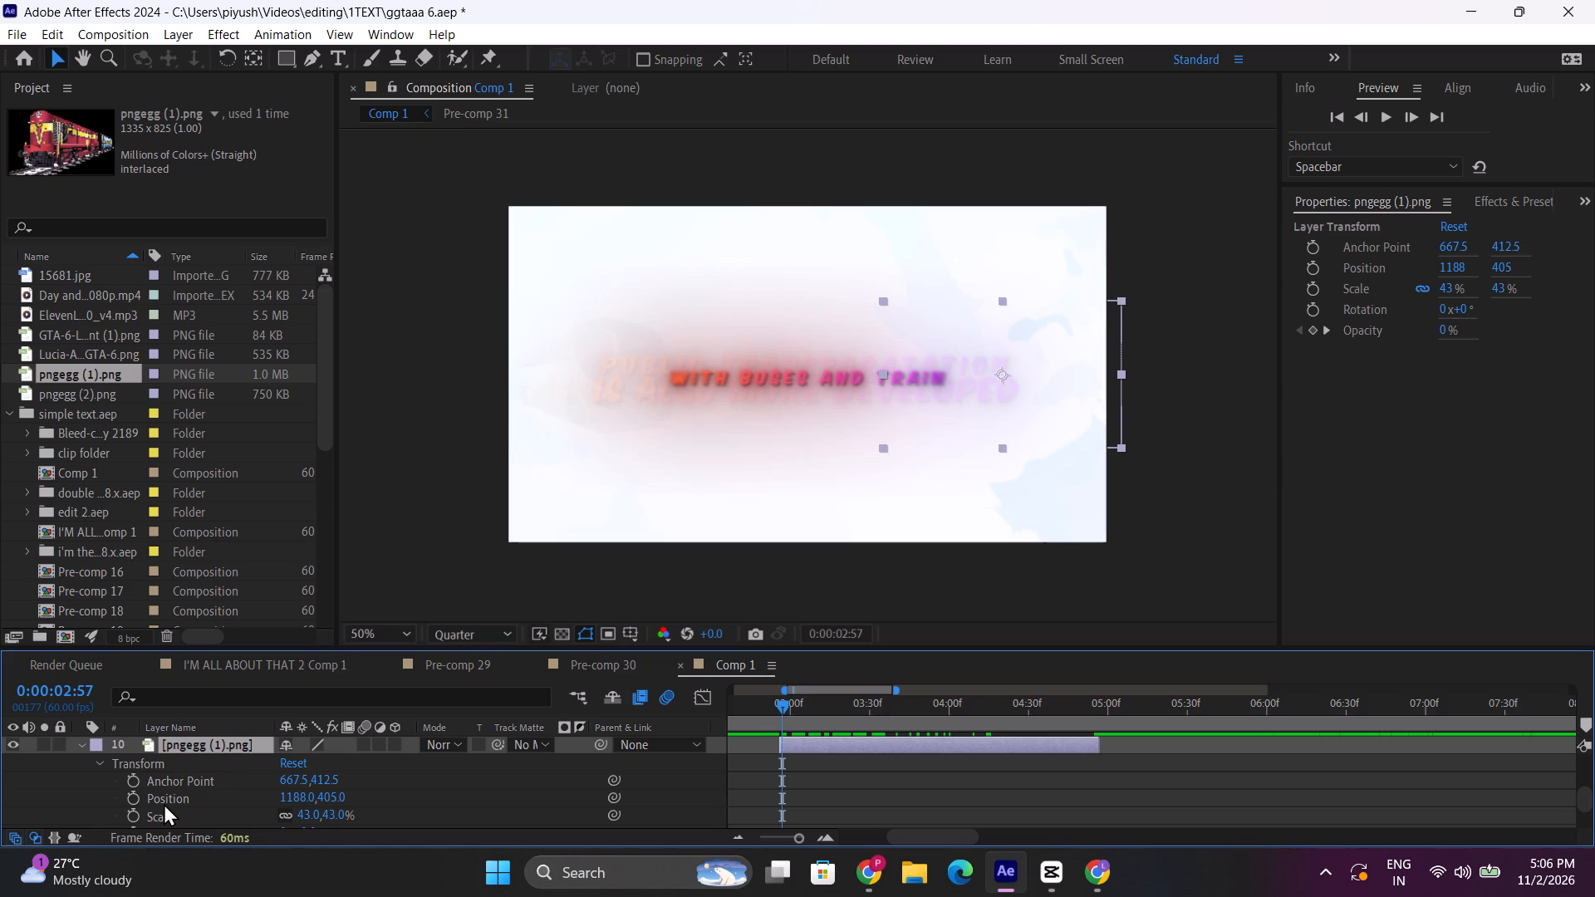
pyautogui.keyDown('alt'); pyautogui.click(129, 800); pyautogui.keyUp('alt')
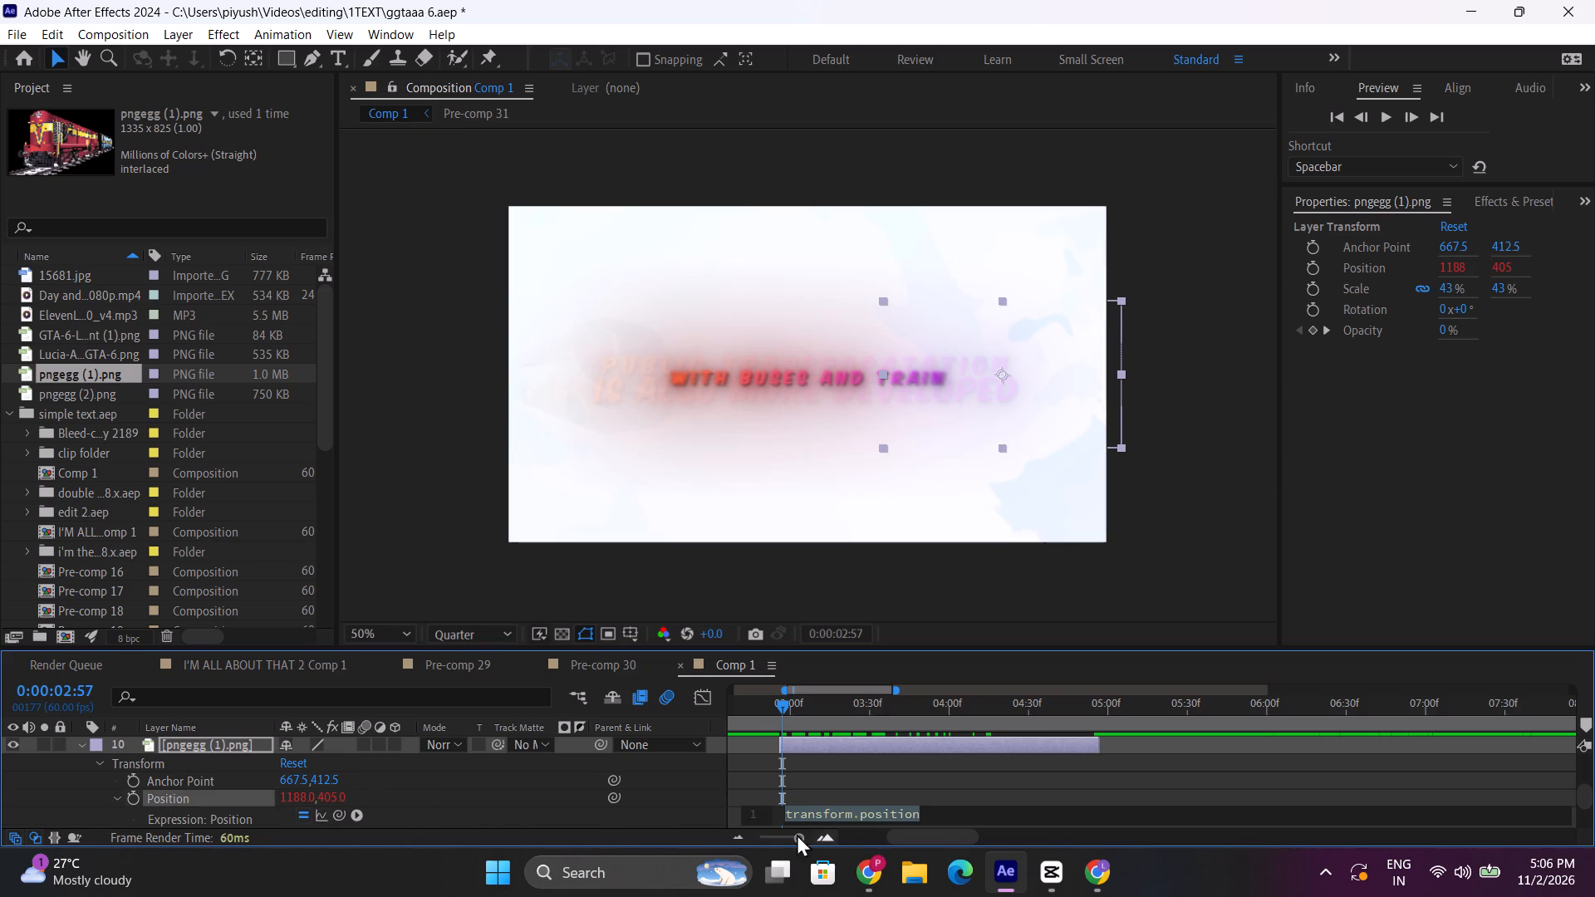
pyautogui.scroll(-1, 744, 825)
pyautogui.click(353, 819)
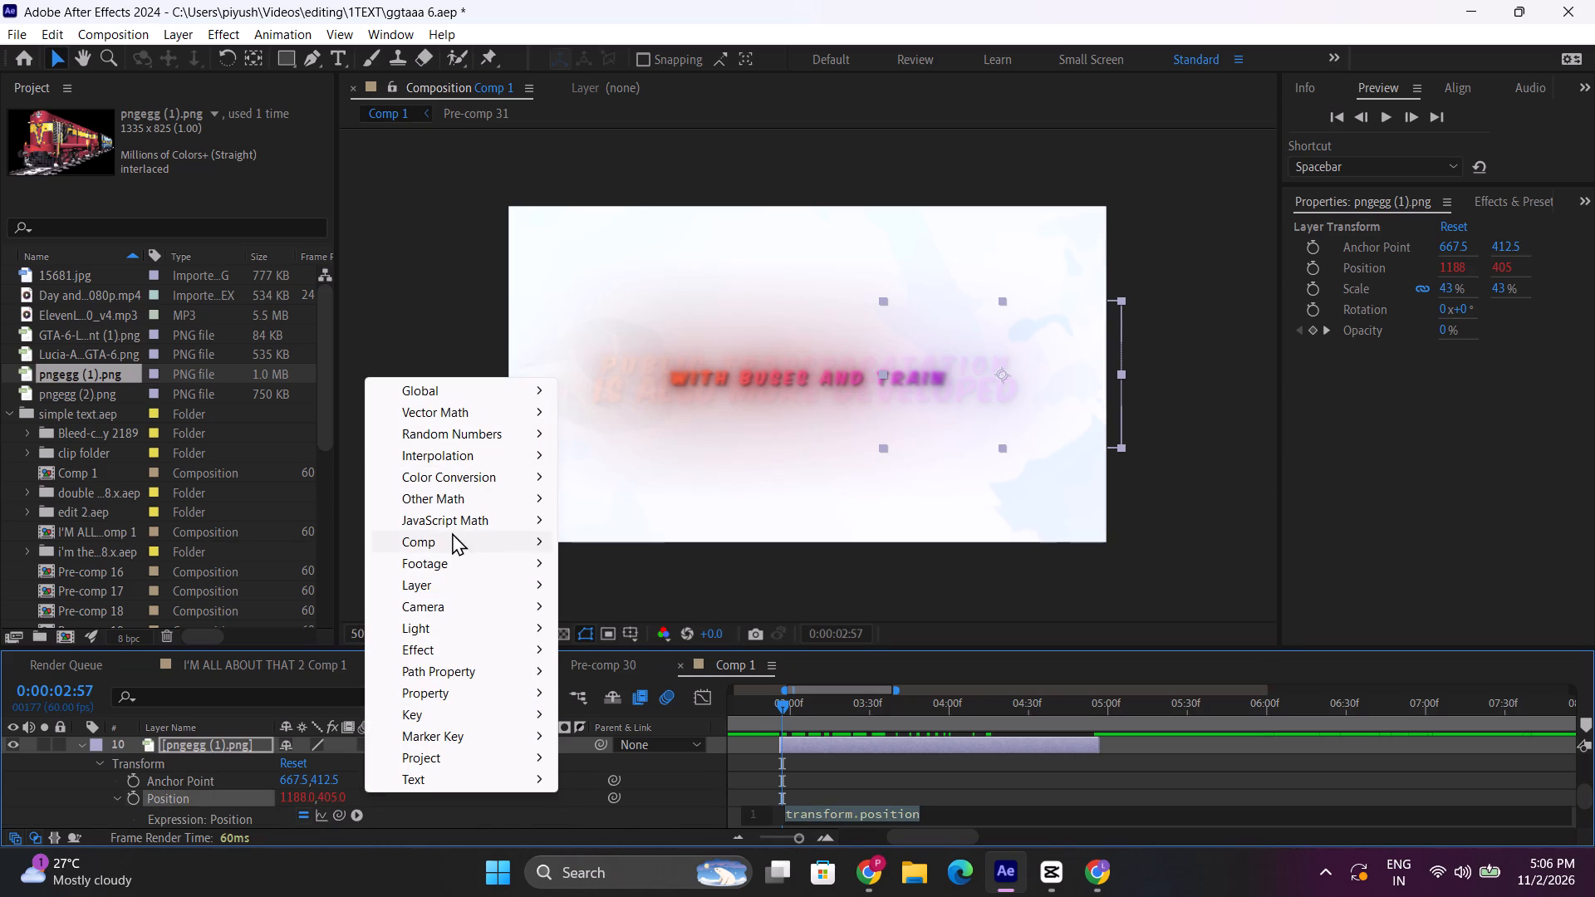
pyautogui.click(439, 696)
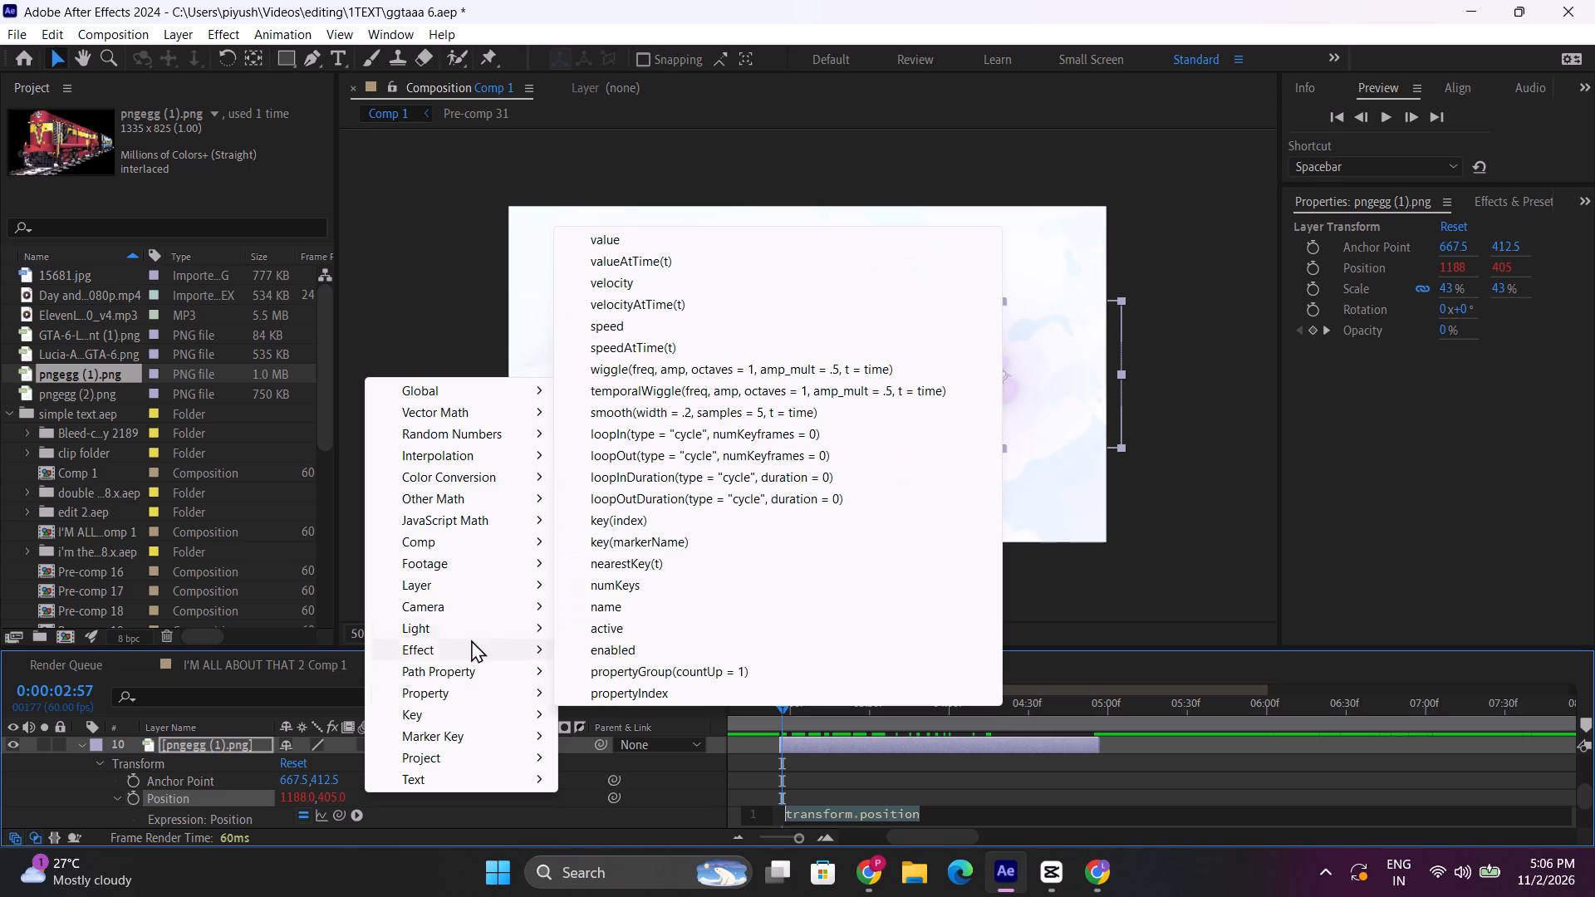
pyautogui.click(650, 373)
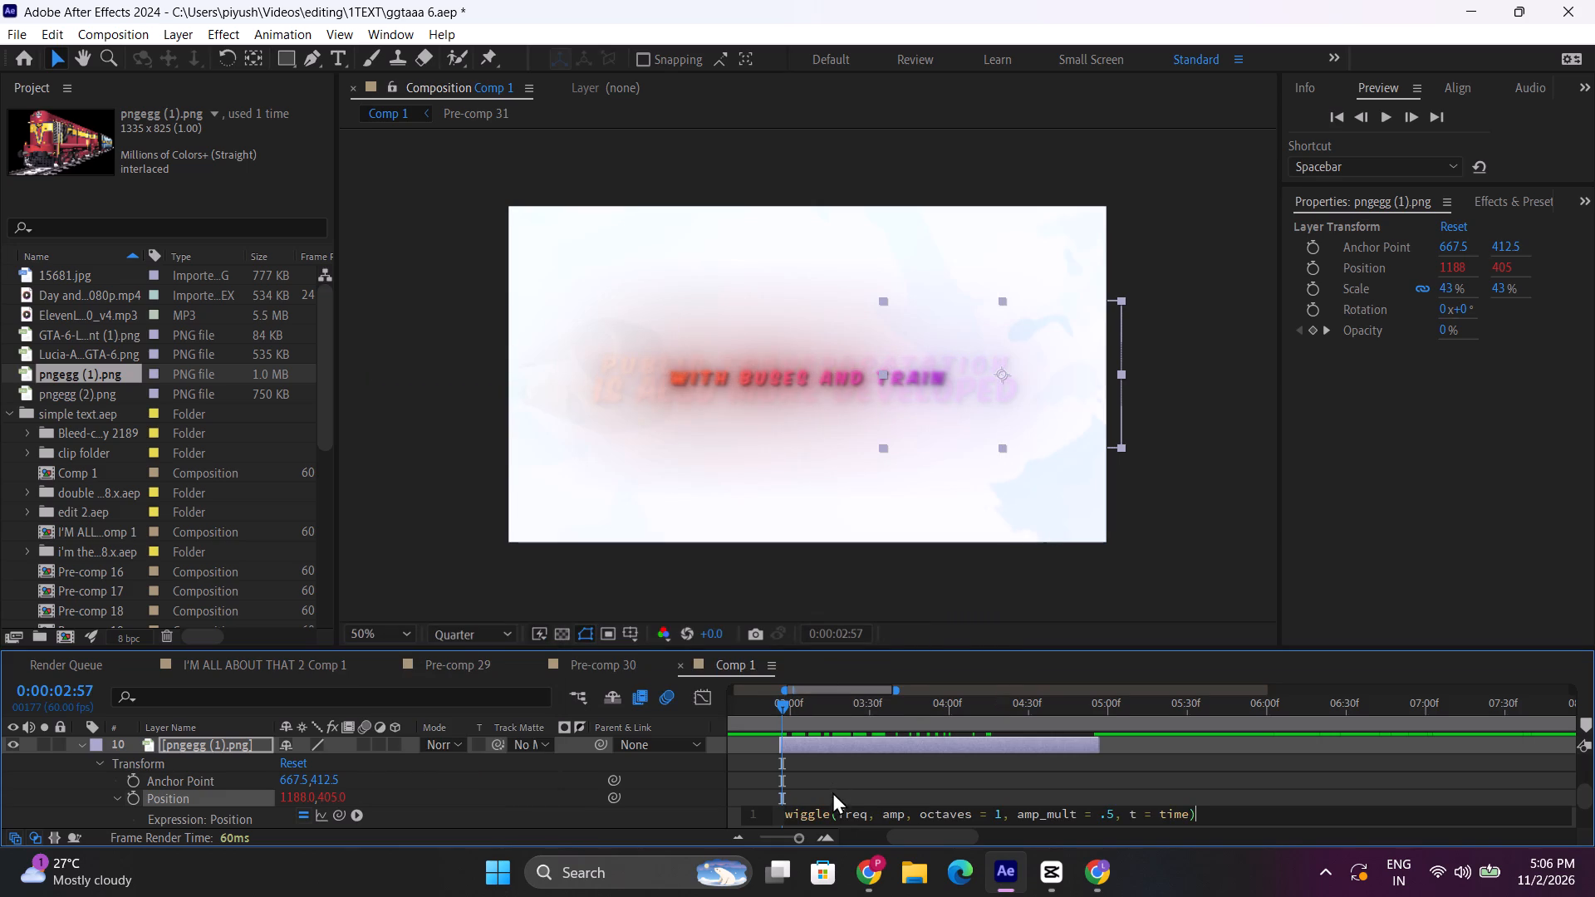
# Set the train Position wiggle expression's frequency to 2 and amplitude to 20, and collapse the layer's properties.
pyautogui.click(869, 816)
pyautogui.press('BackSpace')
pyautogui.press('BackSpace')
pyautogui.press('BackSpace')
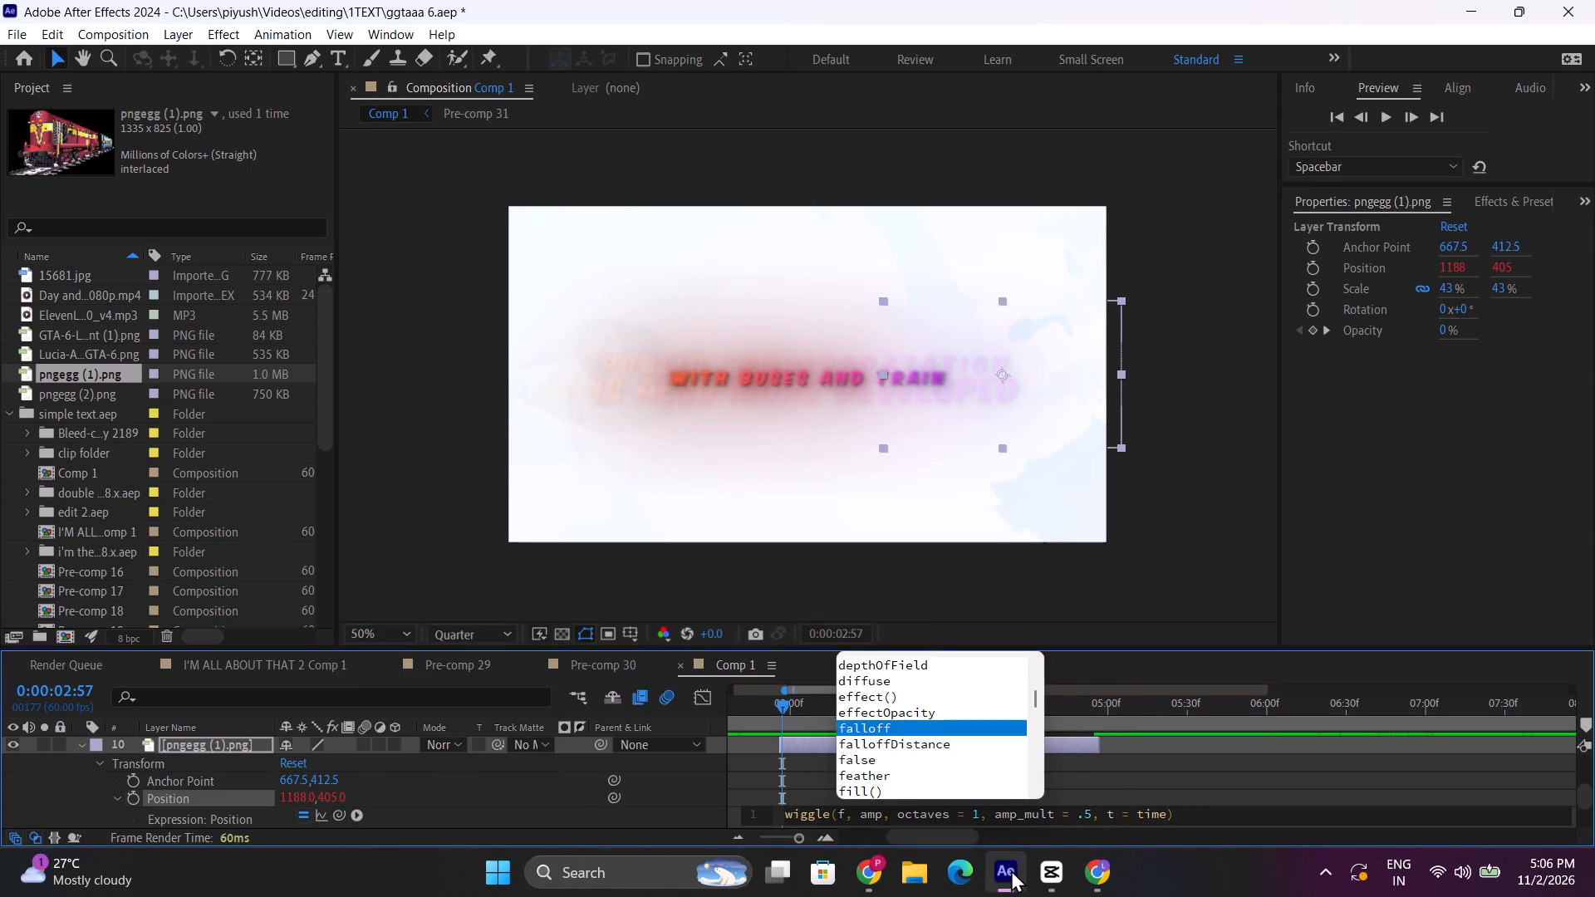
pyautogui.press('BackSpace')
pyautogui.press('2')
pyautogui.press('Right')
pyautogui.press('Right')
pyautogui.press('Right')
pyautogui.press('Right')
pyautogui.press('Right')
pyautogui.press('BackSpace')
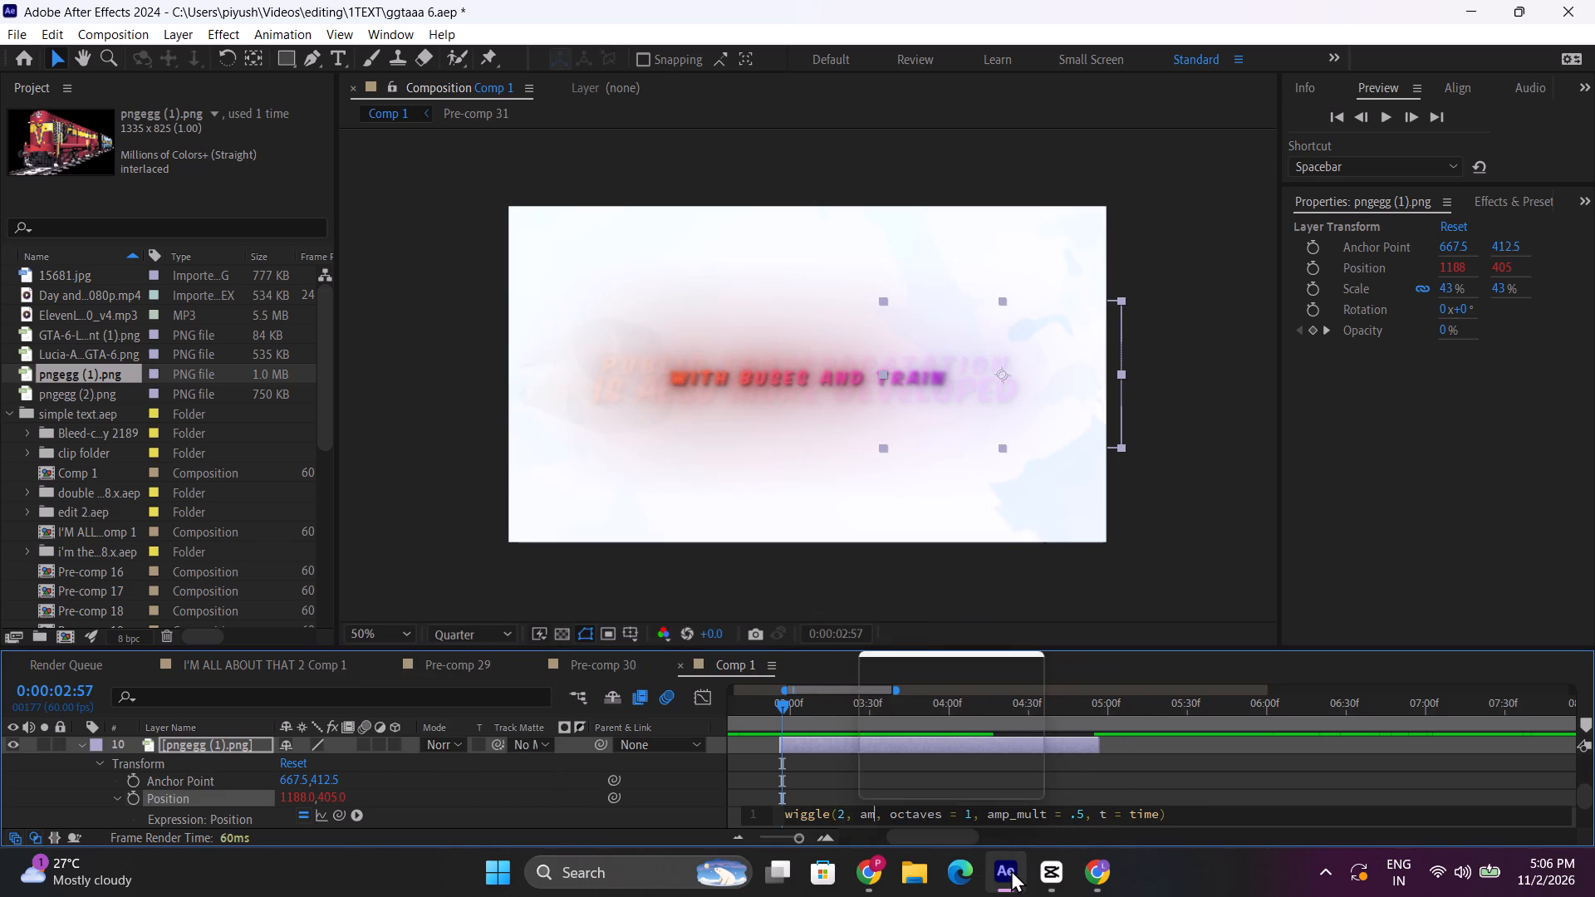
pyautogui.press('BackSpace')
pyautogui.press('BackSpace')
pyautogui.write('20')
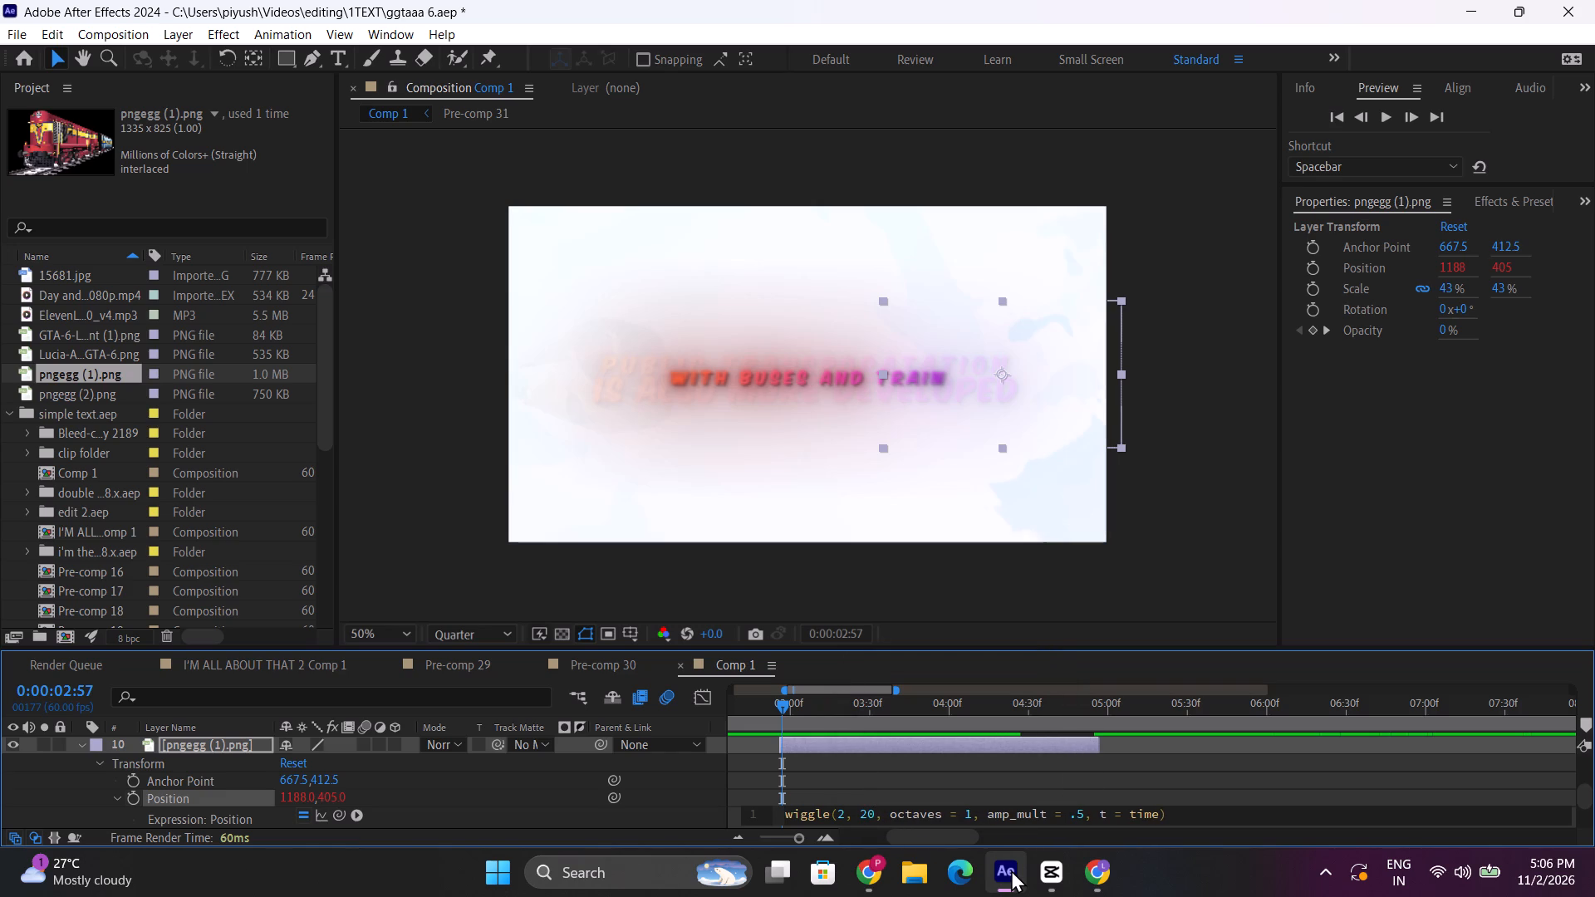
pyautogui.click(1072, 775)
pyautogui.click(80, 739)
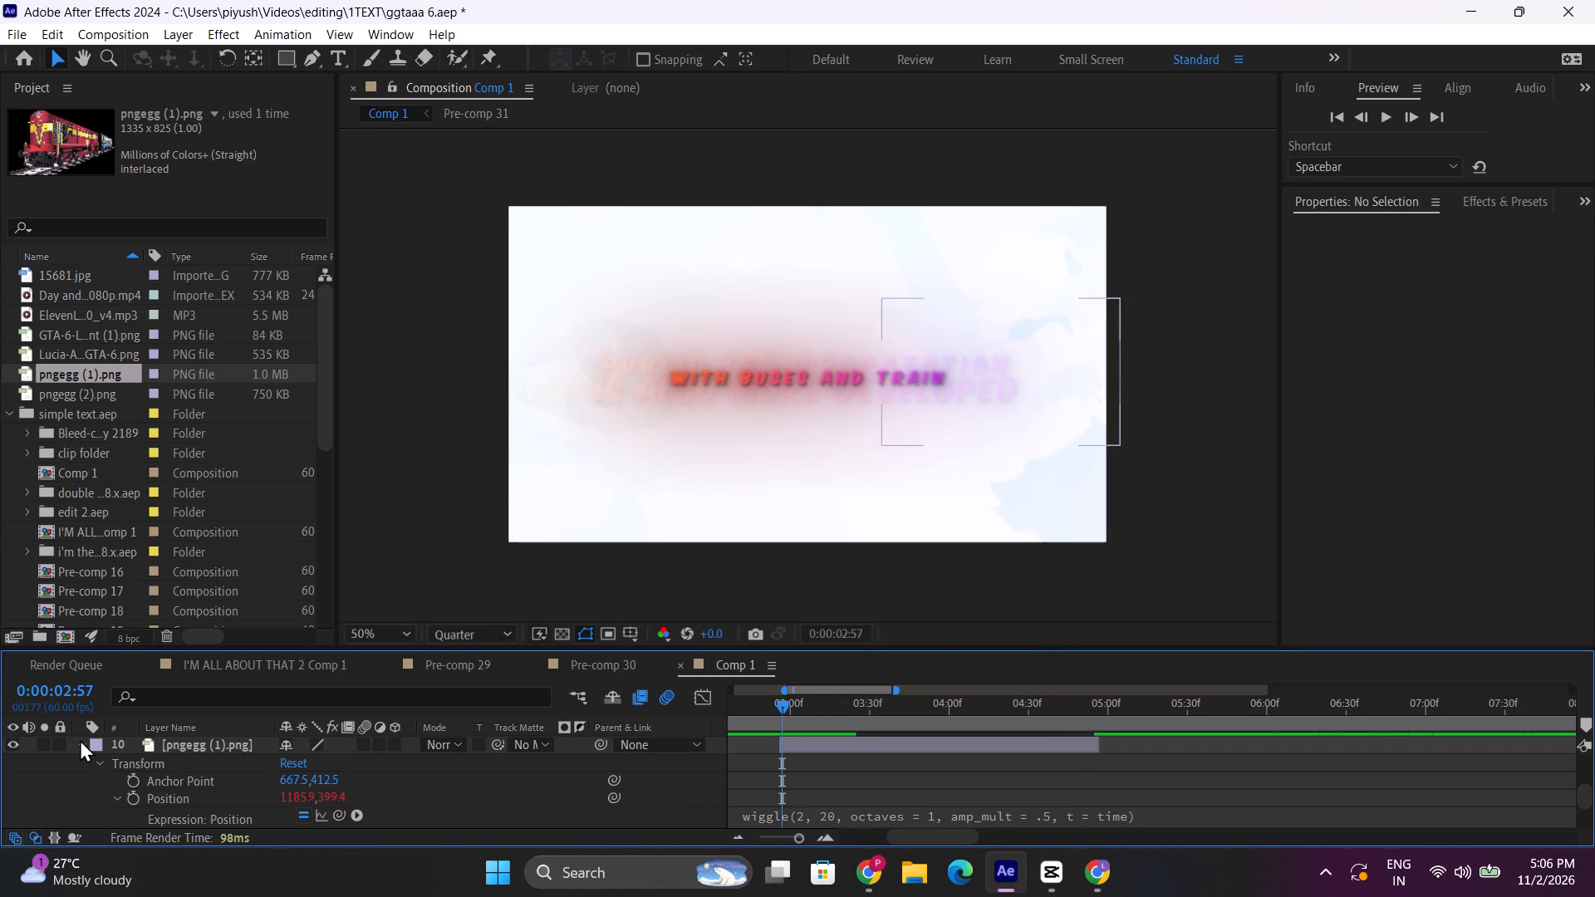
# Scrub through the bus and train title section from about 0:00:03:00 to check both images' wiggle motion.
pyautogui.moveTo(801, 713); pyautogui.dragTo(860, 714)
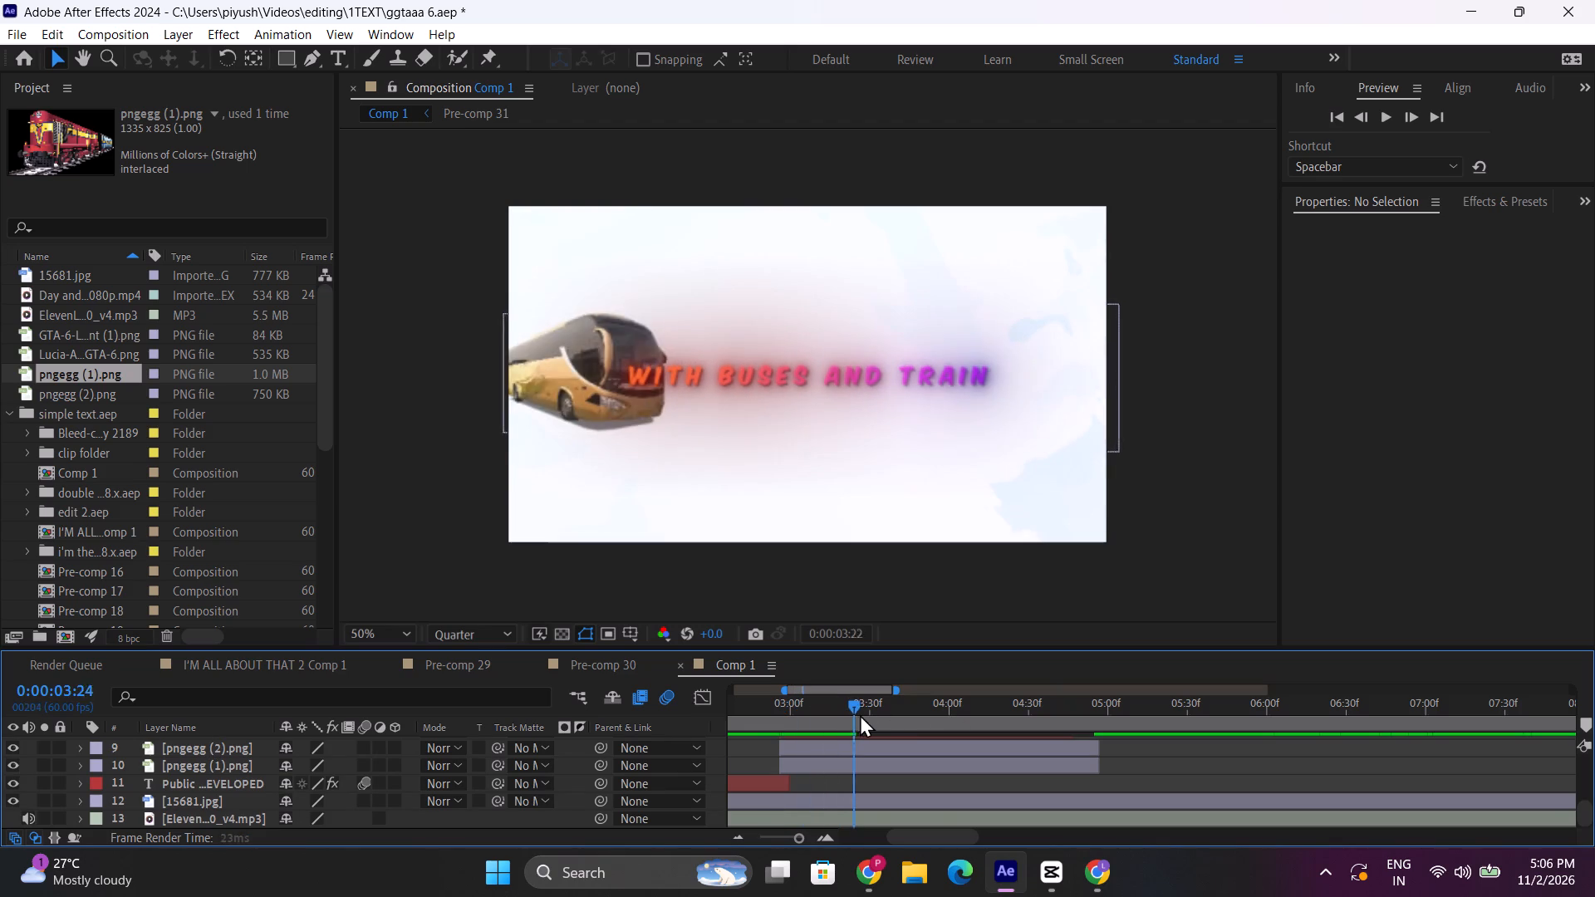
pyautogui.moveTo(860, 714); pyautogui.dragTo(968, 742)
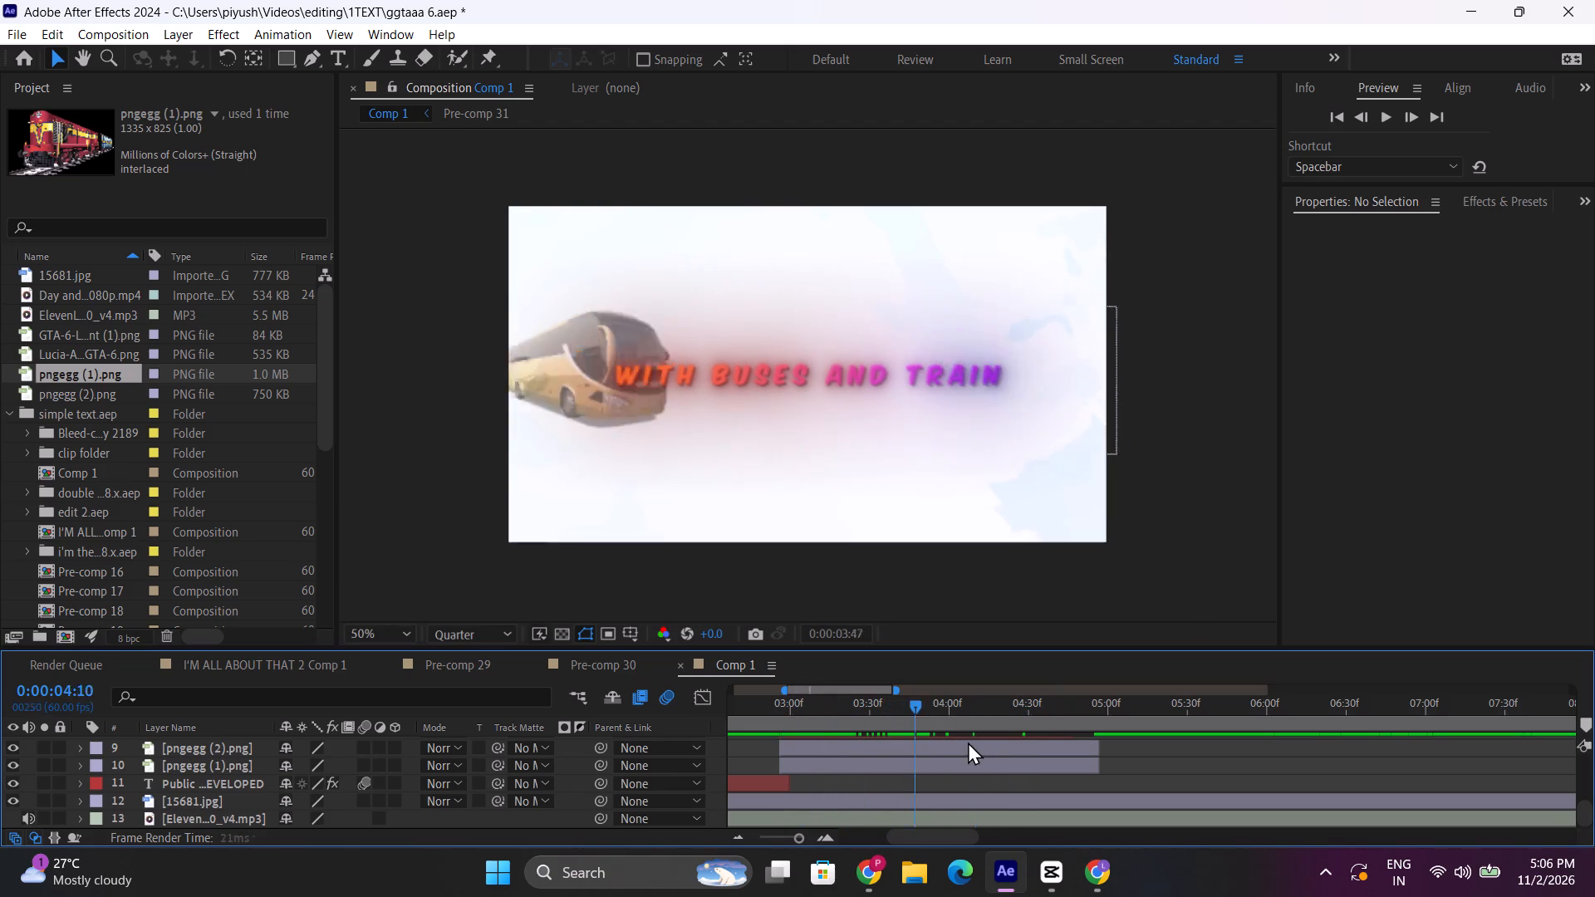
pyautogui.moveTo(968, 742); pyautogui.dragTo(918, 752)
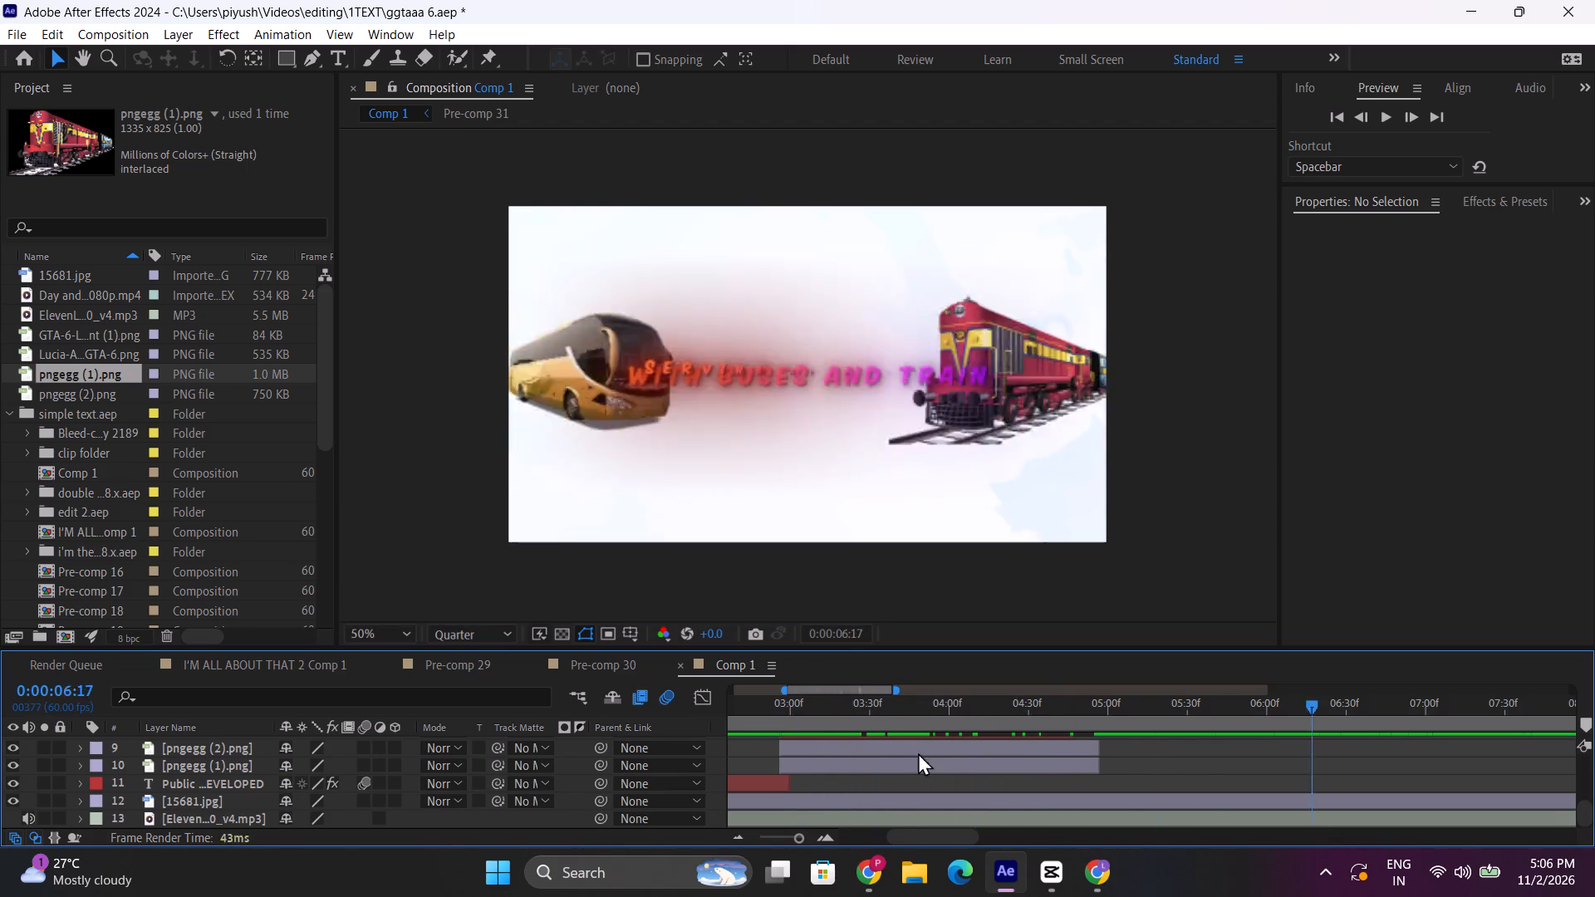
# Scrub and play the "With buses and train" title section from about 0:00:03:31 to check the bus and train motion.
pyautogui.moveTo(918, 752); pyautogui.dragTo(892, 737)
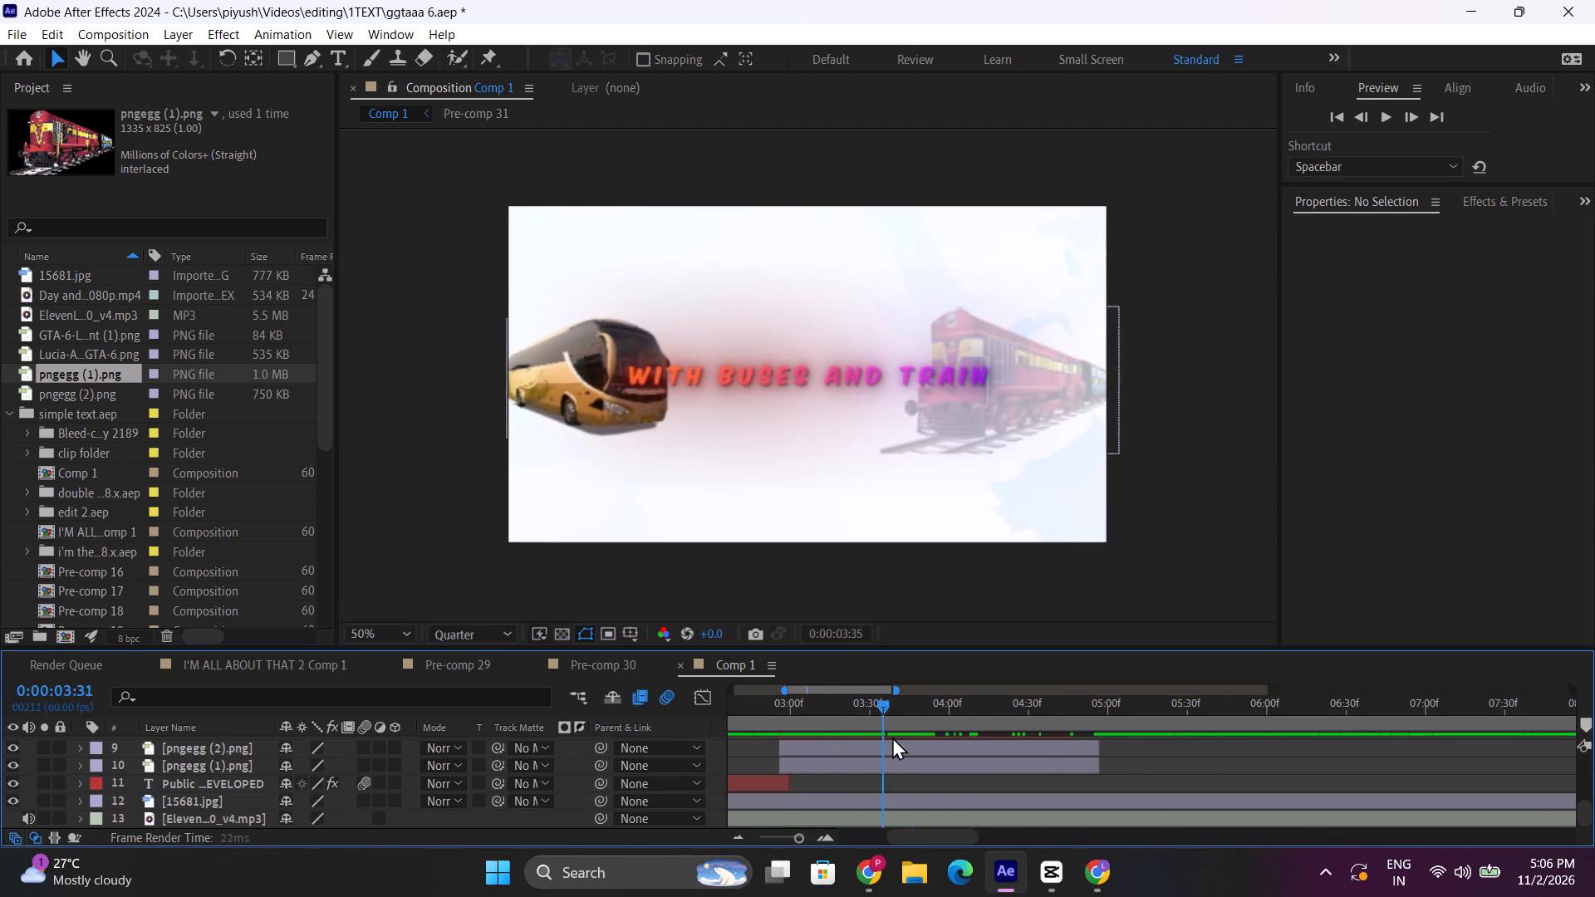
pyautogui.moveTo(892, 737); pyautogui.dragTo(979, 763)
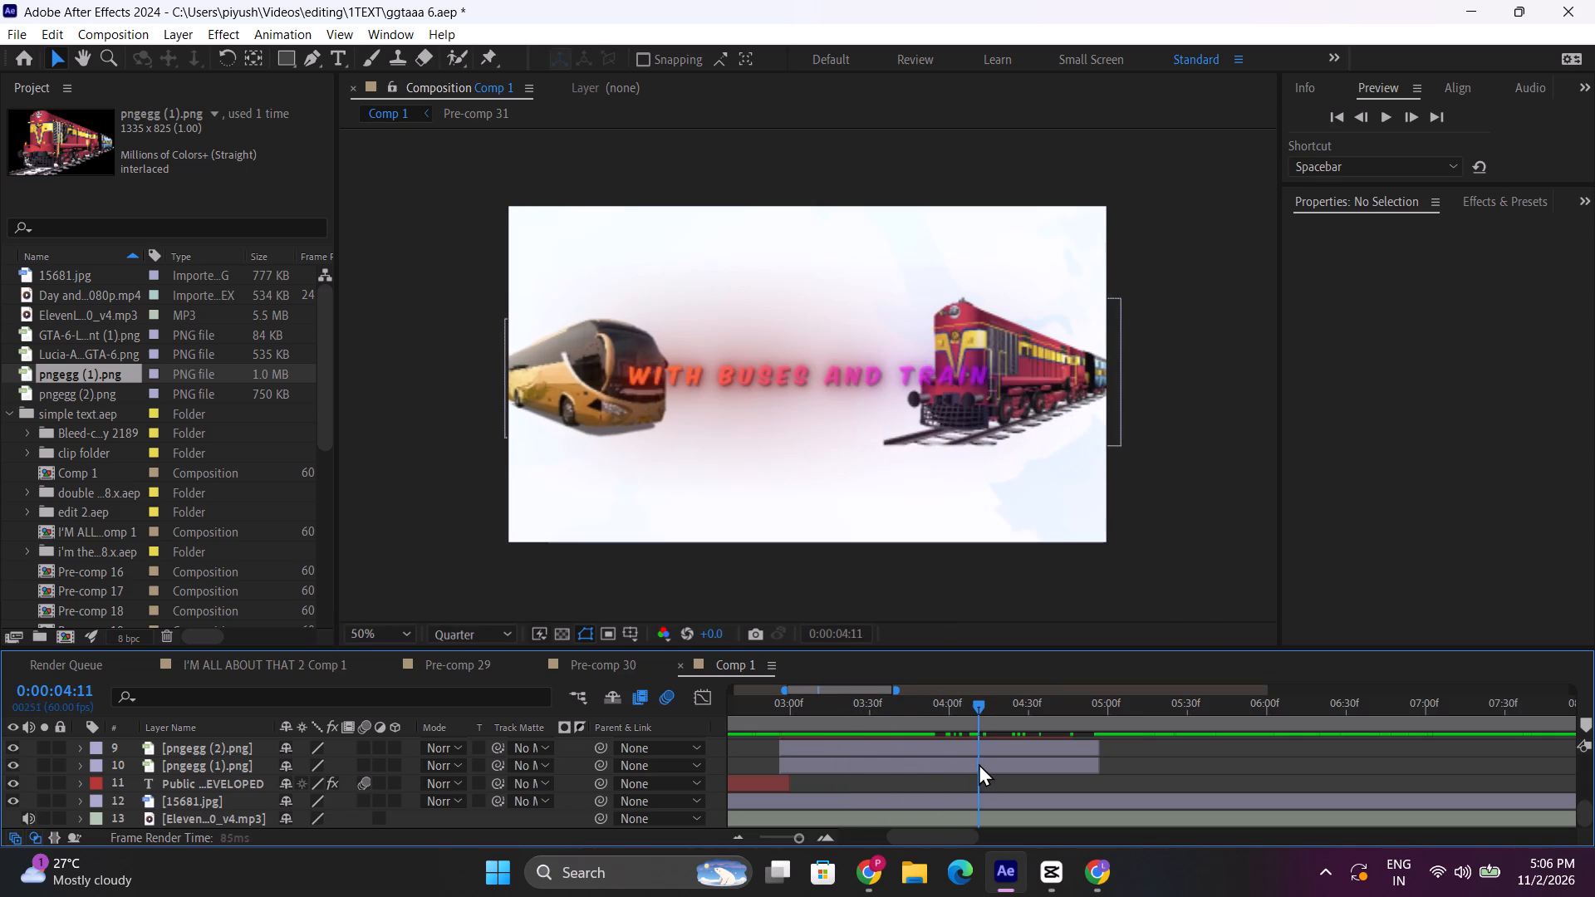
pyautogui.moveTo(979, 763); pyautogui.dragTo(929, 735)
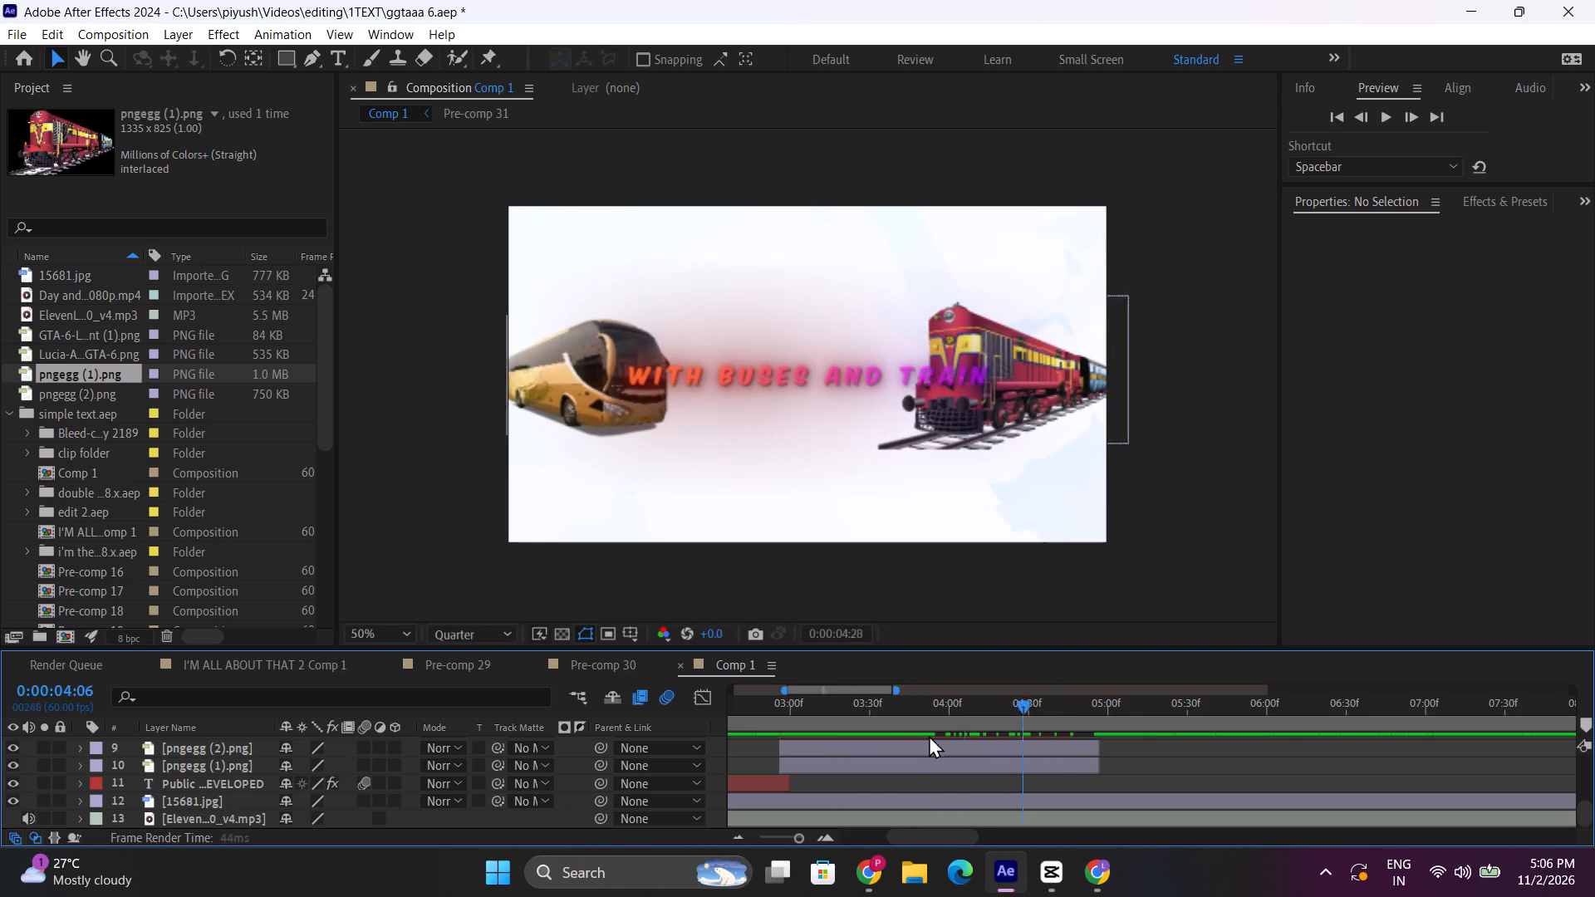
pyautogui.moveTo(929, 735); pyautogui.dragTo(872, 726)
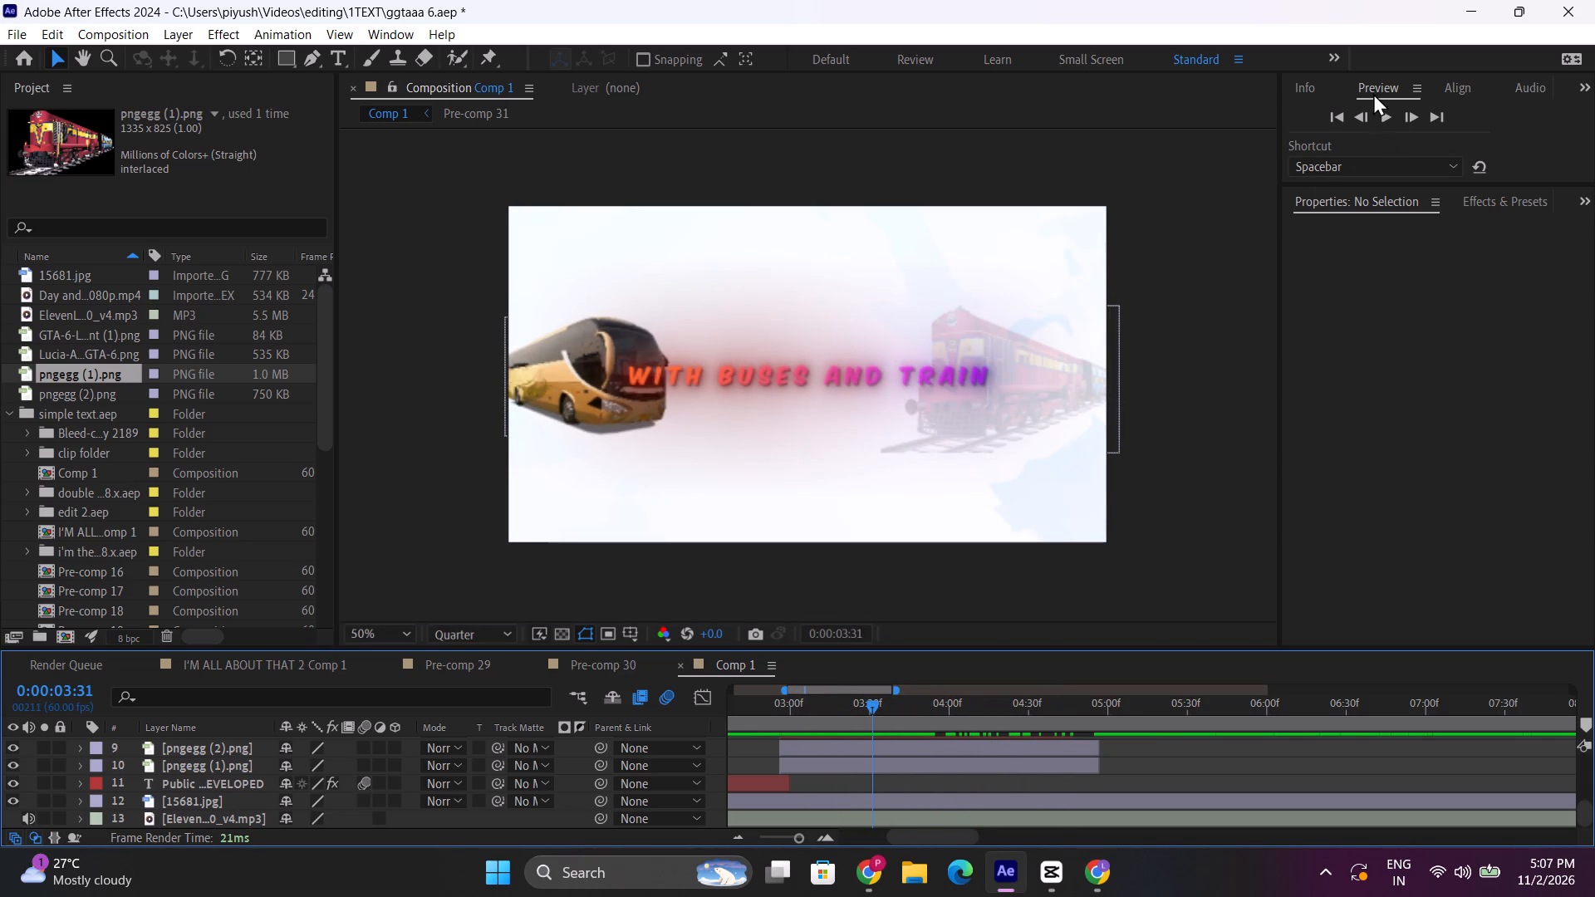
pyautogui.click(1382, 114)
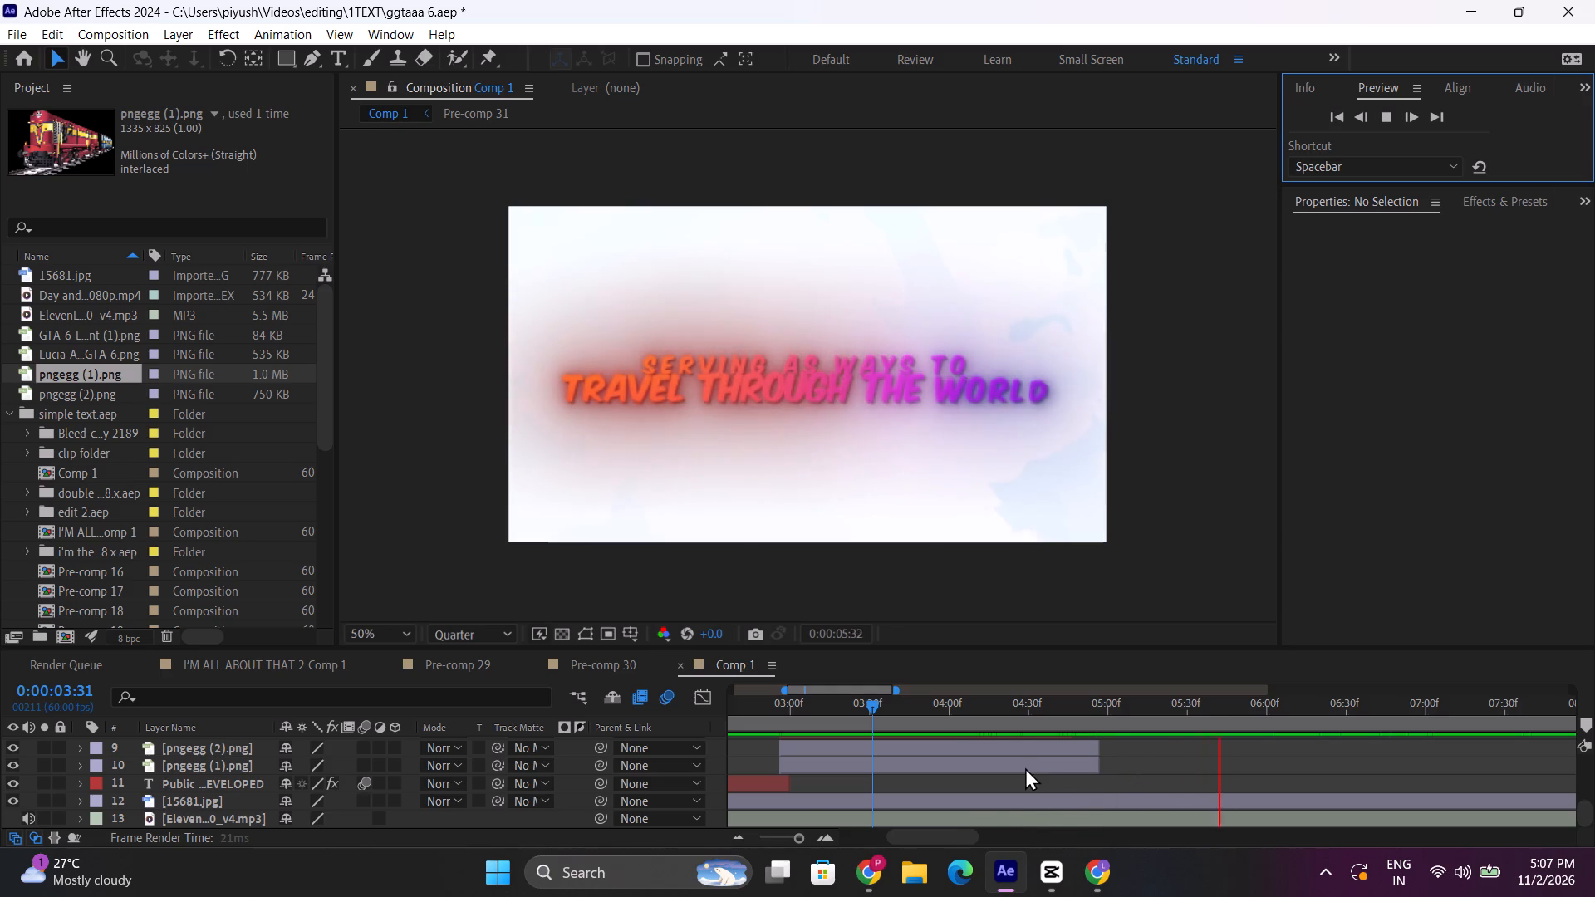
# Review the "Serving as ways to travel through the world" and "And even passage of time is getting attention" titles up to 0:00:09:26.
pyautogui.scroll(1, 1103, 746)
pyautogui.moveTo(1069, 698); pyautogui.dragTo(1187, 720)
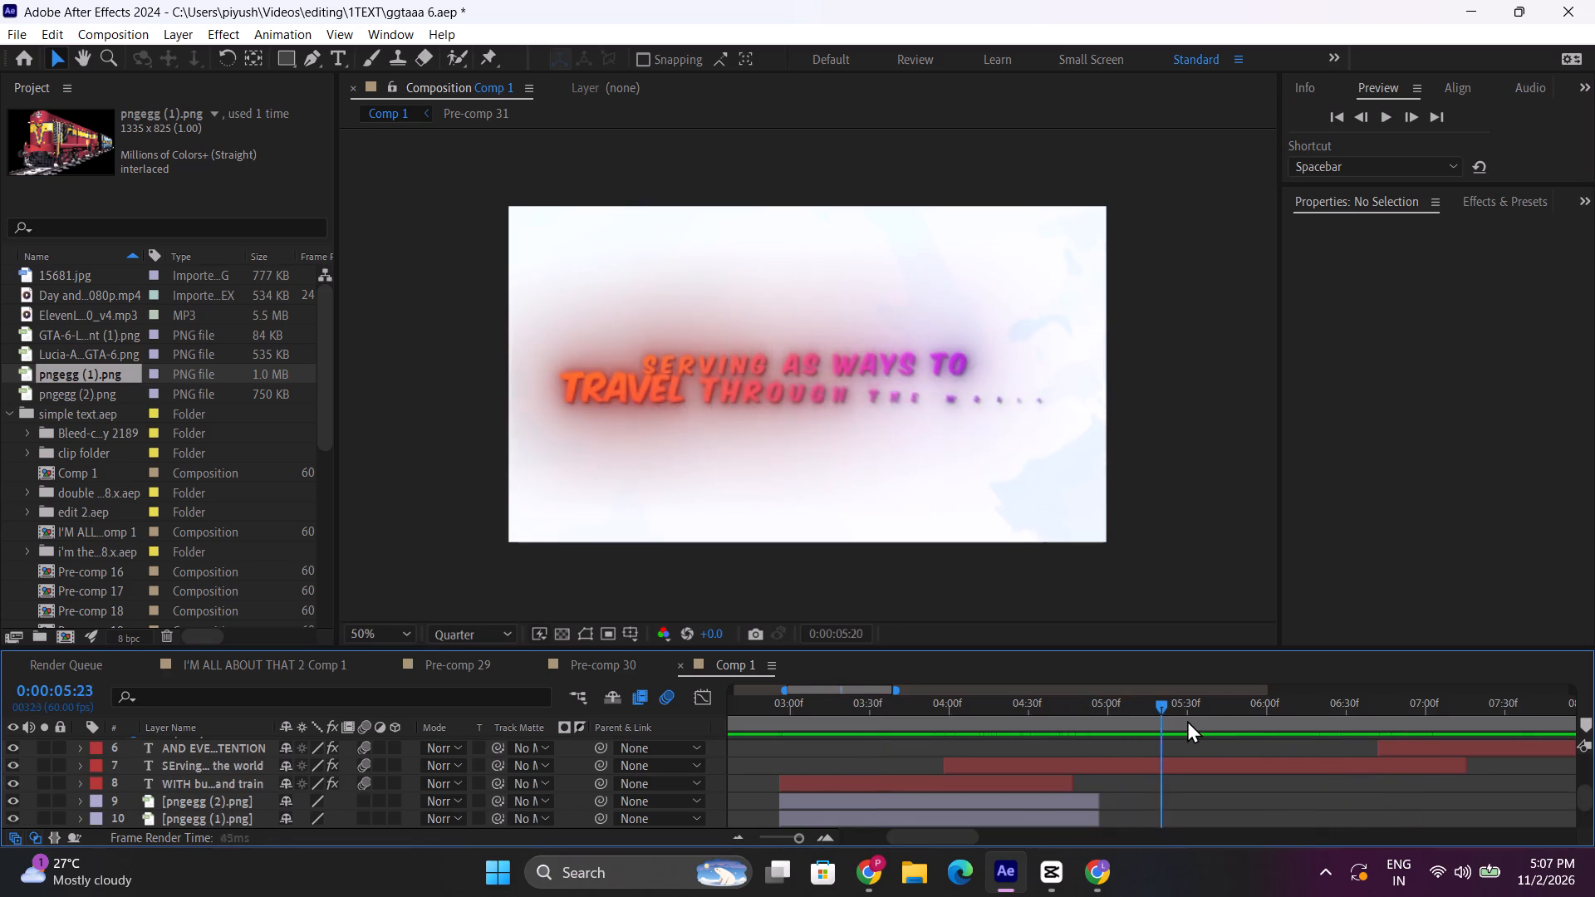
pyautogui.moveTo(1187, 720); pyautogui.dragTo(1250, 720)
pyautogui.moveTo(952, 841); pyautogui.dragTo(1005, 841)
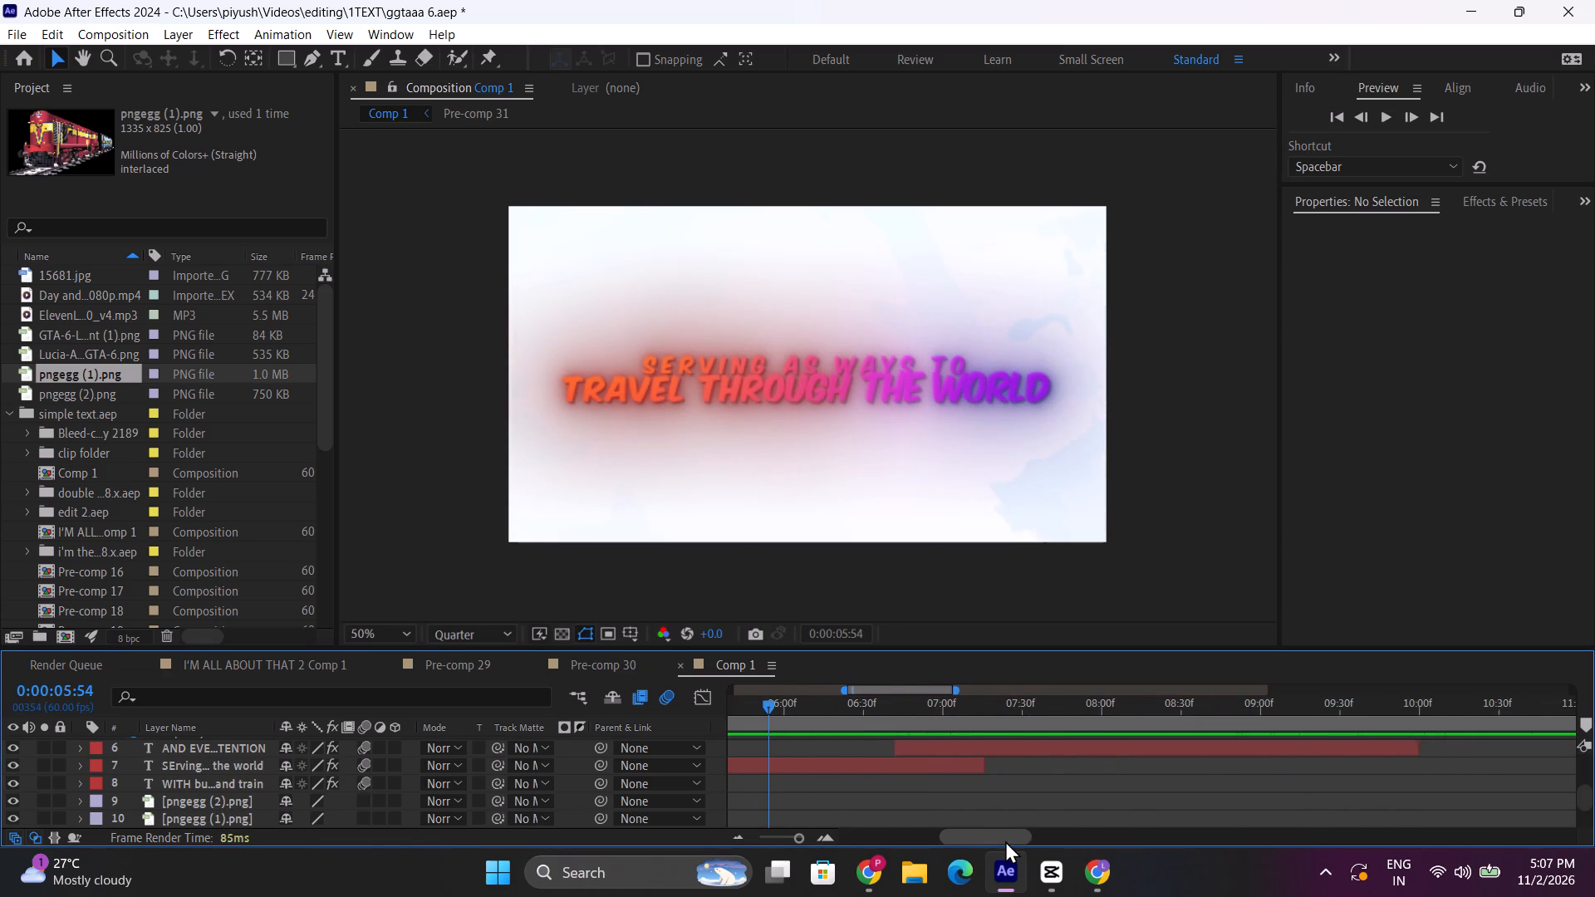
pyautogui.moveTo(1005, 841); pyautogui.dragTo(998, 841)
pyautogui.scroll(1, 925, 777)
pyautogui.click(852, 718)
pyautogui.moveTo(856, 707); pyautogui.dragTo(916, 718)
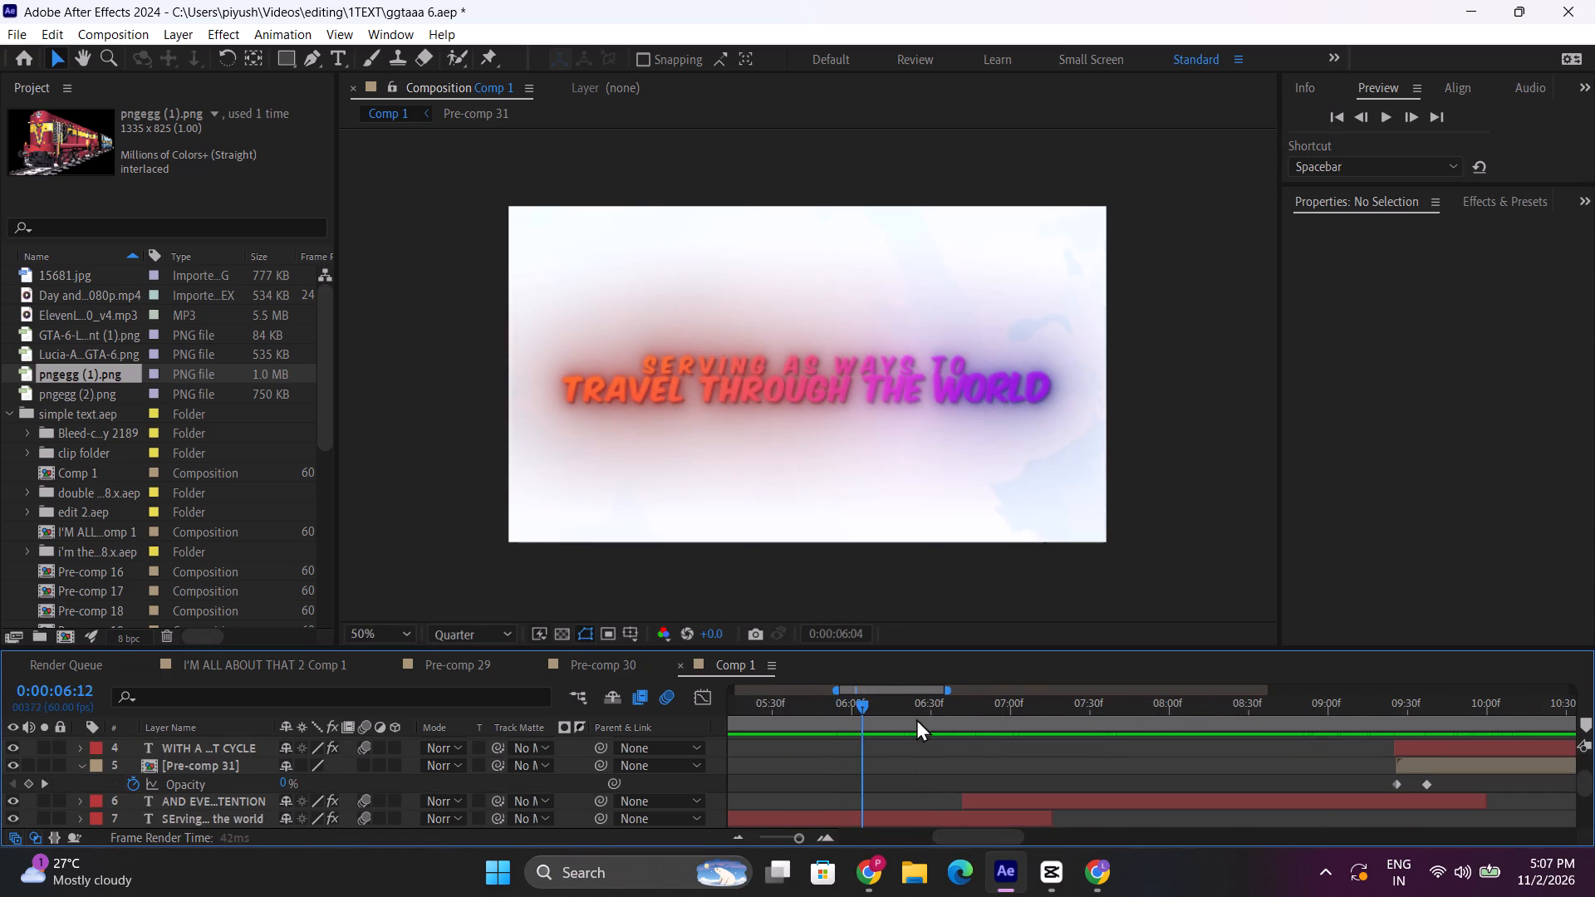
pyautogui.moveTo(916, 718); pyautogui.dragTo(1205, 731)
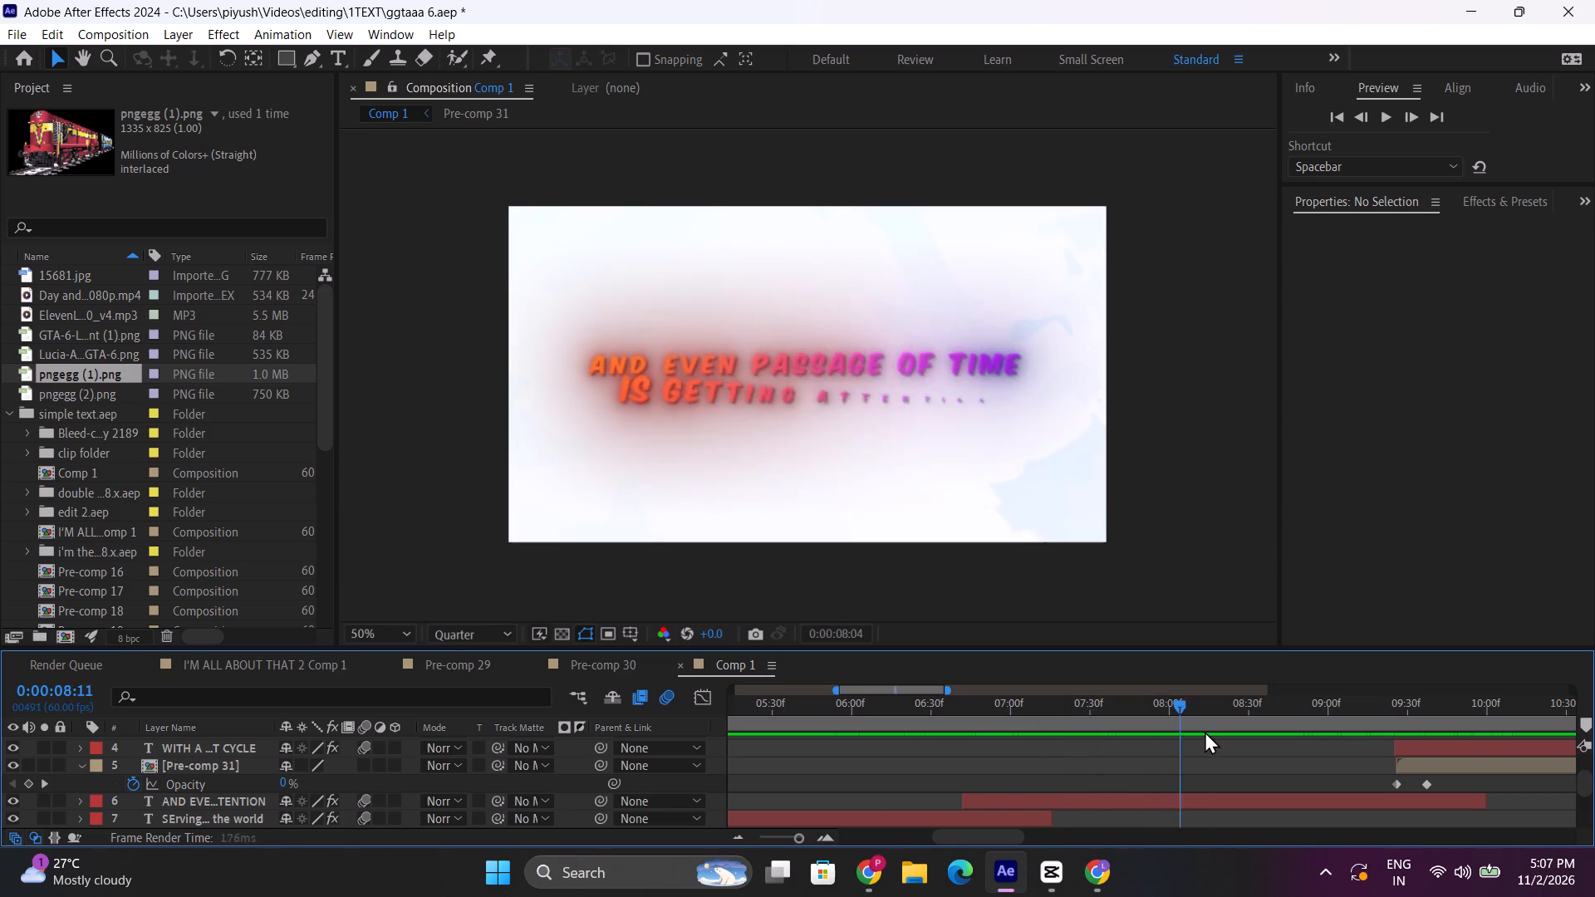
pyautogui.moveTo(1205, 731); pyautogui.dragTo(1397, 733)
pyautogui.moveTo(981, 840); pyautogui.dragTo(1033, 832)
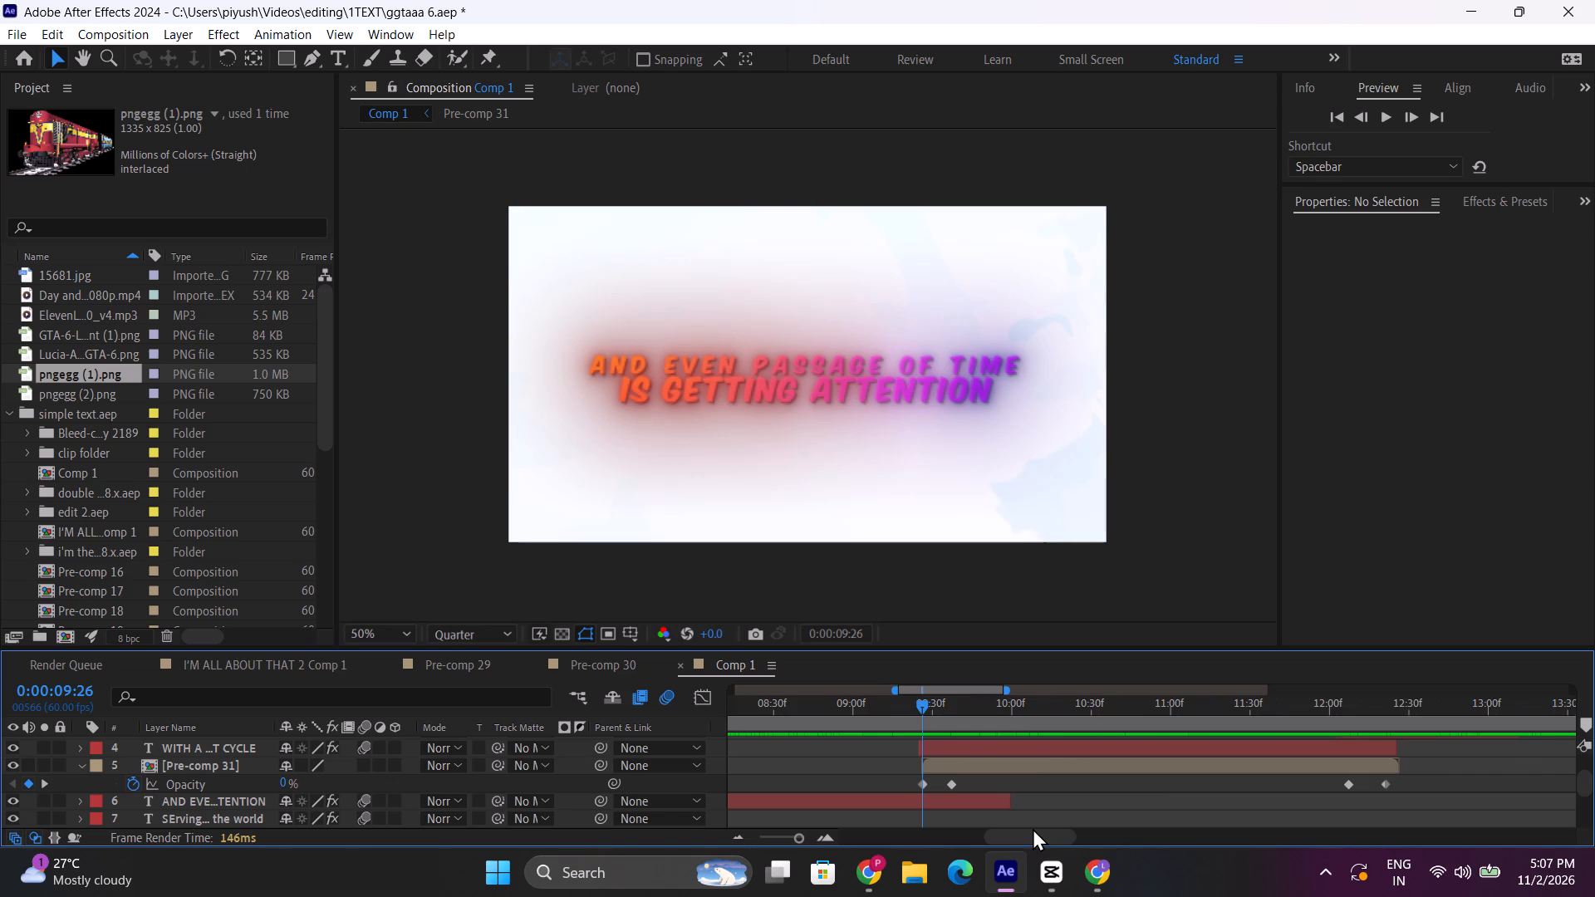
# Examine the reveal of the "And even passage of time is getting attention" title closely around 0:00:08:00.
pyautogui.click(856, 703)
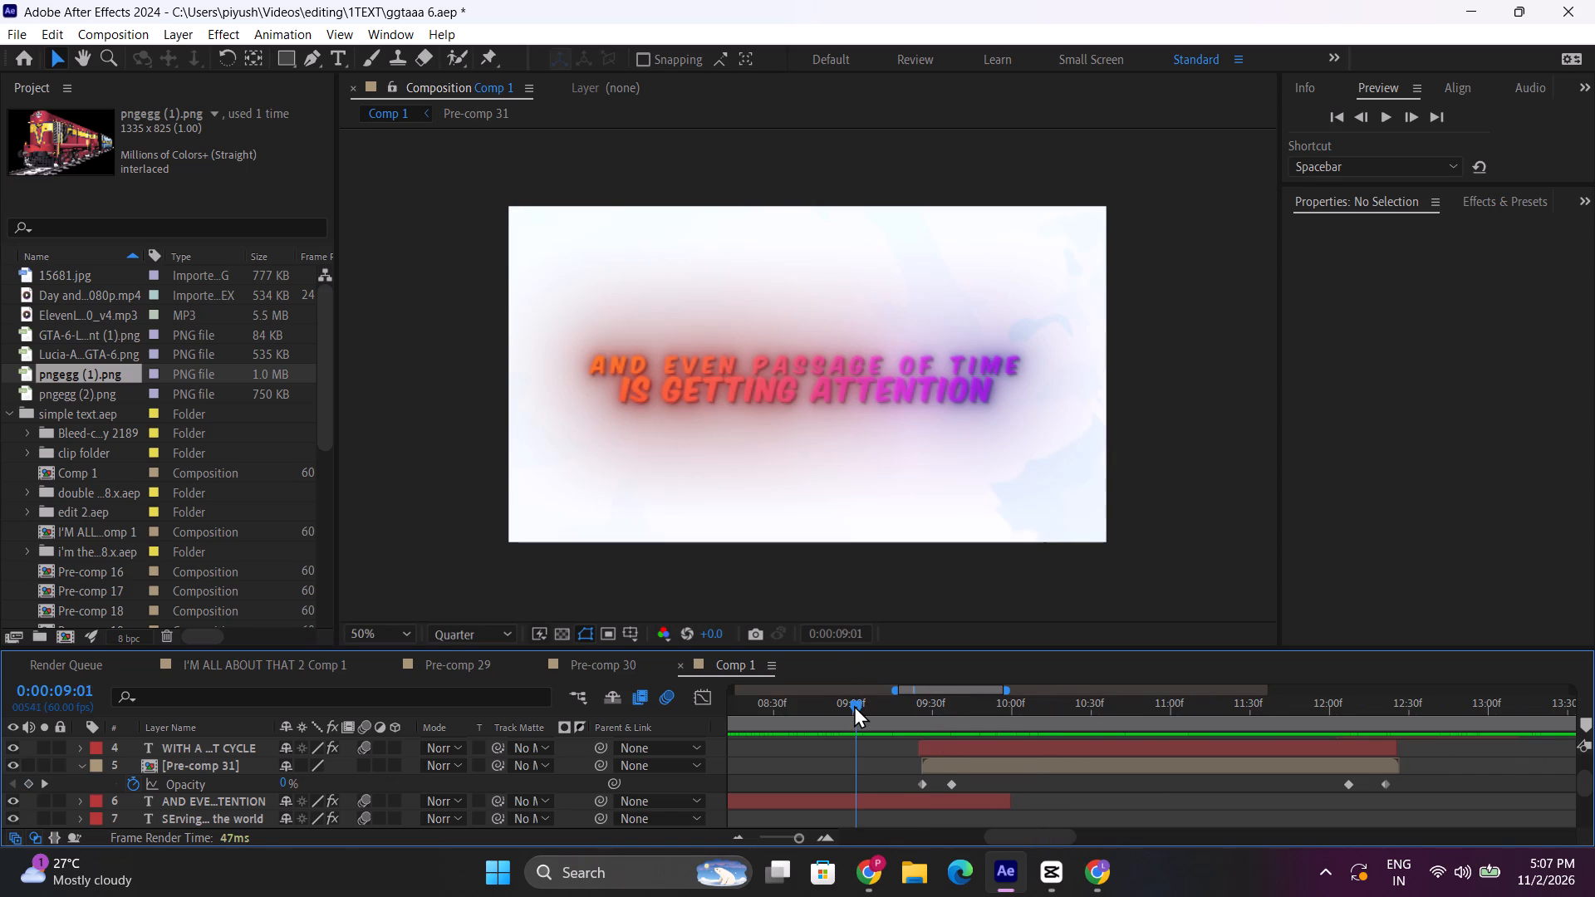
pyautogui.moveTo(854, 705); pyautogui.dragTo(773, 721)
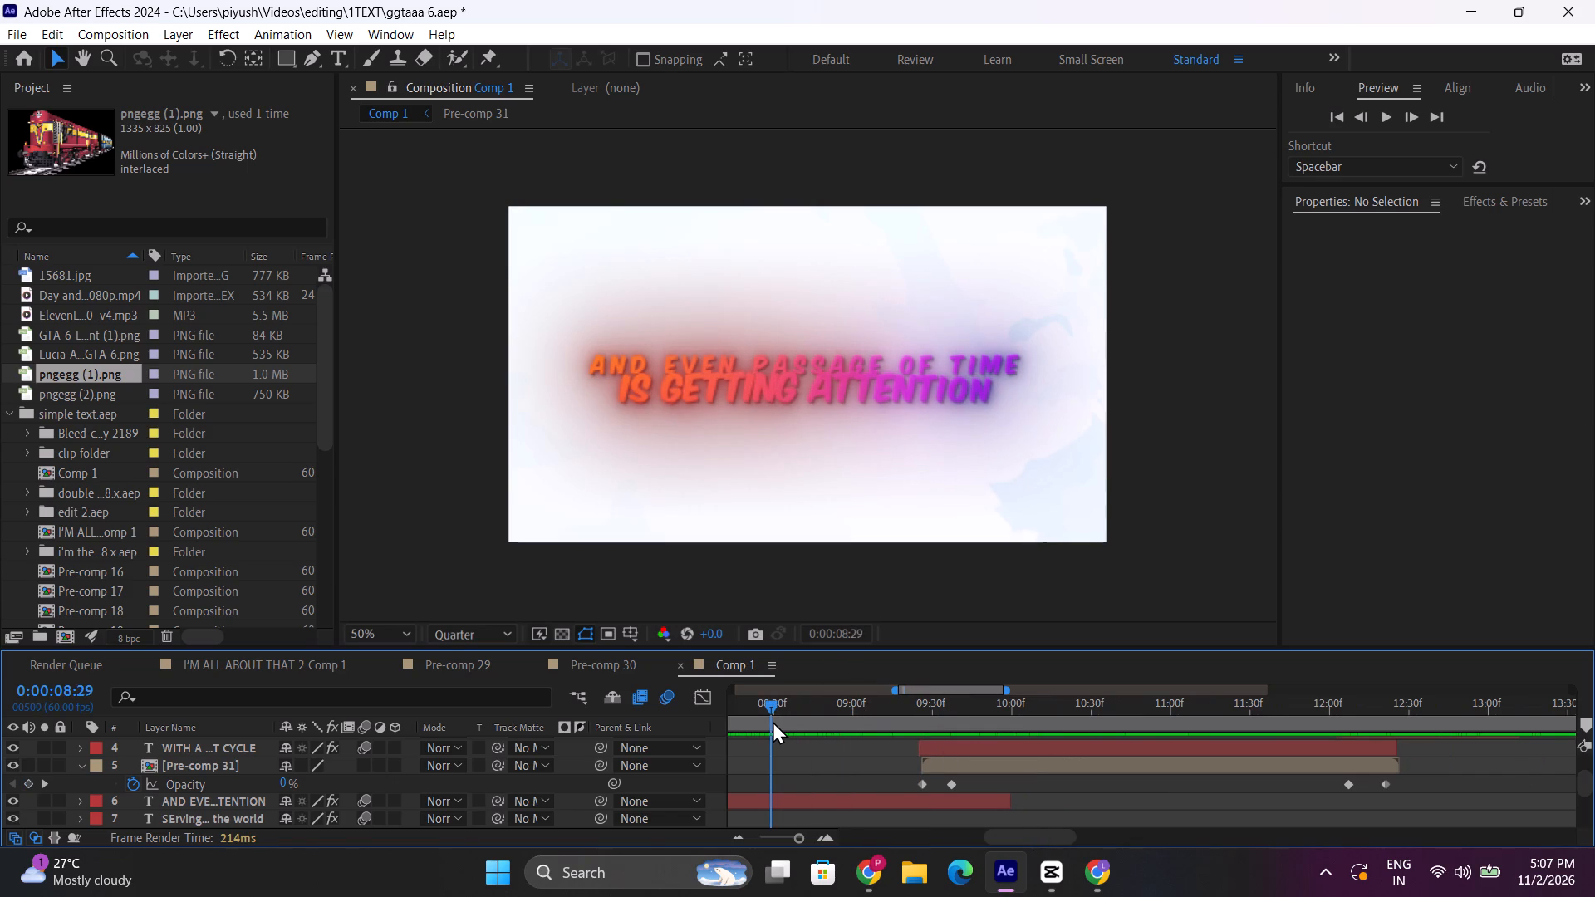
pyautogui.moveTo(773, 721); pyautogui.dragTo(875, 724)
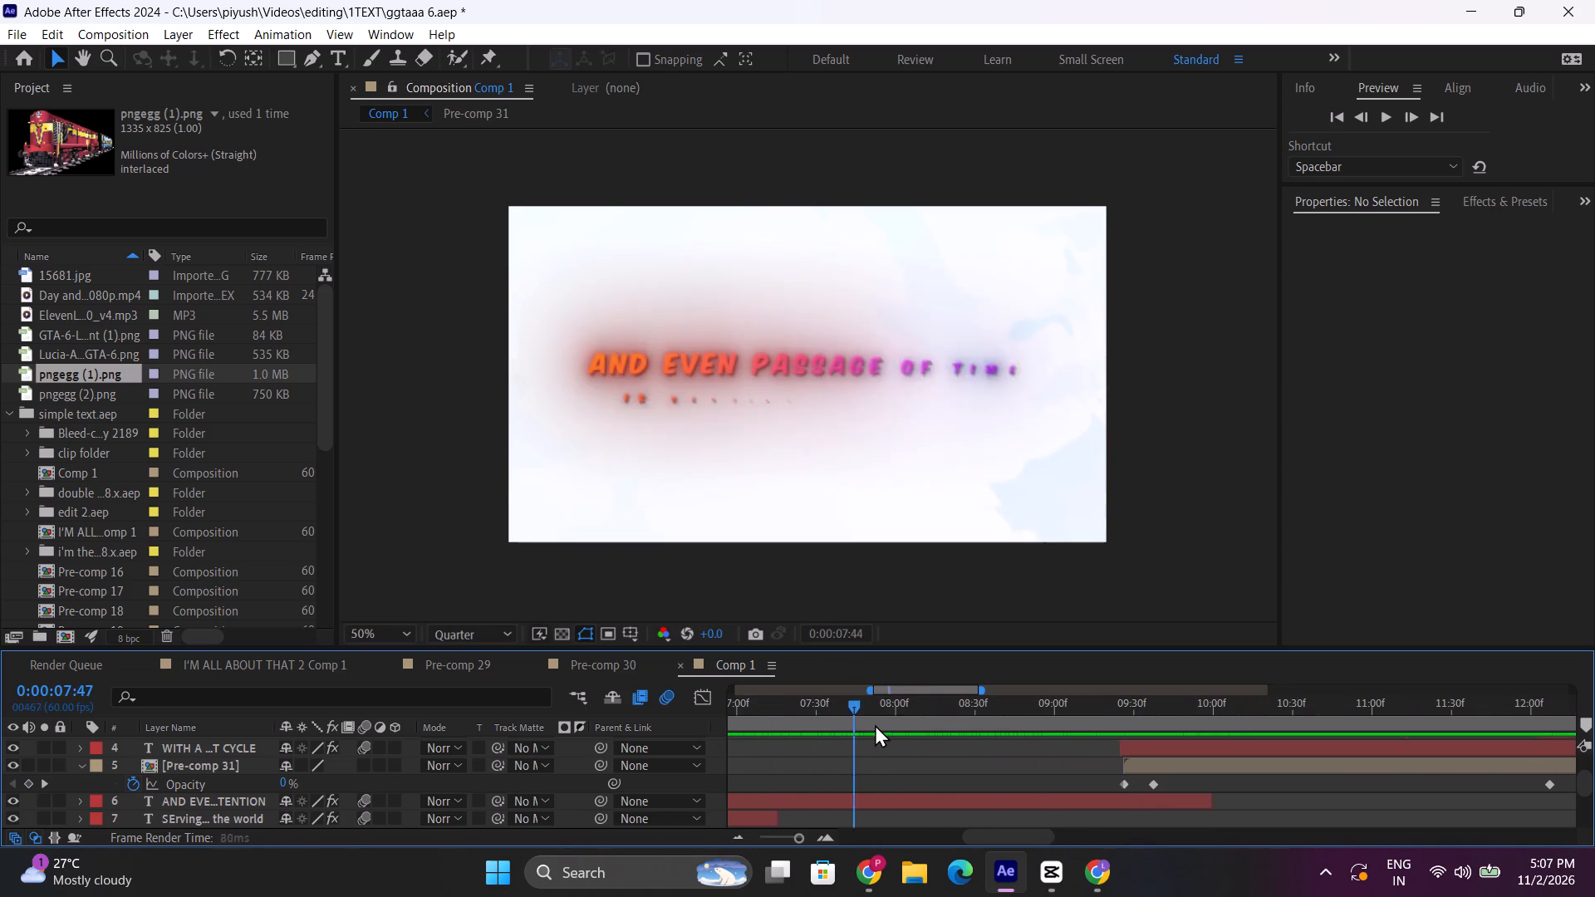
pyautogui.moveTo(875, 724); pyautogui.dragTo(898, 714)
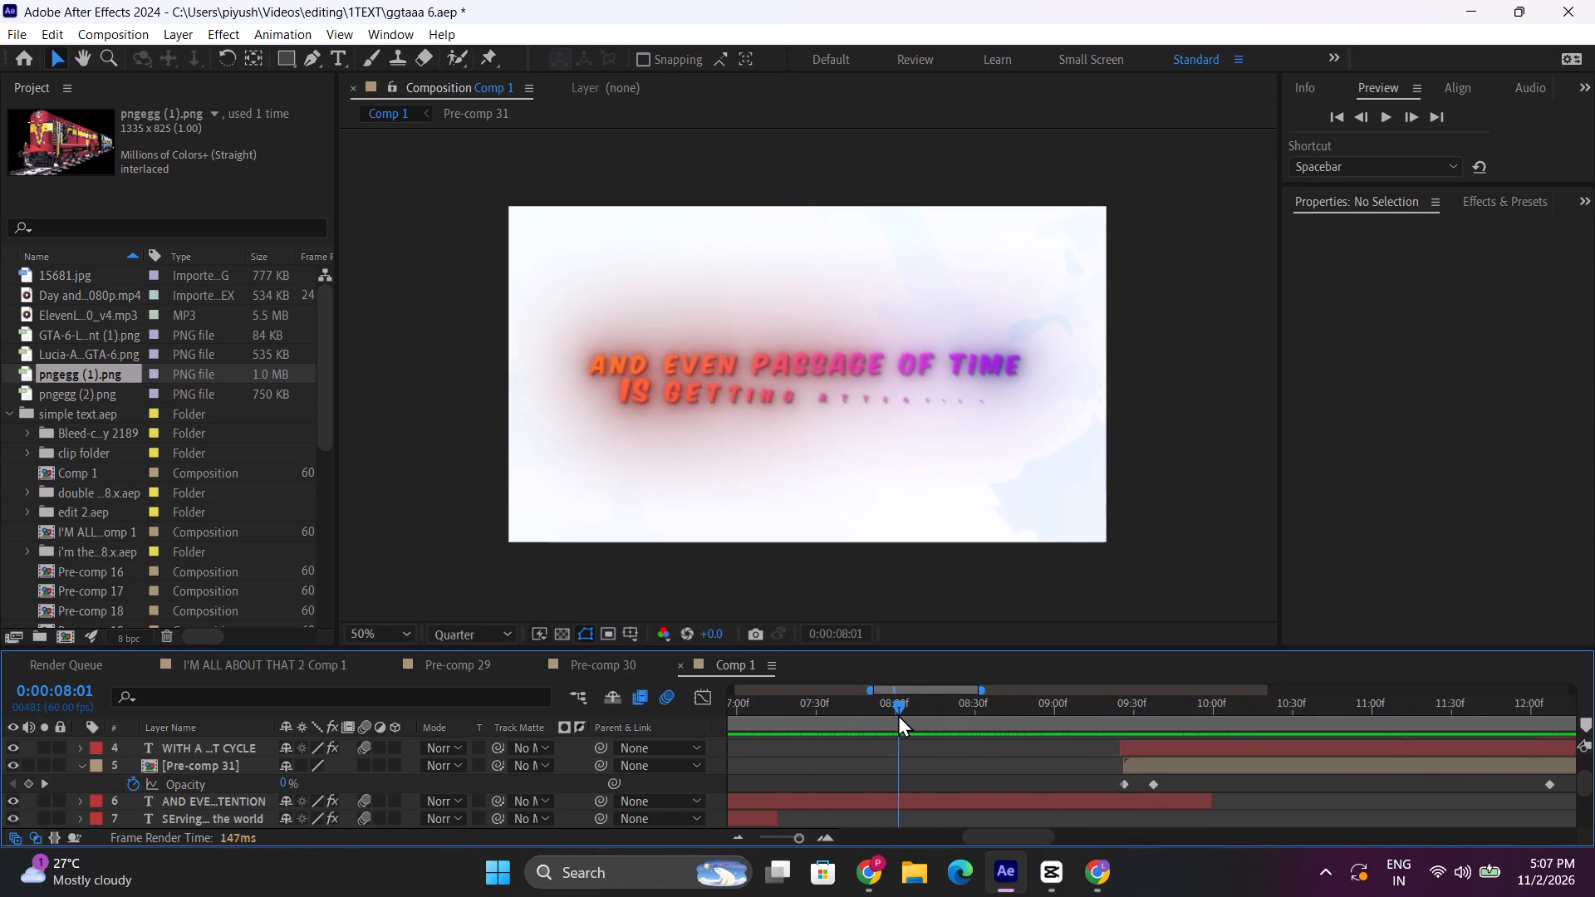
pyautogui.moveTo(898, 714); pyautogui.dragTo(896, 714)
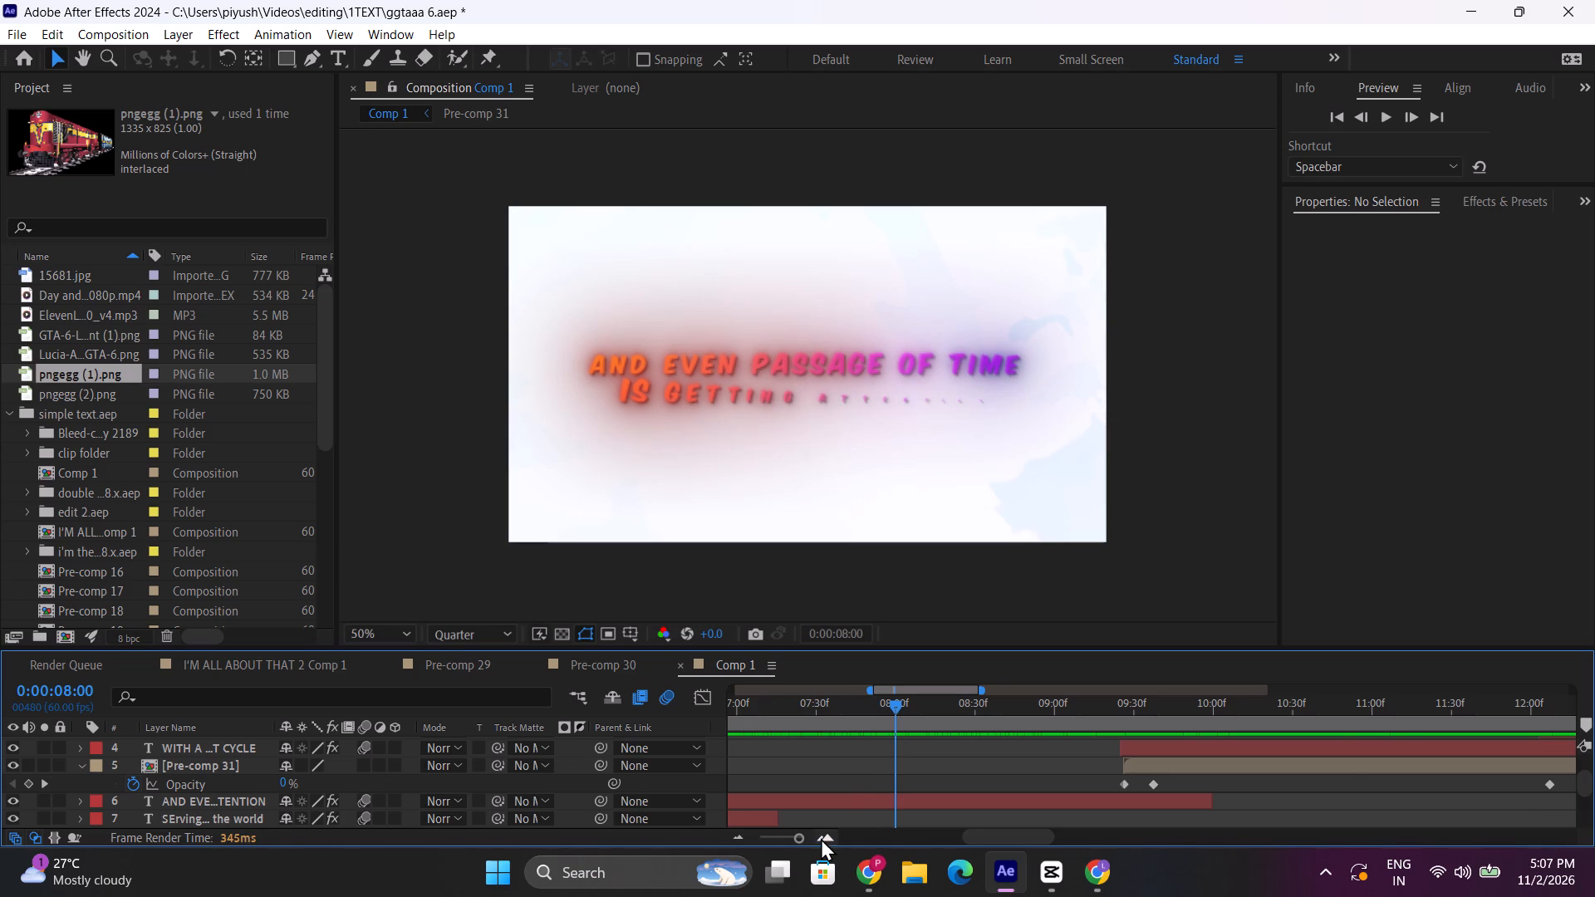
pyautogui.tripleClick(821, 838)
pyautogui.click(823, 836)
pyautogui.tripleClick(741, 841)
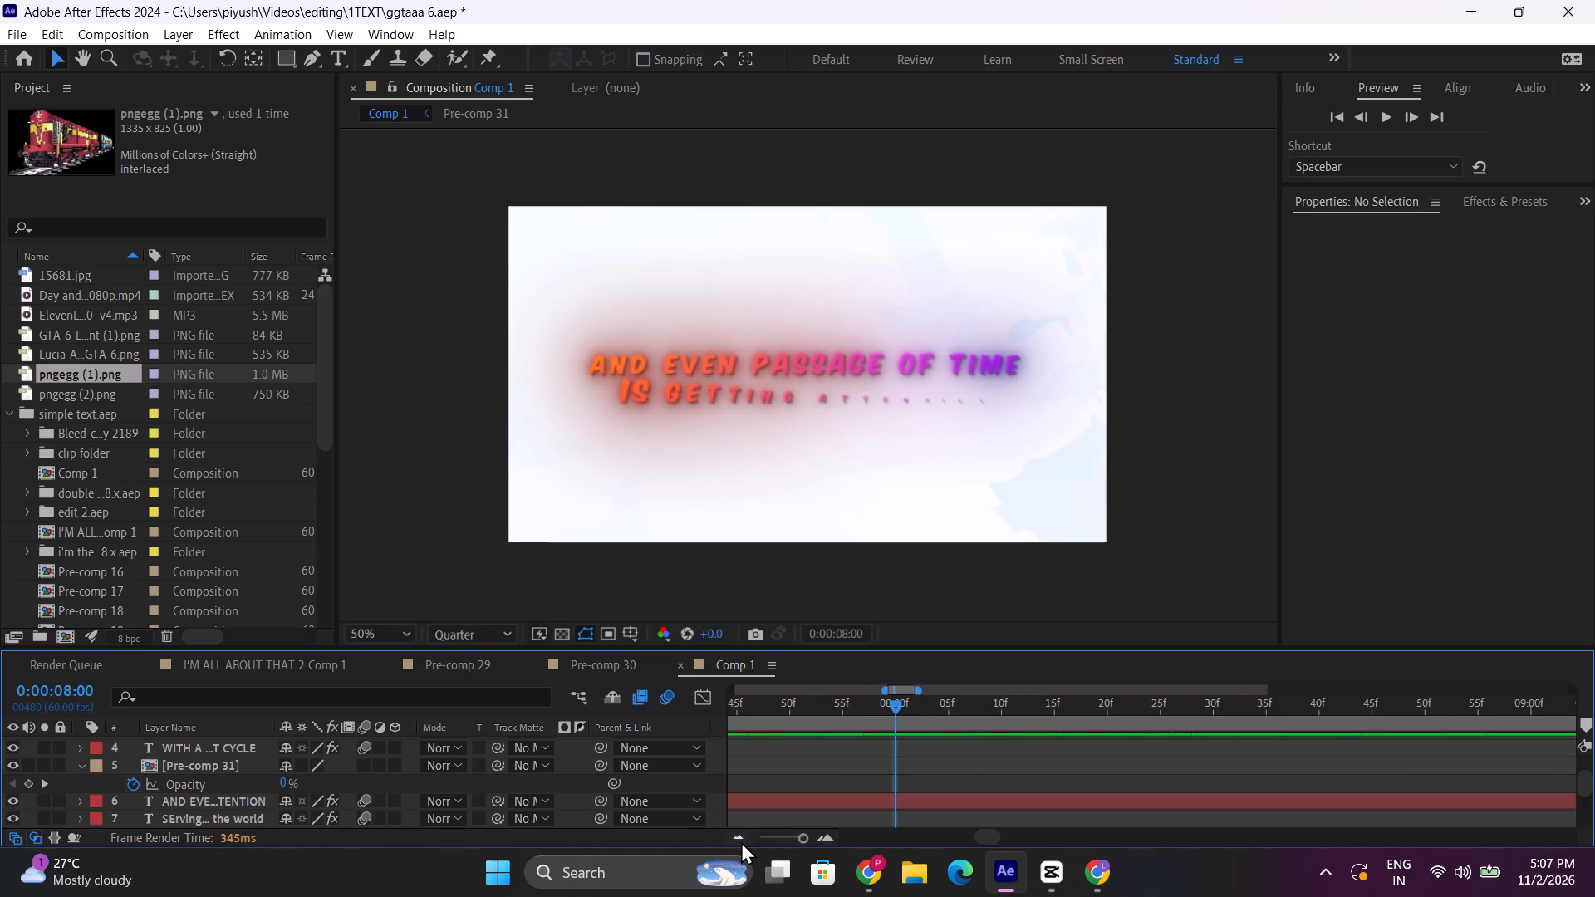
pyautogui.click(741, 841)
pyautogui.doubleClick(824, 834)
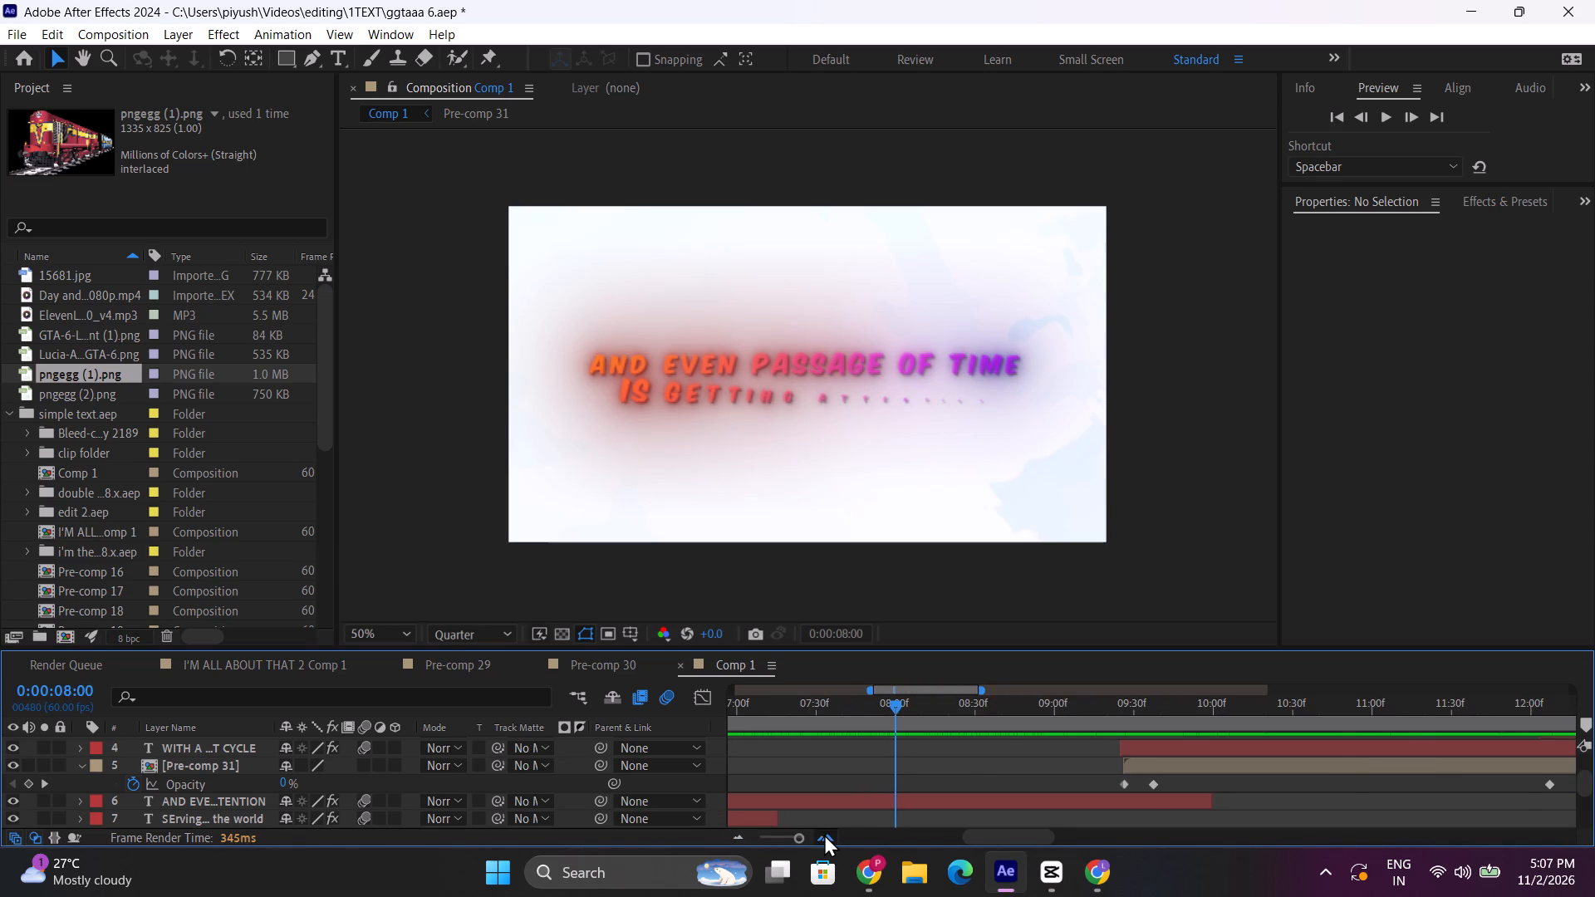
pyautogui.tripleClick(825, 840)
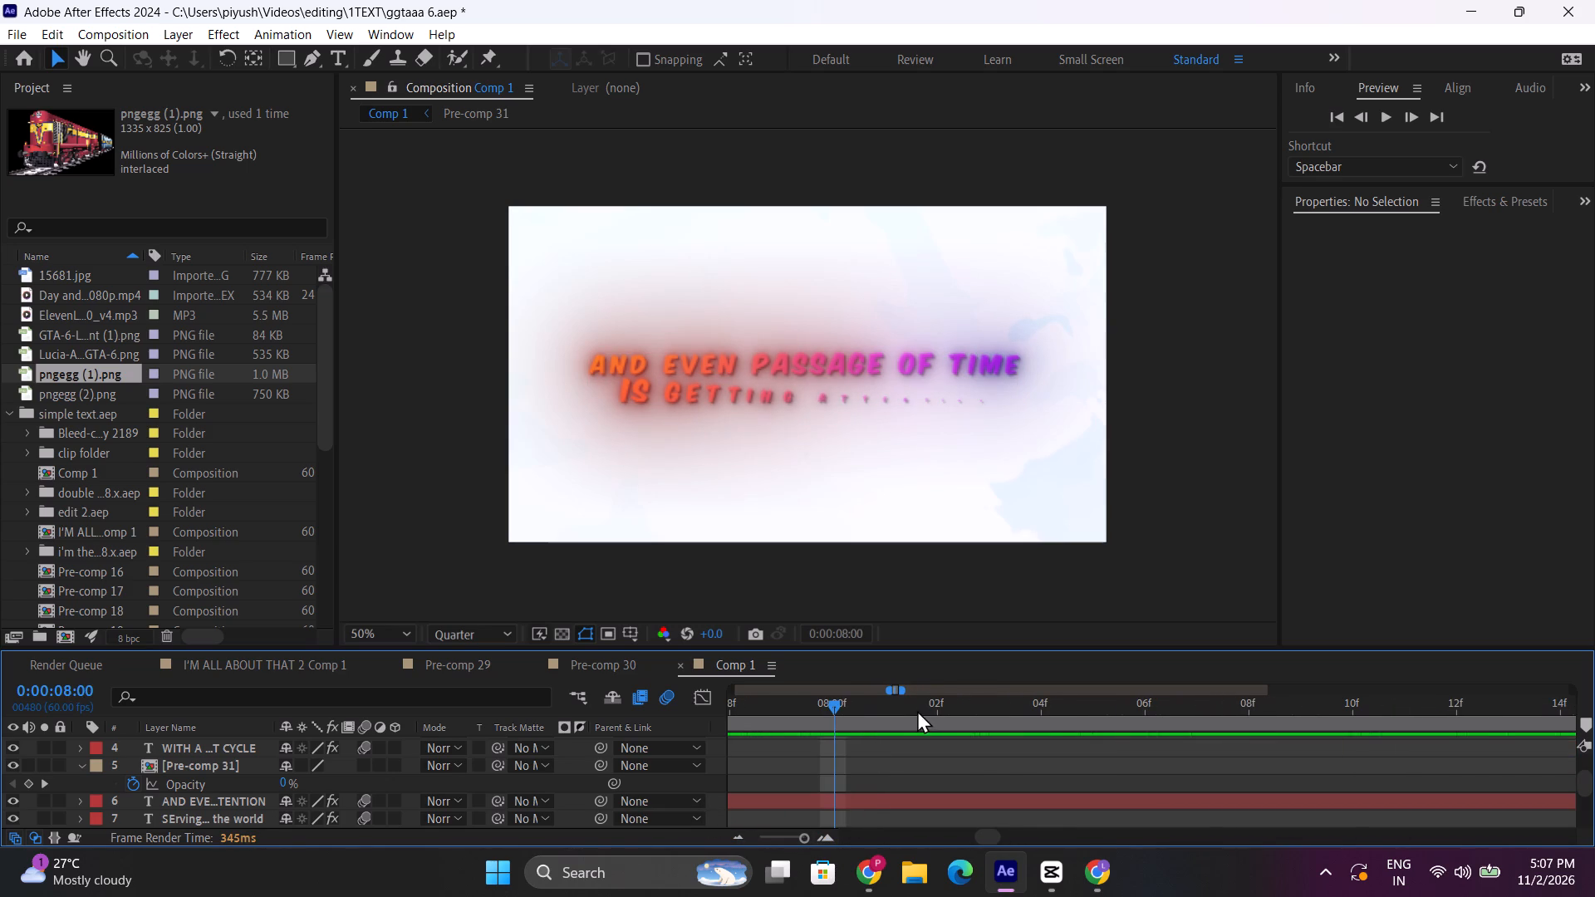
pyautogui.click(934, 704)
pyautogui.moveTo(937, 704); pyautogui.dragTo(1036, 706)
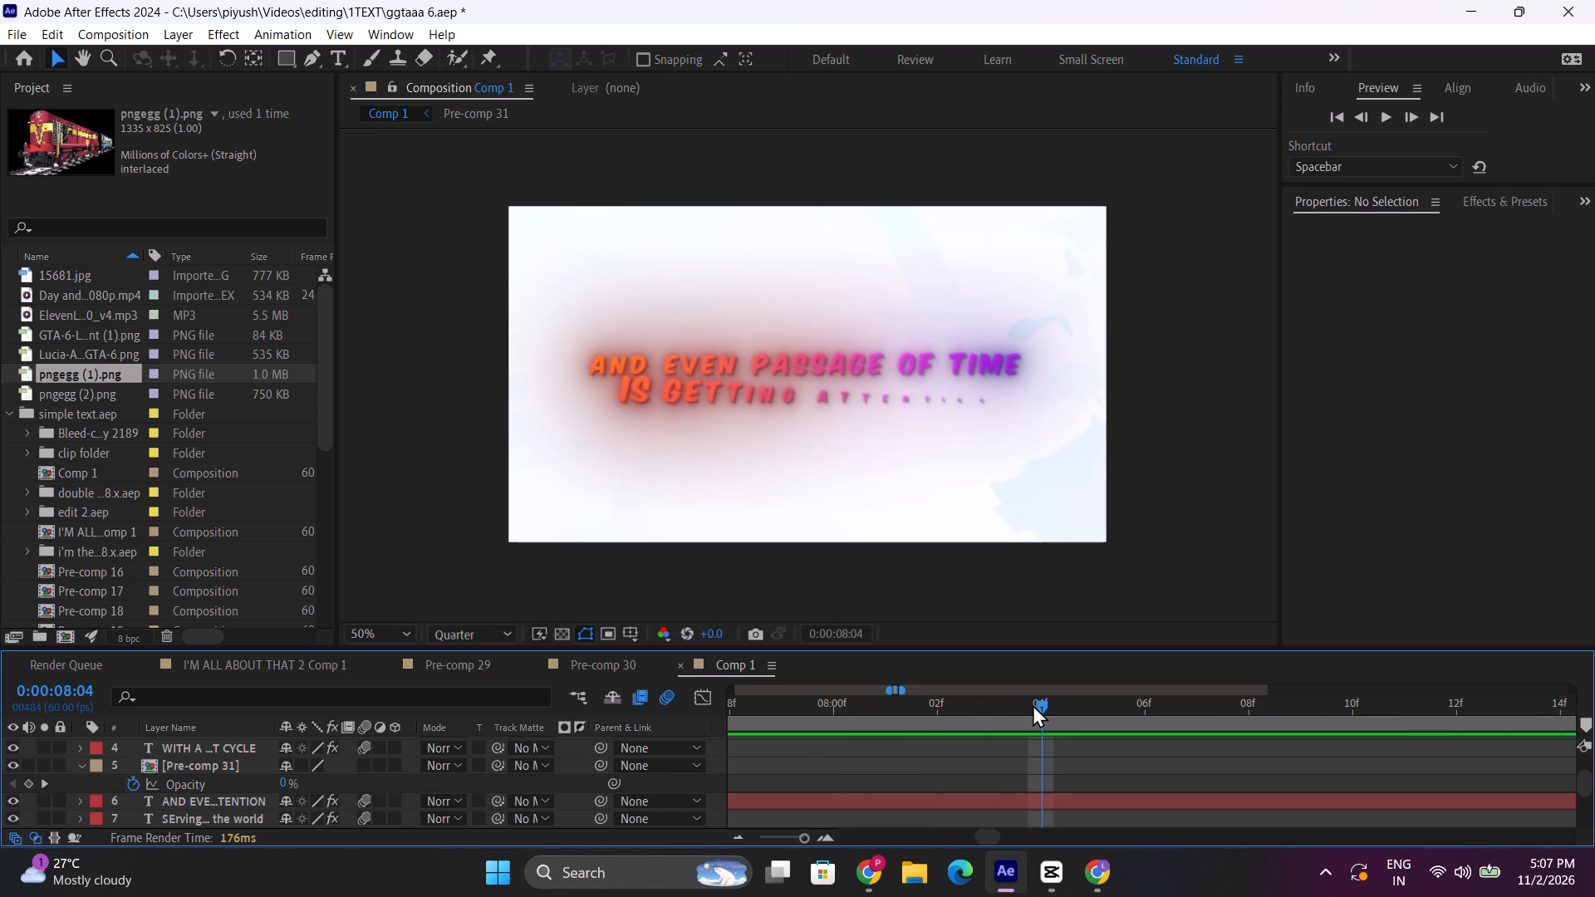
# Scrub through the "With a longer day and night cycle" title to check its background clip from 0:00:09:40 to 0:00:11:38.
pyautogui.tripleClick(734, 834)
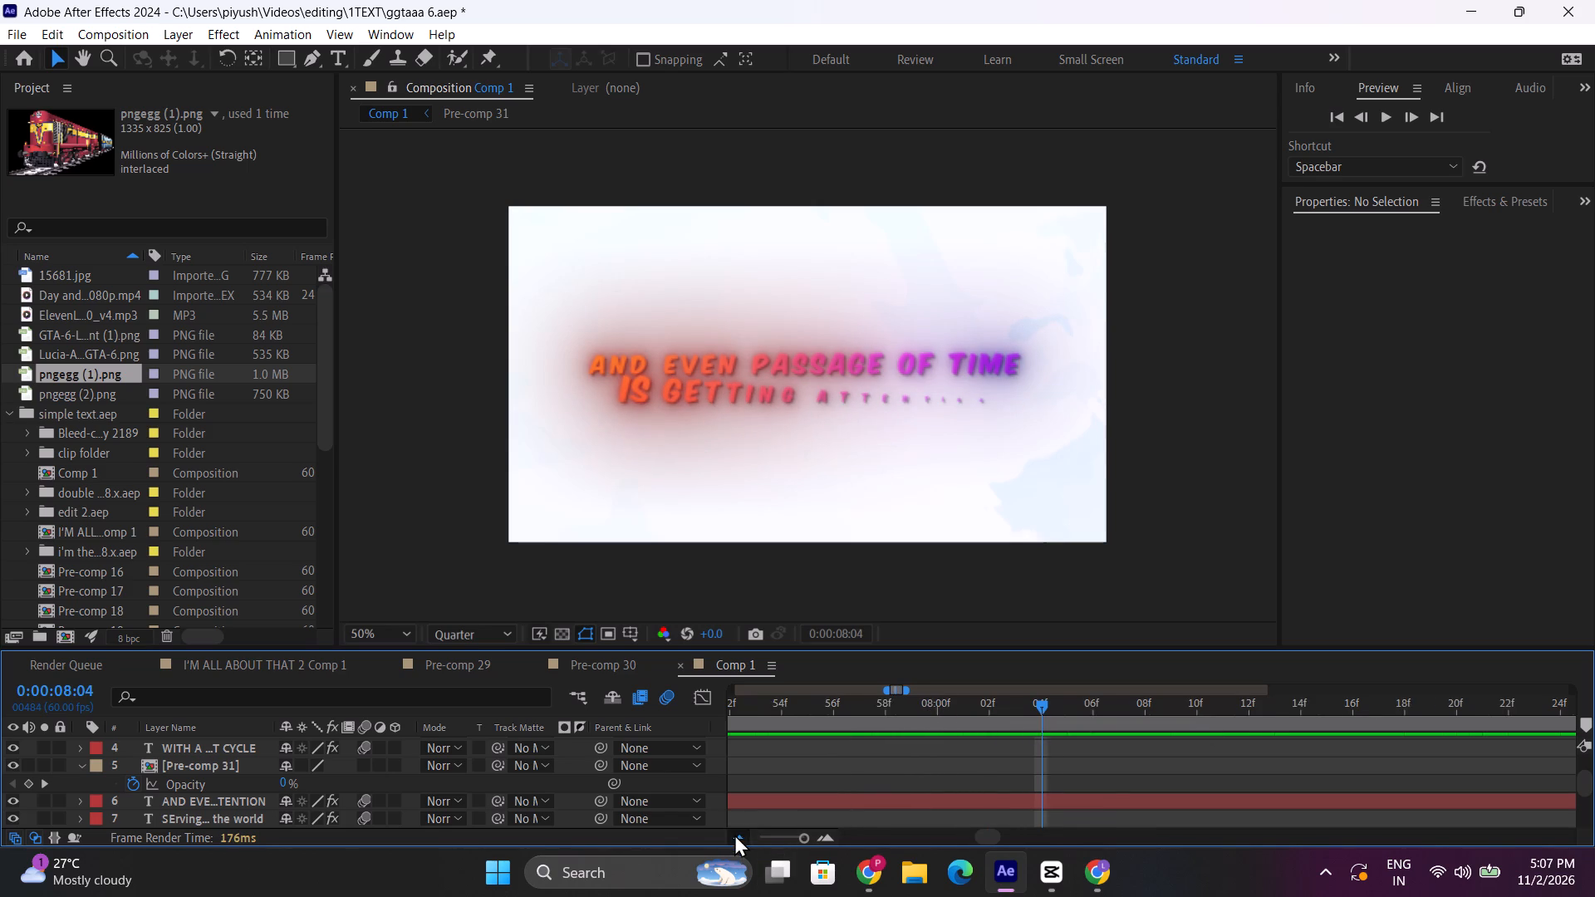
pyautogui.doubleClick(734, 834)
pyautogui.scroll(-2, 1078, 741)
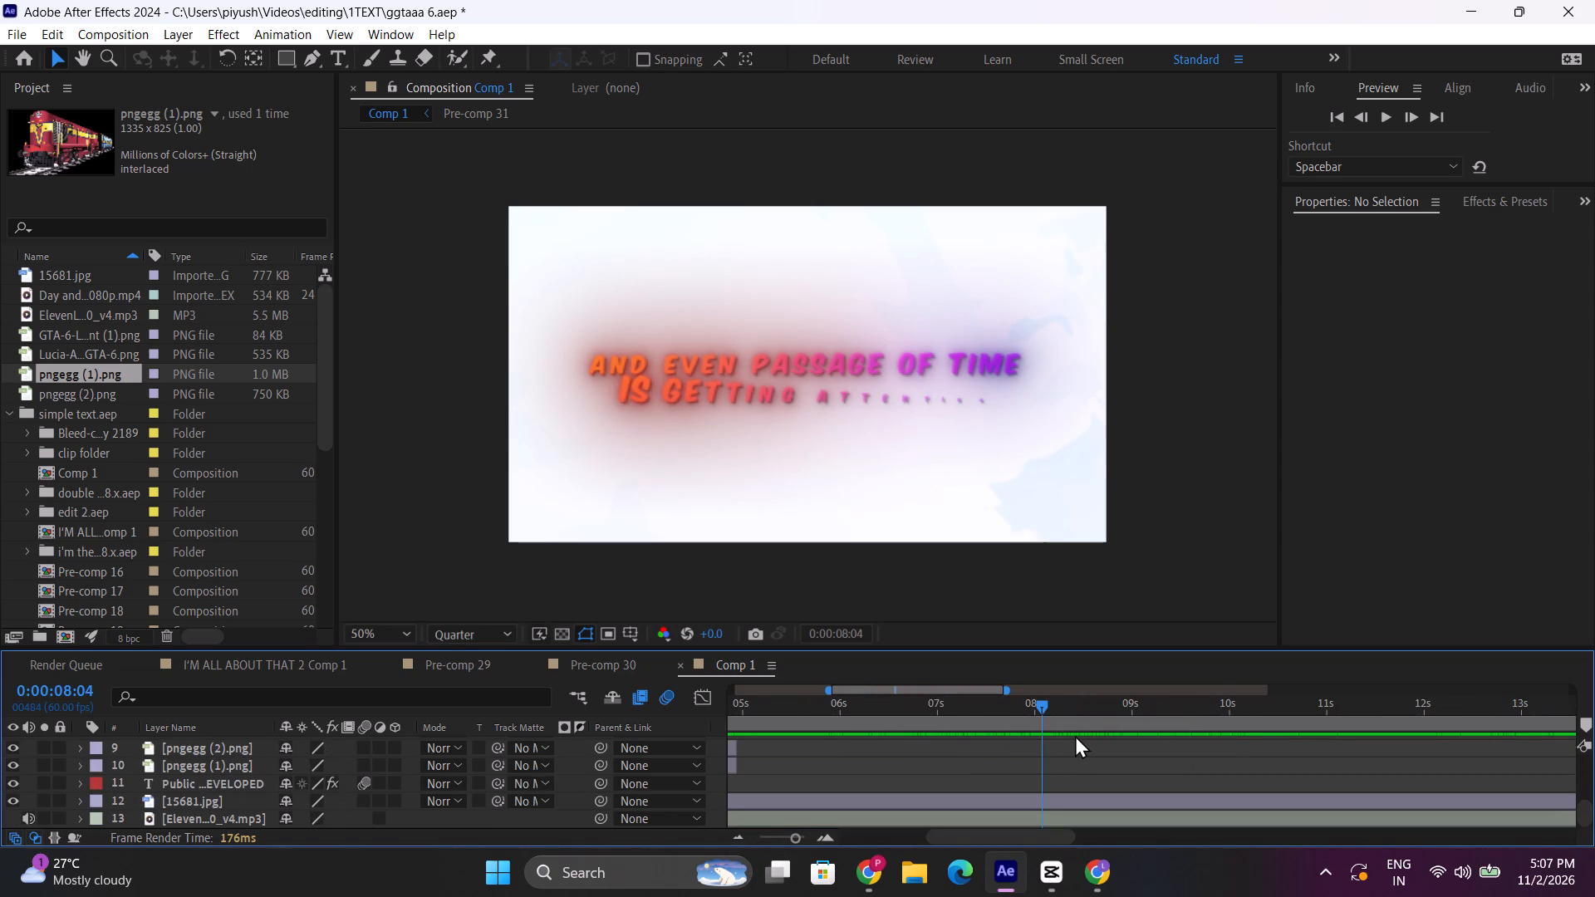
pyautogui.scroll(2, 1089, 726)
pyautogui.doubleClick(743, 834)
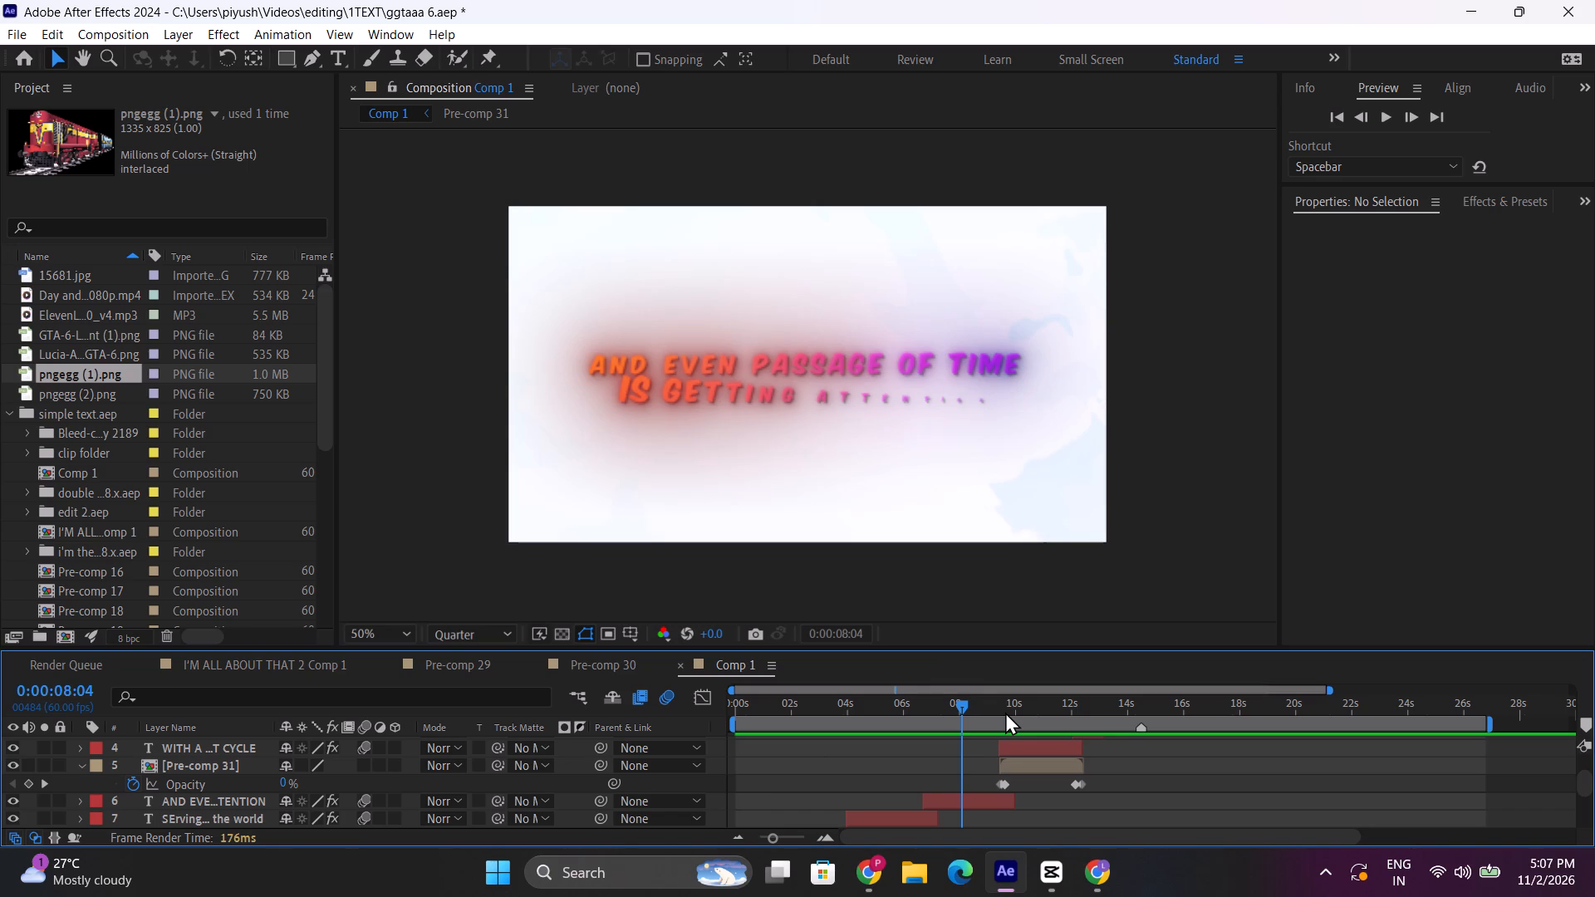
pyautogui.moveTo(1010, 713); pyautogui.dragTo(1007, 724)
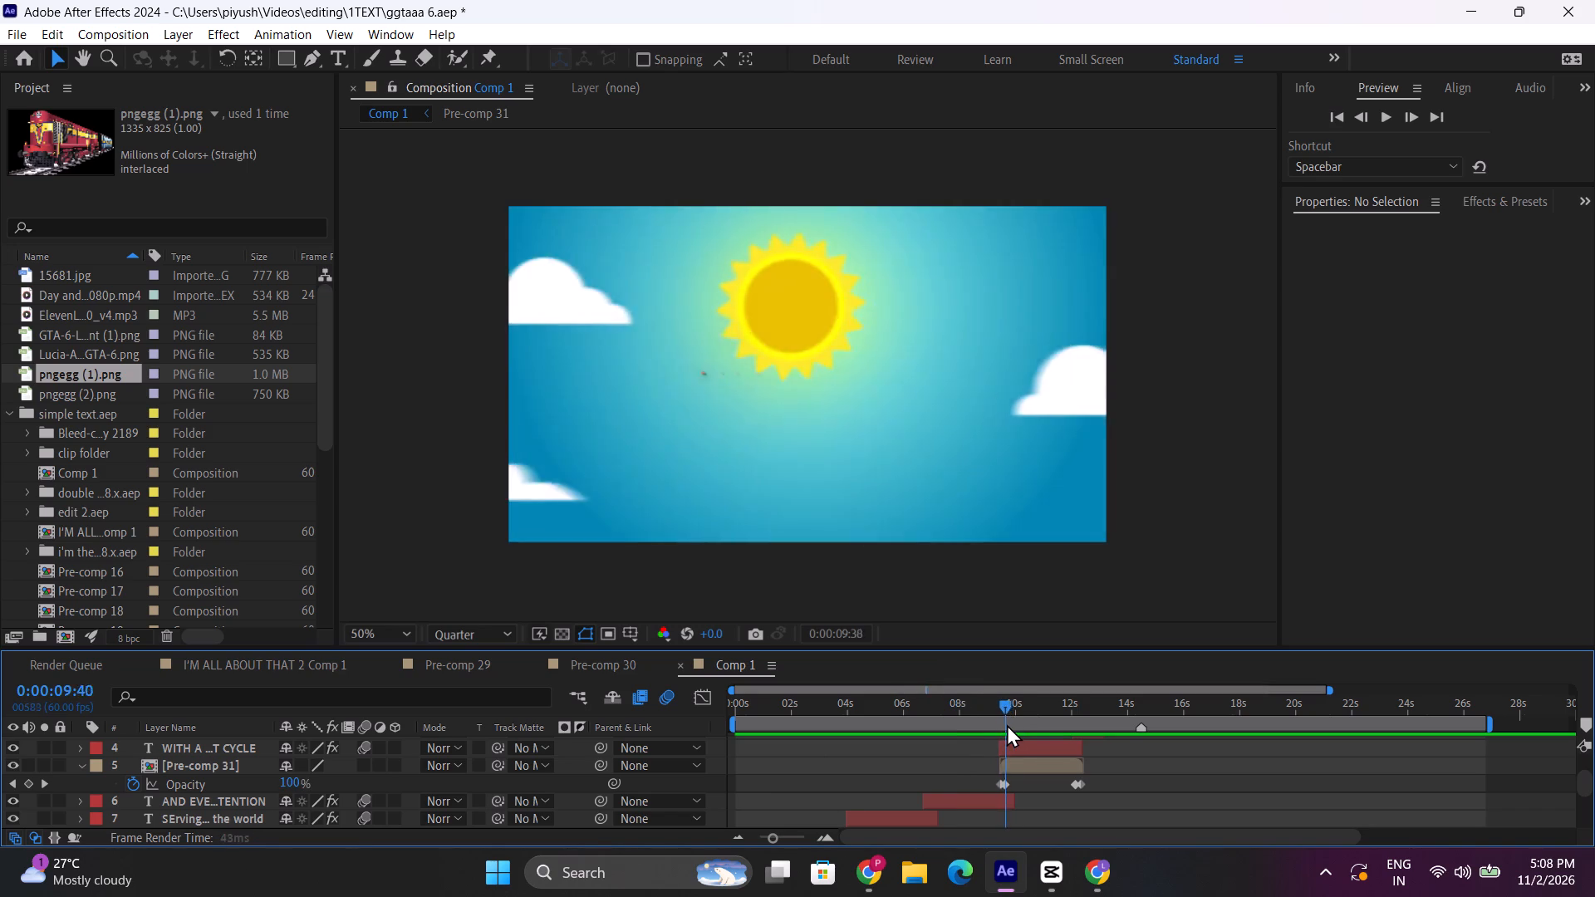
pyautogui.moveTo(1007, 724); pyautogui.dragTo(1054, 718)
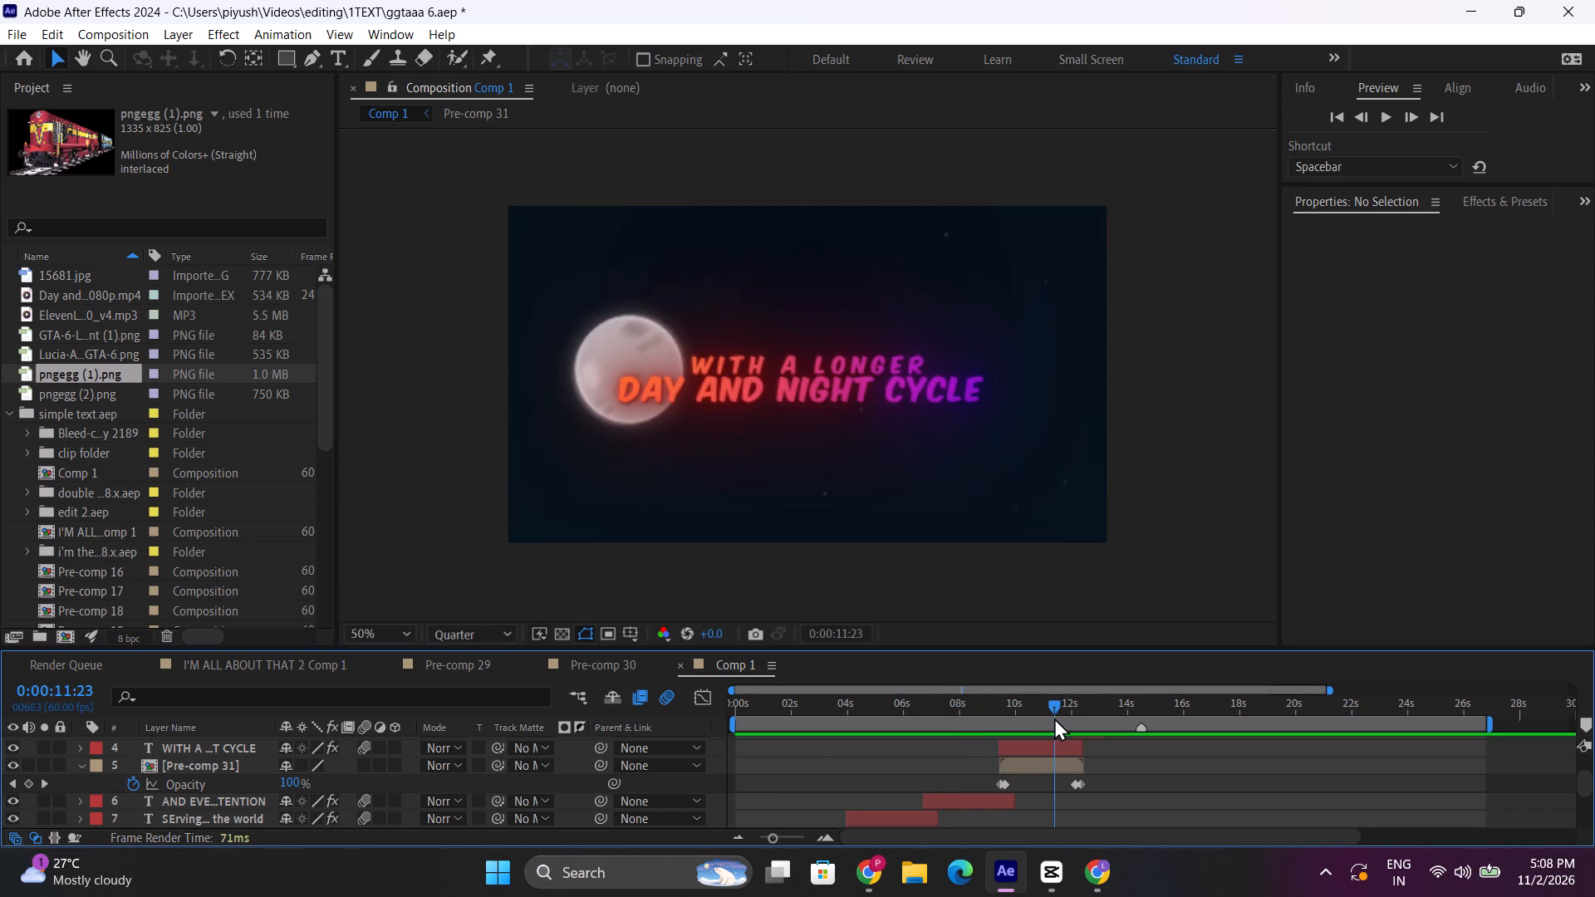
pyautogui.moveTo(1054, 718); pyautogui.dragTo(1061, 712)
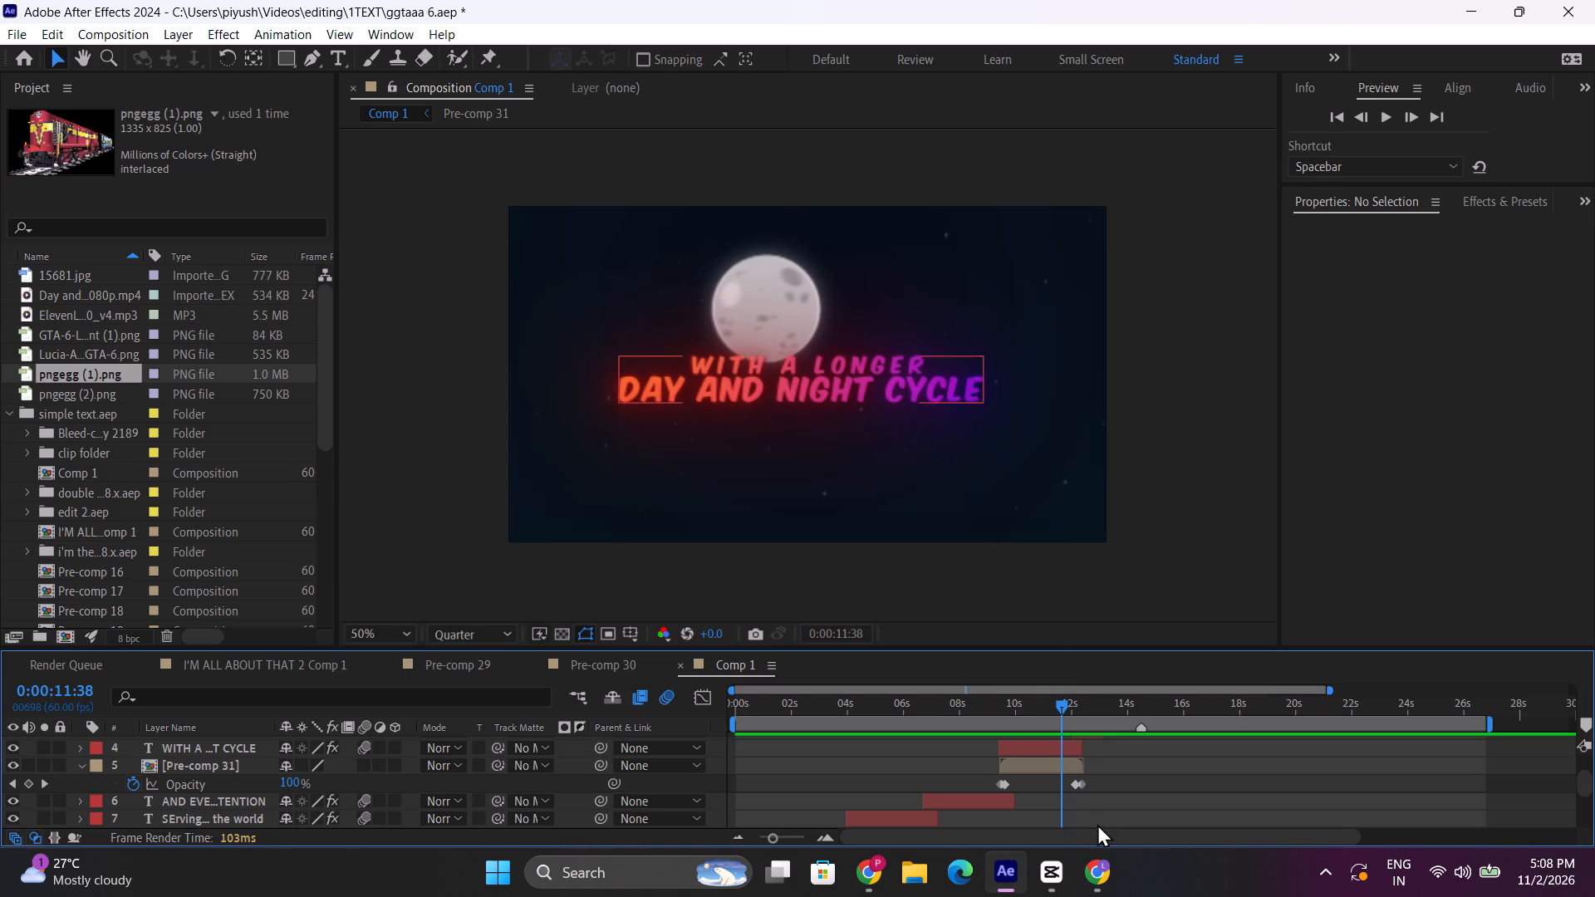
# Play back Comp 1 from 0:00:08:40 and collapse the Pre-comp 31 layer's properties.
pyautogui.click(89, 768)
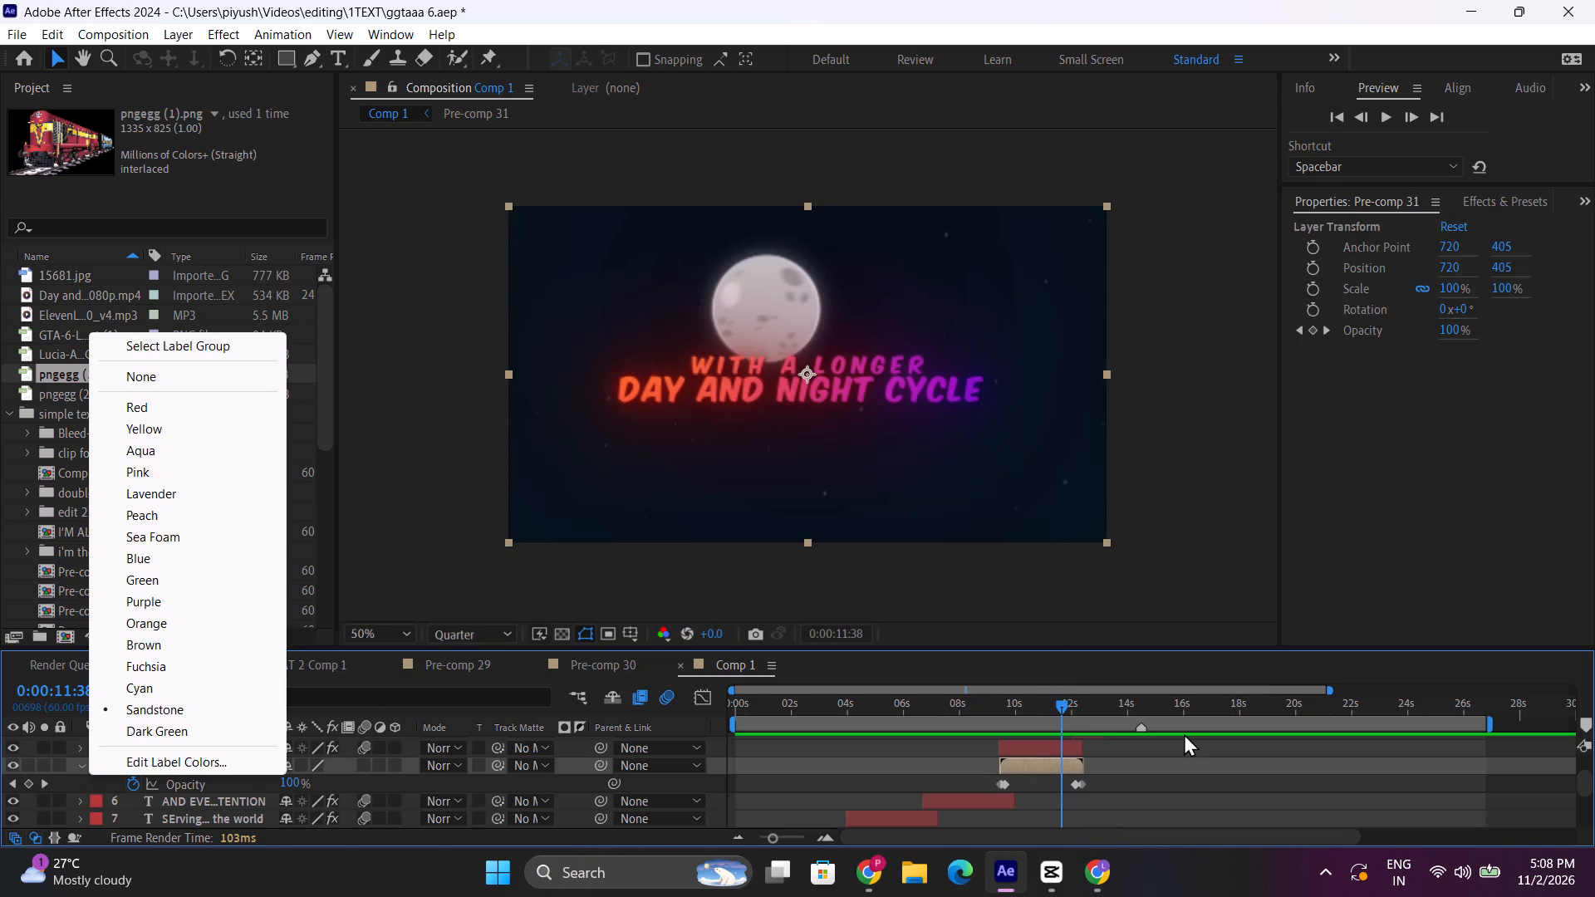
pyautogui.moveTo(997, 716); pyautogui.dragTo(978, 730)
pyautogui.click(978, 717)
pyautogui.click(978, 705)
pyautogui.press('space')
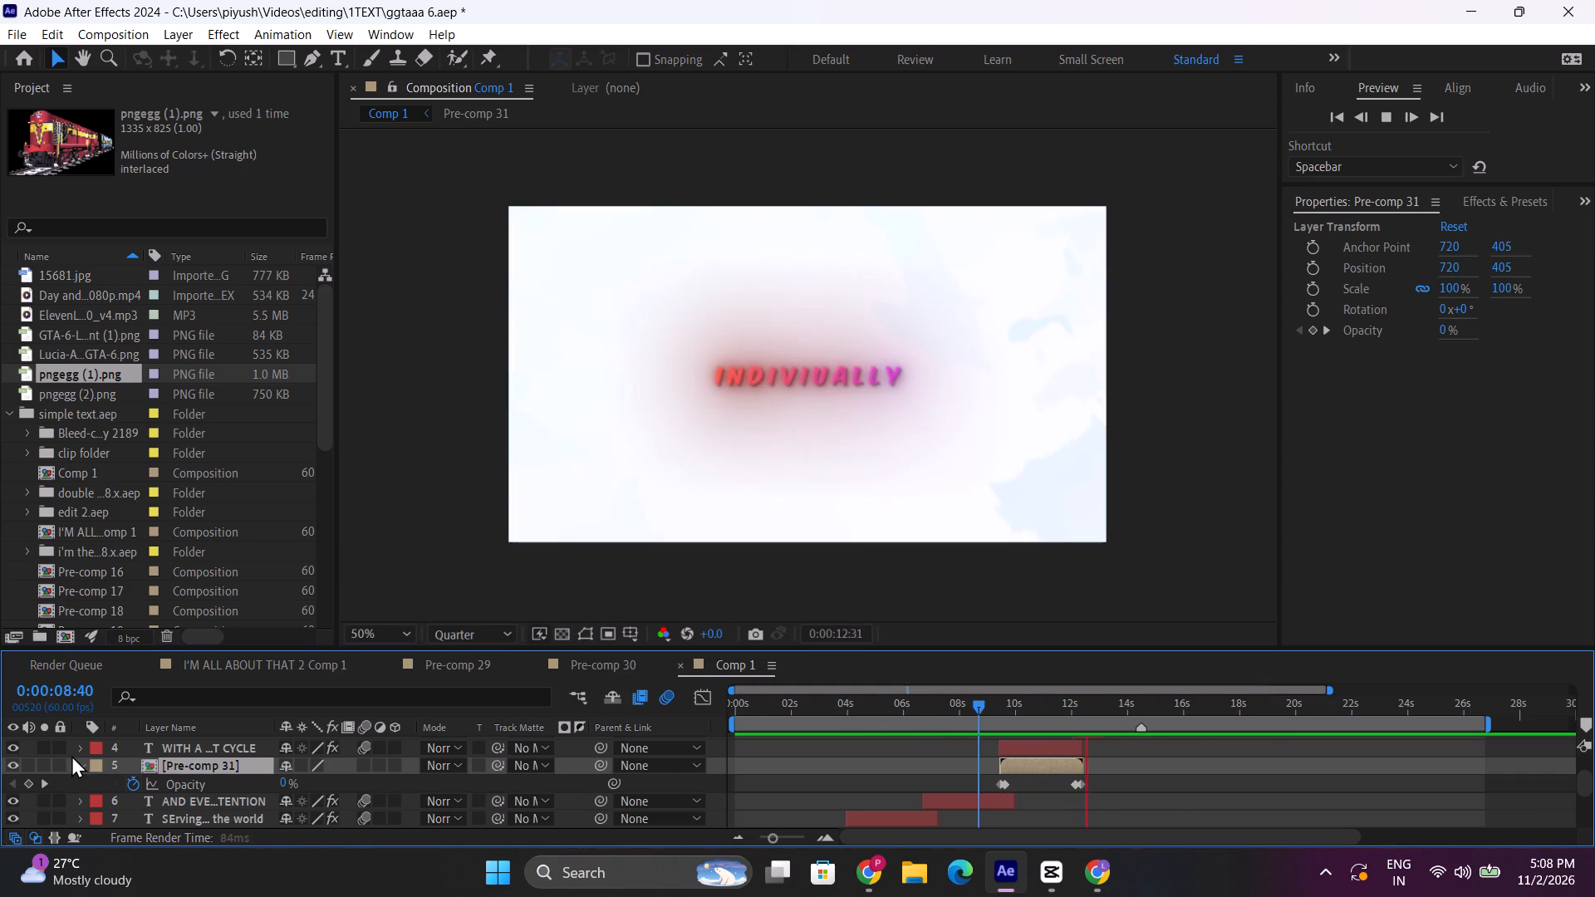
pyautogui.click(79, 760)
# End the work area at about 0:00:16:00, just after the "These might not sound revolutionary" title layer.
pyautogui.scroll(-3, 1228, 764)
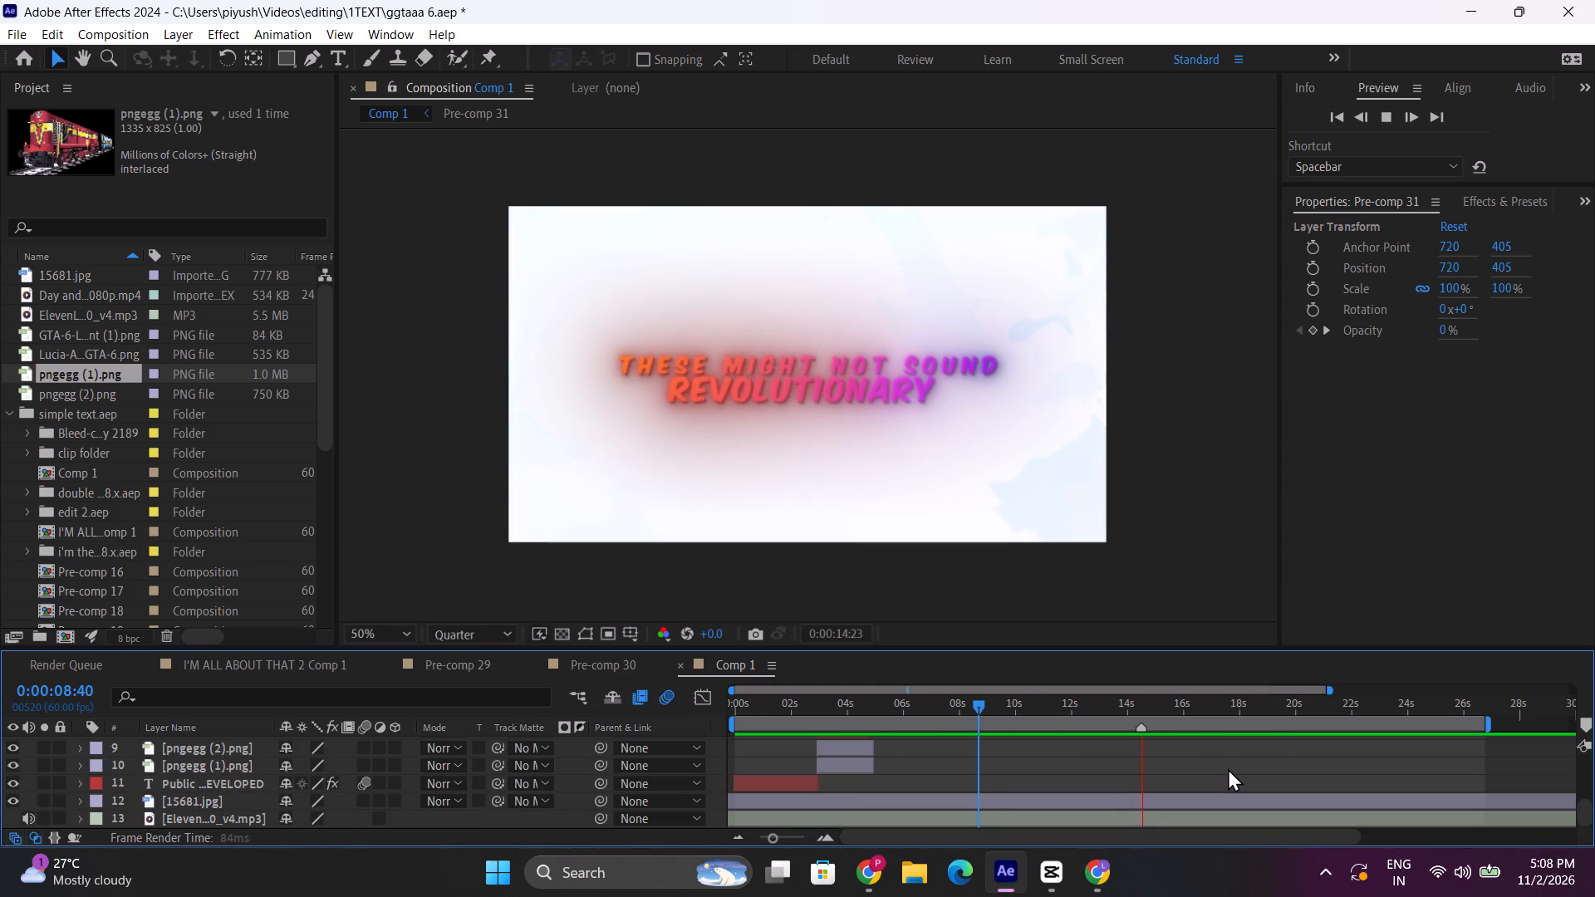
pyautogui.scroll(3, 1228, 768)
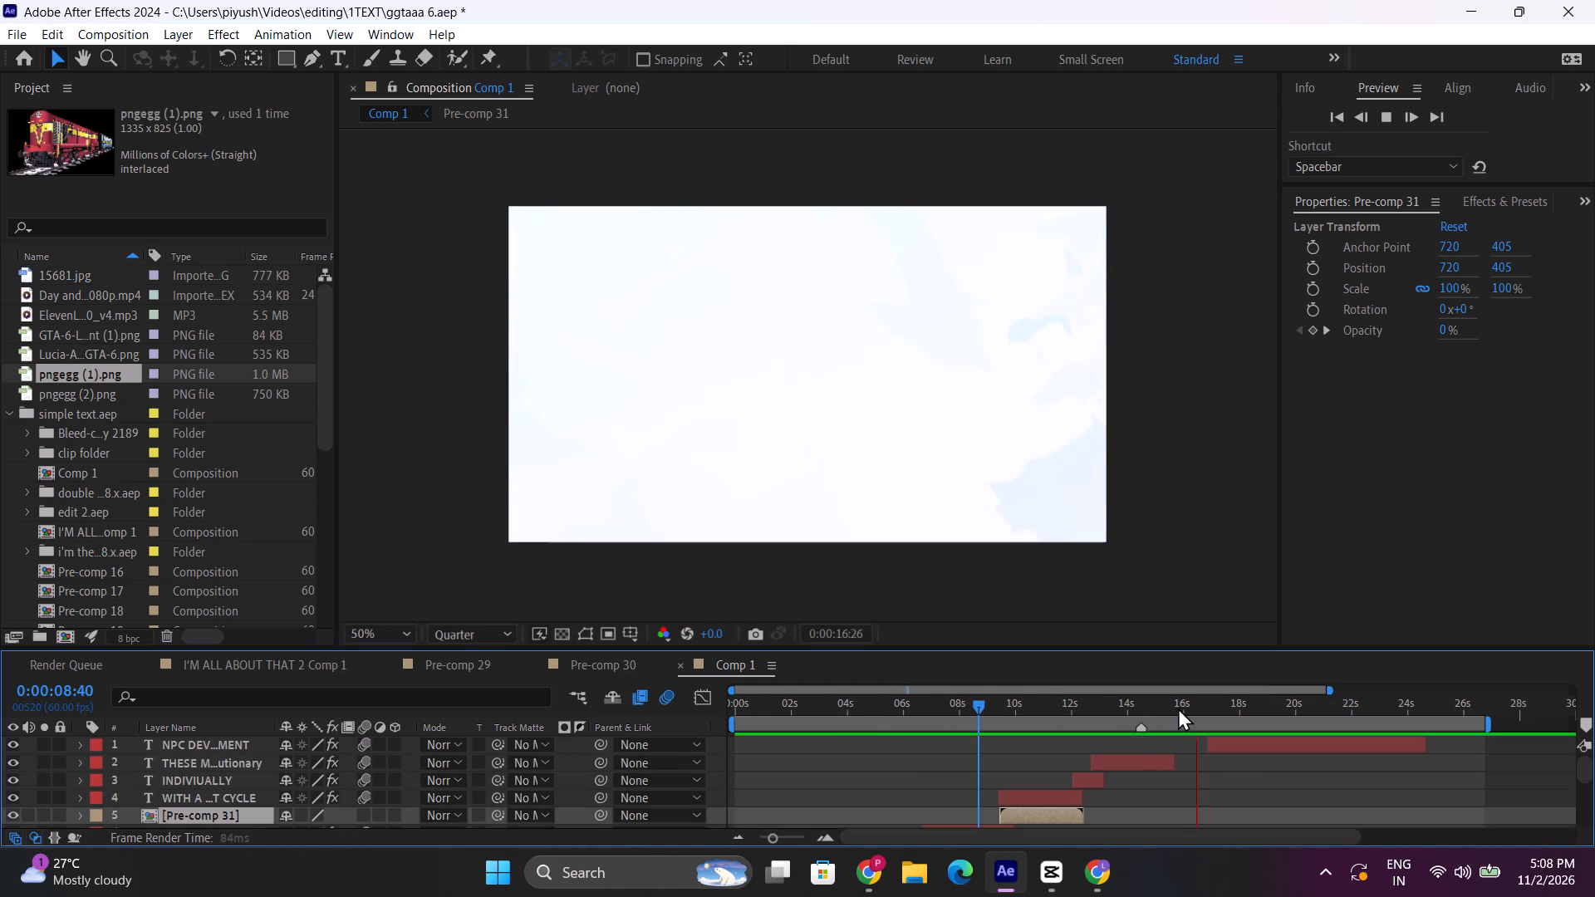
pyautogui.click(1178, 708)
pyautogui.press('n')
# Preview the edit from several earlier points, finishing with playback of the bus and train section from 0:00:03:09.
pyautogui.moveTo(1160, 701); pyautogui.dragTo(847, 688)
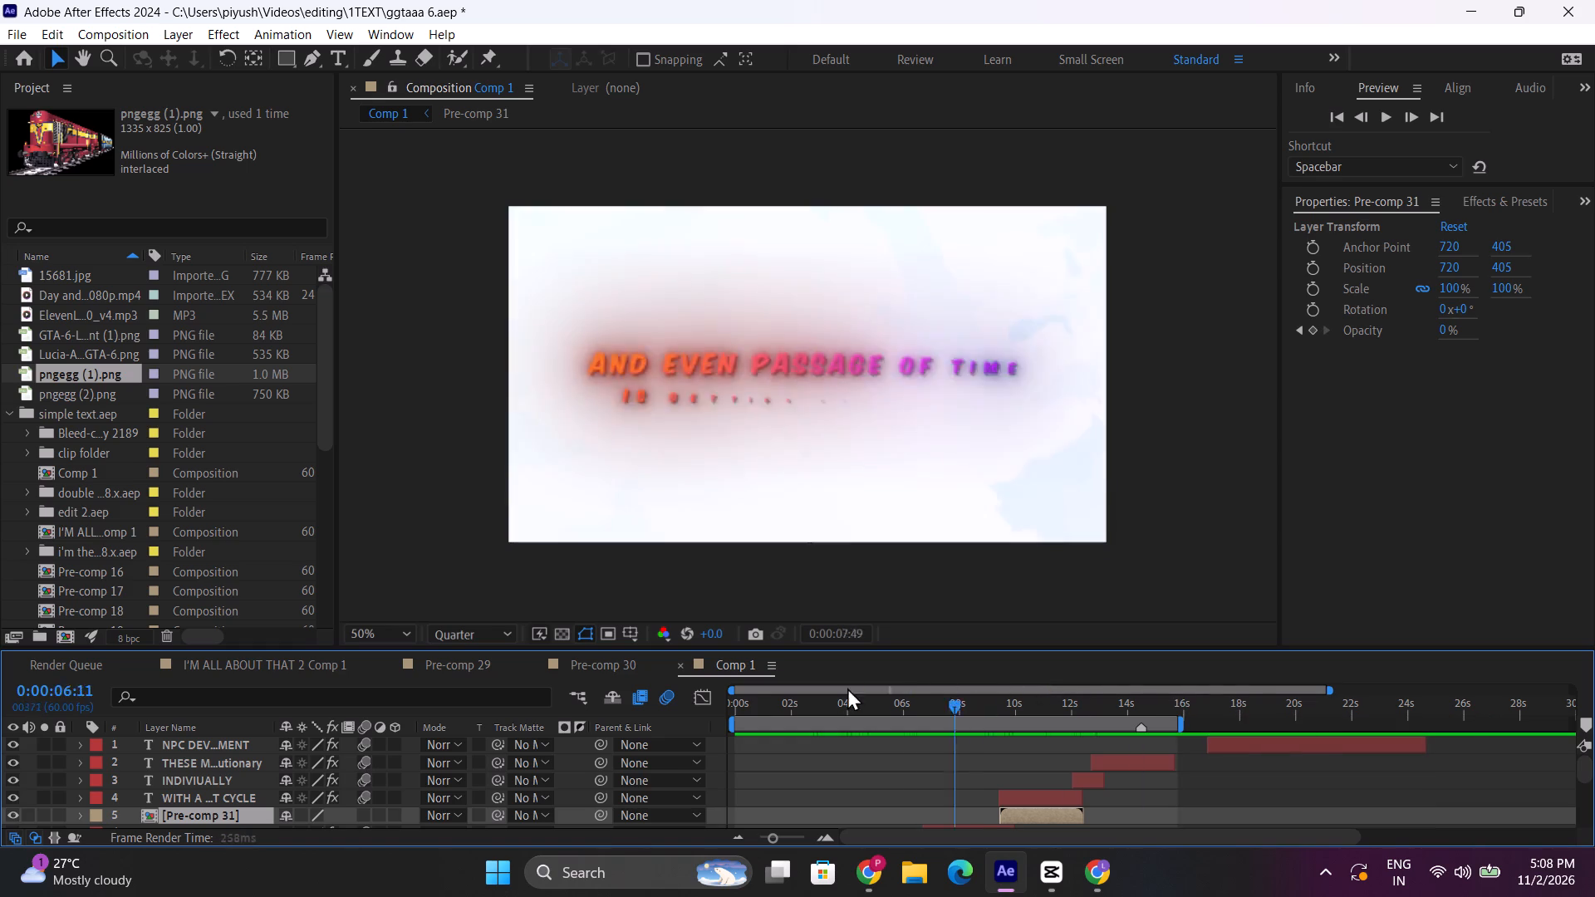
pyautogui.moveTo(847, 688); pyautogui.dragTo(862, 692)
pyautogui.press('space')
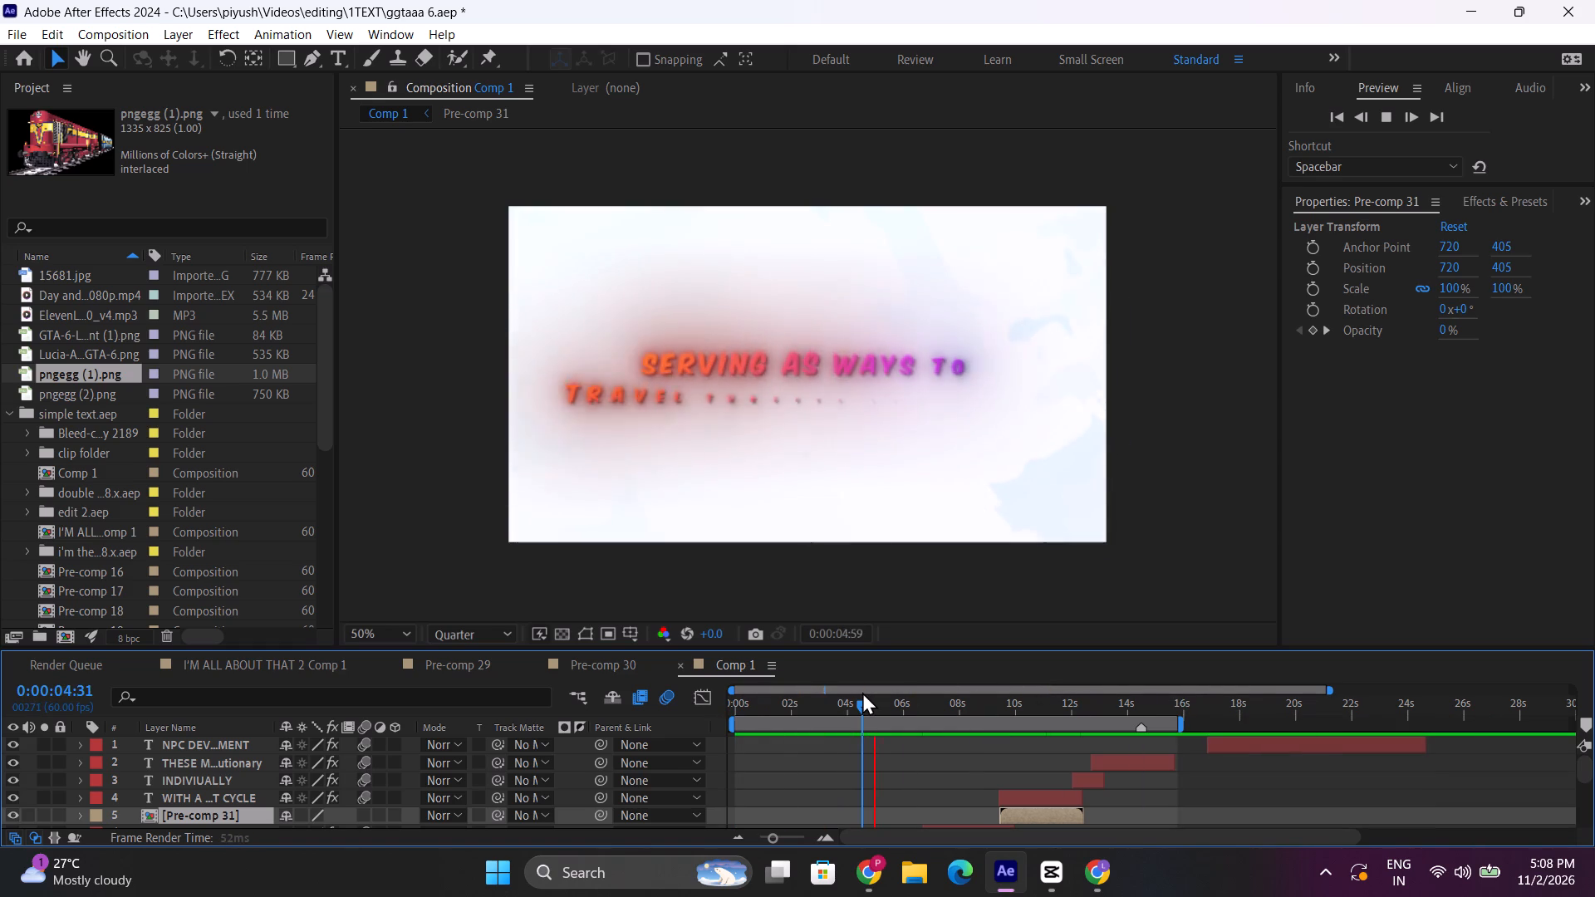
pyautogui.click(848, 698)
pyautogui.press('space')
pyautogui.click(840, 703)
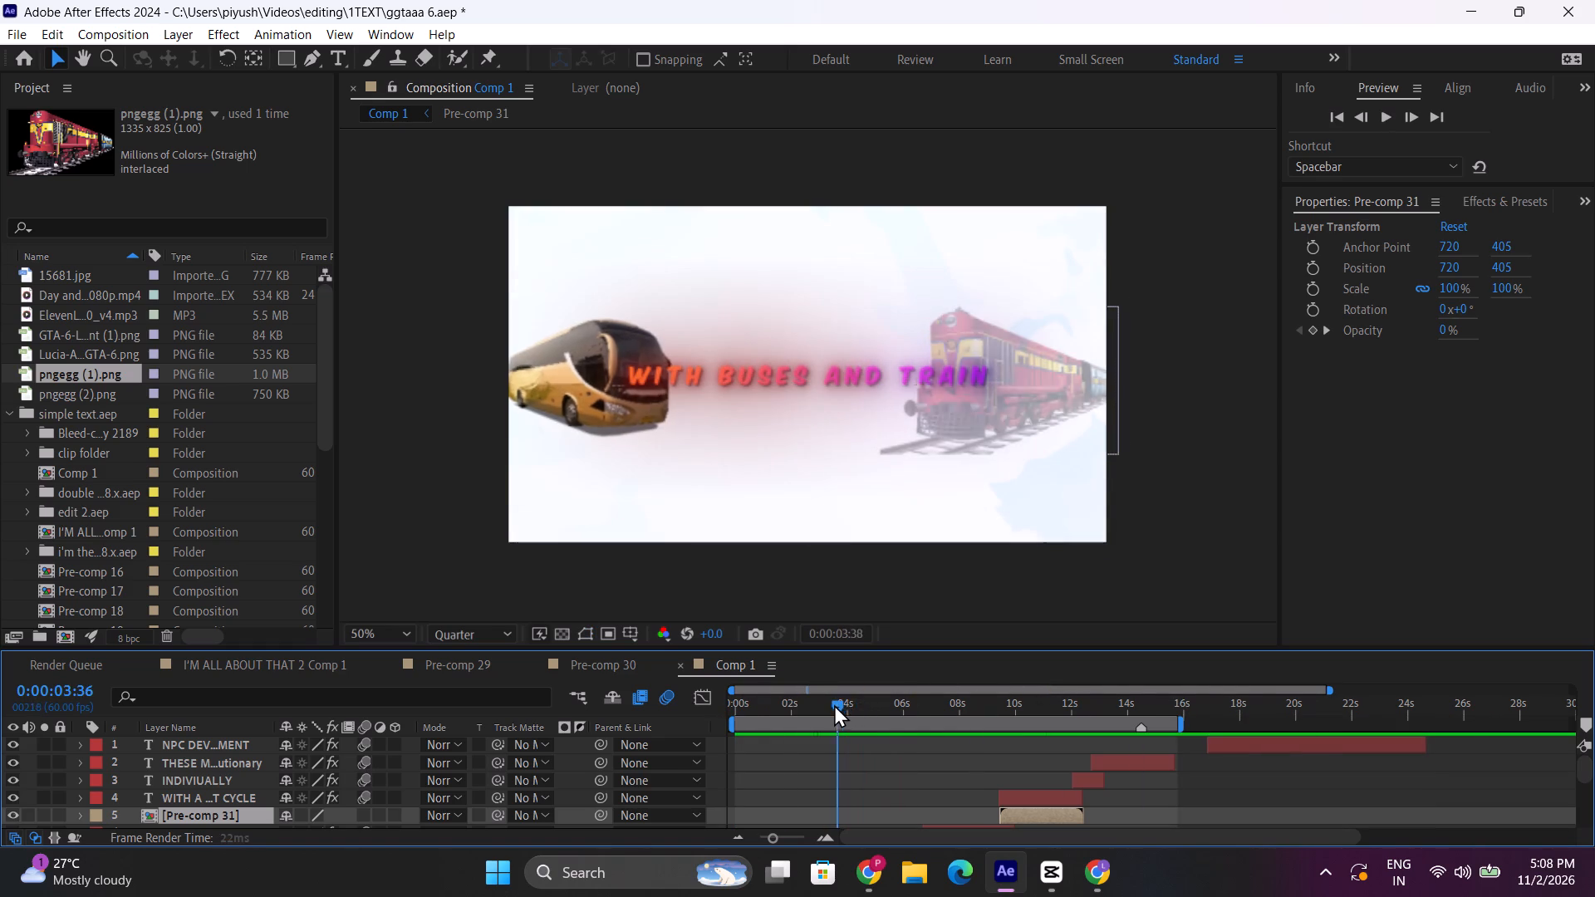
pyautogui.click(823, 709)
pyautogui.press('space')
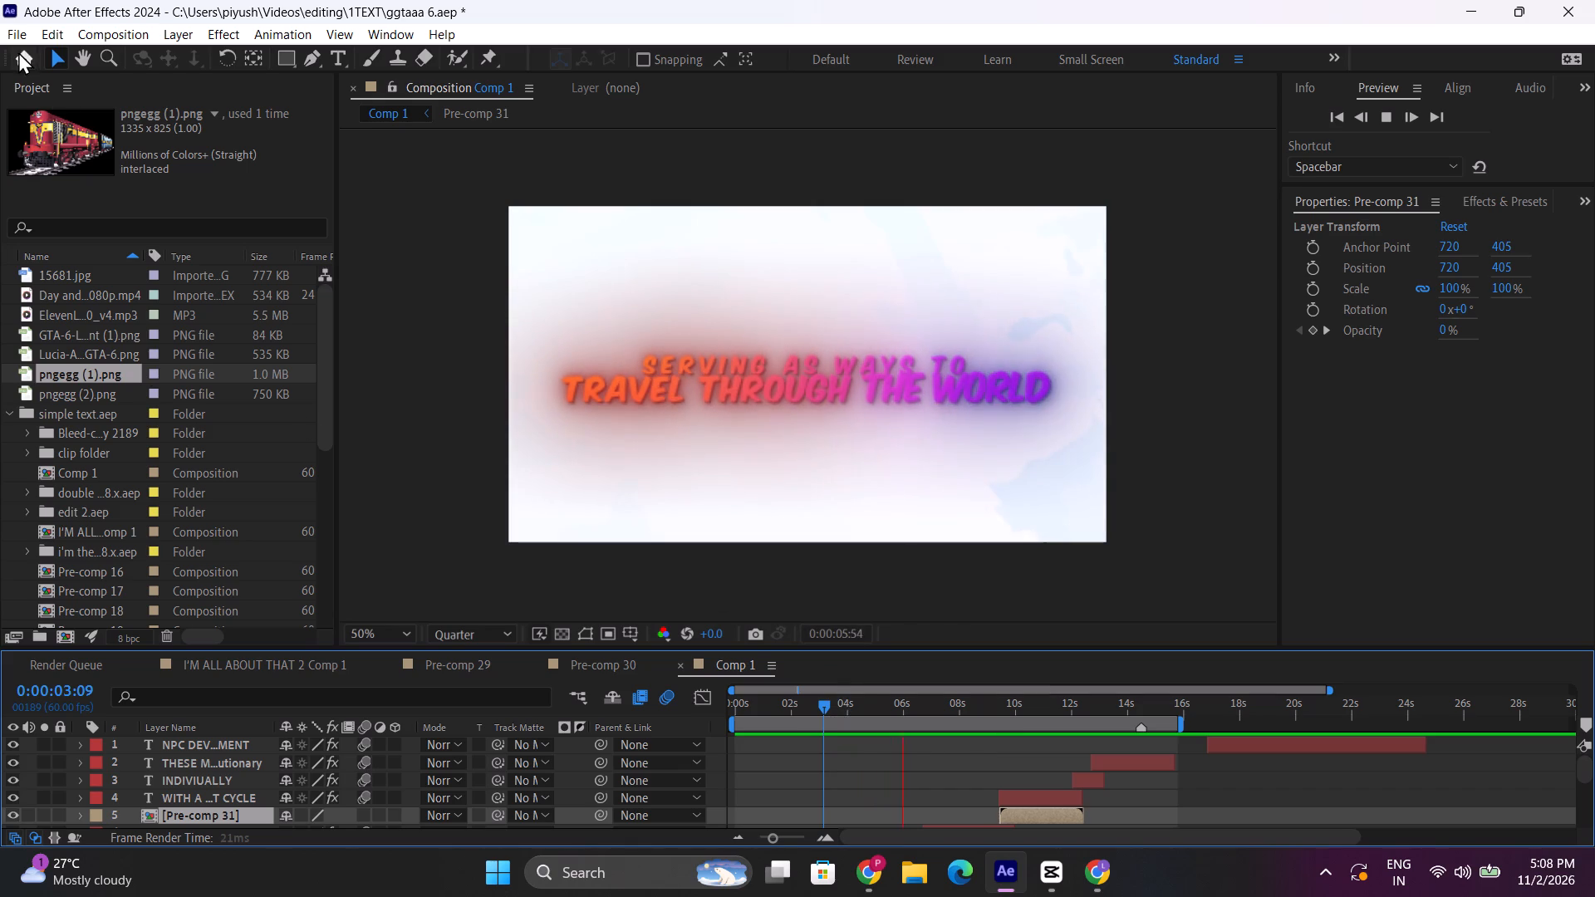
# Add Comp 1 to the Render Queue and locate its new render item.
pyautogui.click(16, 28)
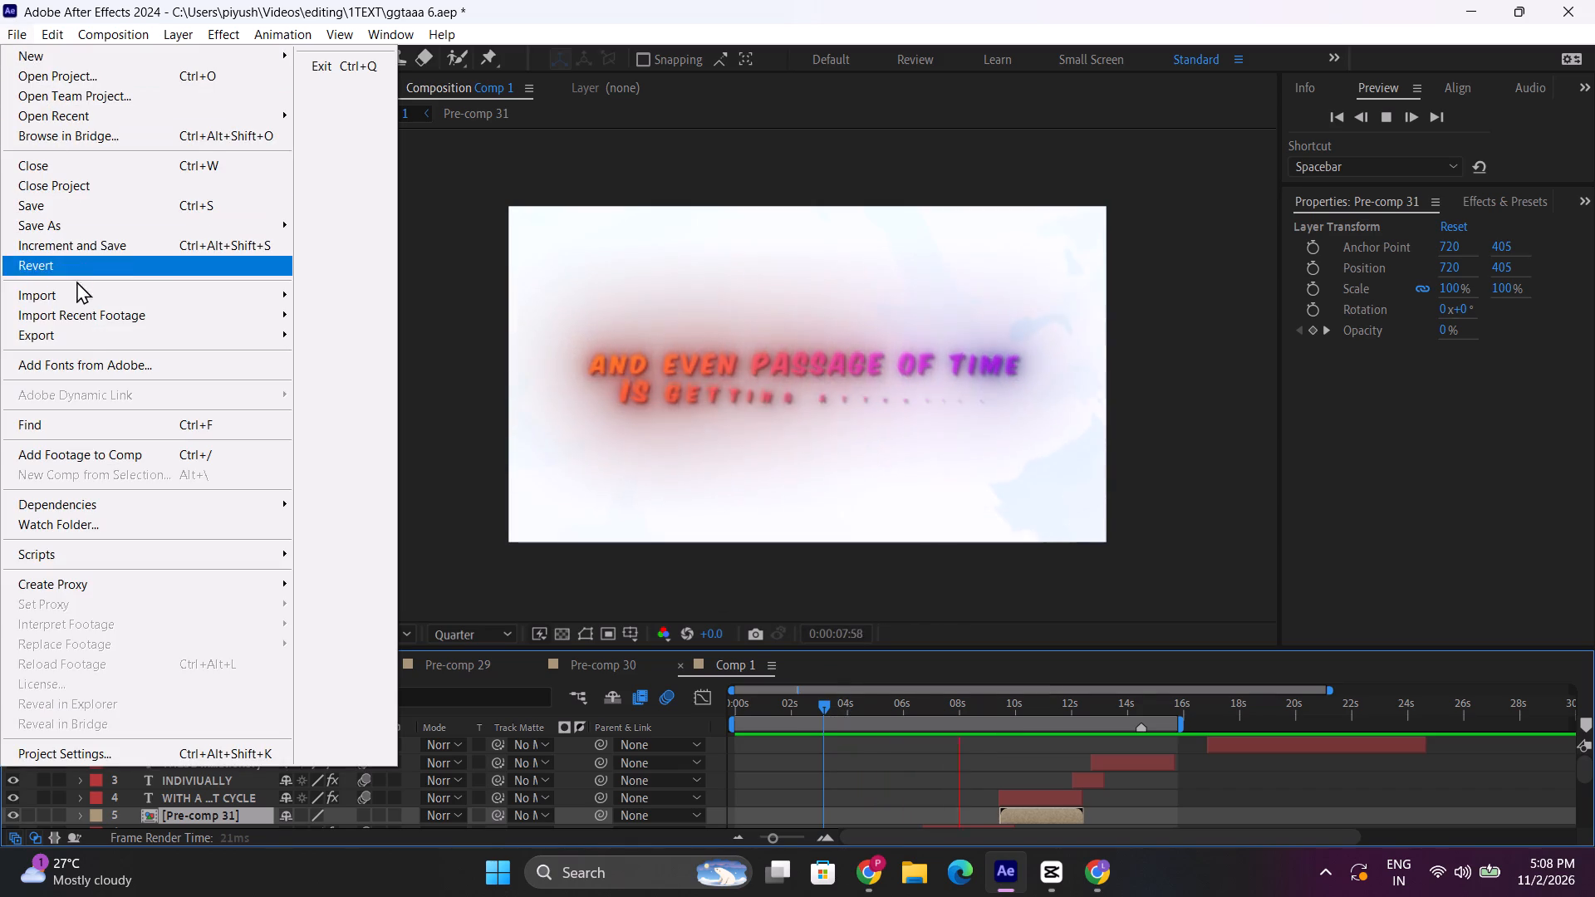
pyautogui.click(76, 333)
pyautogui.click(320, 357)
pyautogui.scroll(-1, 478, 795)
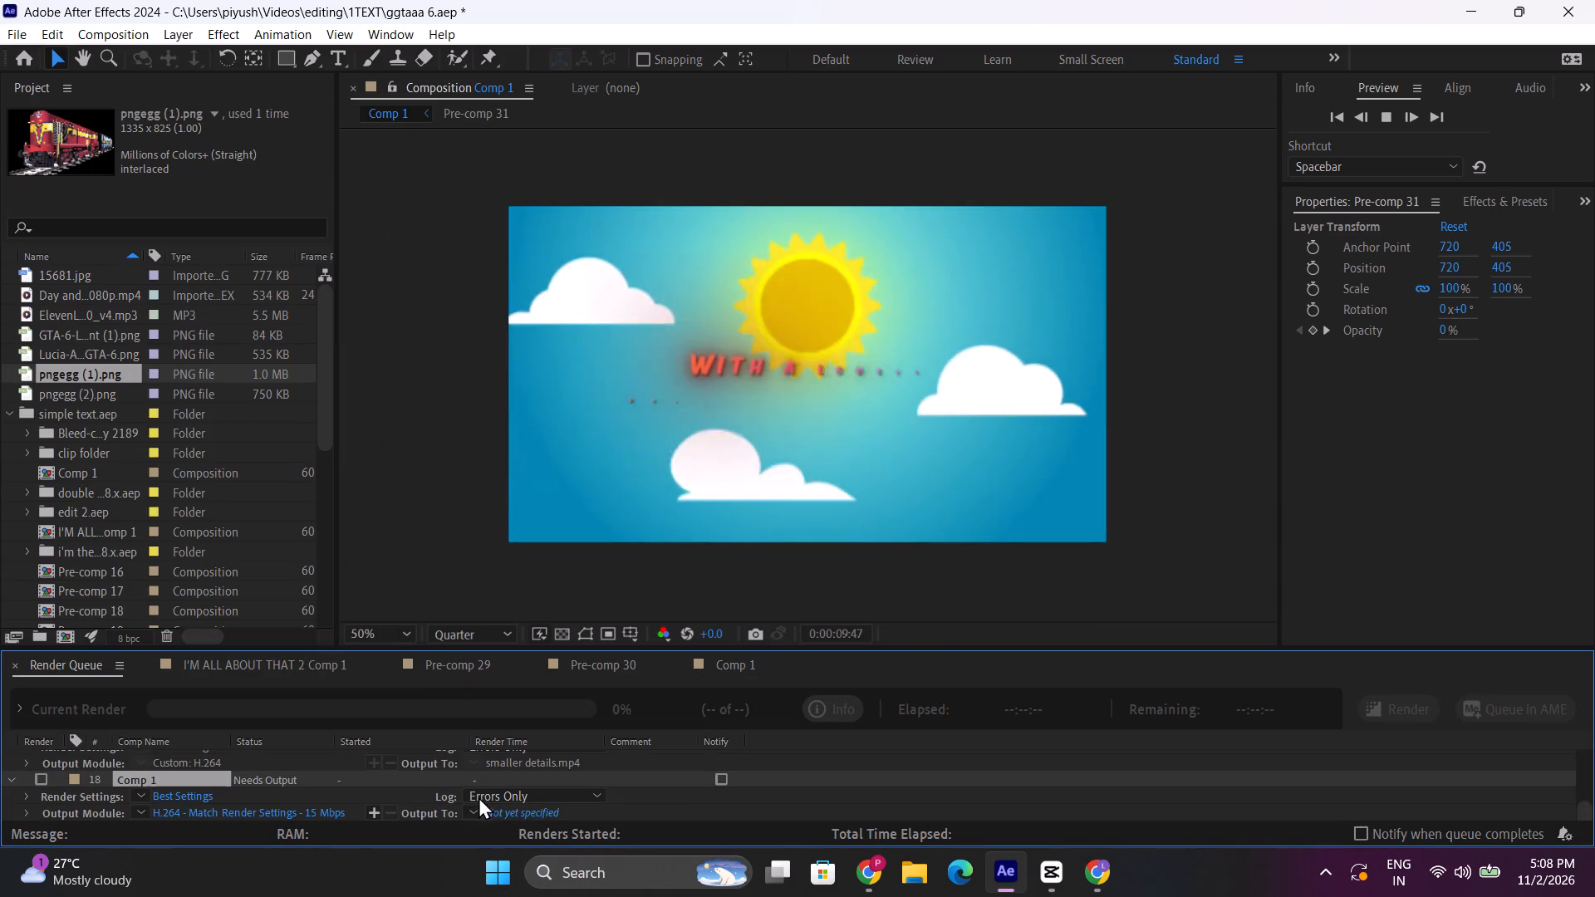
# Set the target and maximum bitrates to 50 Mbps in the H.264 output module of the queued Comp 1 render.
pyautogui.scroll(-1, 478, 797)
pyautogui.doubleClick(257, 810)
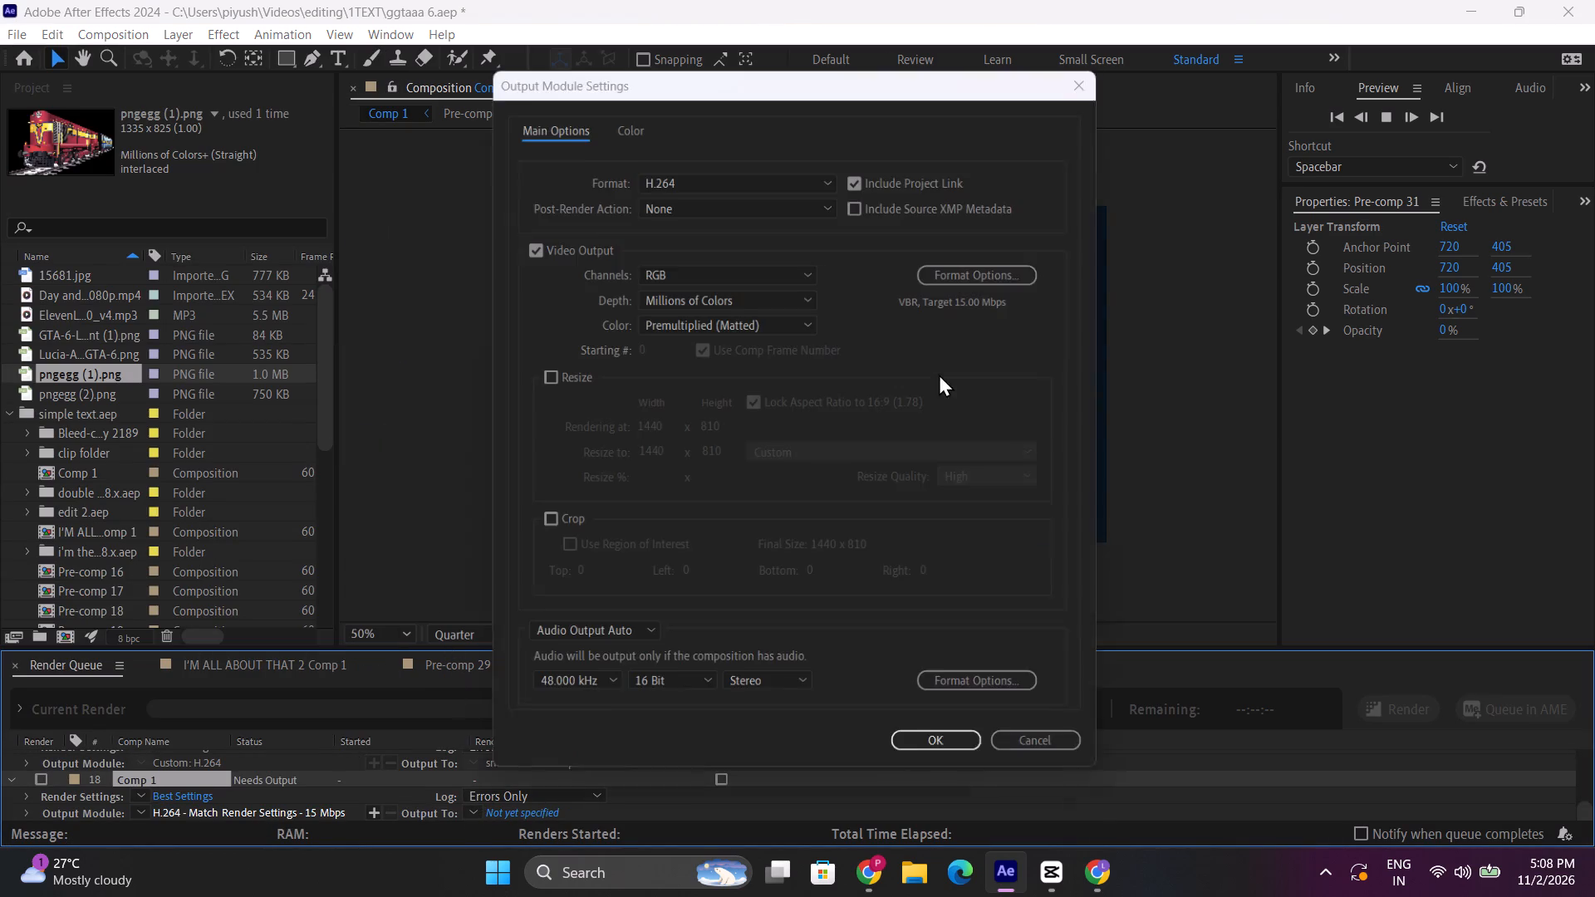
pyautogui.click(996, 291)
pyautogui.click(998, 276)
pyautogui.moveTo(899, 556); pyautogui.dragTo(1023, 577)
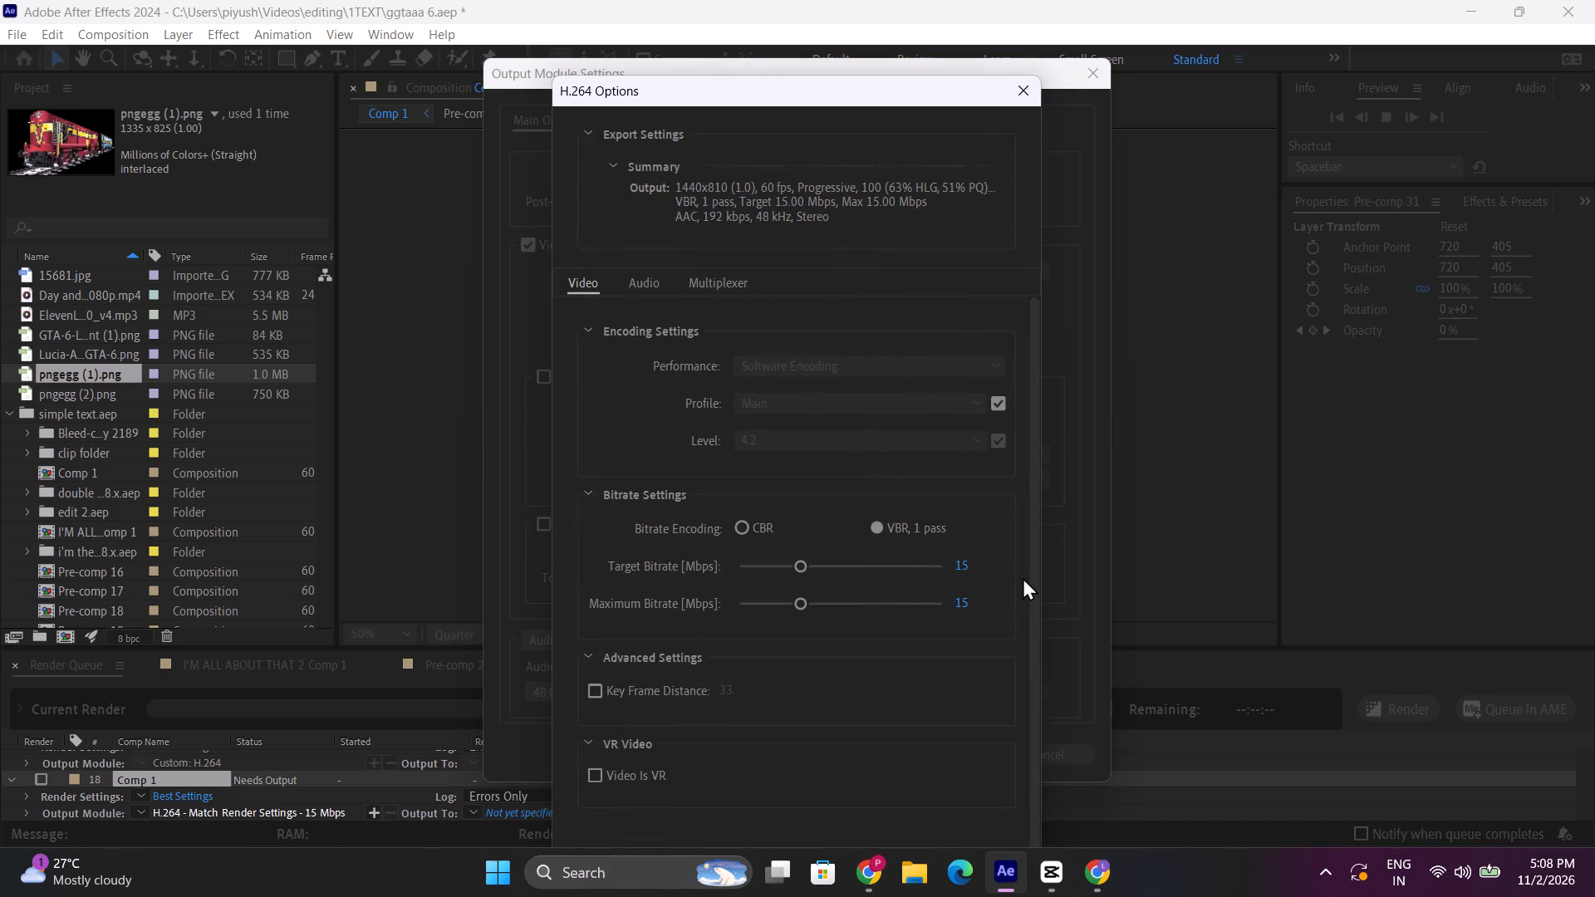
pyautogui.moveTo(881, 546); pyautogui.dragTo(909, 558)
pyautogui.moveTo(892, 561); pyautogui.dragTo(1033, 551)
pyautogui.moveTo(845, 76); pyautogui.dragTo(847, 336)
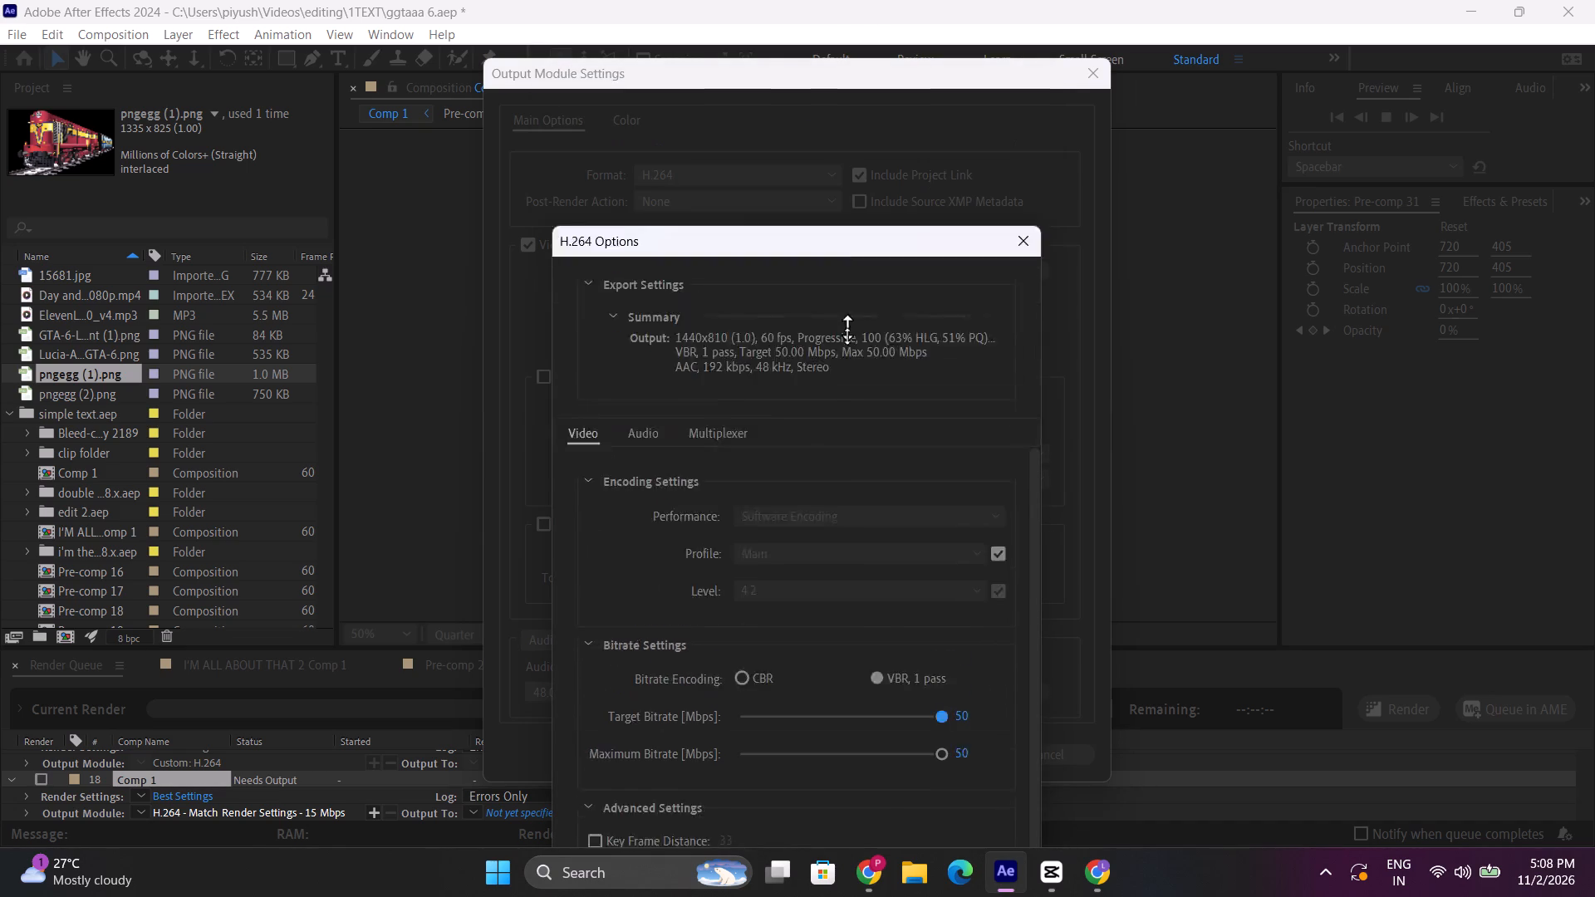
pyautogui.moveTo(847, 336); pyautogui.dragTo(847, 478)
pyautogui.moveTo(863, 295); pyautogui.dragTo(589, 0)
pyautogui.click(610, 658)
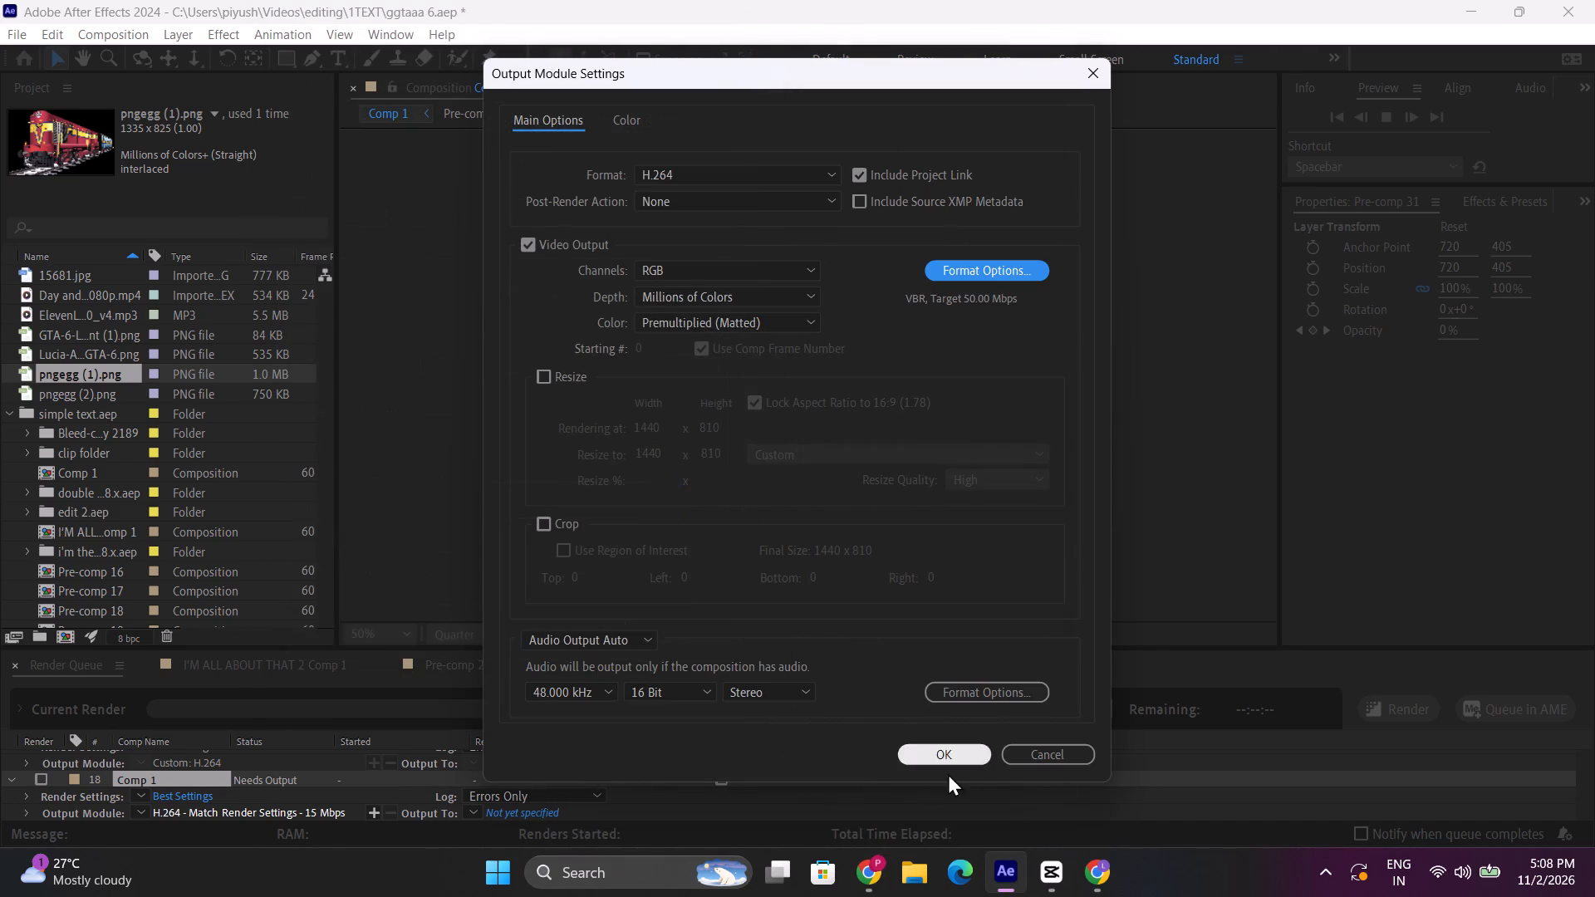
pyautogui.click(964, 765)
pyautogui.click(946, 777)
pyautogui.click(946, 765)
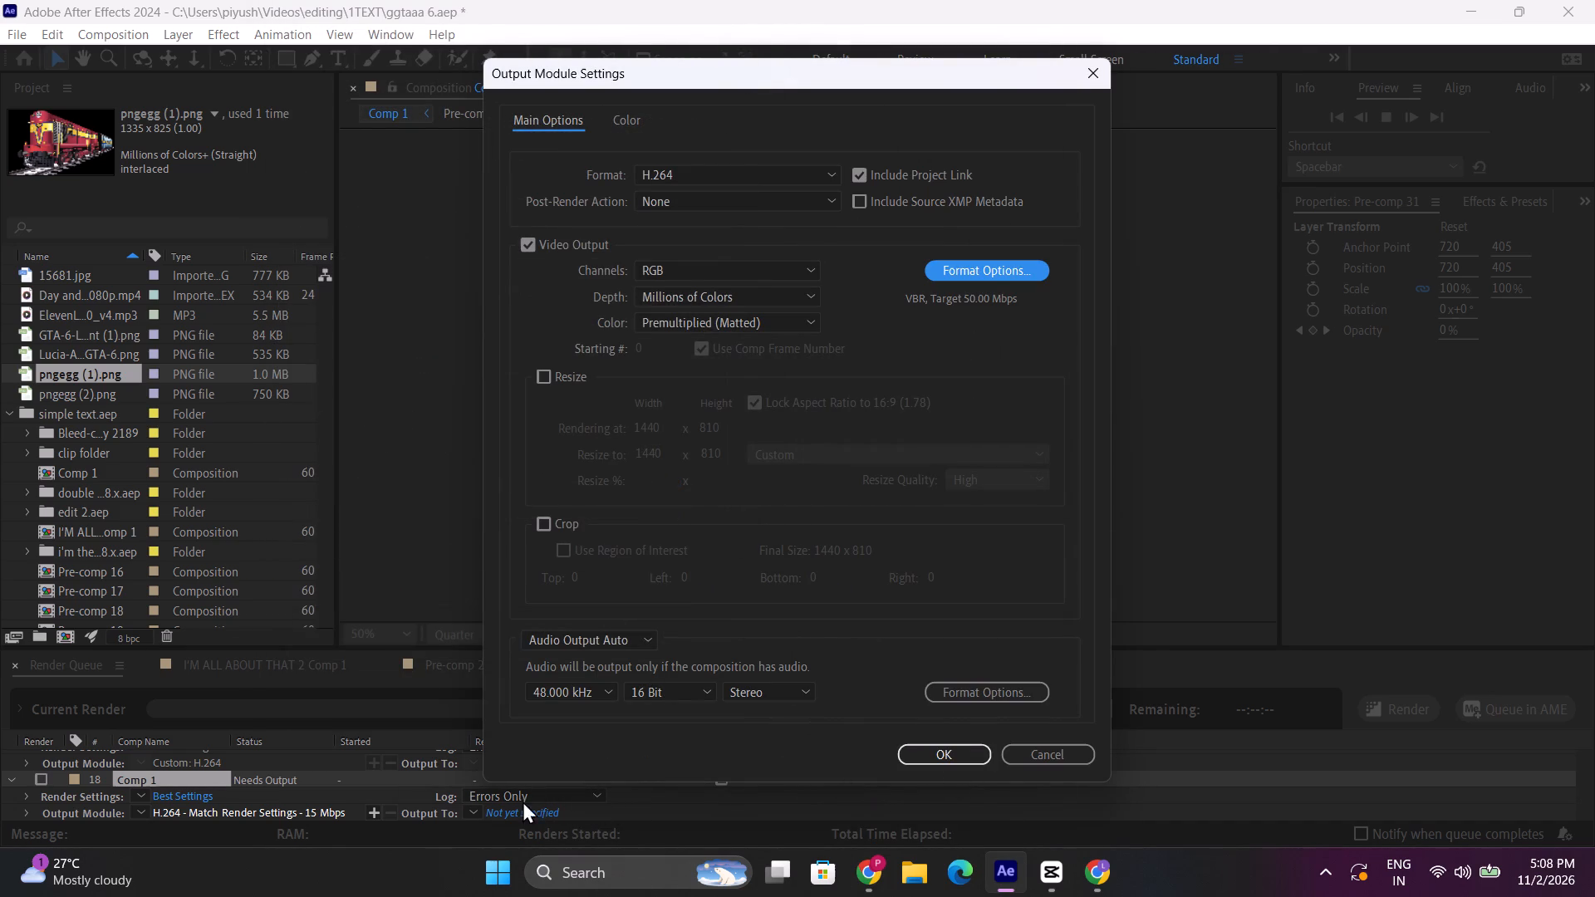
pyautogui.click(950, 755)
# Name the Comp 1 output file "buses and trains" and start the render.
pyautogui.tripleClick(559, 812)
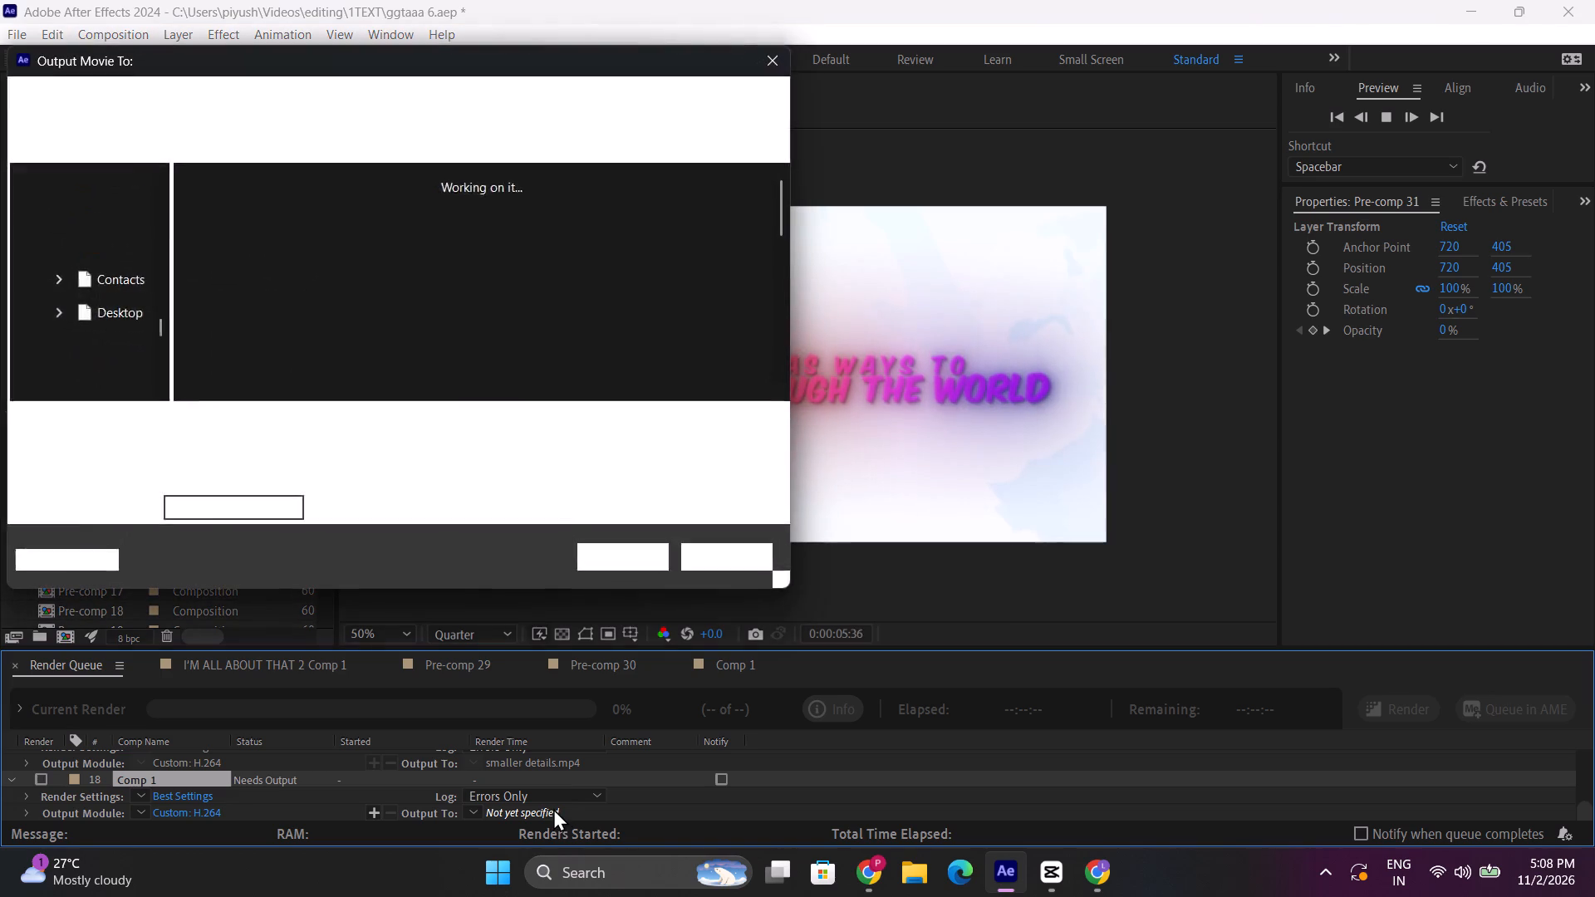
pyautogui.write('buses and trains')
pyautogui.press('Return')
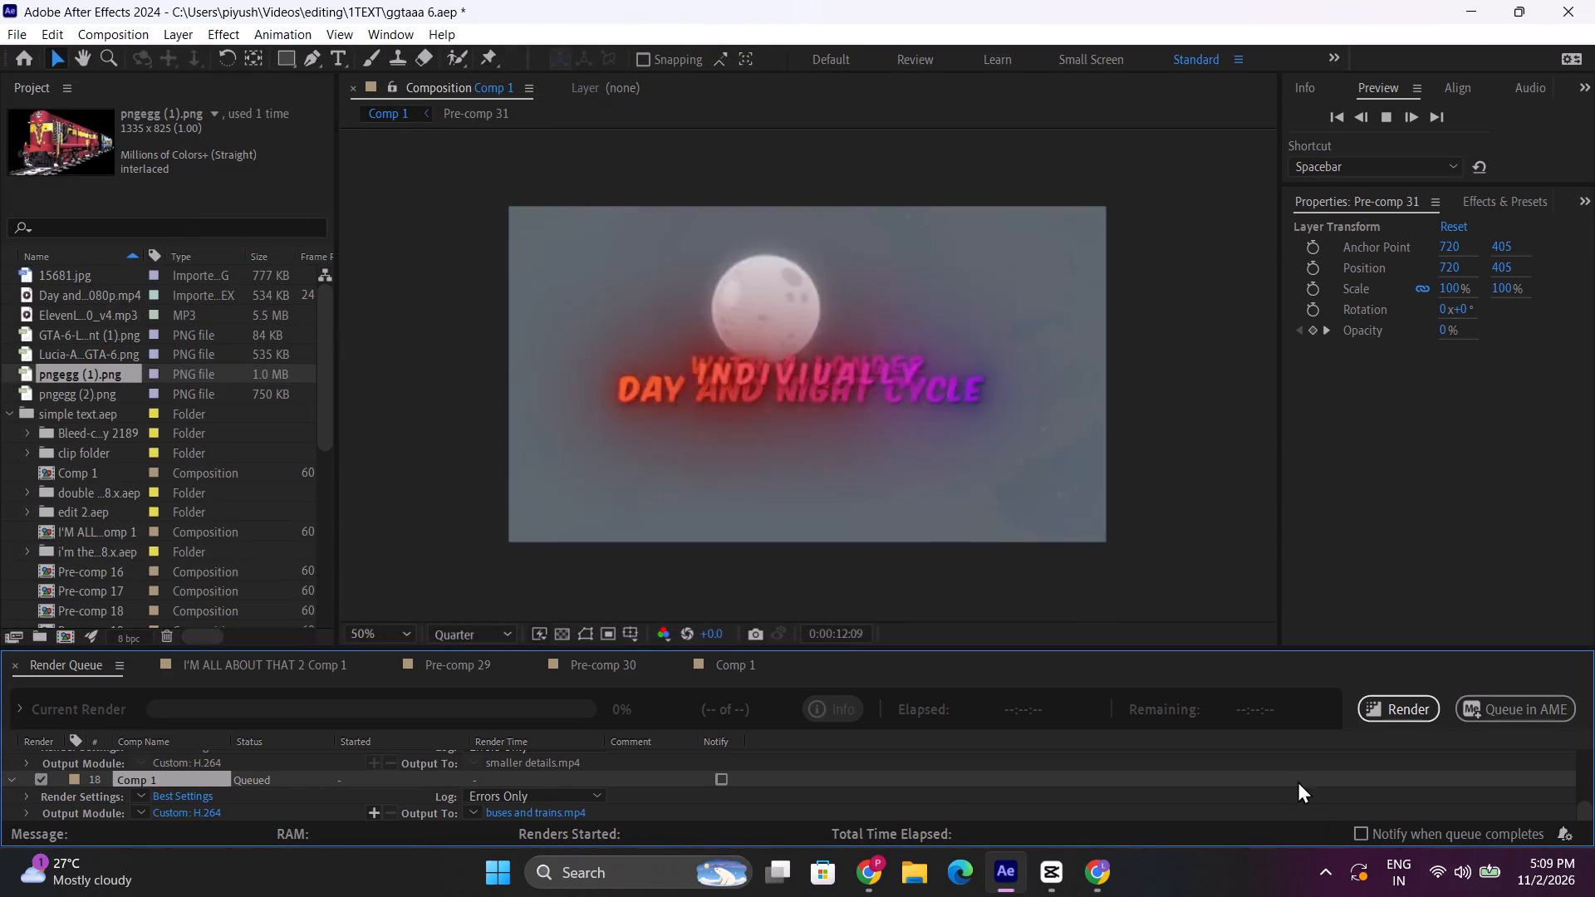
pyautogui.click(1392, 708)
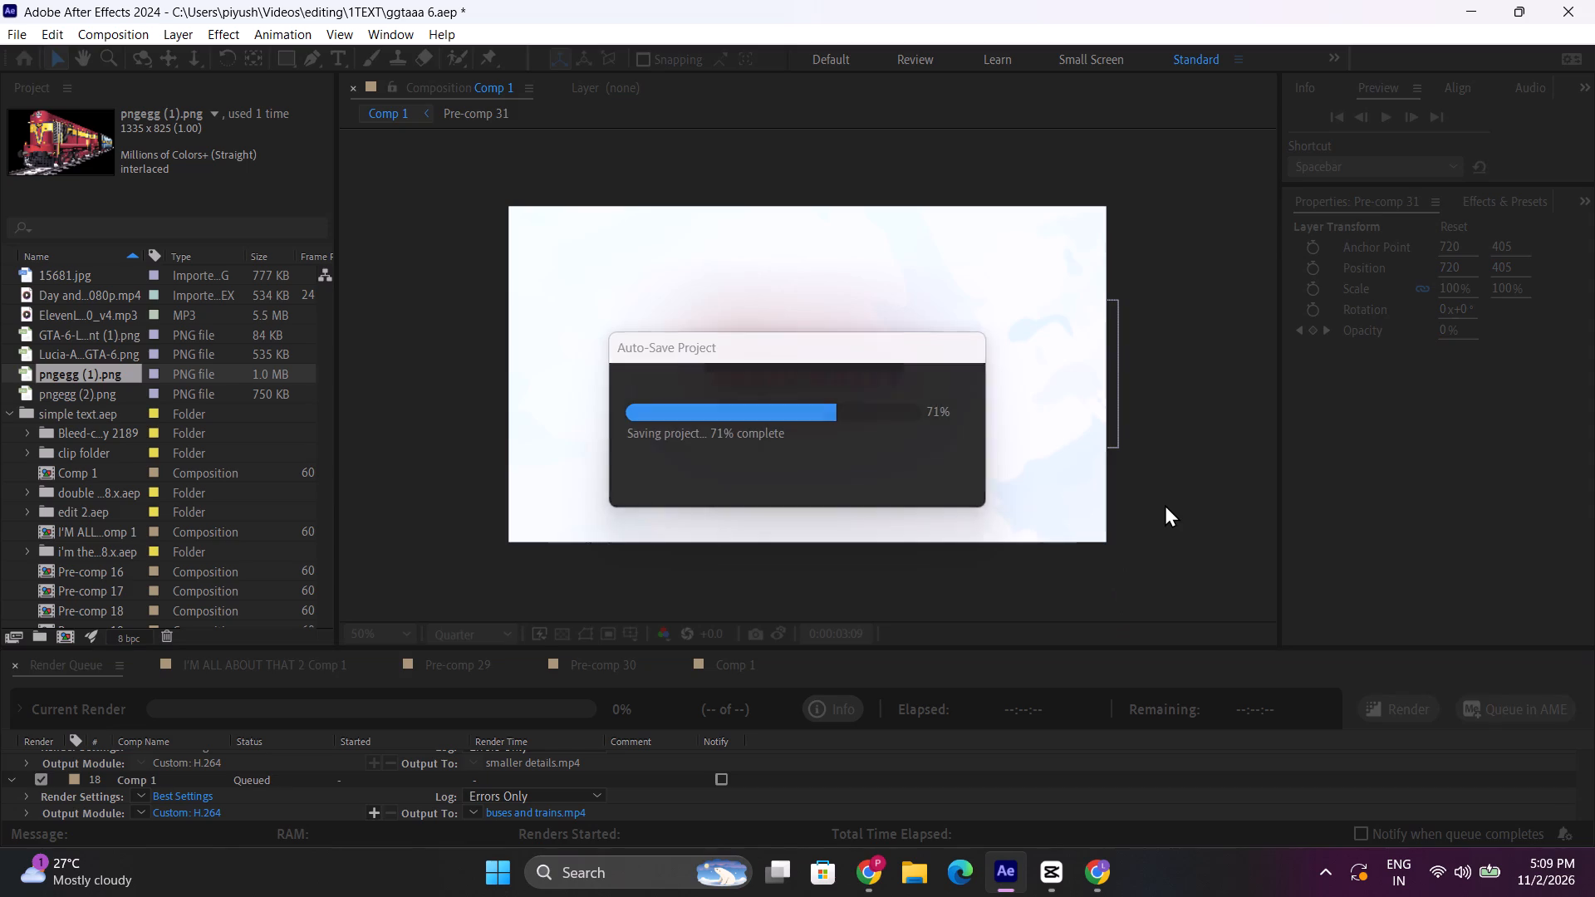